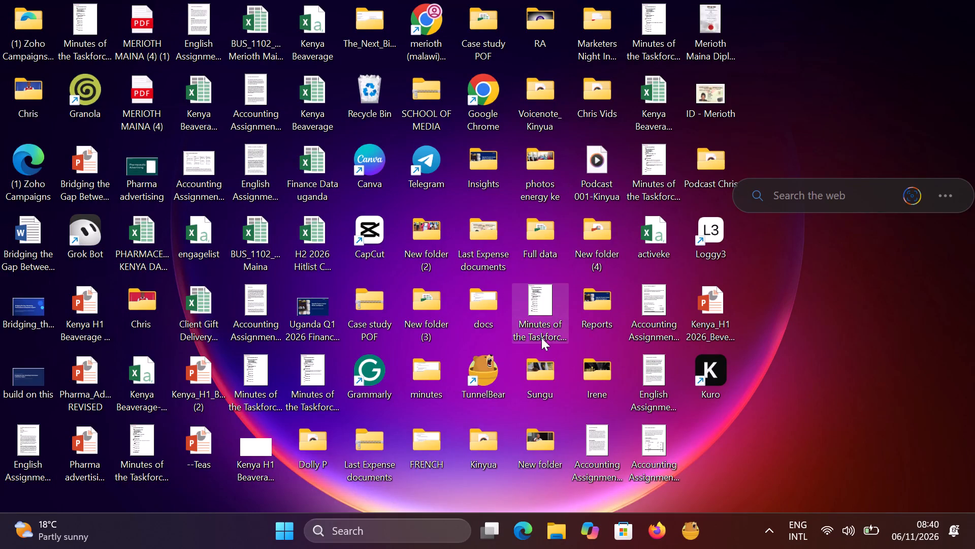
Launch the Kuro application from its desktop shortcut.
{"action": "scroll", "coordinate": [549, 464], "scroll_direction": "down", "scroll_amount": 2}
{"action": "double_click", "coordinate": [718, 375]}
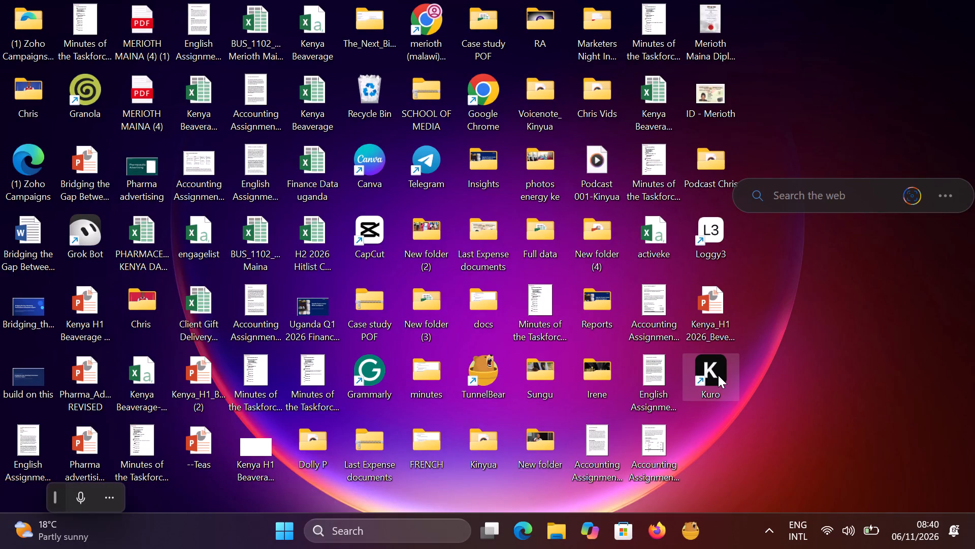
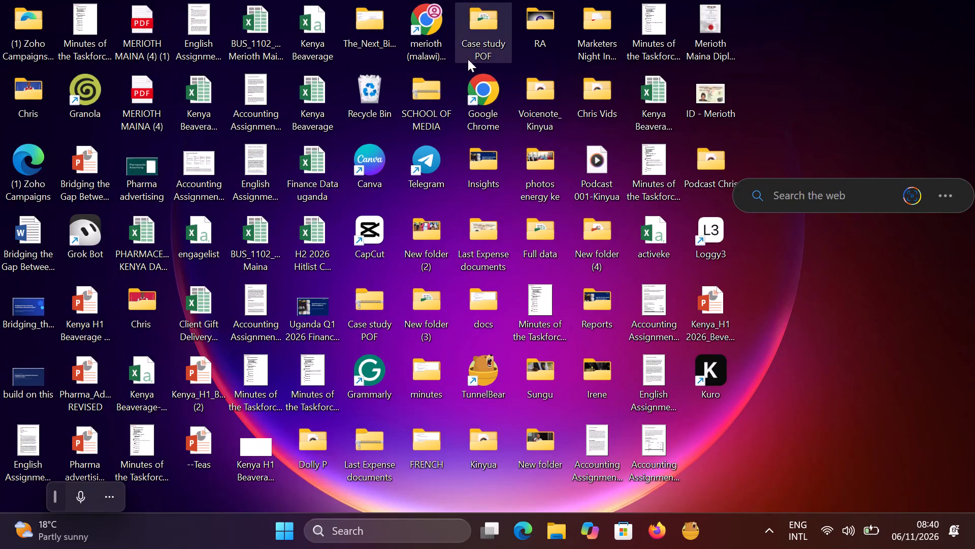
{"action": "double_click", "coordinate": [488, 99]}
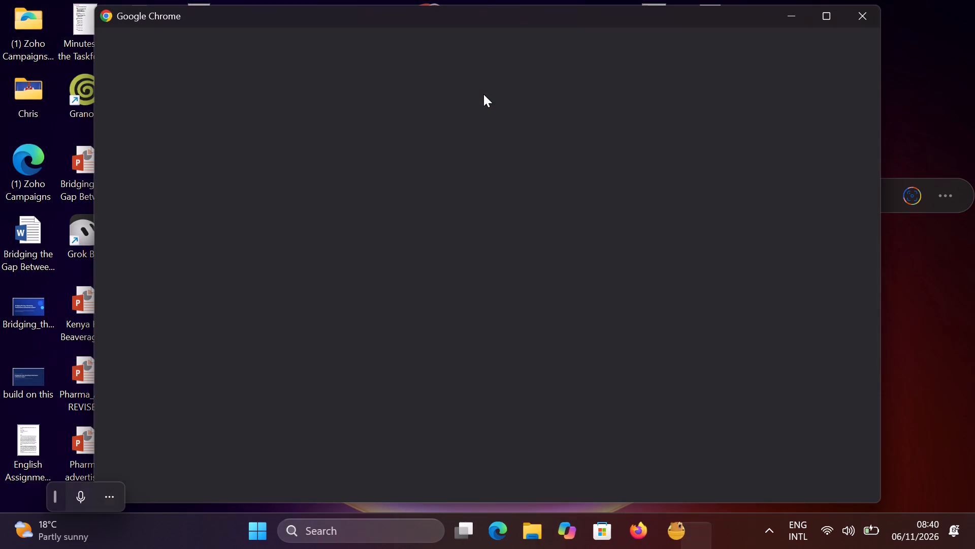
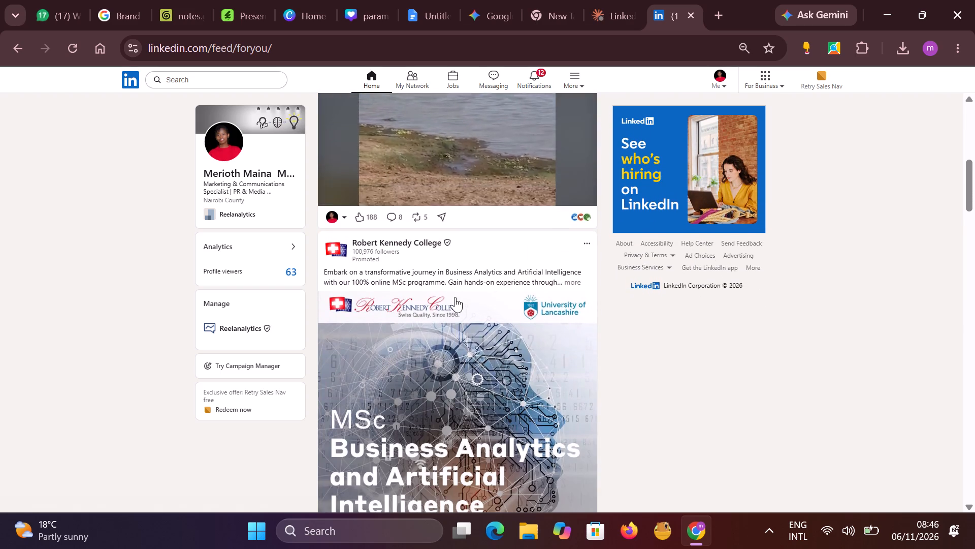
Browse the posts in the LinkedIn home feed down to The Statesman Digital's video post.
{"action": "scroll", "coordinate": [455, 297], "scroll_direction": "down", "scroll_amount": 16}
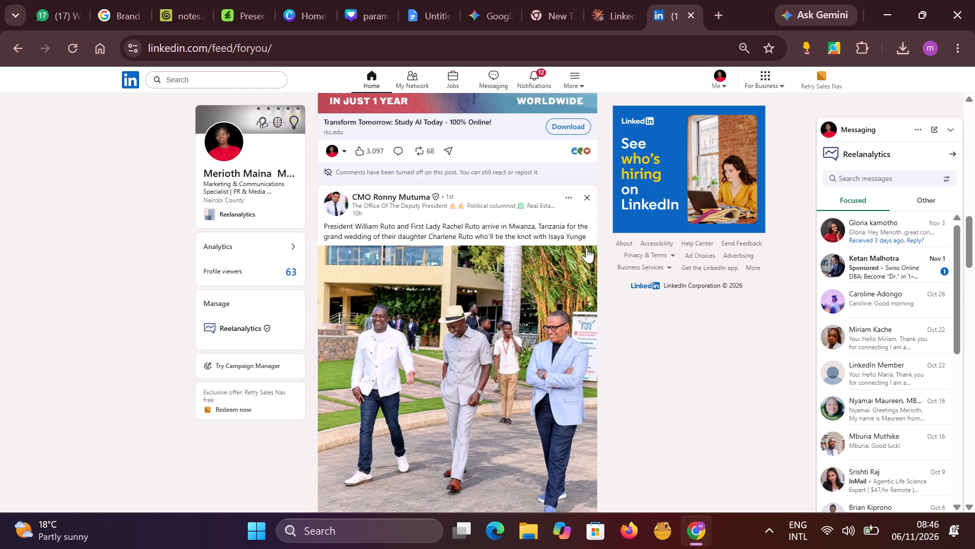
{"action": "scroll", "coordinate": [536, 269], "scroll_direction": "down", "scroll_amount": 1}
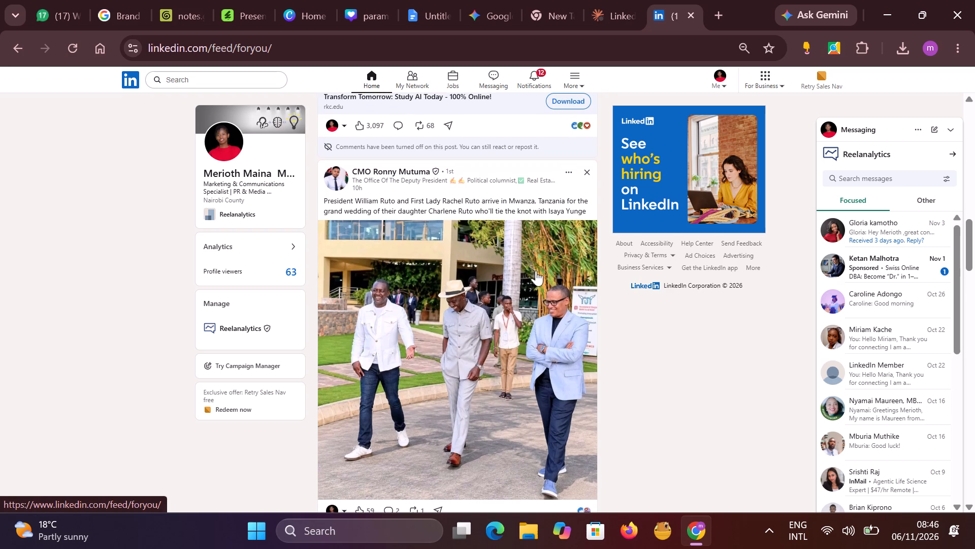
{"action": "scroll", "coordinate": [536, 270], "scroll_direction": "down", "scroll_amount": 13}
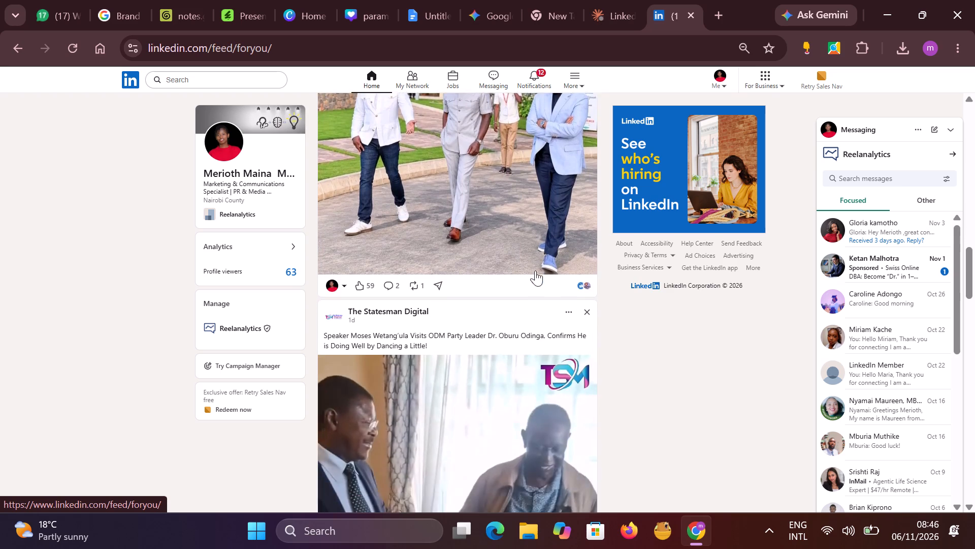
{"action": "scroll", "coordinate": [535, 270], "scroll_direction": "down", "scroll_amount": 4}
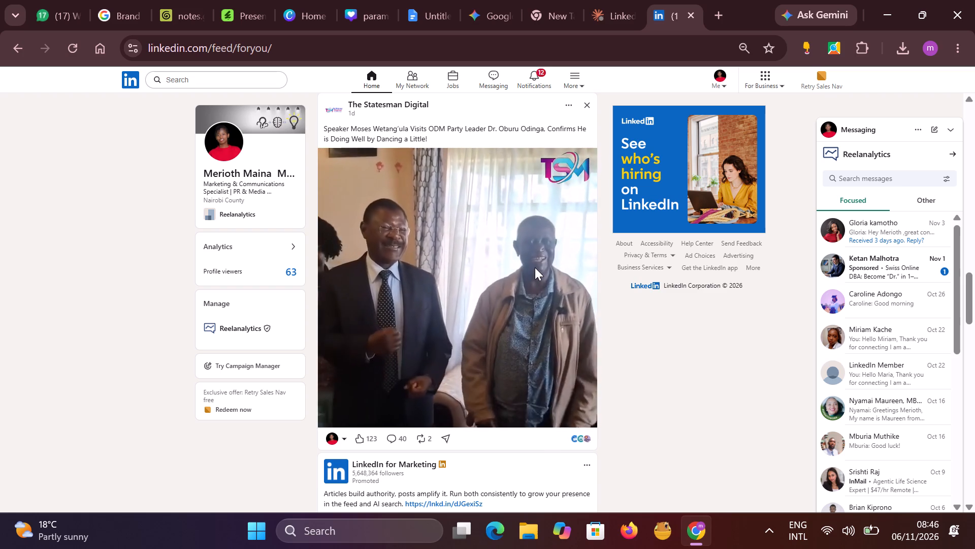
{"action": "scroll", "coordinate": [535, 267], "scroll_direction": "down", "scroll_amount": 5}
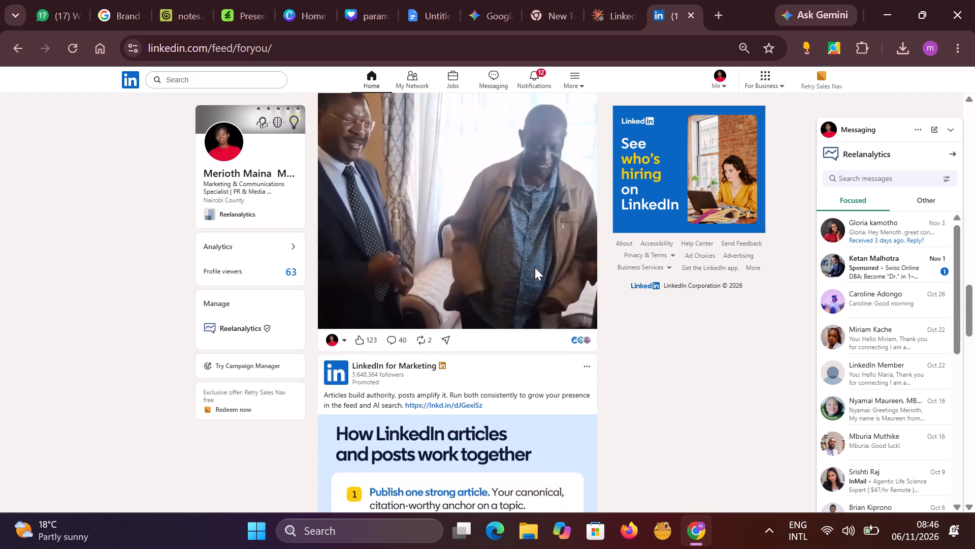
{"action": "scroll", "coordinate": [535, 267], "scroll_direction": "down", "scroll_amount": 1}
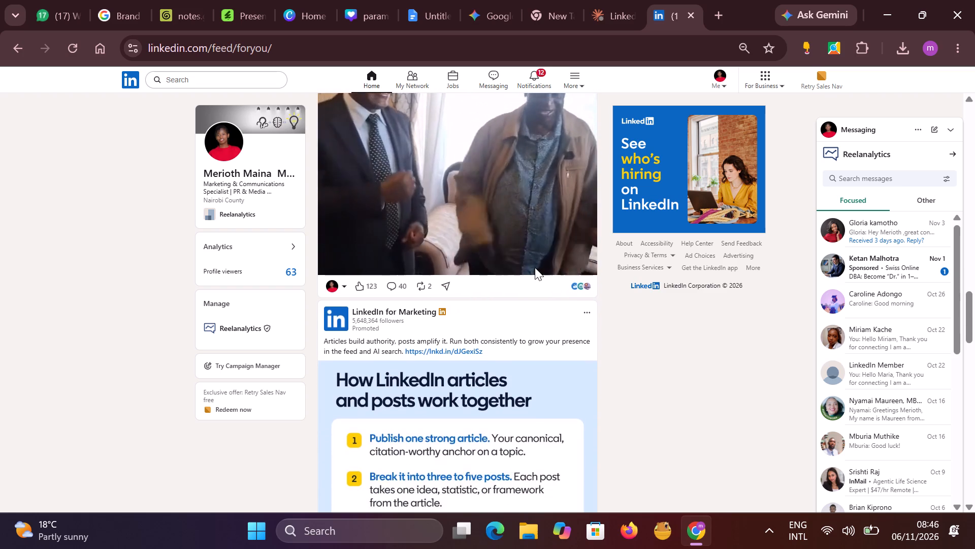
Open the comments on The Statesman Digital's video post and read the most relevant ones.
{"action": "left_click", "coordinate": [393, 283]}
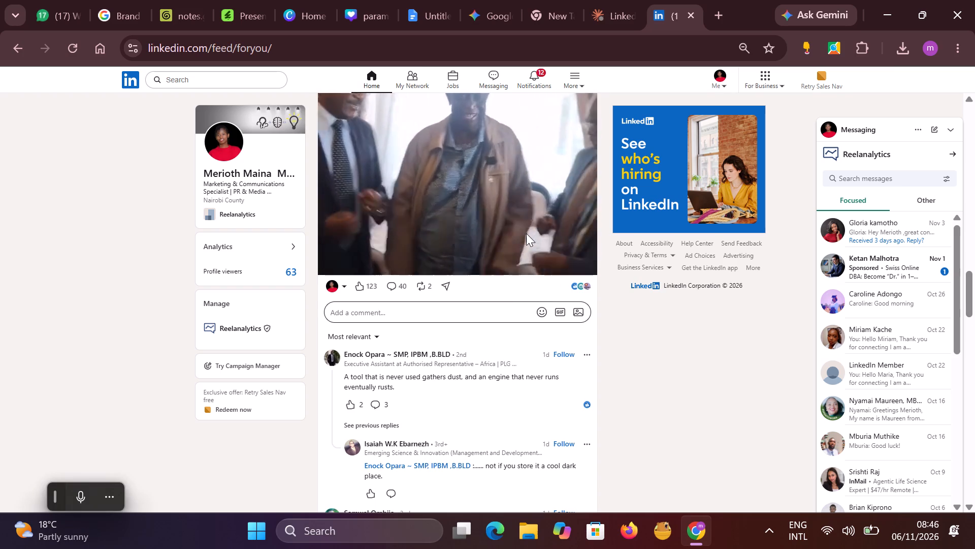
{"action": "scroll", "coordinate": [526, 233], "scroll_direction": "down", "scroll_amount": 1}
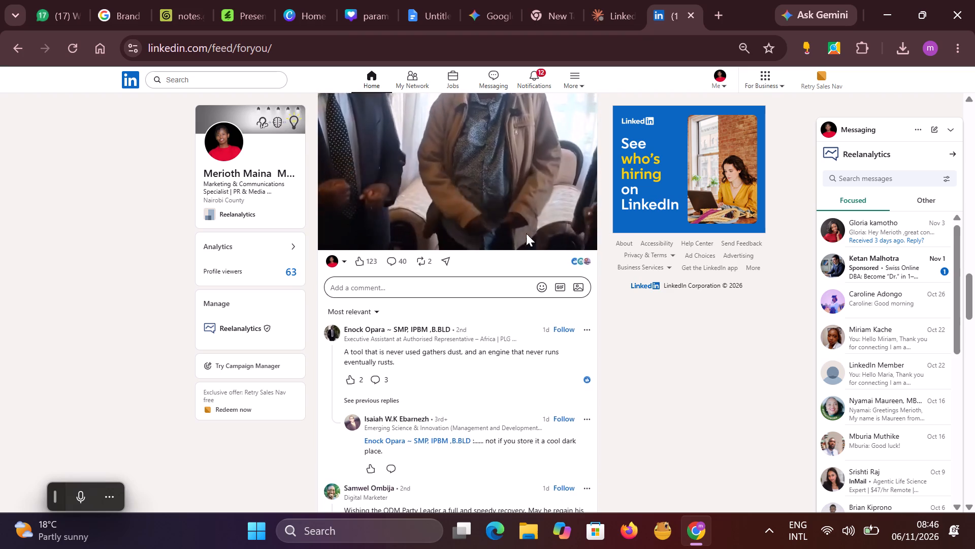
{"action": "scroll", "coordinate": [526, 233], "scroll_direction": "down", "scroll_amount": 1}
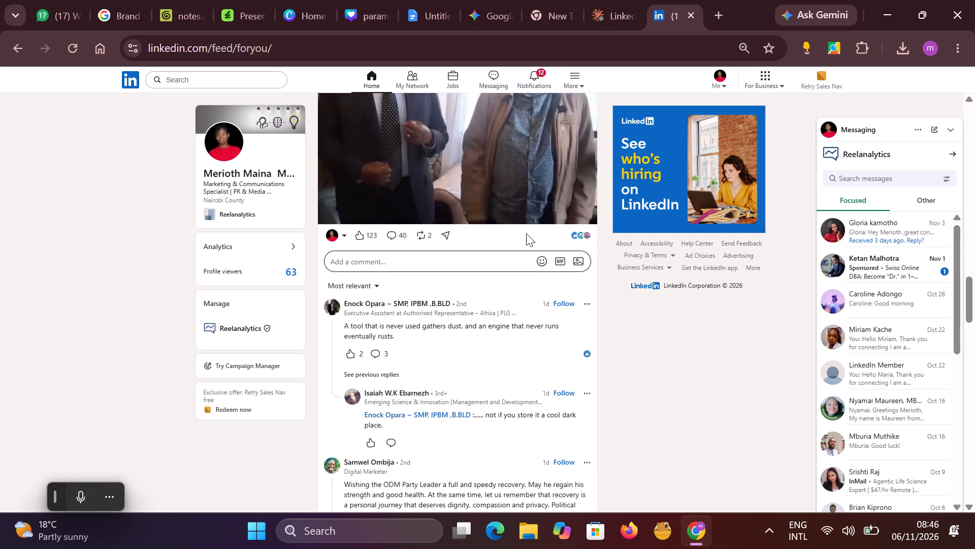
{"action": "scroll", "coordinate": [526, 233], "scroll_direction": "down", "scroll_amount": 4}
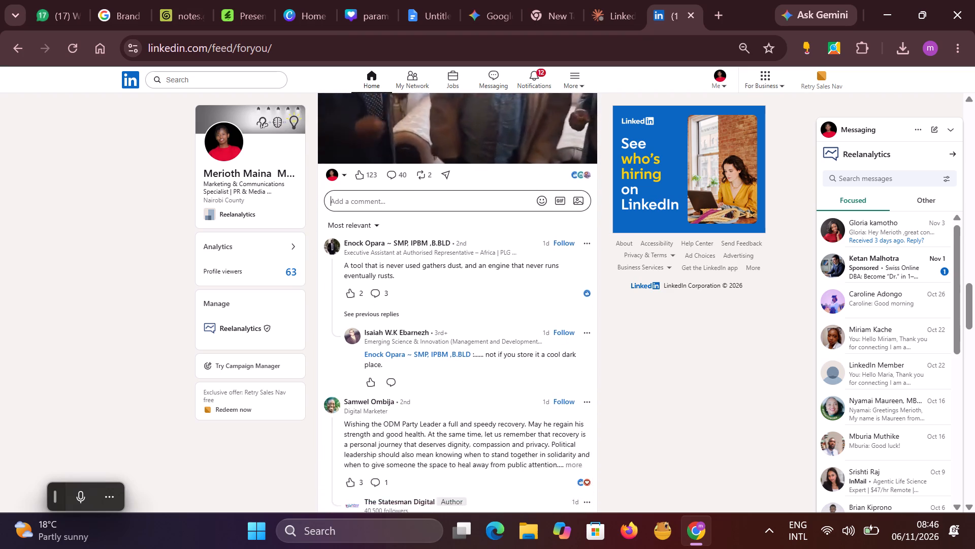
{"action": "scroll", "coordinate": [526, 233], "scroll_direction": "down", "scroll_amount": 3}
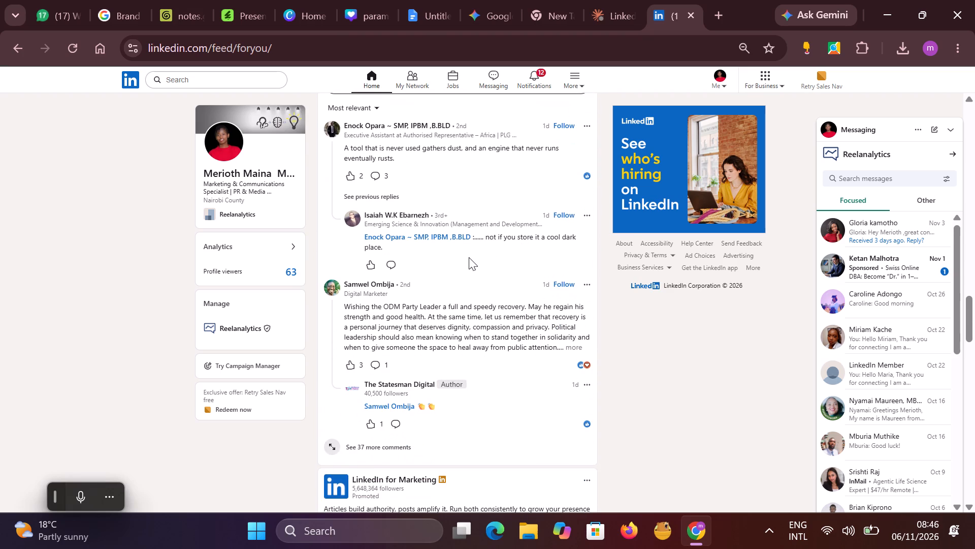
{"action": "scroll", "coordinate": [468, 260], "scroll_direction": "down", "scroll_amount": 1}
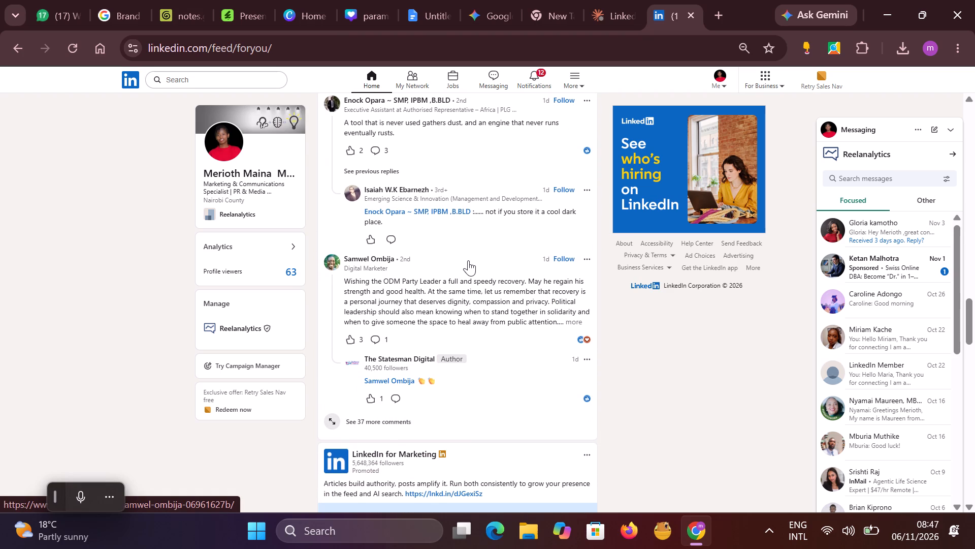
{"action": "scroll", "coordinate": [468, 260], "scroll_direction": "down", "scroll_amount": 4}
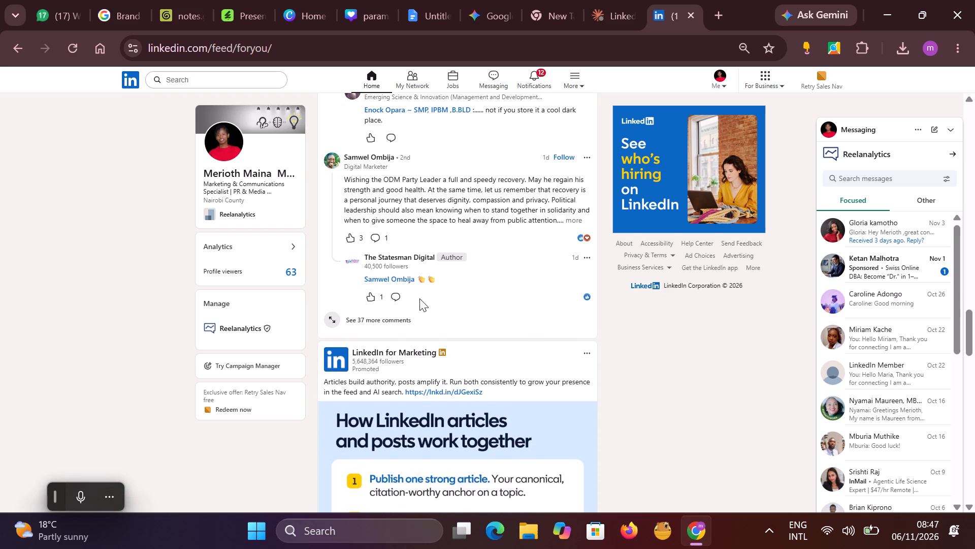
Load more comments on The Statesman Digital's post, read through them, and return to its video.
{"action": "left_click", "coordinate": [388, 321]}
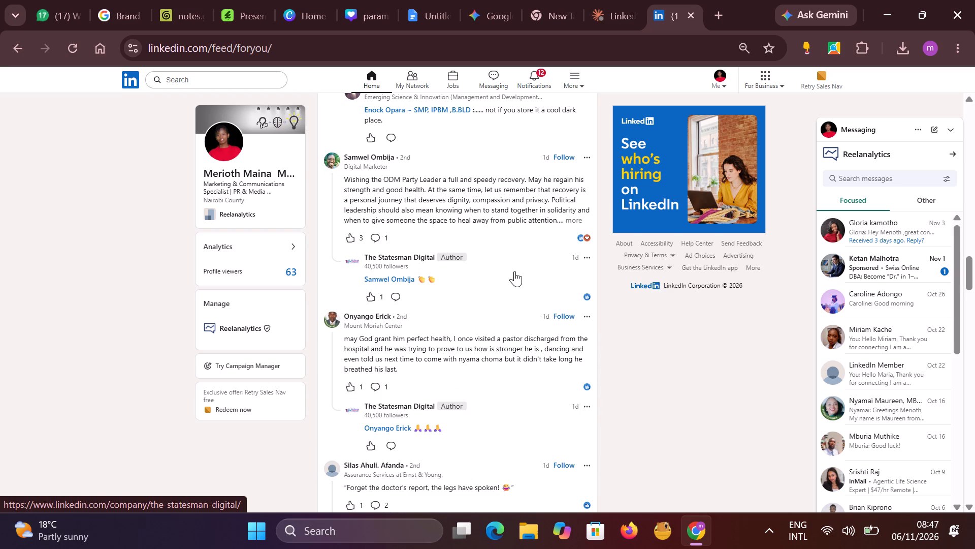
{"action": "scroll", "coordinate": [514, 271], "scroll_direction": "down", "scroll_amount": 4}
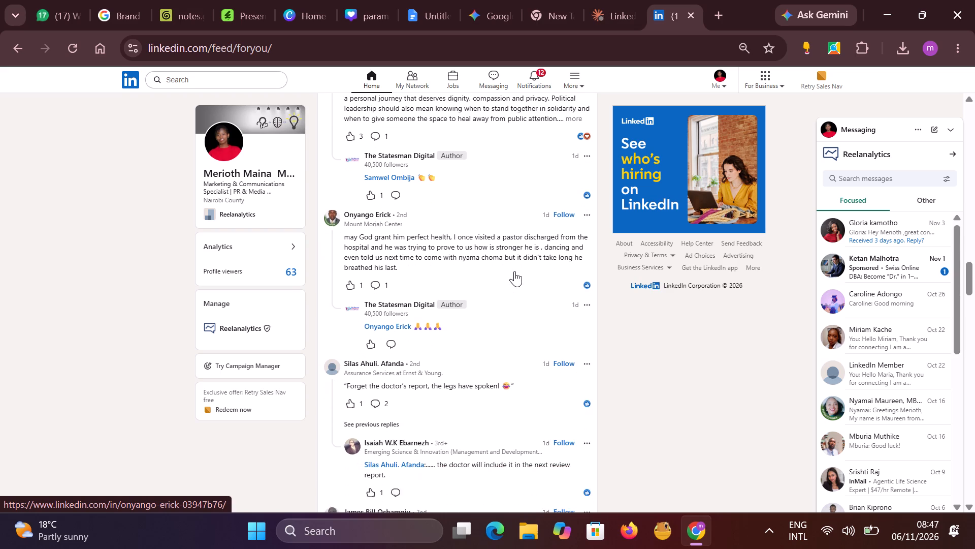
{"action": "scroll", "coordinate": [514, 271], "scroll_direction": "down", "scroll_amount": 1}
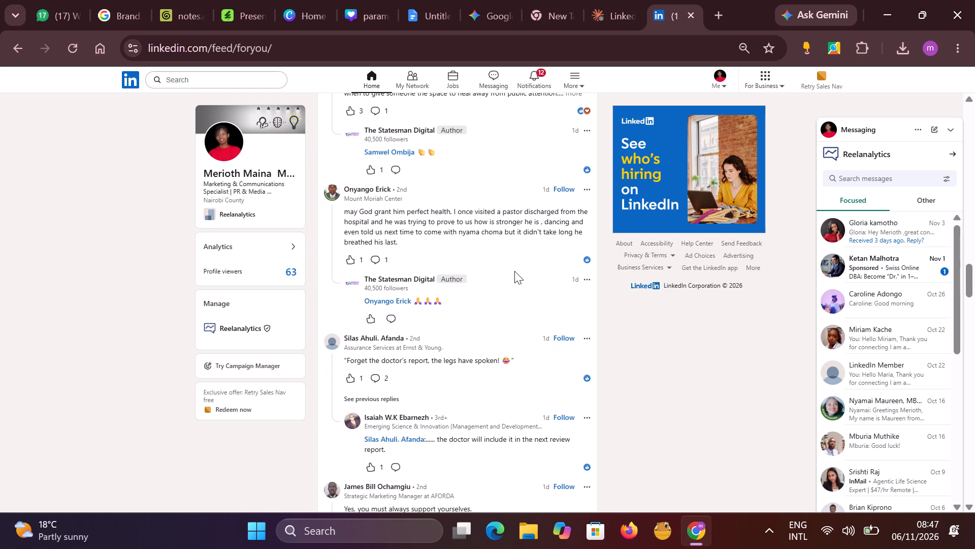
{"action": "scroll", "coordinate": [514, 271], "scroll_direction": "down", "scroll_amount": 1}
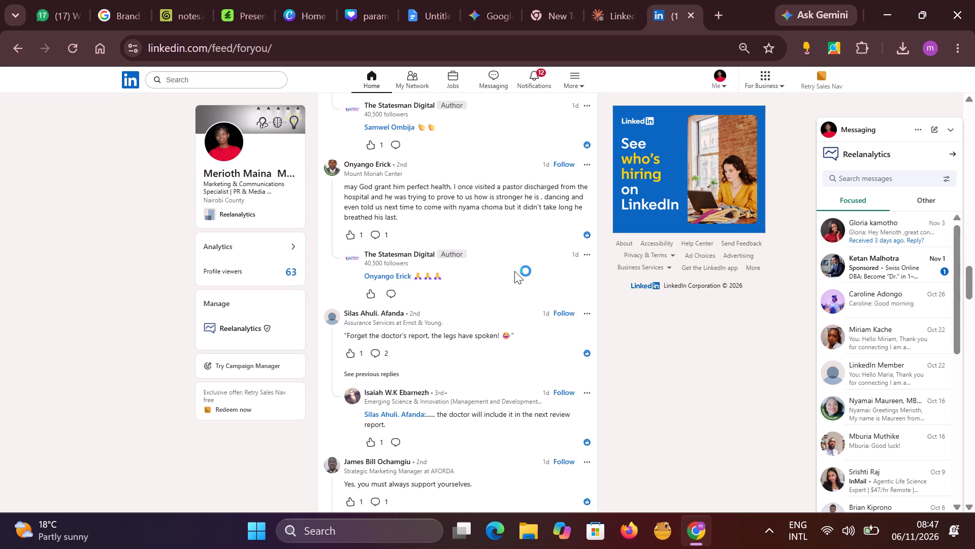
{"action": "scroll", "coordinate": [514, 271], "scroll_direction": "down", "scroll_amount": 4}
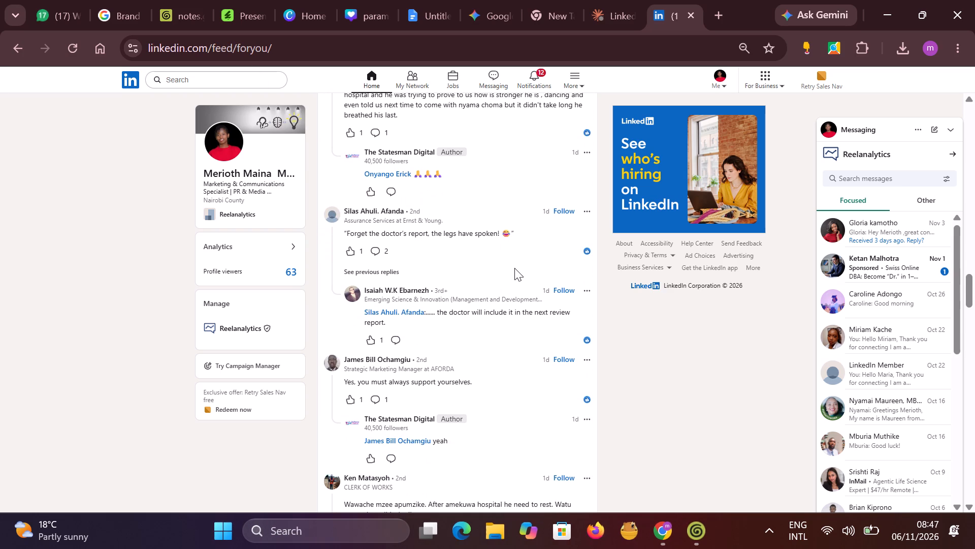
{"action": "scroll", "coordinate": [514, 268], "scroll_direction": "down", "scroll_amount": 4}
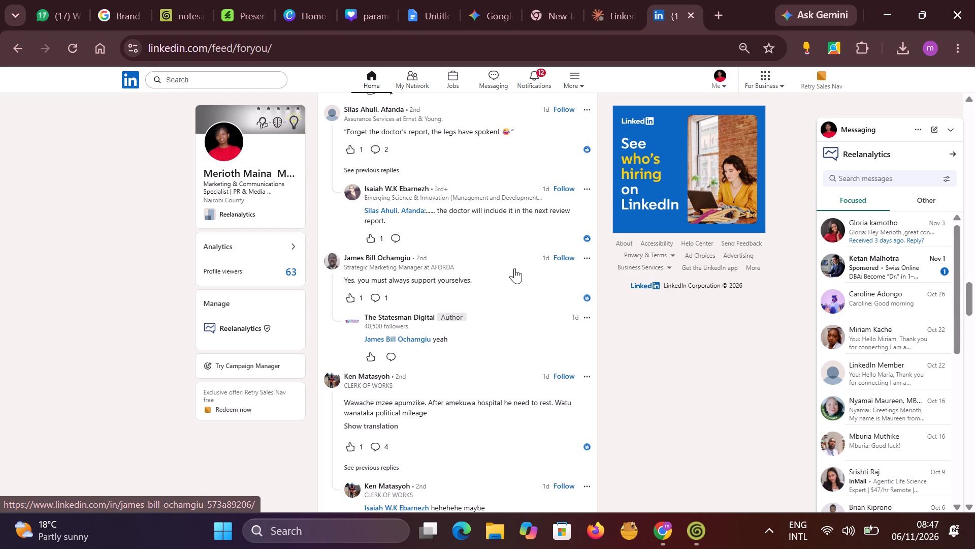
{"action": "scroll", "coordinate": [514, 268], "scroll_direction": "down", "scroll_amount": 4}
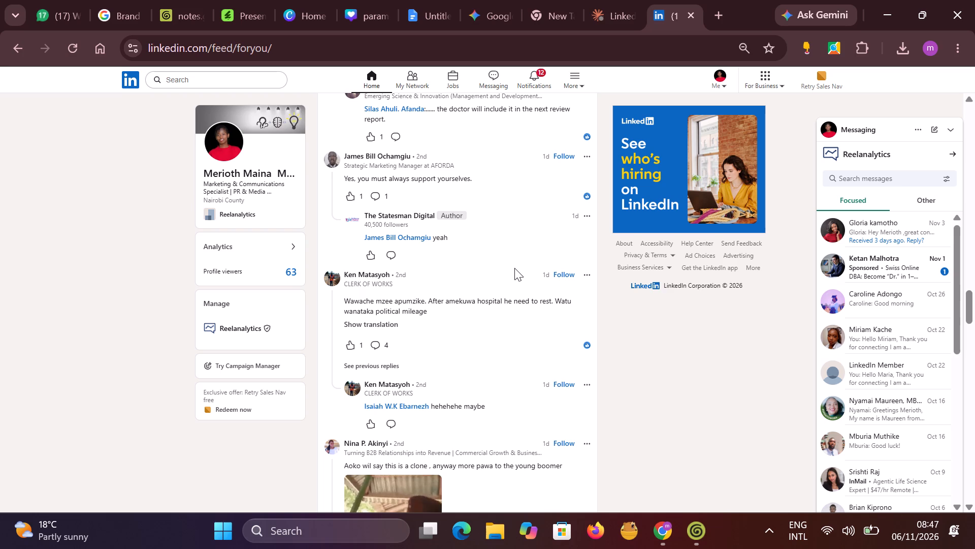
{"action": "scroll", "coordinate": [514, 268], "scroll_direction": "down", "scroll_amount": 6}
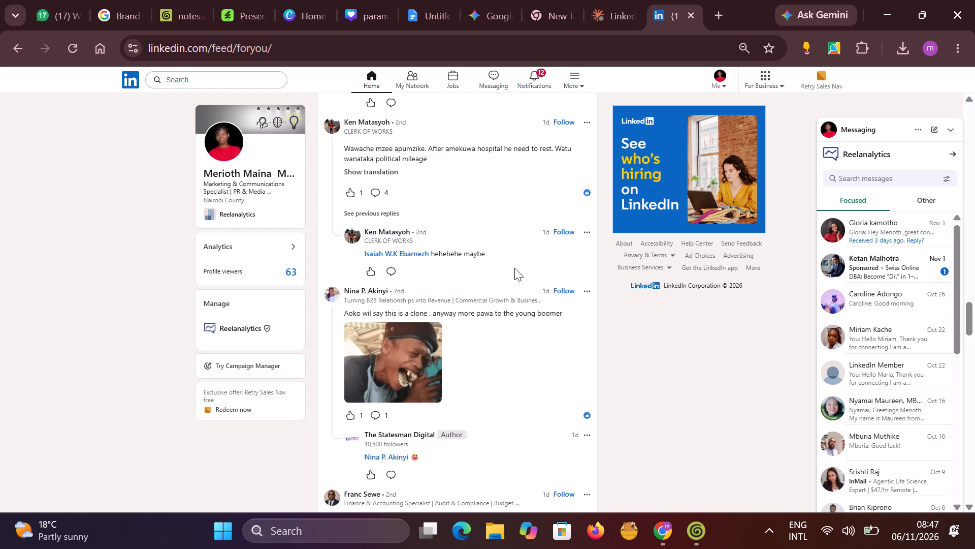
{"action": "scroll", "coordinate": [514, 268], "scroll_direction": "up", "scroll_amount": 17}
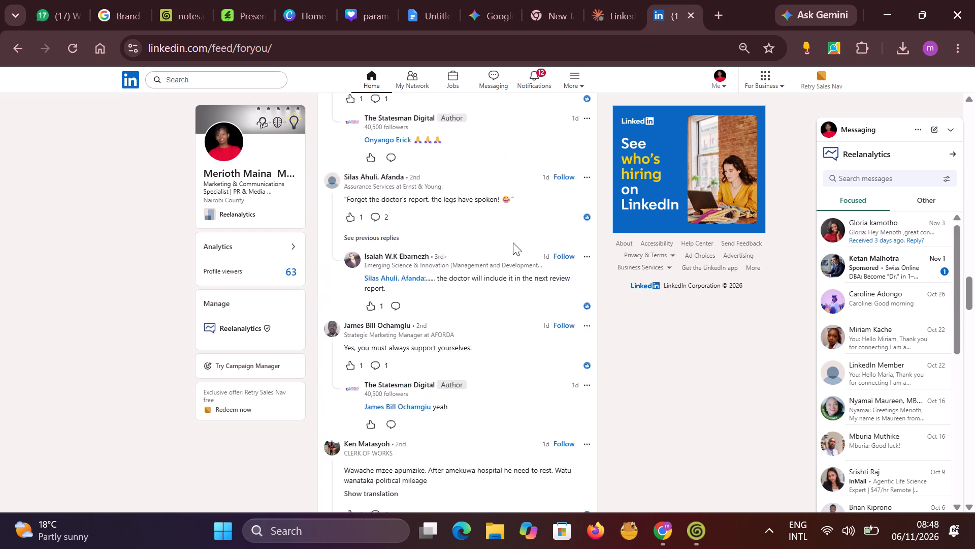
{"action": "scroll", "coordinate": [513, 242], "scroll_direction": "up", "scroll_amount": 20}
{"action": "scroll", "coordinate": [513, 242], "scroll_direction": "up", "scroll_amount": 6}
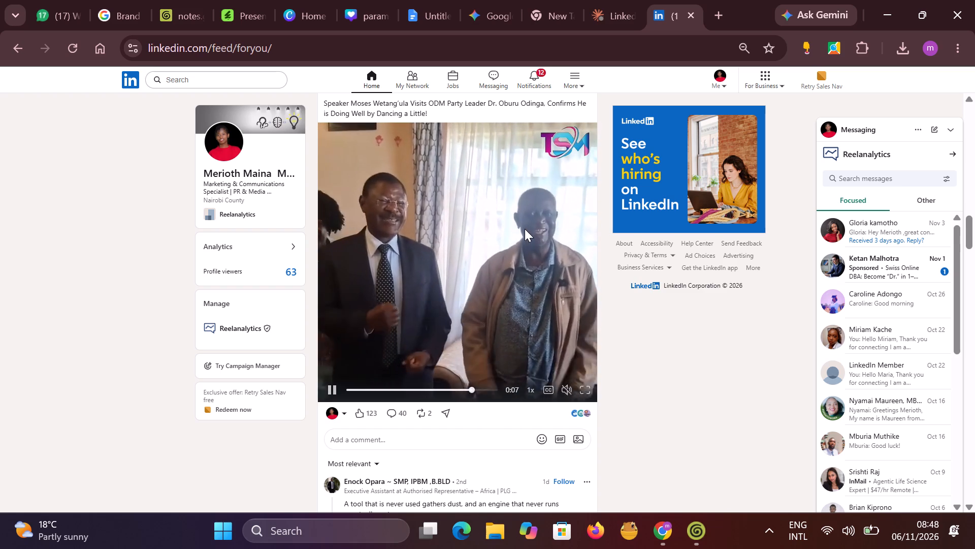
{"action": "scroll", "coordinate": [523, 229], "scroll_direction": "down", "scroll_amount": 5}
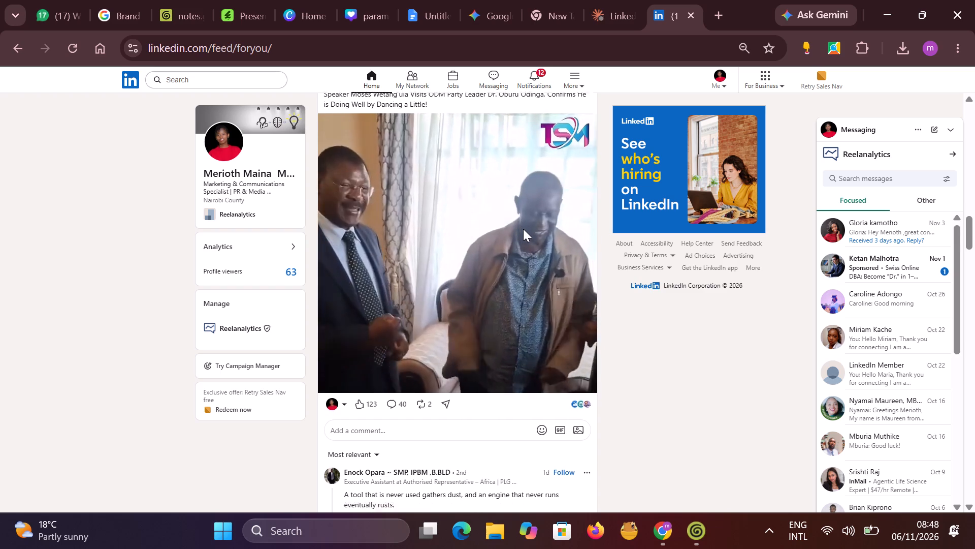
{"action": "scroll", "coordinate": [521, 232], "scroll_direction": "down", "scroll_amount": 5}
{"action": "scroll", "coordinate": [519, 234], "scroll_direction": "up", "scroll_amount": 3}
{"action": "left_click", "coordinate": [538, 79]}
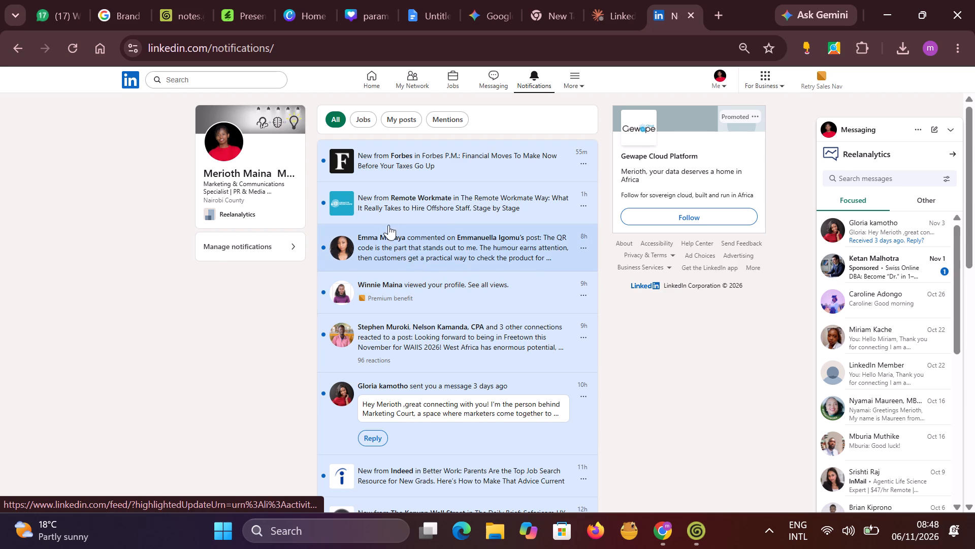
{"action": "left_click", "coordinate": [383, 281]}
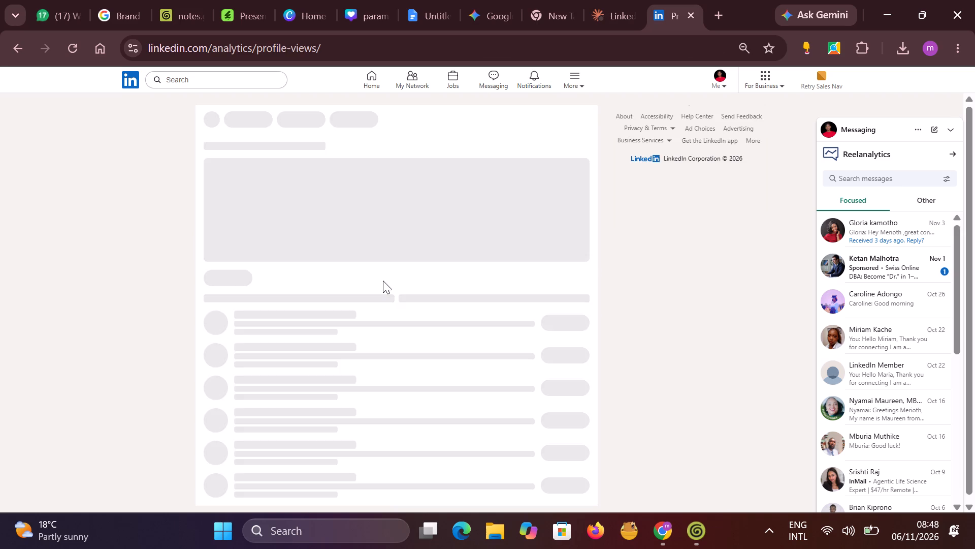
{"action": "scroll", "coordinate": [439, 268], "scroll_direction": "up", "scroll_amount": 8}
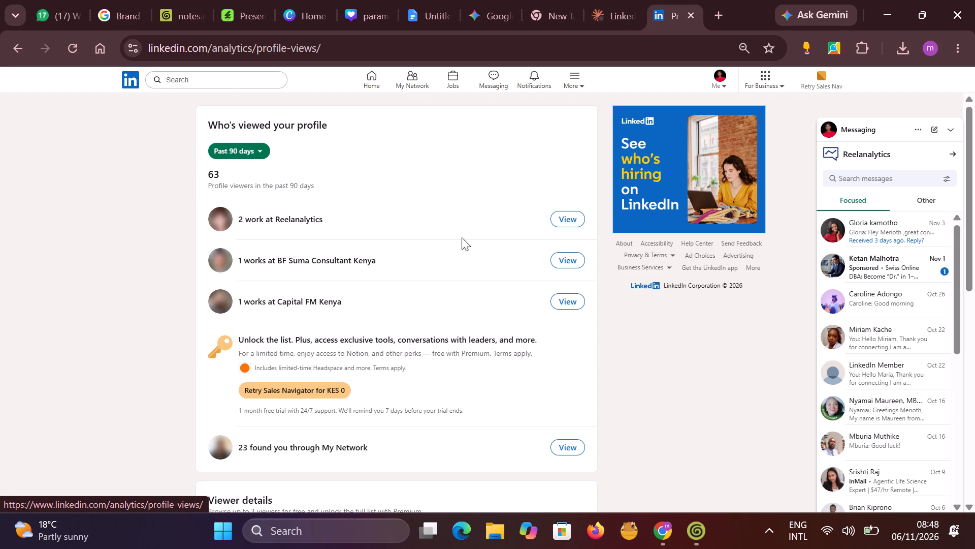
{"action": "scroll", "coordinate": [462, 237], "scroll_direction": "up", "scroll_amount": 3}
{"action": "scroll", "coordinate": [480, 237], "scroll_direction": "down", "scroll_amount": 20}
{"action": "scroll", "coordinate": [480, 237], "scroll_direction": "down", "scroll_amount": 10}
{"action": "scroll", "coordinate": [510, 338], "scroll_direction": "up", "scroll_amount": 4}
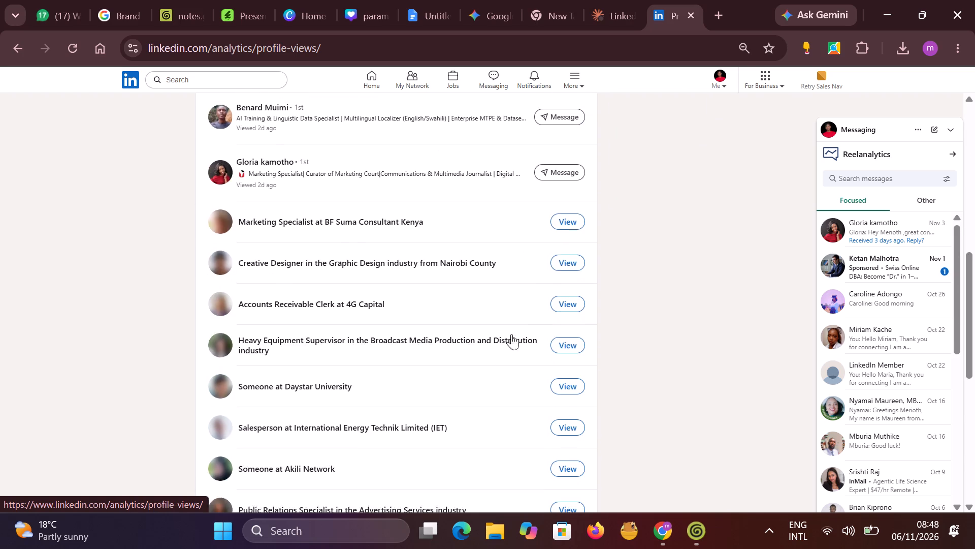
{"action": "scroll", "coordinate": [511, 334], "scroll_direction": "up", "scroll_amount": 20}
{"action": "scroll", "coordinate": [511, 334], "scroll_direction": "up", "scroll_amount": 8}
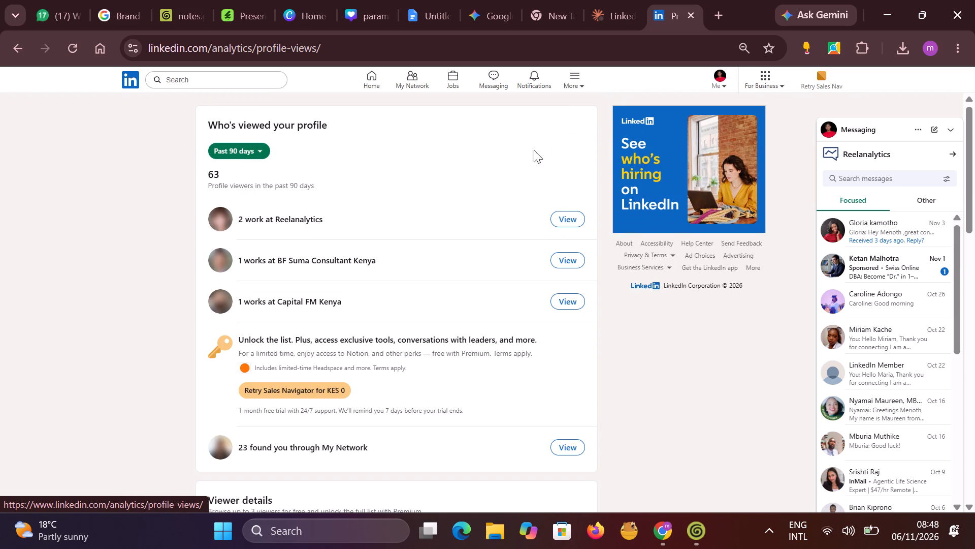
{"action": "left_click", "coordinate": [369, 77]}
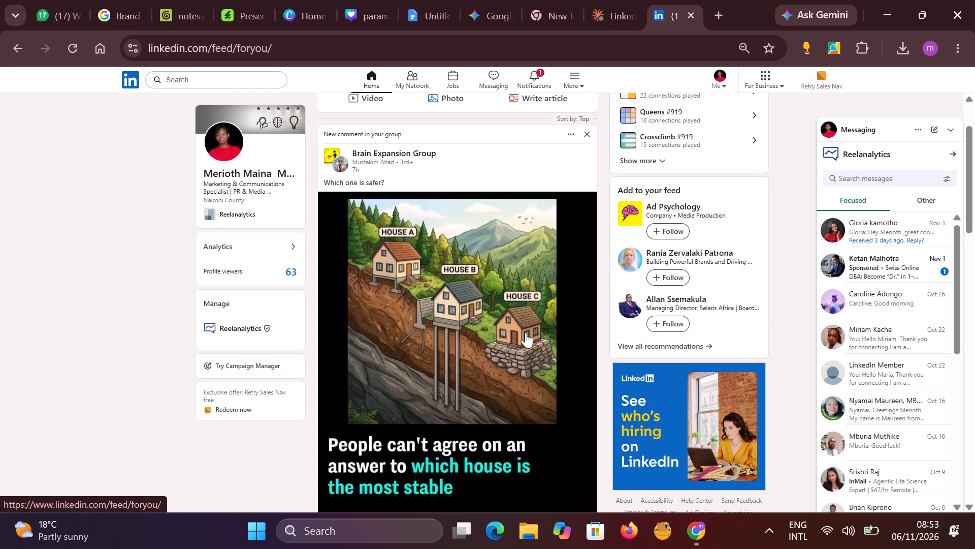
{"action": "scroll", "coordinate": [526, 332], "scroll_direction": "down", "scroll_amount": 3}
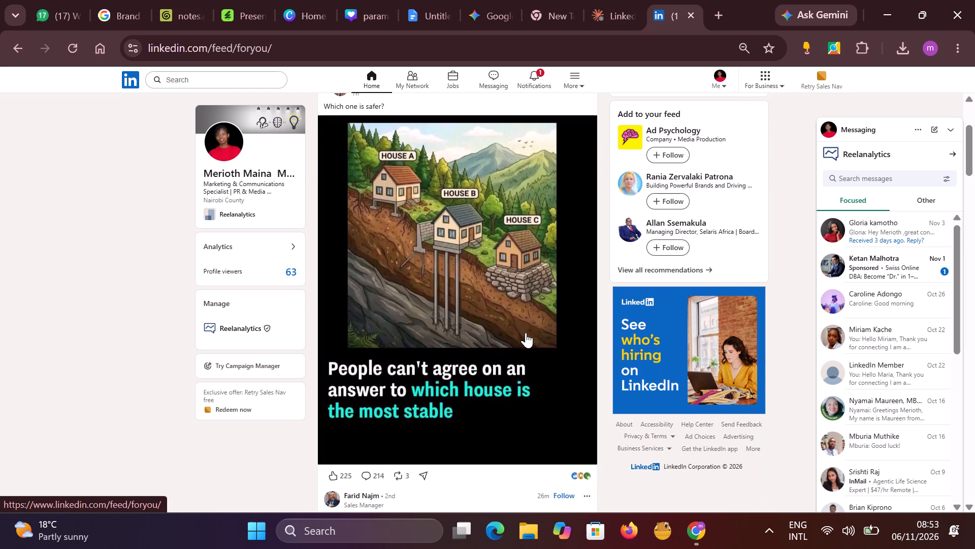
{"action": "scroll", "coordinate": [526, 332], "scroll_direction": "down", "scroll_amount": 3}
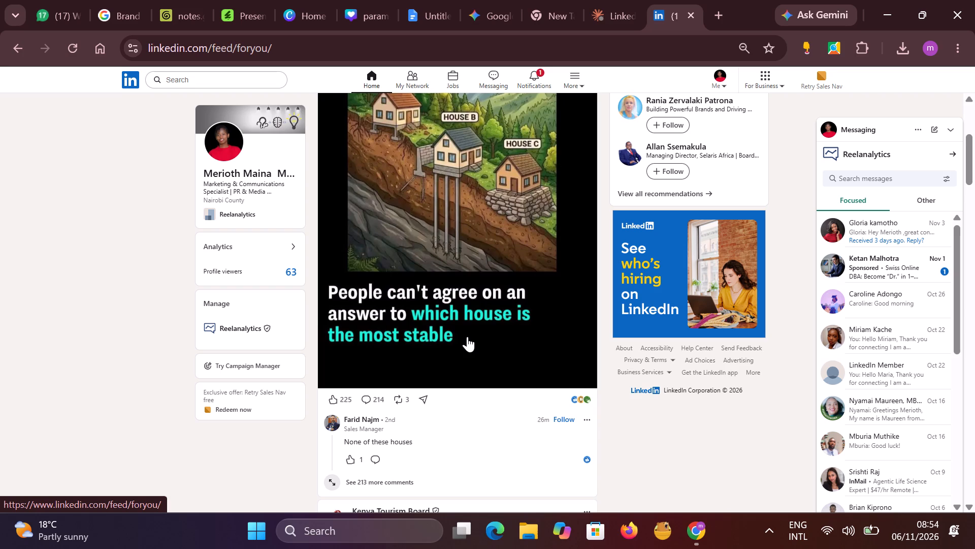
{"action": "scroll", "coordinate": [467, 337], "scroll_direction": "down", "scroll_amount": 3}
{"action": "scroll", "coordinate": [452, 337], "scroll_direction": "up", "scroll_amount": 1}
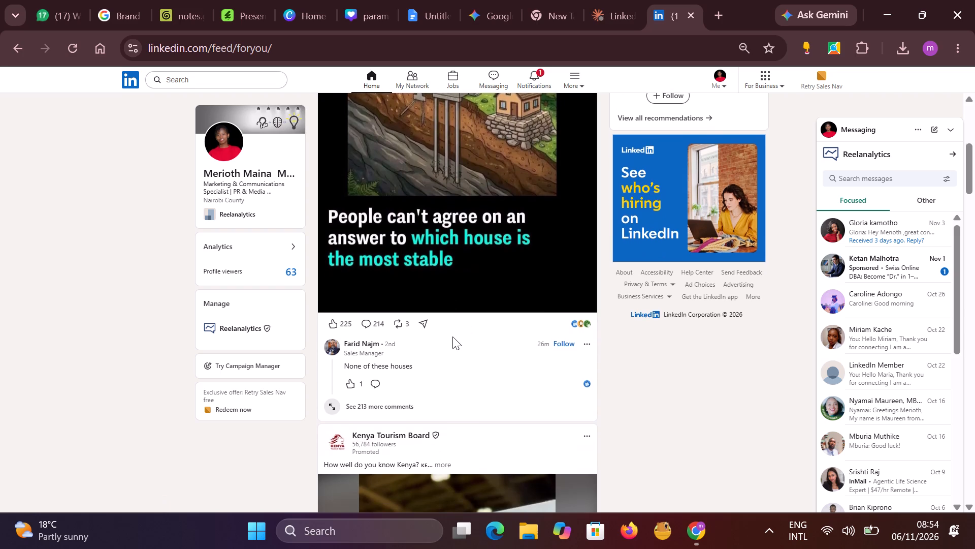
{"action": "scroll", "coordinate": [452, 337], "scroll_direction": "up", "scroll_amount": 4}
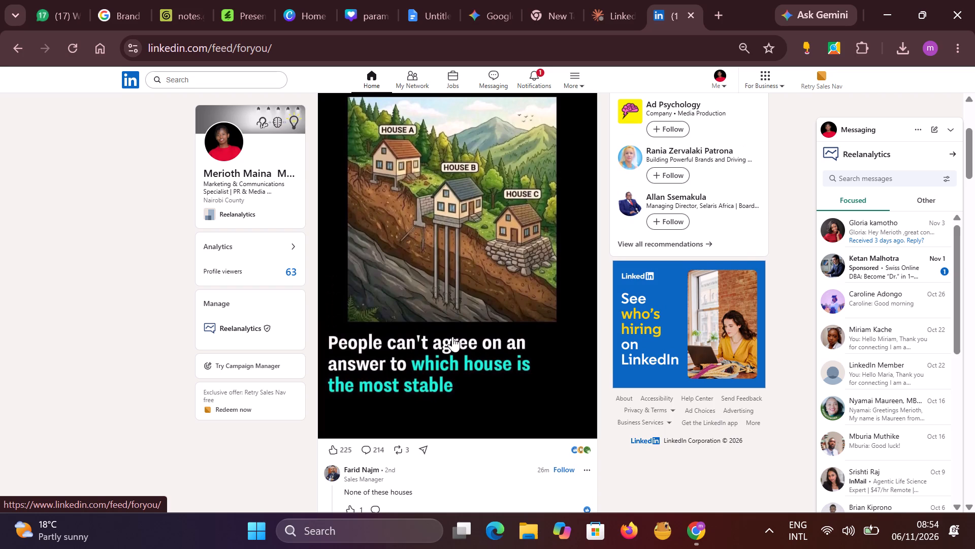
{"action": "scroll", "coordinate": [452, 337], "scroll_direction": "down", "scroll_amount": 20}
{"action": "scroll", "coordinate": [452, 337], "scroll_direction": "down", "scroll_amount": 7}
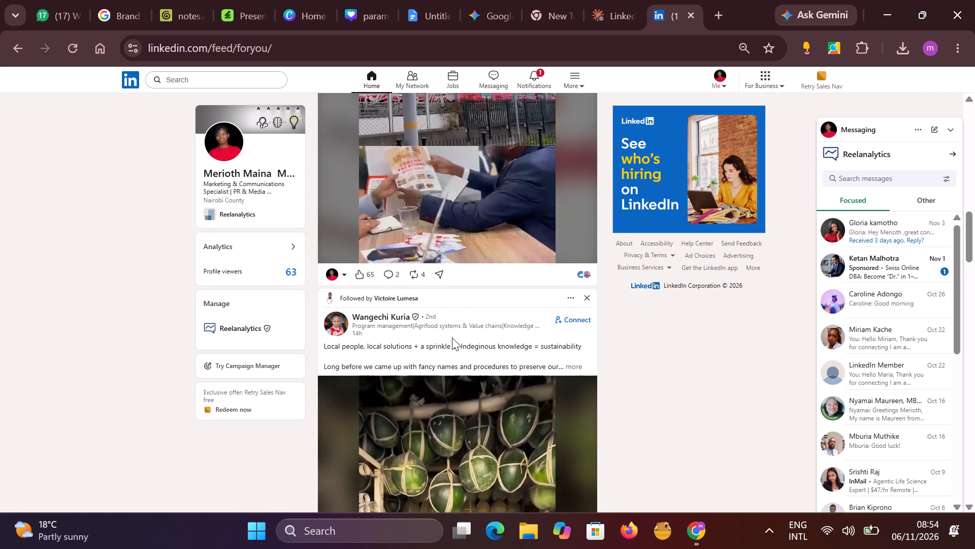
{"action": "scroll", "coordinate": [452, 338], "scroll_direction": "down", "scroll_amount": 10}
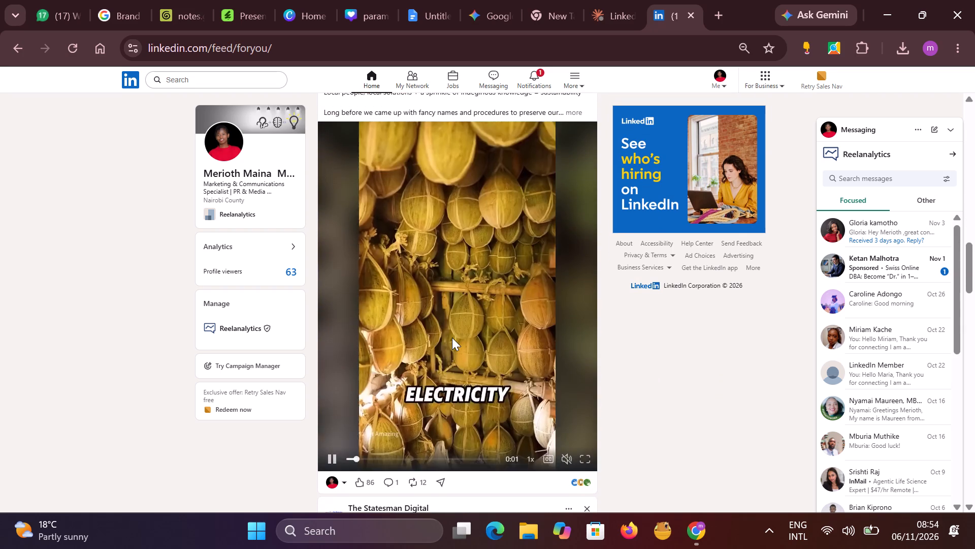
Expand and read the full post on indigenous knowledge and food preservation, dismissing the Live Caption overlay.
{"action": "scroll", "coordinate": [452, 338], "scroll_direction": "up", "scroll_amount": 5}
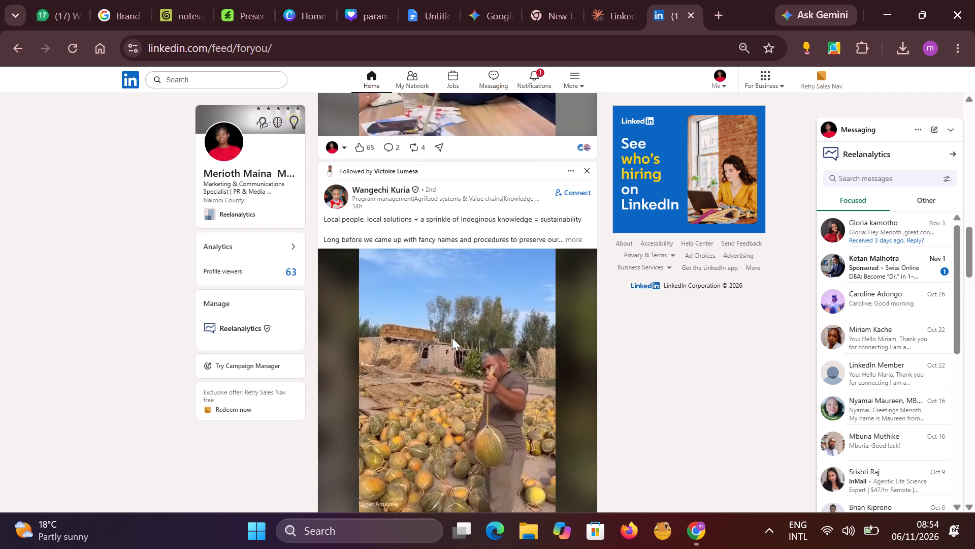
{"action": "scroll", "coordinate": [452, 338], "scroll_direction": "down", "scroll_amount": 1}
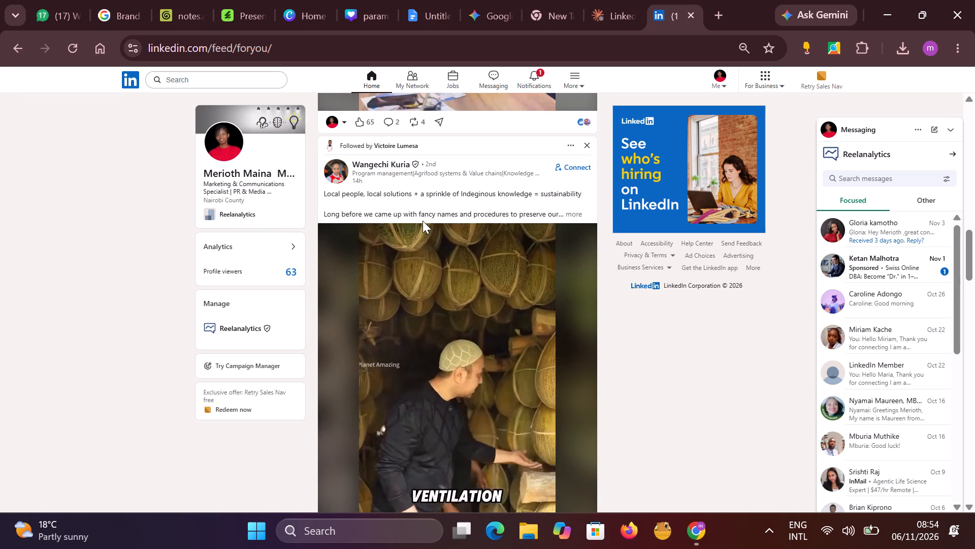
{"action": "left_click", "coordinate": [578, 216]}
{"action": "scroll", "coordinate": [518, 271], "scroll_direction": "down", "scroll_amount": 1}
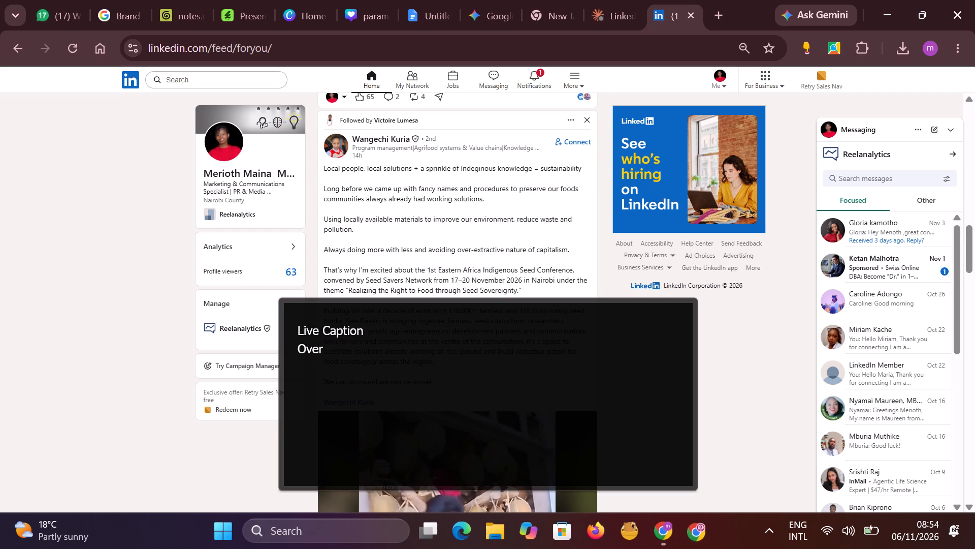
{"action": "left_click", "coordinate": [682, 311]}
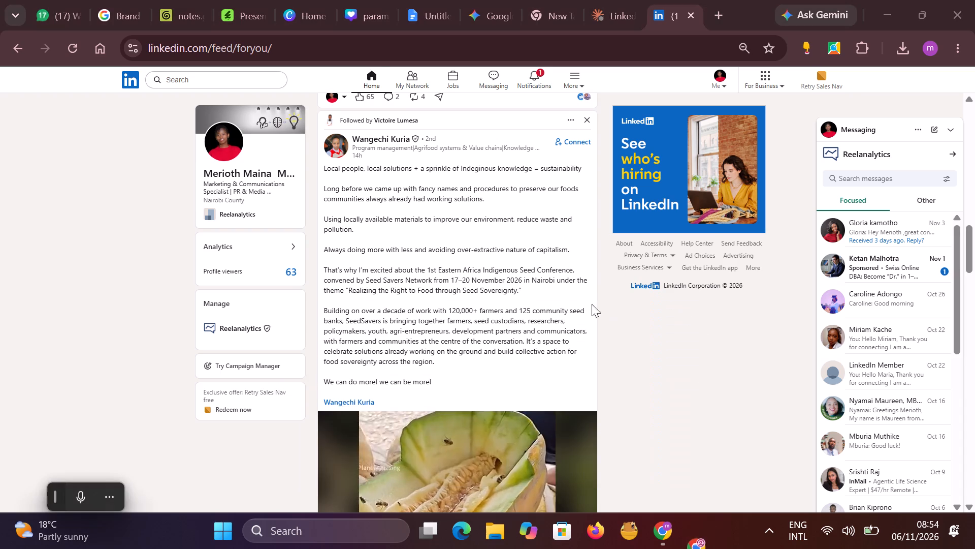
{"action": "scroll", "coordinate": [495, 280], "scroll_direction": "down", "scroll_amount": 10}
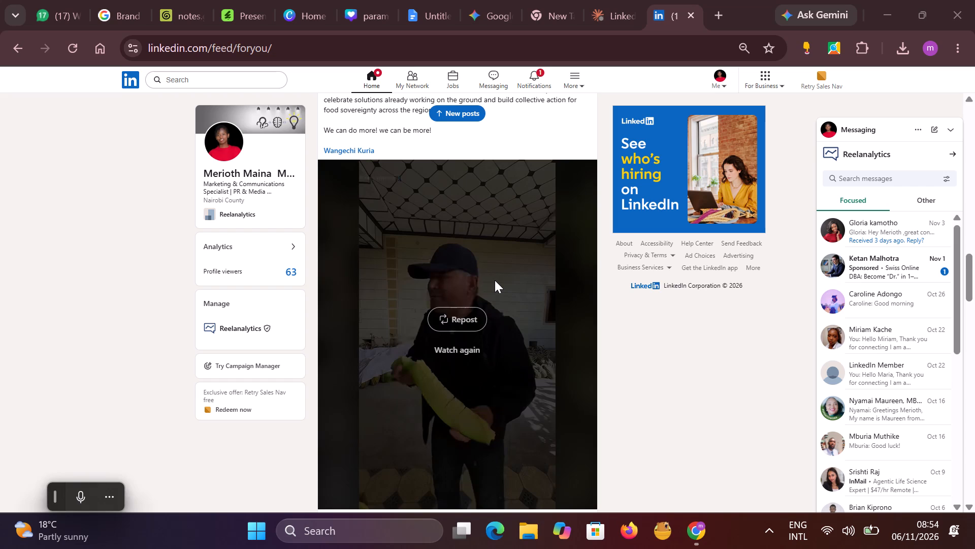
{"action": "scroll", "coordinate": [495, 280], "scroll_direction": "up", "scroll_amount": 4}
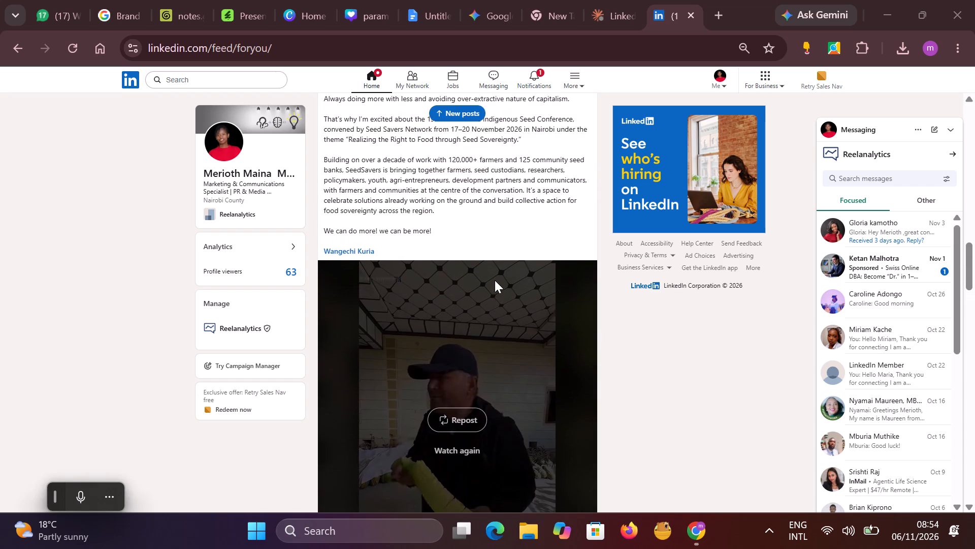
{"action": "scroll", "coordinate": [495, 280], "scroll_direction": "down", "scroll_amount": 14}
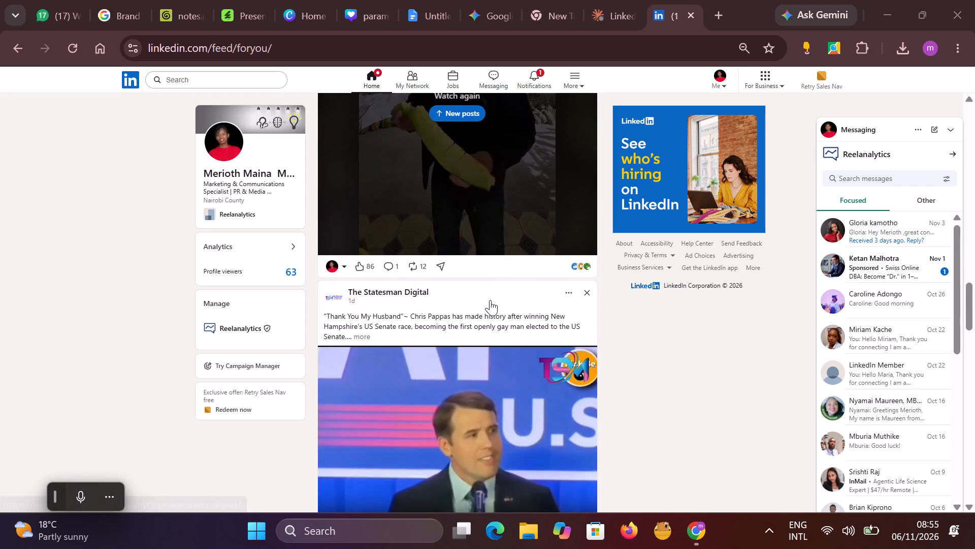
Replay the post's melon-storage video with the sound unmuted and the volume lowered to a quiet level.
{"action": "scroll", "coordinate": [493, 207], "scroll_direction": "up", "scroll_amount": 3}
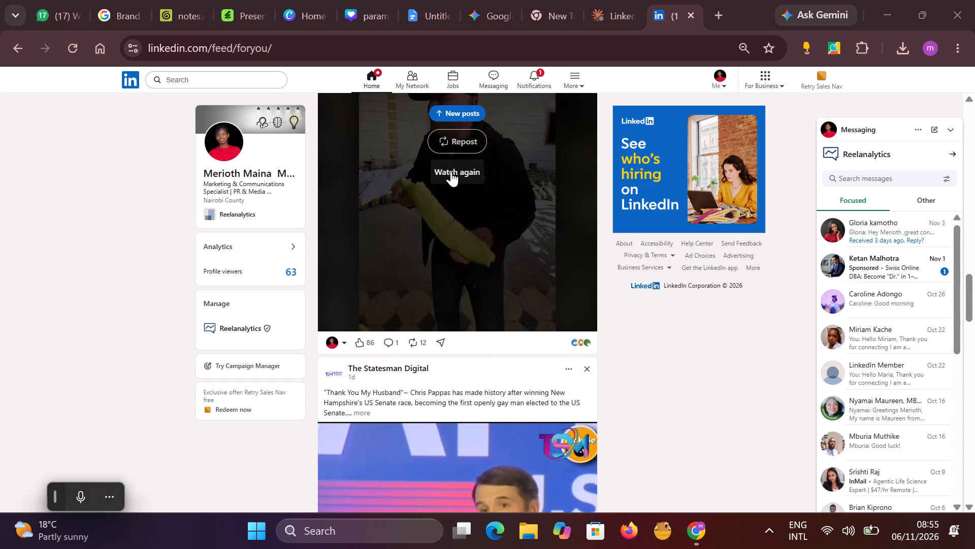
{"action": "left_click", "coordinate": [451, 172]}
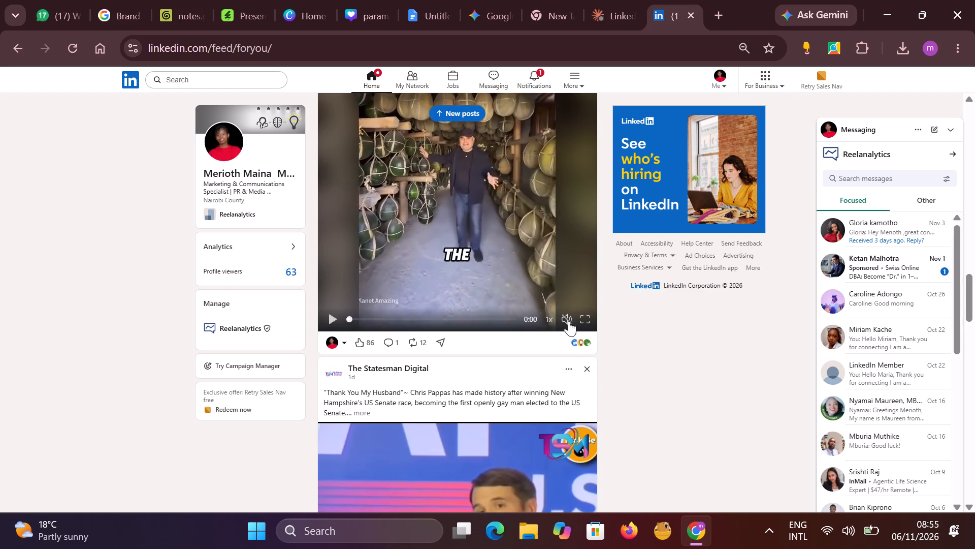
{"action": "left_click", "coordinate": [566, 322]}
{"action": "left_click_drag", "start_coordinate": [566, 227], "coordinate": [563, 253]}
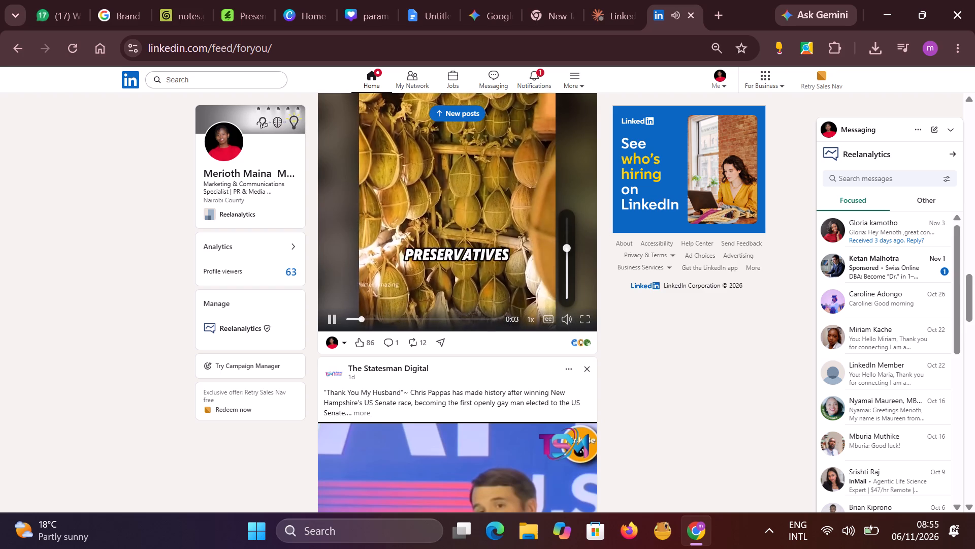
{"action": "left_click_drag", "start_coordinate": [563, 253], "coordinate": [568, 284]}
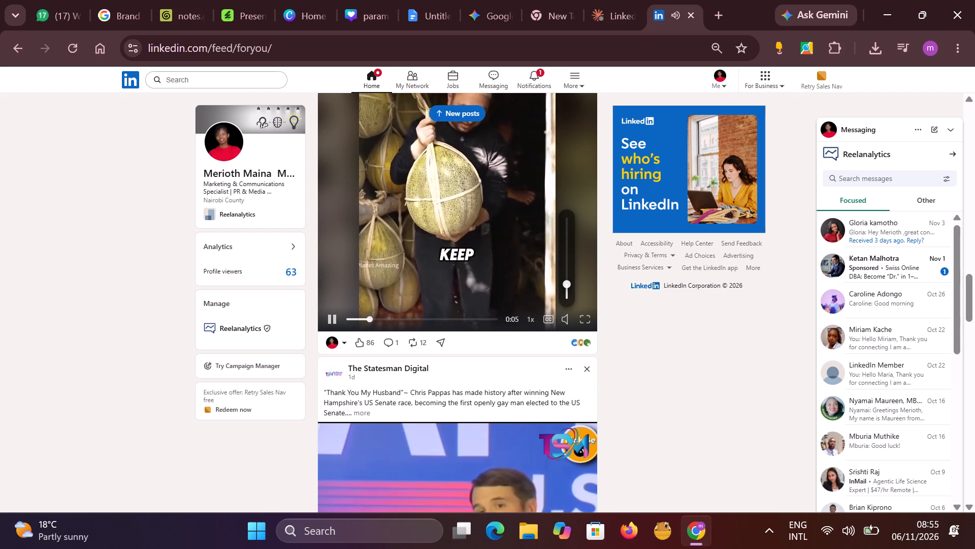
{"action": "left_click_drag", "start_coordinate": [568, 284], "coordinate": [568, 286]}
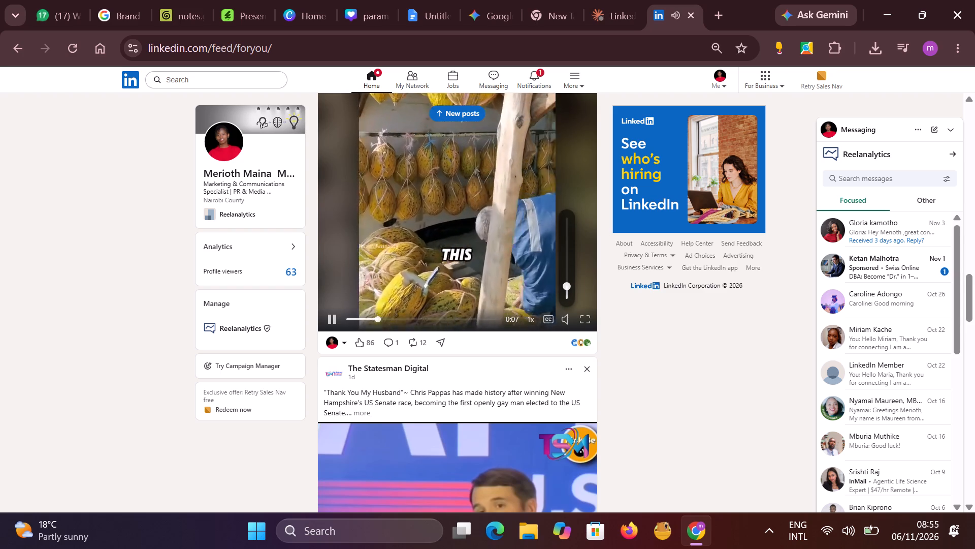
{"action": "left_click_drag", "start_coordinate": [568, 286], "coordinate": [568, 285]}
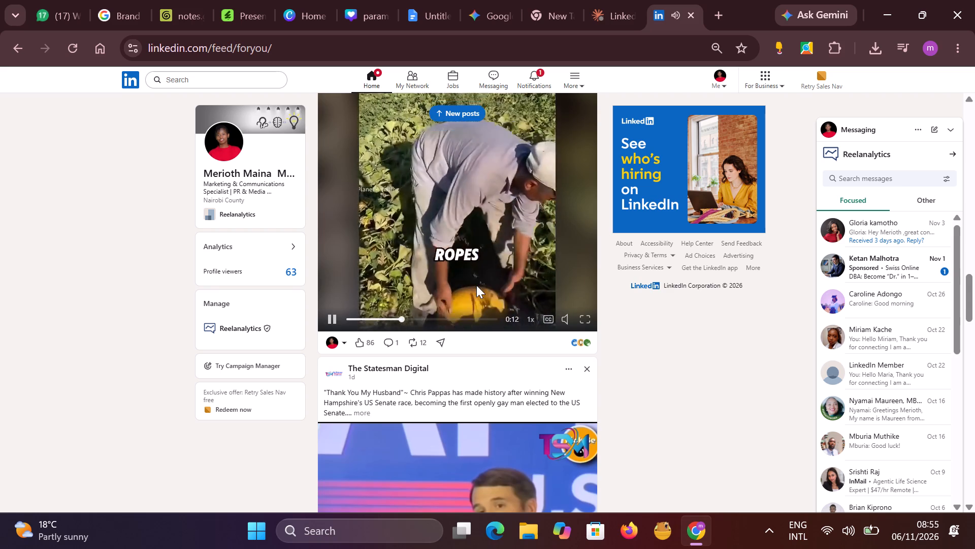
{"action": "left_click", "coordinate": [566, 292]}
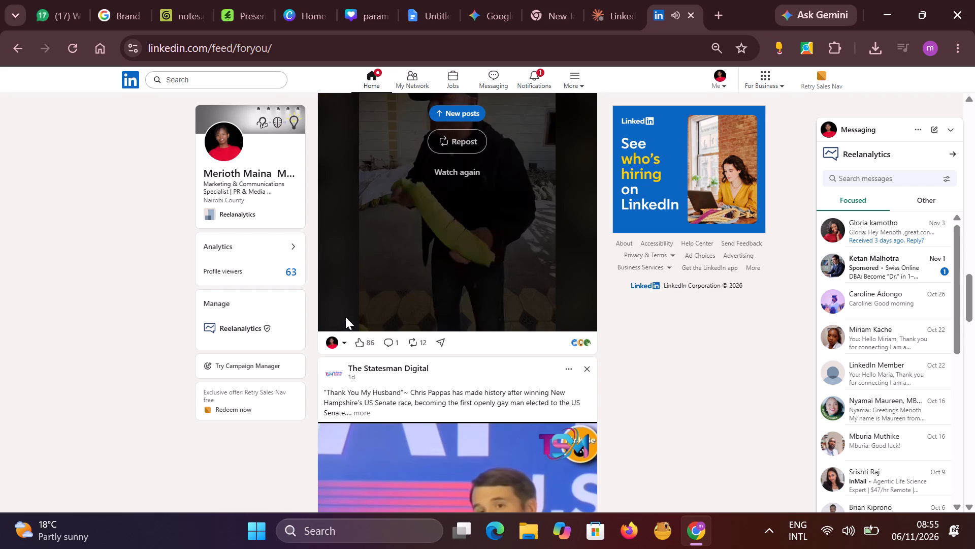
Watch the melon-storage video again from the beginning.
{"action": "left_click", "coordinate": [447, 300]}
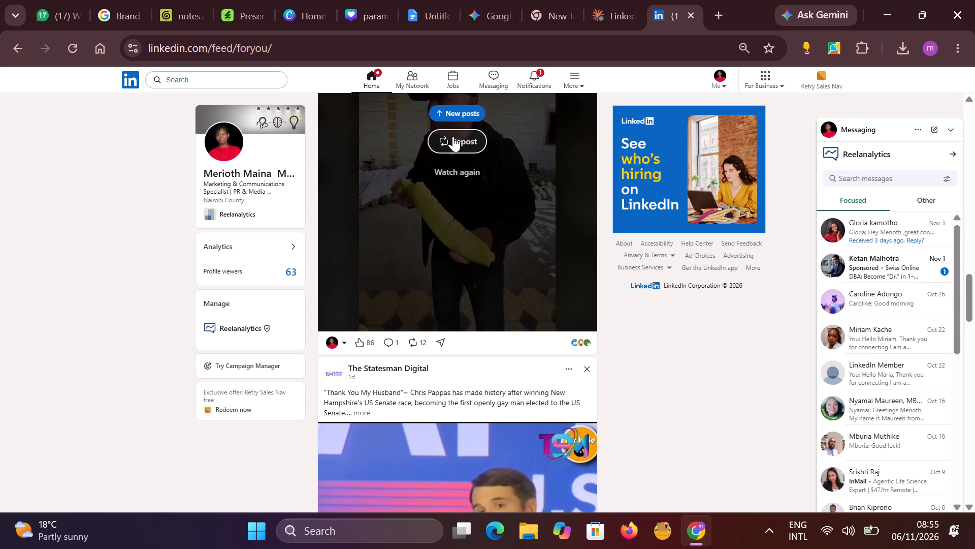
{"action": "left_click", "coordinate": [453, 175]}
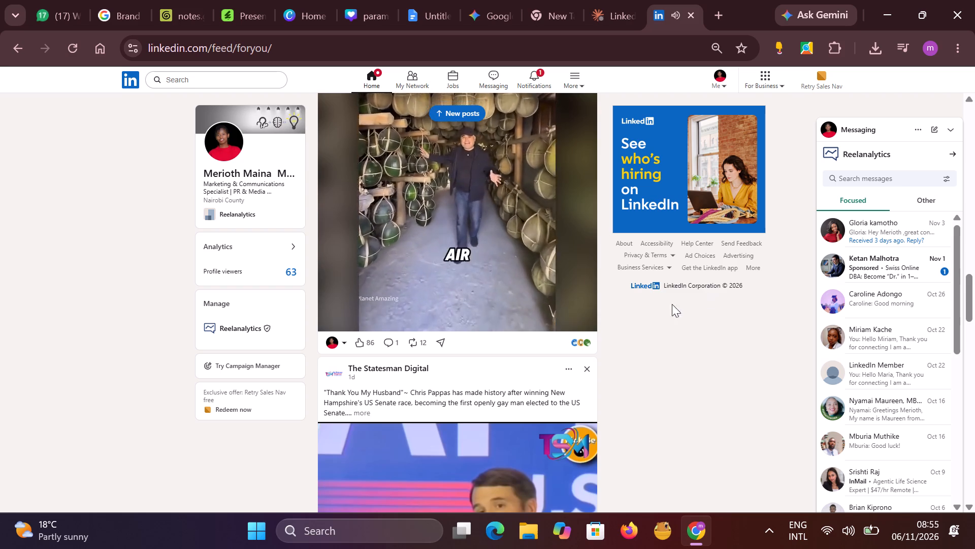
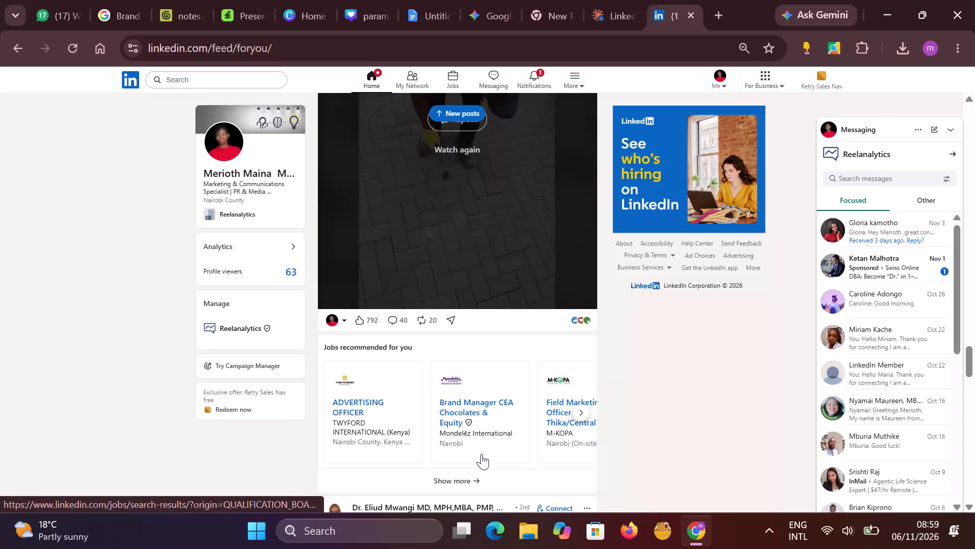
{"action": "scroll", "coordinate": [481, 454], "scroll_direction": "up", "scroll_amount": 11}
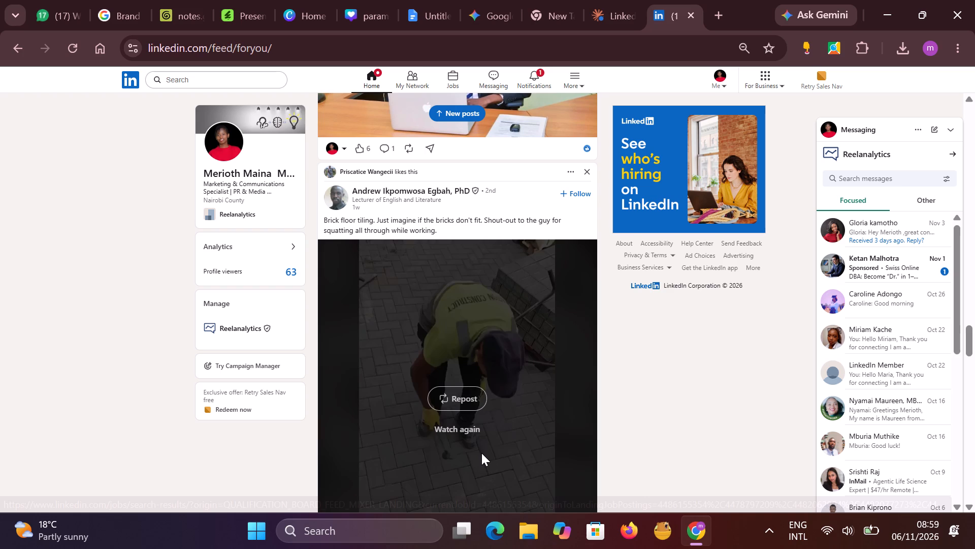
{"action": "scroll", "coordinate": [481, 453], "scroll_direction": "down", "scroll_amount": 5}
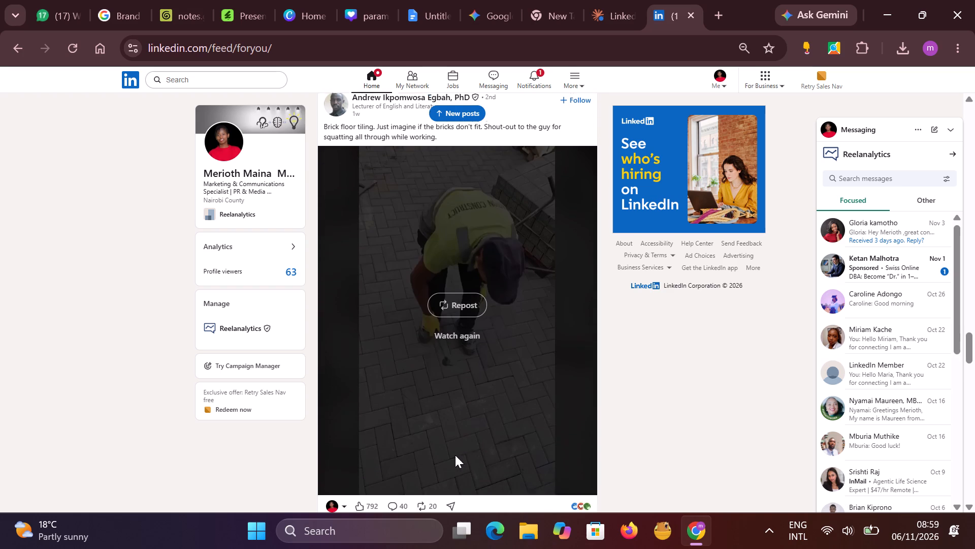
{"action": "scroll", "coordinate": [458, 453], "scroll_direction": "down", "scroll_amount": 1}
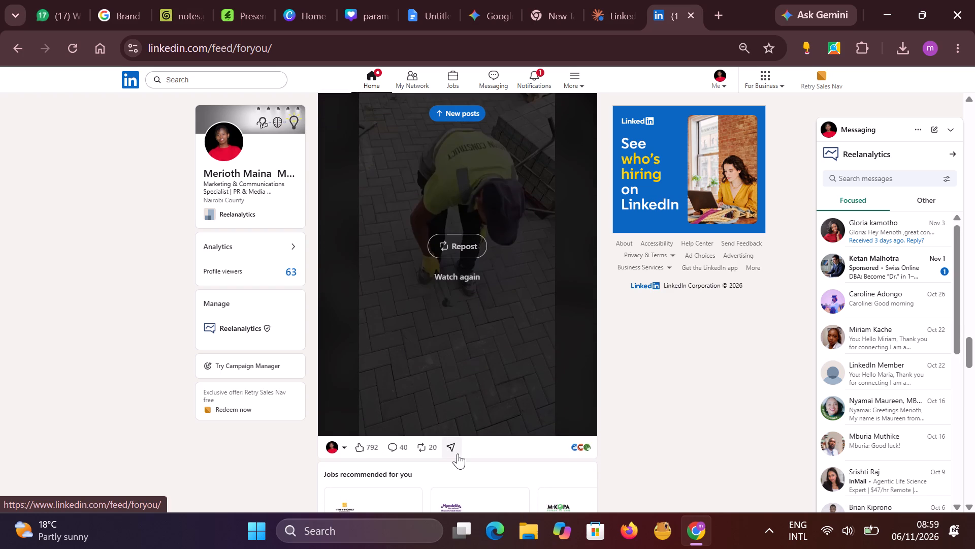
{"action": "scroll", "coordinate": [456, 460], "scroll_direction": "down", "scroll_amount": 5}
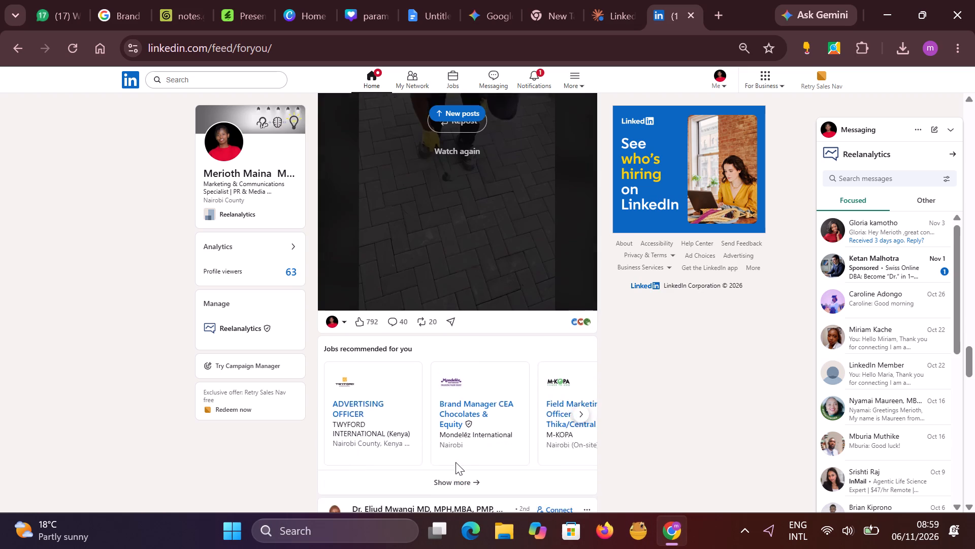
{"action": "scroll", "coordinate": [456, 469], "scroll_direction": "down", "scroll_amount": 20}
{"action": "scroll", "coordinate": [456, 469], "scroll_direction": "down", "scroll_amount": 8}
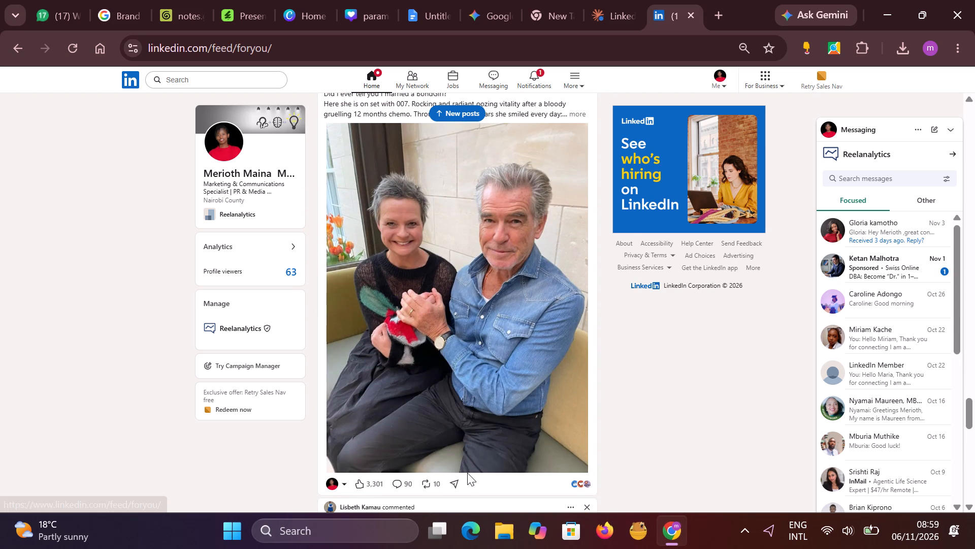
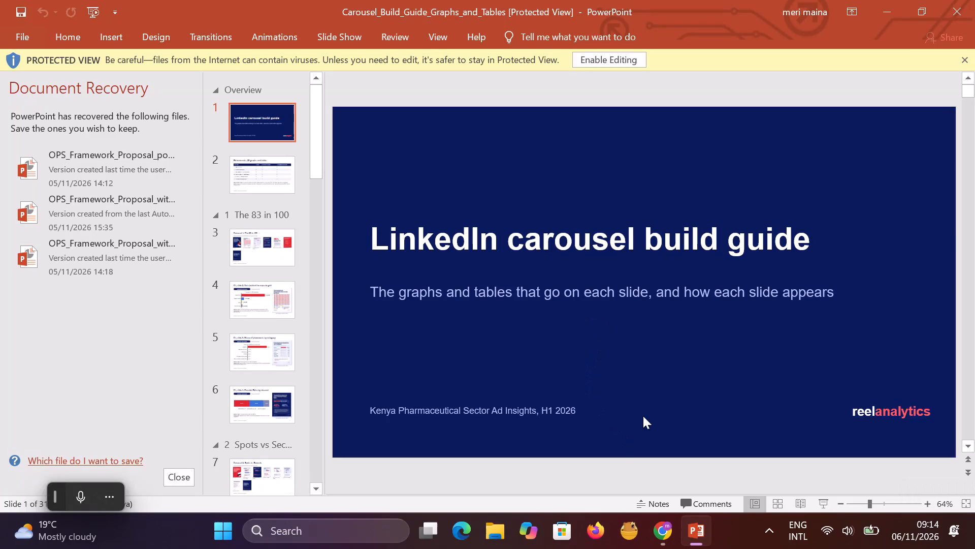
Enable editing of the downloaded Carousel_Build_Guide_Graphs_and_Tables presentation.
{"action": "left_click", "coordinate": [605, 63]}
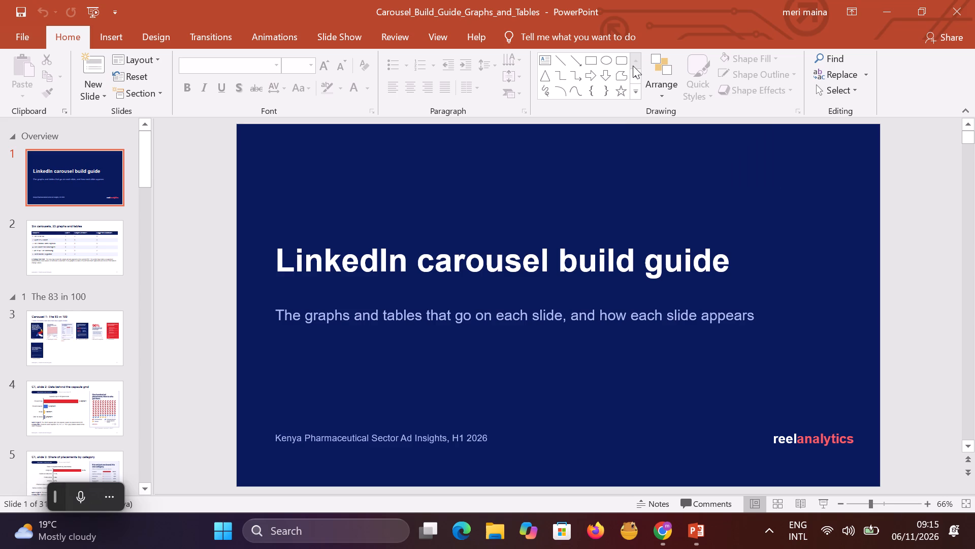
Review the six-carousel summary table, the Carousel 1 overview and the capsule grid data slide, comparing the overview with its graph.
{"action": "left_click", "coordinate": [113, 249]}
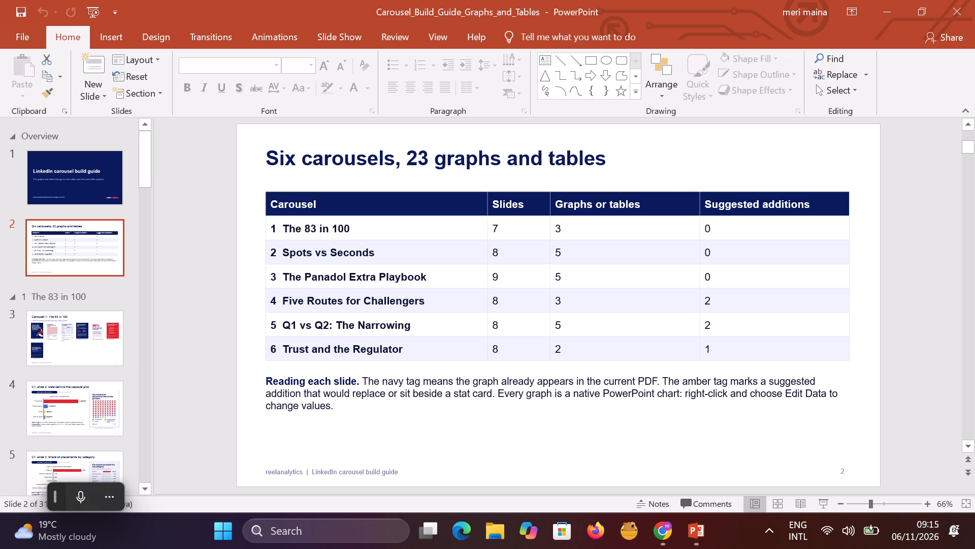
{"action": "scroll", "coordinate": [312, 326], "scroll_direction": "down", "scroll_amount": 2}
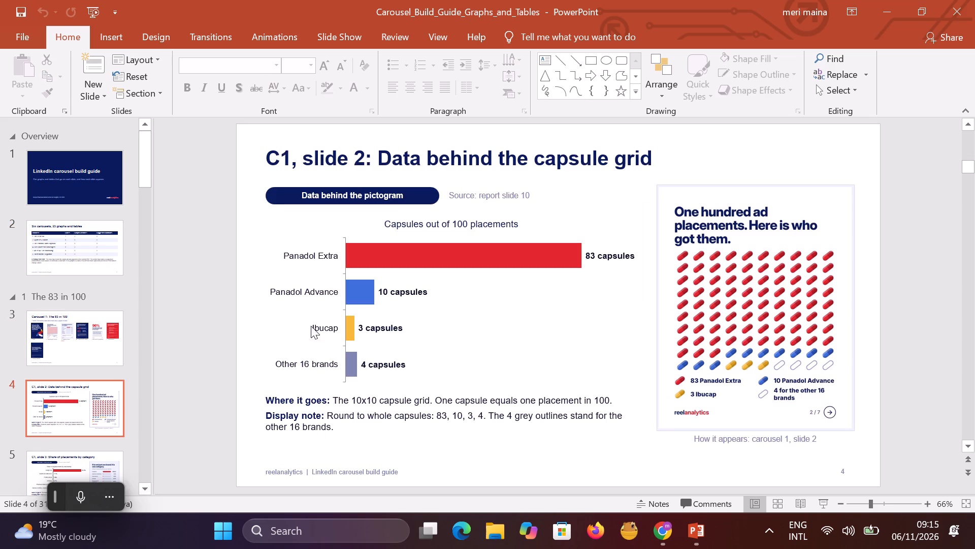
{"action": "left_click", "coordinate": [93, 343]}
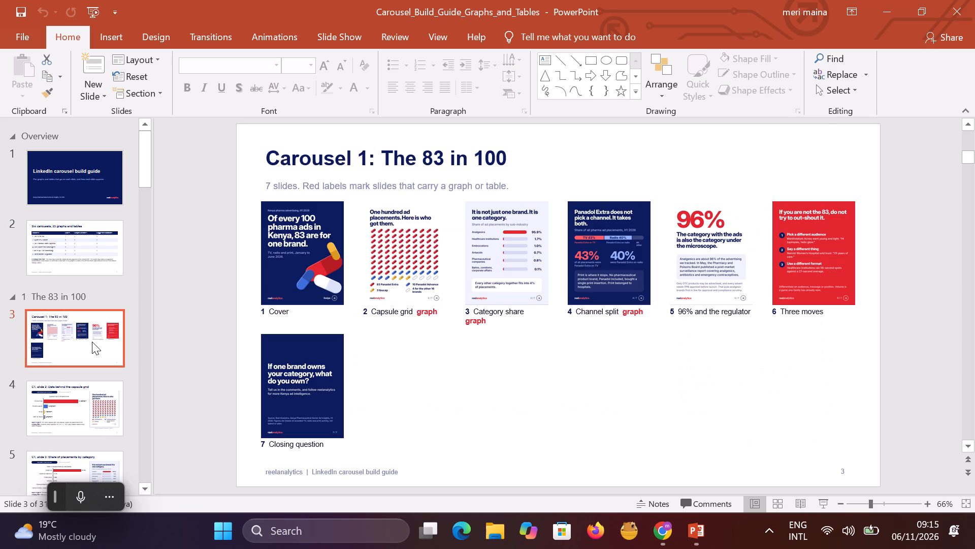
{"action": "left_click", "coordinate": [287, 287]}
{"action": "left_click", "coordinate": [287, 285]}
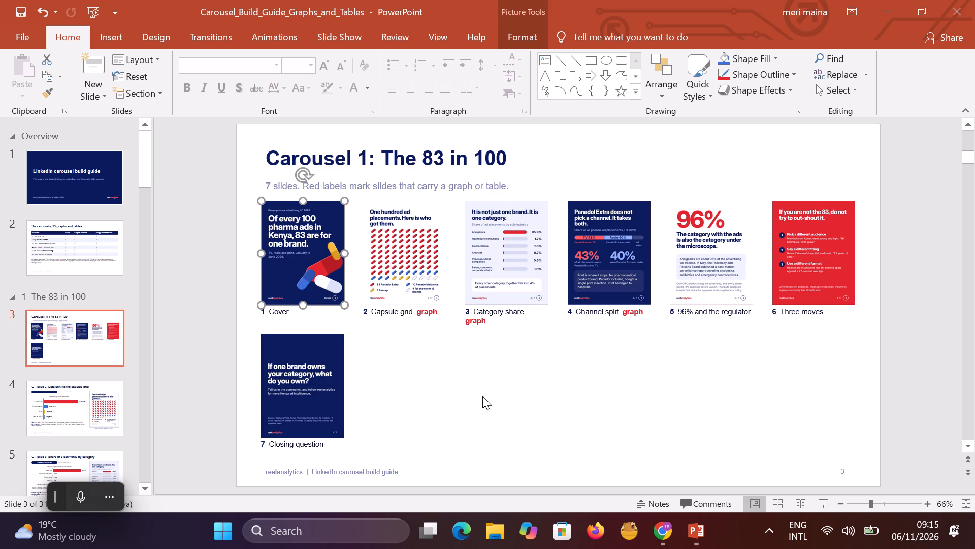
{"action": "scroll", "coordinate": [482, 396], "scroll_direction": "up", "scroll_amount": 1}
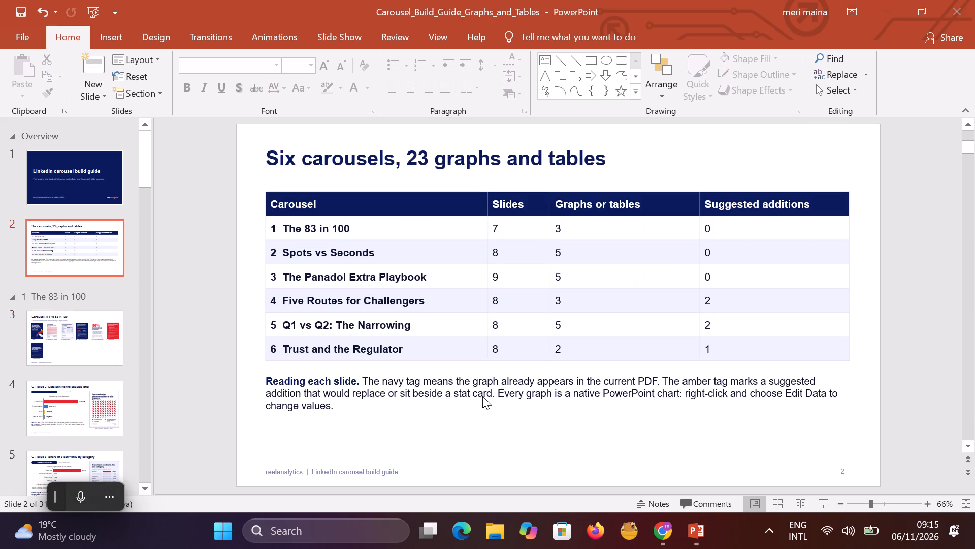
{"action": "scroll", "coordinate": [482, 396], "scroll_direction": "down", "scroll_amount": 1}
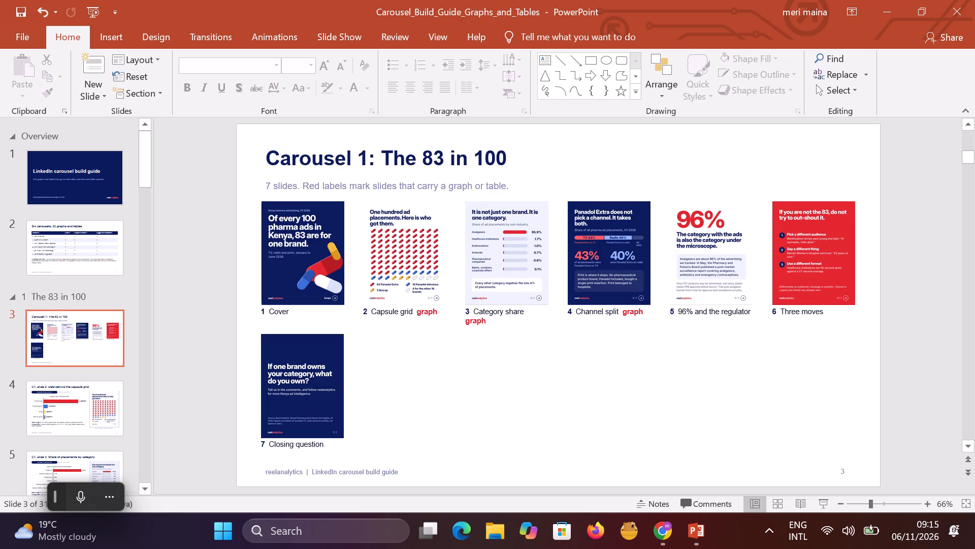
{"action": "scroll", "coordinate": [264, 392], "scroll_direction": "down", "scroll_amount": 1}
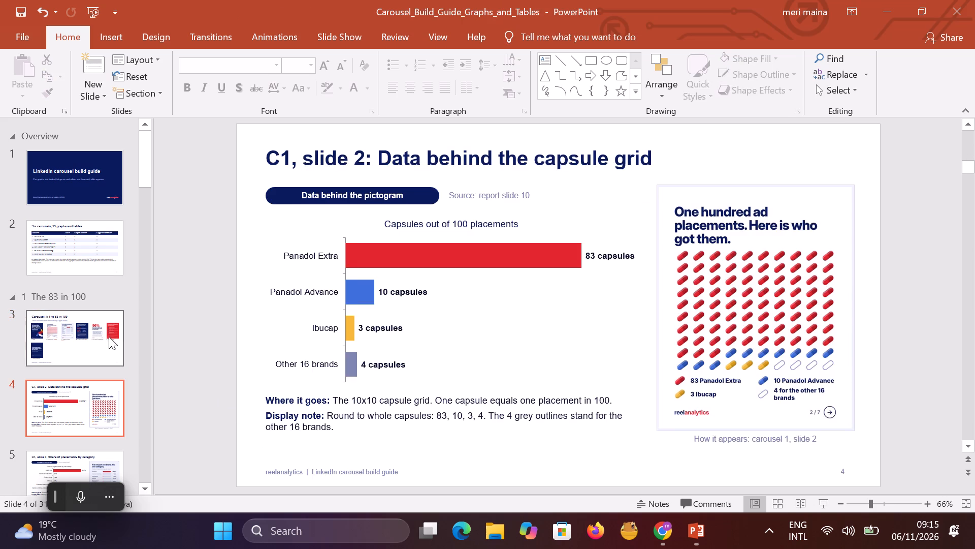
{"action": "left_click", "coordinate": [109, 337]}
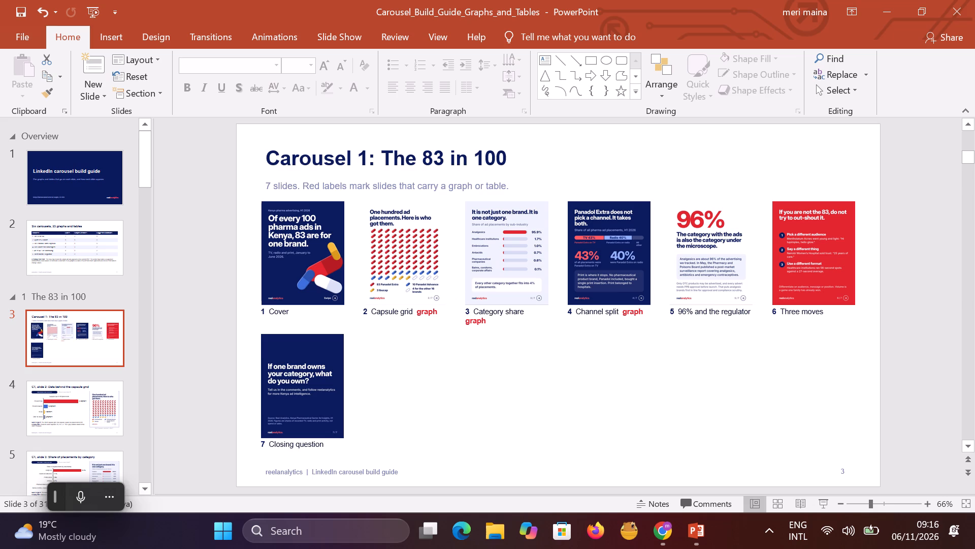
{"action": "left_click", "coordinate": [46, 406]}
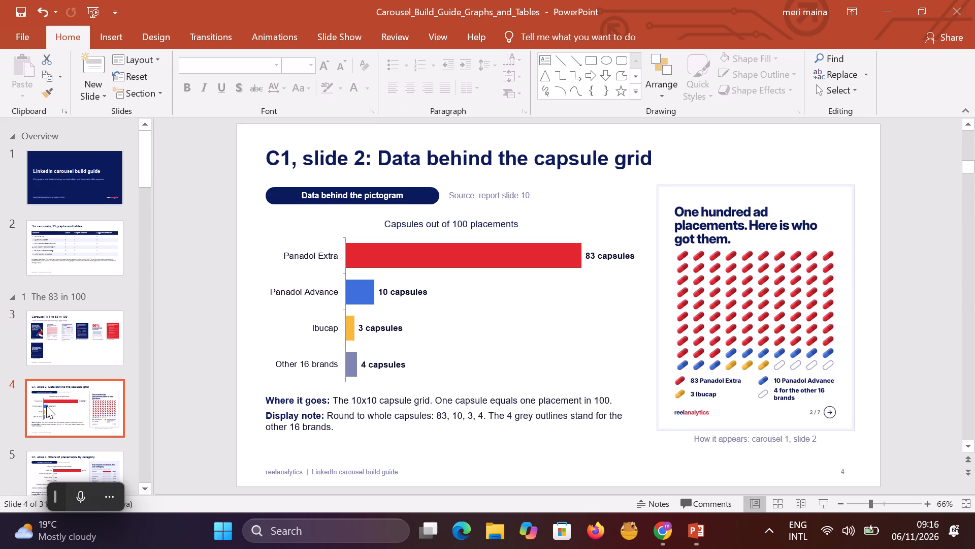
{"action": "left_click", "coordinate": [56, 358]}
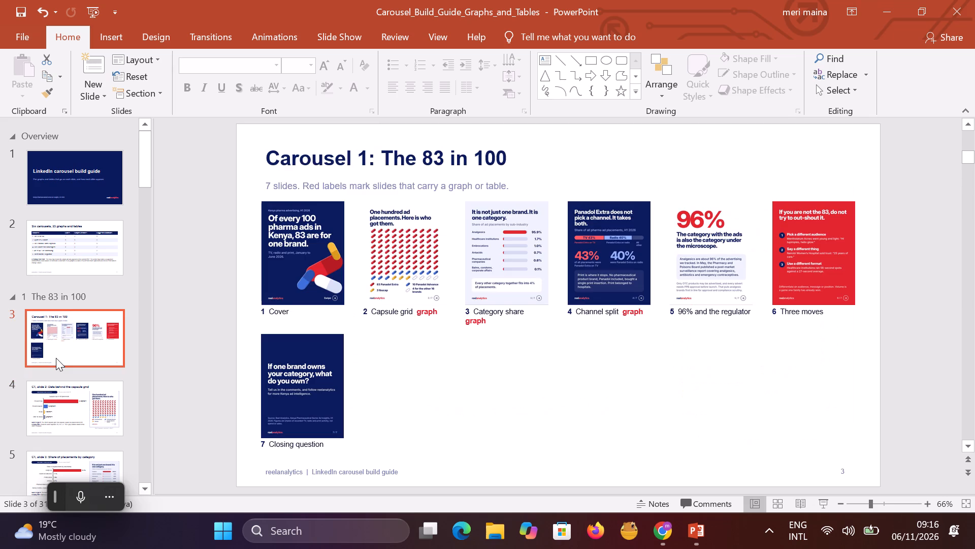
Shift the Cover picture slightly to the left above its label on the "Carousel 1: The 83 in 100" slide.
{"action": "left_click", "coordinate": [283, 302]}
{"action": "left_click", "coordinate": [280, 295]}
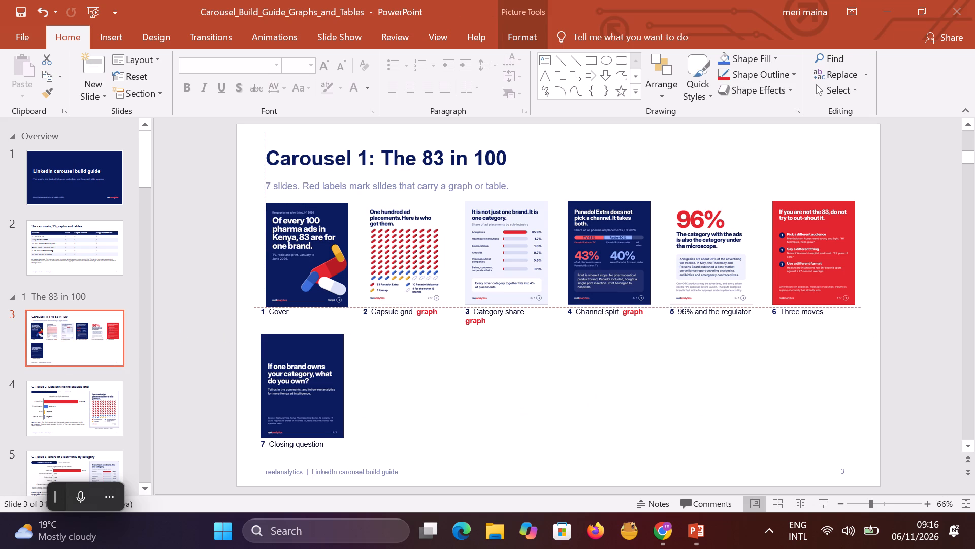
{"action": "left_click", "coordinate": [326, 276]}
{"action": "left_click_drag", "start_coordinate": [324, 277], "coordinate": [304, 279]}
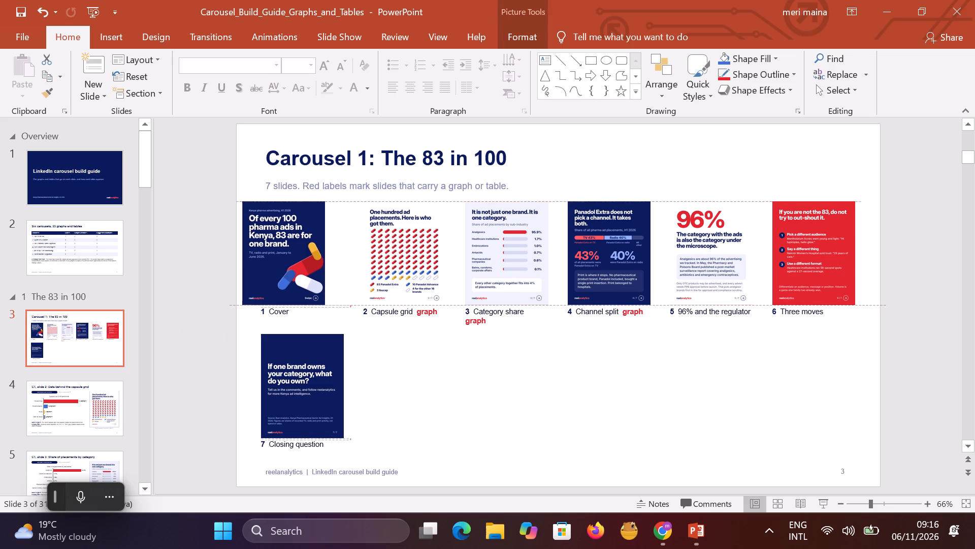
{"action": "left_click_drag", "start_coordinate": [304, 279], "coordinate": [318, 278]}
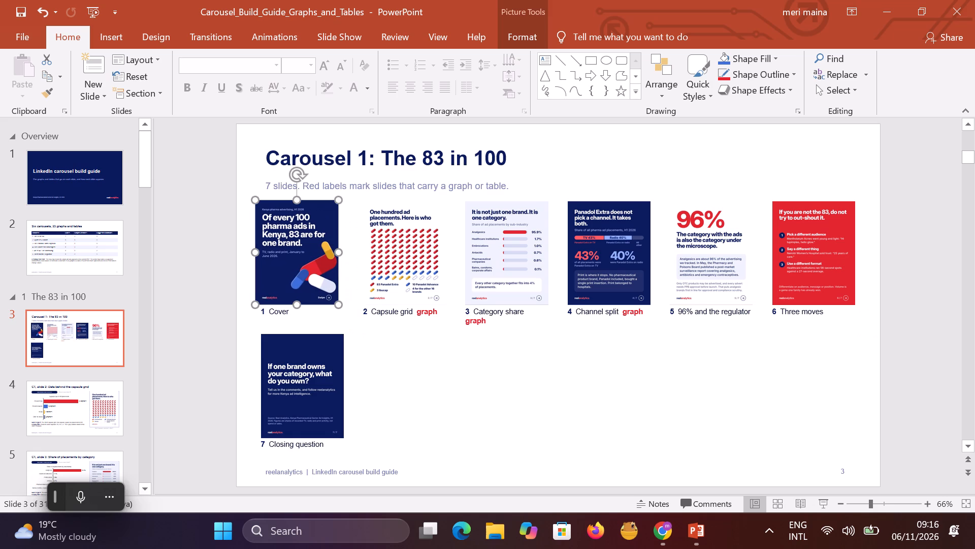
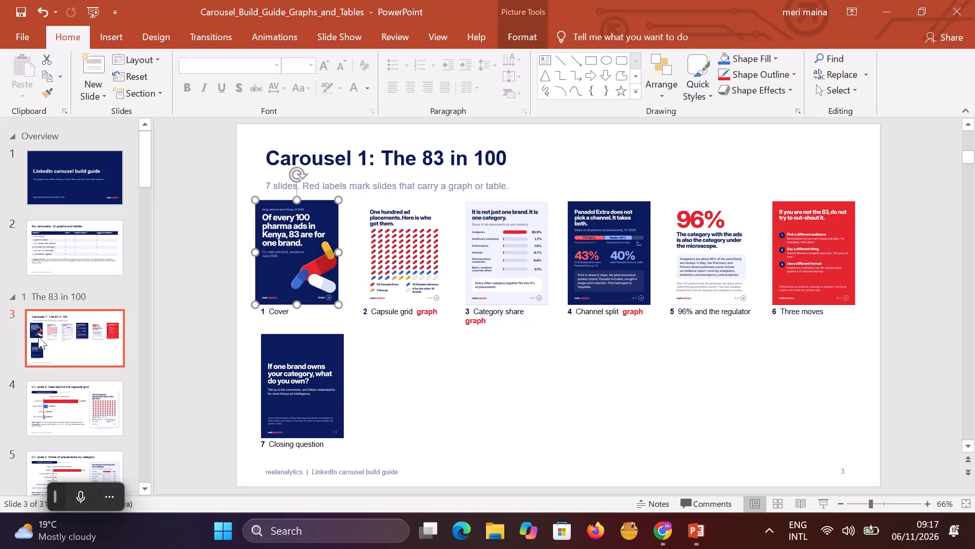
On the "C1, slide 3: Share of placements by category" slide, raise the chart's bars and nudge the whole chart slightly left and down.
{"action": "left_click", "coordinate": [76, 419]}
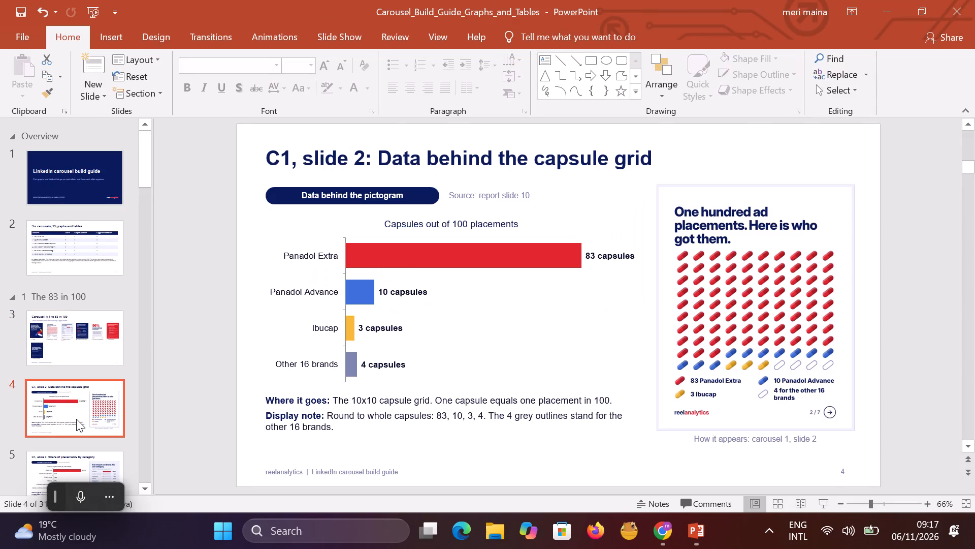
{"action": "left_click", "coordinate": [94, 344]}
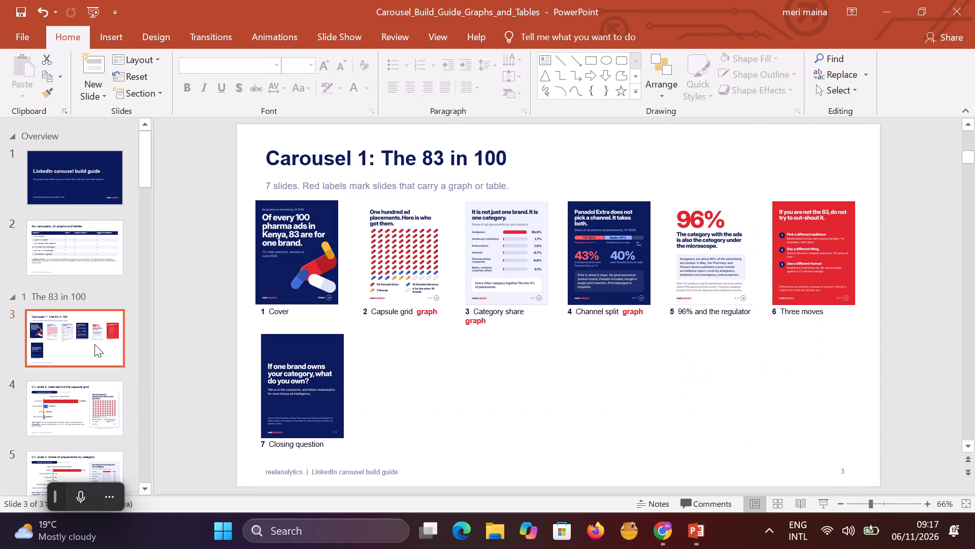
{"action": "scroll", "coordinate": [91, 361], "scroll_direction": "down", "scroll_amount": 6}
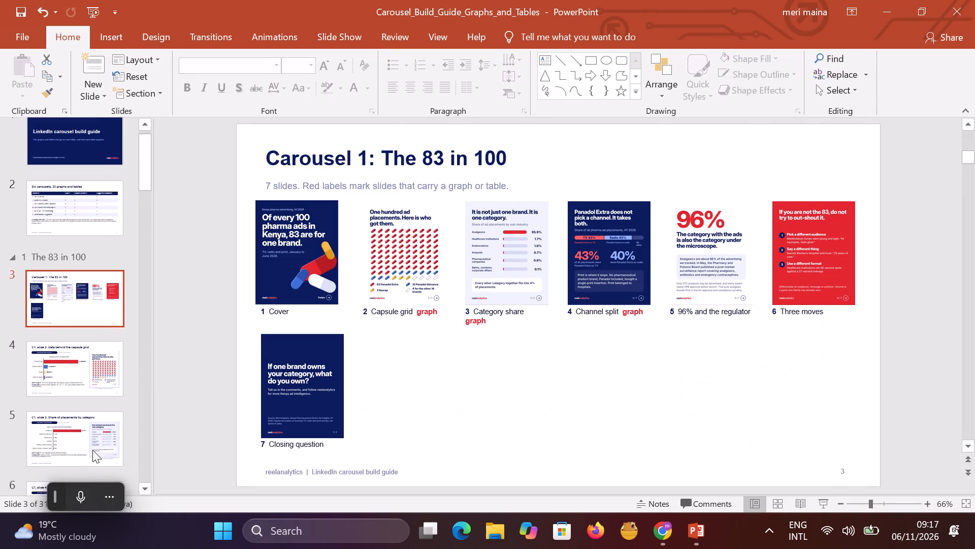
{"action": "left_click", "coordinate": [93, 432]}
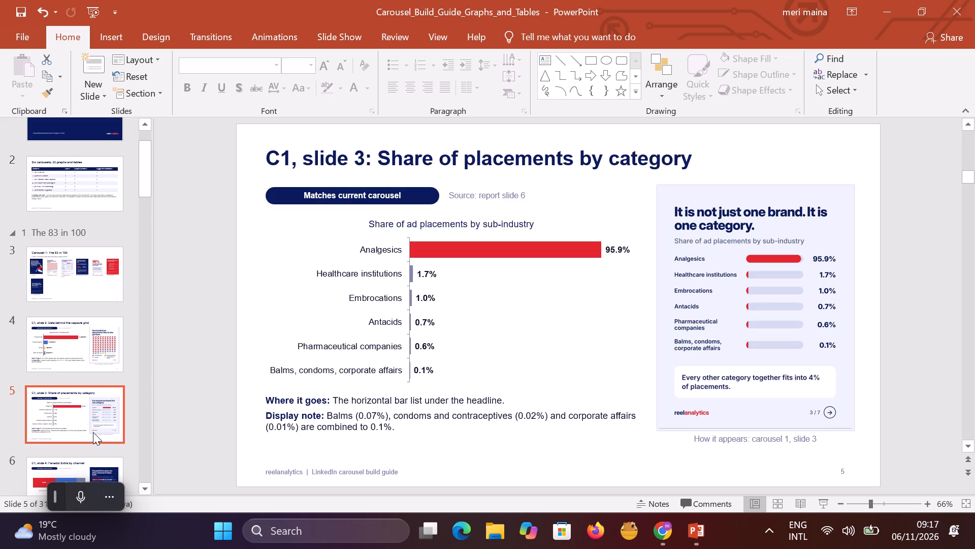
{"action": "left_click_drag", "start_coordinate": [415, 316], "coordinate": [408, 319]}
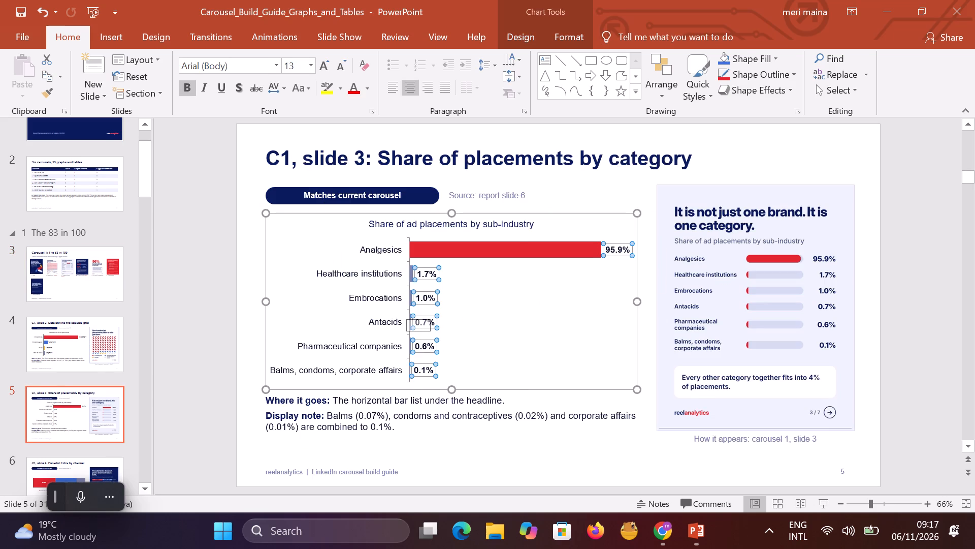
{"action": "left_click", "coordinate": [468, 298]}
{"action": "left_click_drag", "start_coordinate": [471, 298], "coordinate": [466, 308]}
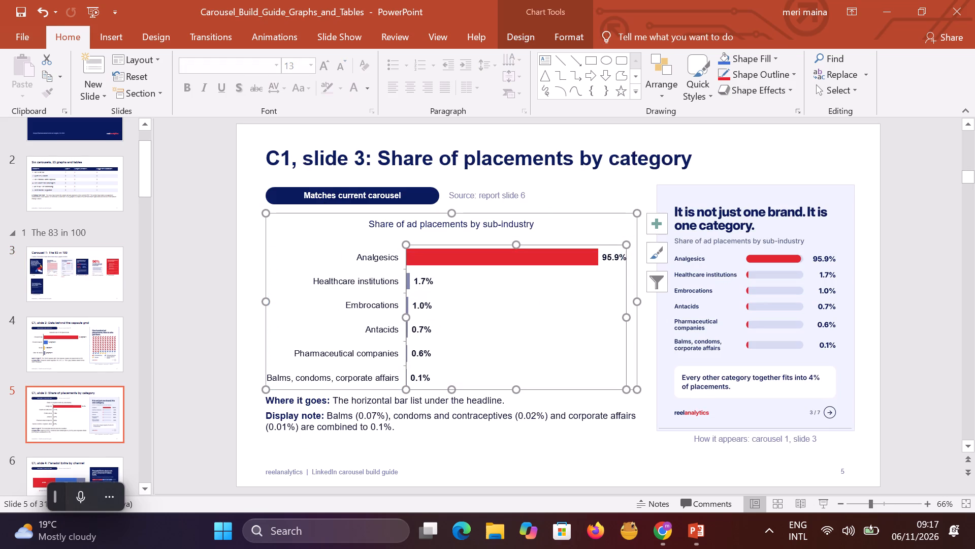
{"action": "left_click_drag", "start_coordinate": [495, 303], "coordinate": [501, 286]}
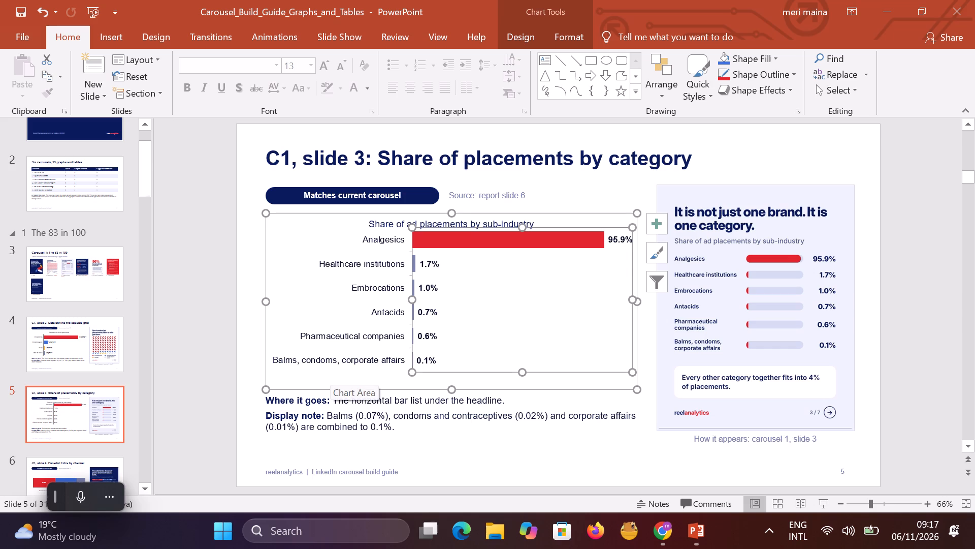
{"action": "left_click_drag", "start_coordinate": [334, 233], "coordinate": [327, 236]}
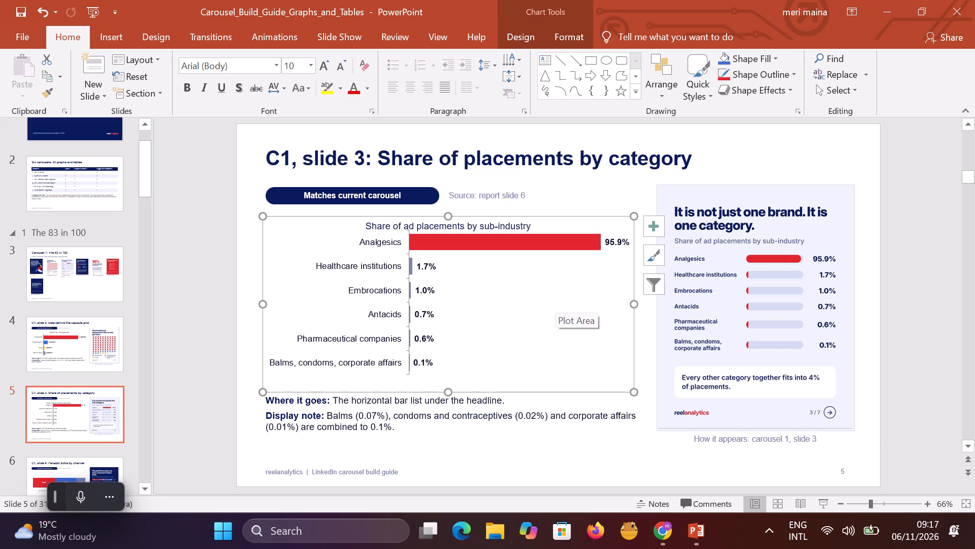
{"action": "left_click", "coordinate": [752, 297]}
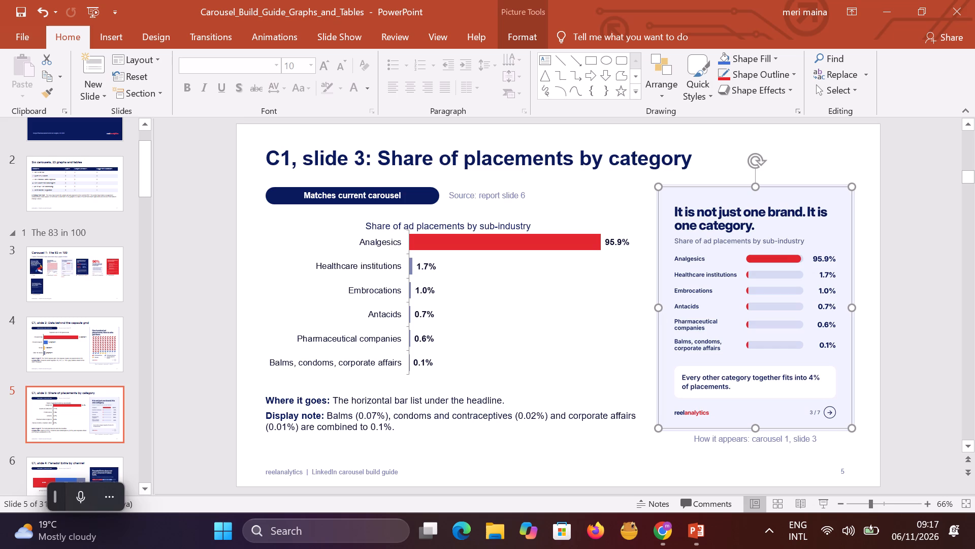
On the "C1, slide 4: Panadol Extra by channel" slide, nudge the carousel preview picture slightly upward.
{"action": "scroll", "coordinate": [77, 398], "scroll_direction": "down", "scroll_amount": 7}
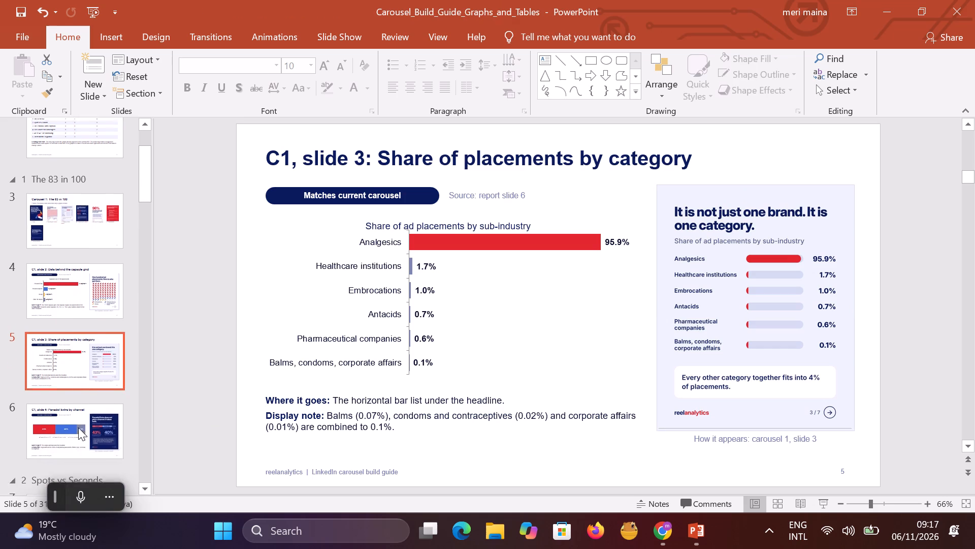
{"action": "left_click", "coordinate": [78, 428]}
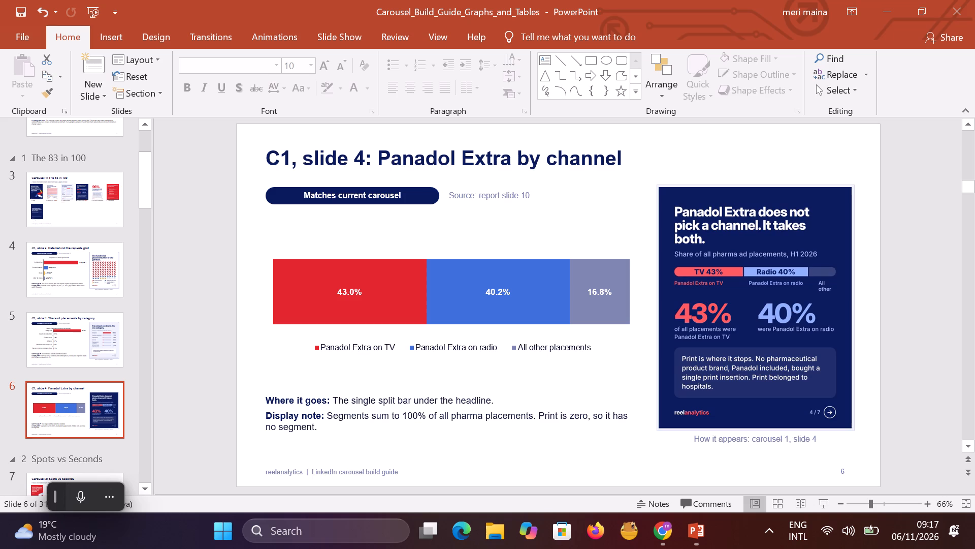
{"action": "left_click", "coordinate": [742, 242]}
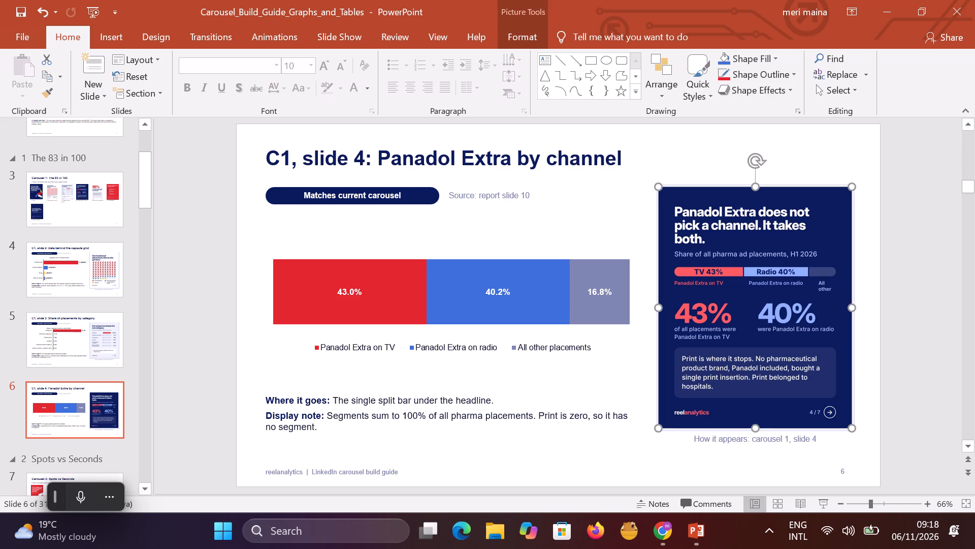
{"action": "left_click", "coordinate": [740, 242]}
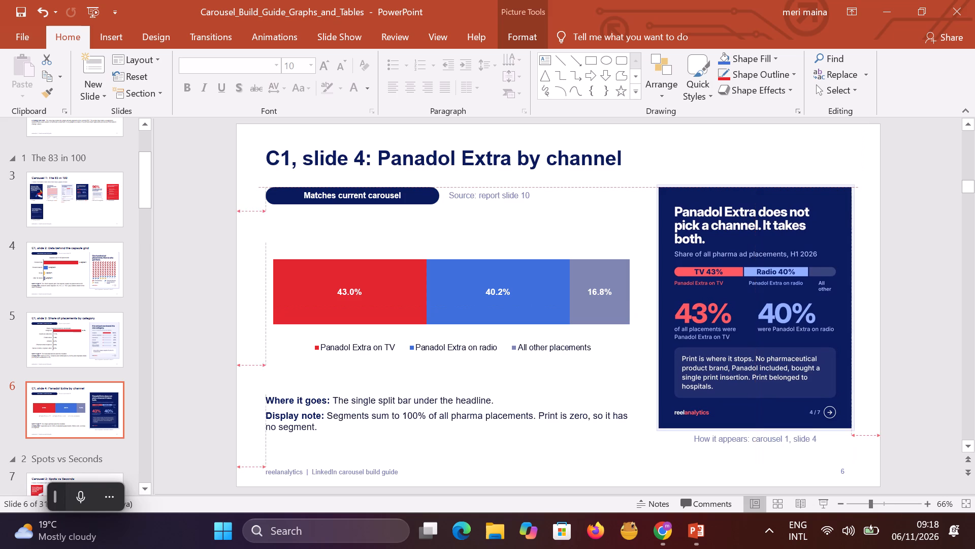
{"action": "double_click", "coordinate": [717, 358]}
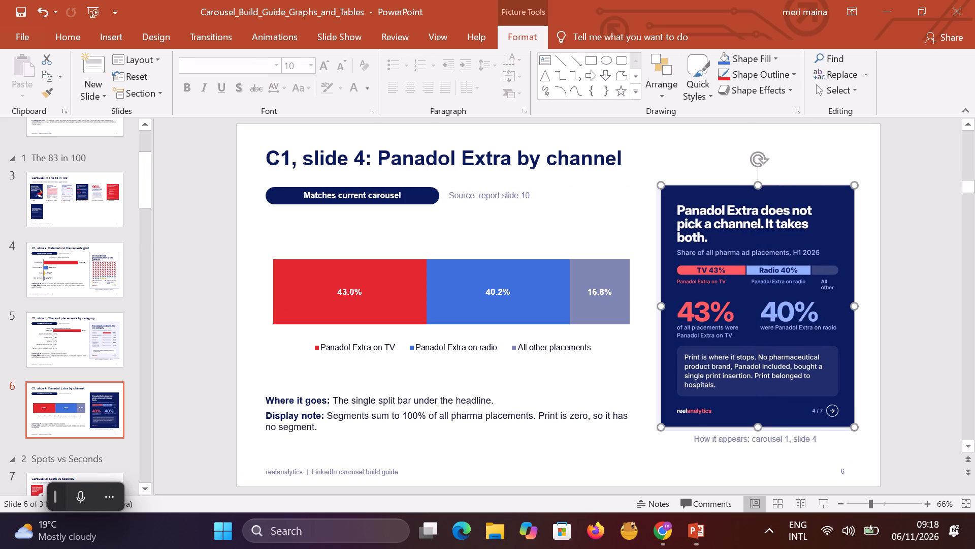
{"action": "left_click", "coordinate": [730, 240]}
{"action": "left_click", "coordinate": [730, 240]}
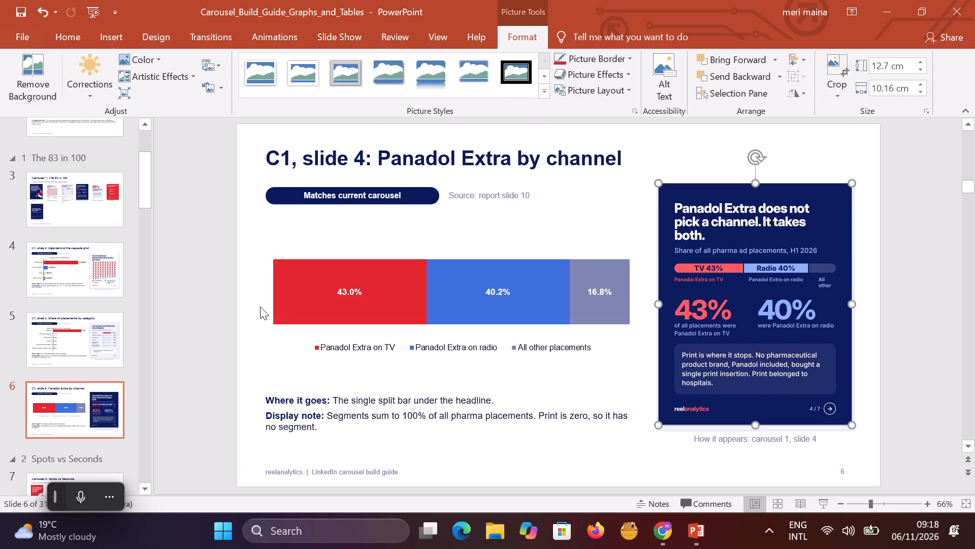
Check whether the Panadol Extra on radio chart label and the text inside the carousel preview picture can be edited.
{"action": "left_click", "coordinate": [106, 398]}
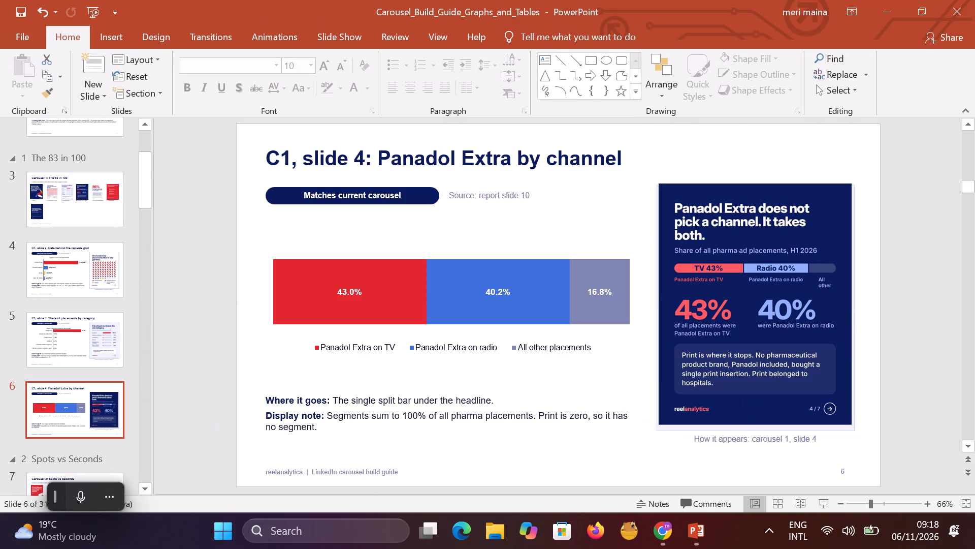
{"action": "left_click", "coordinate": [503, 294]}
{"action": "left_click", "coordinate": [503, 294]}
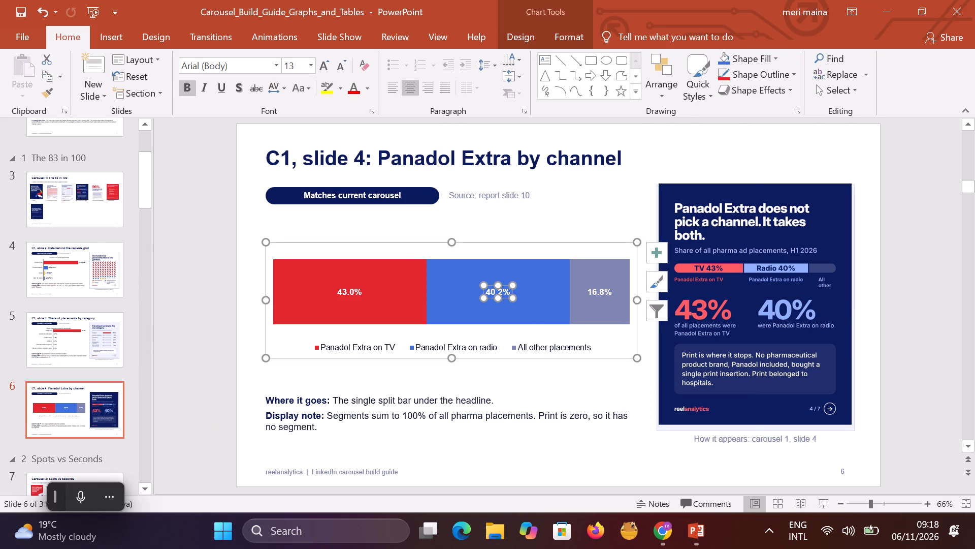
{"action": "left_click", "coordinate": [718, 363]}
{"action": "left_click_drag", "start_coordinate": [718, 363], "coordinate": [705, 362]}
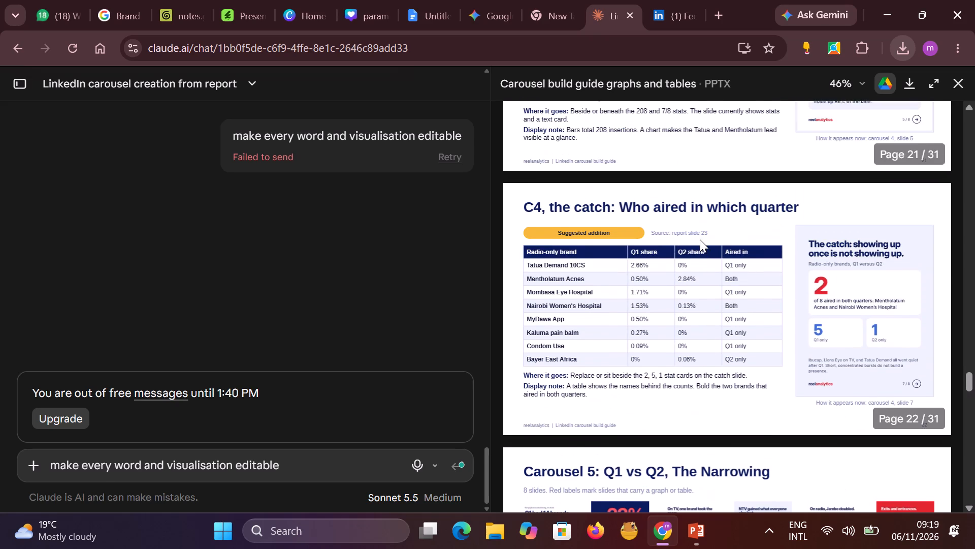
{"action": "scroll", "coordinate": [700, 239], "scroll_direction": "up", "scroll_amount": 4}
{"action": "scroll", "coordinate": [700, 239], "scroll_direction": "down", "scroll_amount": 11}
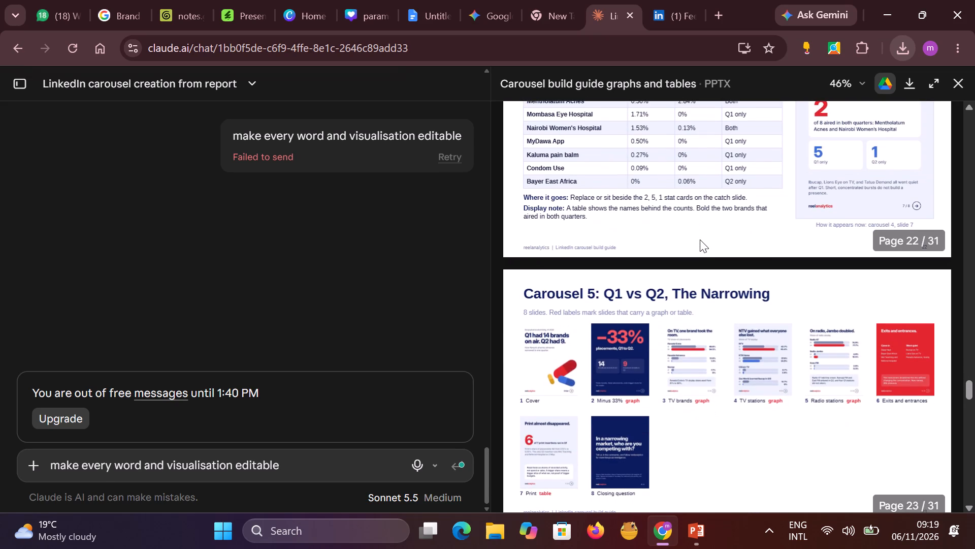
{"action": "scroll", "coordinate": [700, 239], "scroll_direction": "up", "scroll_amount": 20}
{"action": "scroll", "coordinate": [700, 239], "scroll_direction": "up", "scroll_amount": 1}
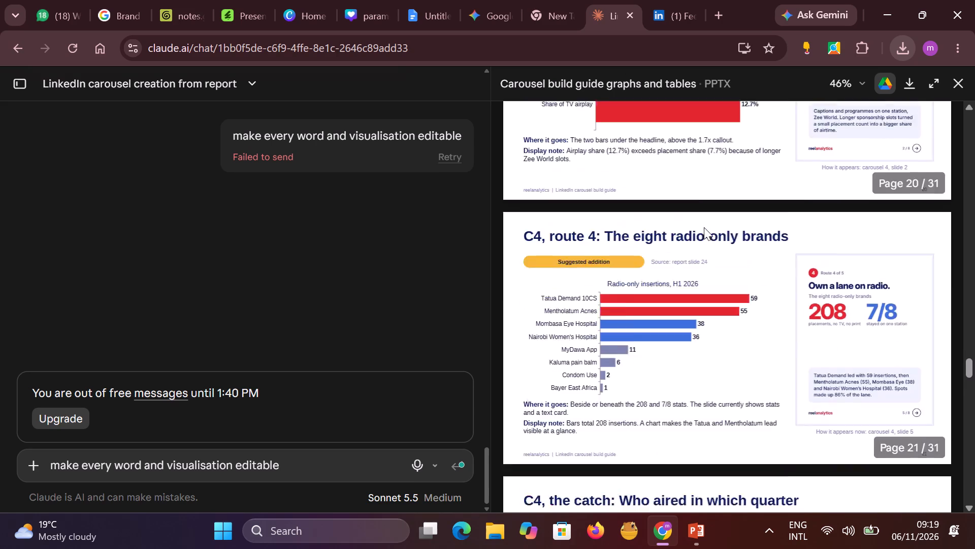
{"action": "scroll", "coordinate": [704, 227], "scroll_direction": "up", "scroll_amount": 20}
{"action": "scroll", "coordinate": [704, 227], "scroll_direction": "up", "scroll_amount": 20}
{"action": "scroll", "coordinate": [704, 227], "scroll_direction": "up", "scroll_amount": 4}
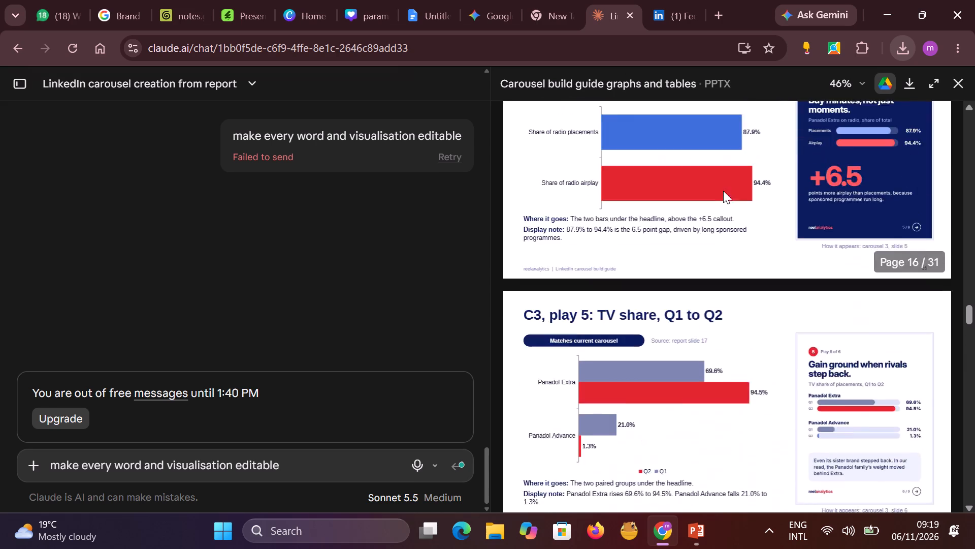
{"action": "scroll", "coordinate": [723, 191], "scroll_direction": "up", "scroll_amount": 9}
In PowerPoint, on the "Carousel 1: The 83 in 100" slide, nudge the Cover and Channel split pictures slightly down and the 96% picture slightly left.
{"action": "left_click", "coordinate": [691, 538]}
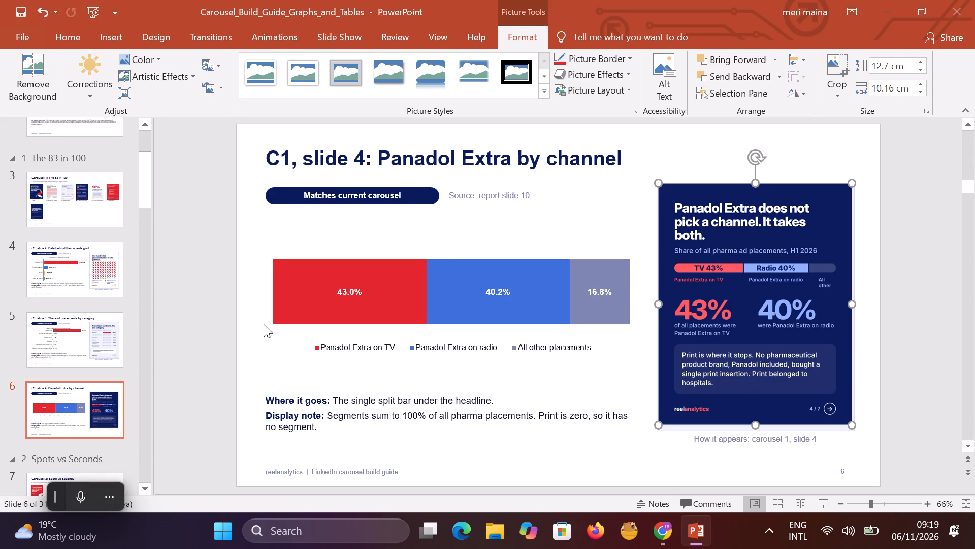
{"action": "left_click", "coordinate": [301, 231]}
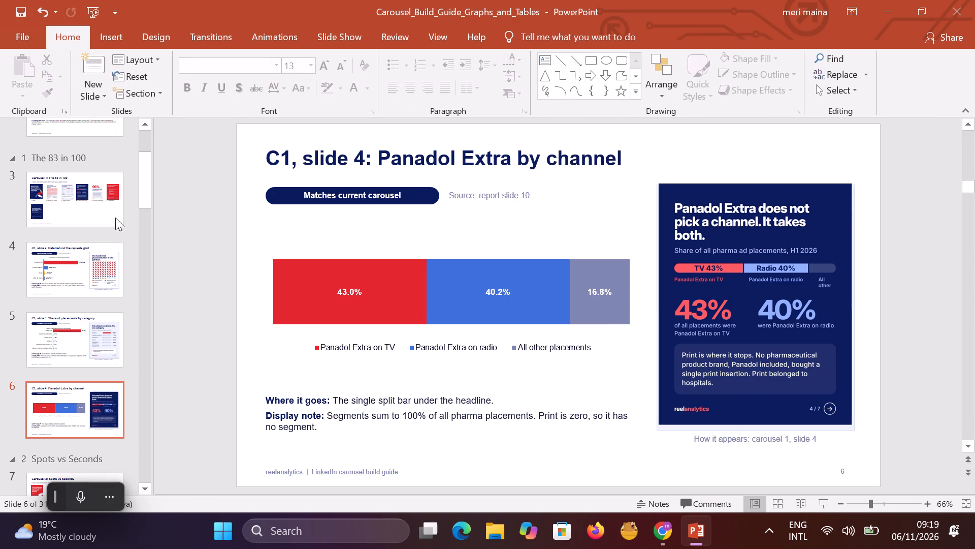
{"action": "left_click", "coordinate": [70, 208]}
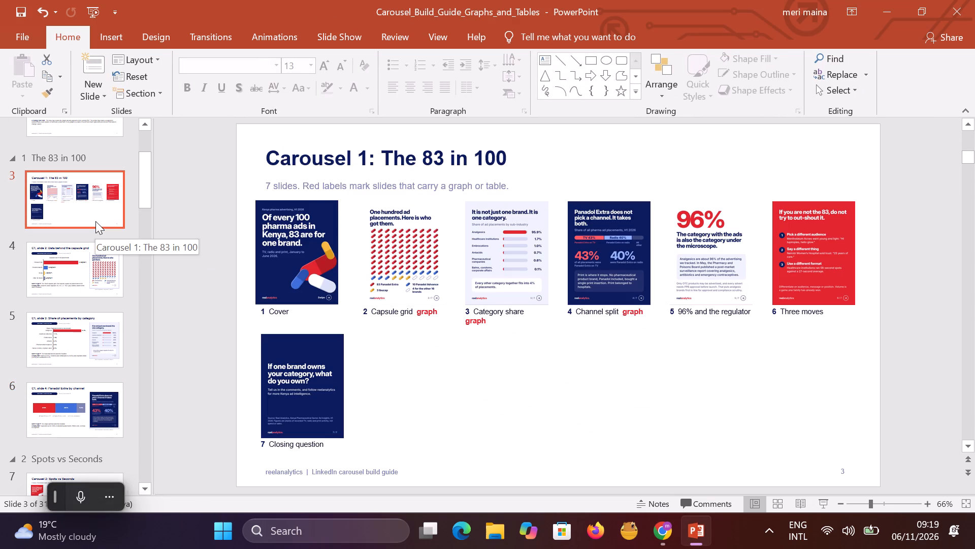
{"action": "left_click", "coordinate": [307, 271]}
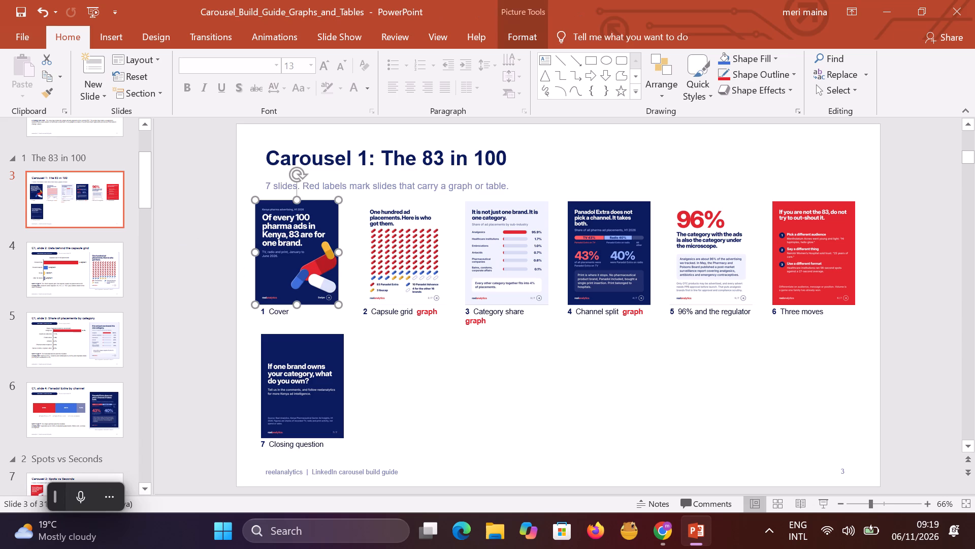
{"action": "left_click_drag", "start_coordinate": [293, 246], "coordinate": [296, 254]}
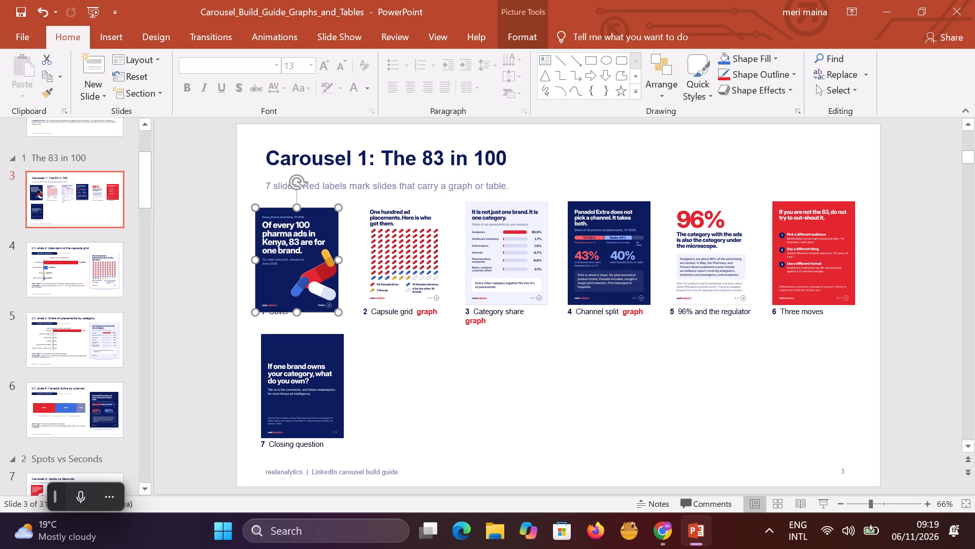
{"action": "left_click_drag", "start_coordinate": [612, 241], "coordinate": [612, 249]}
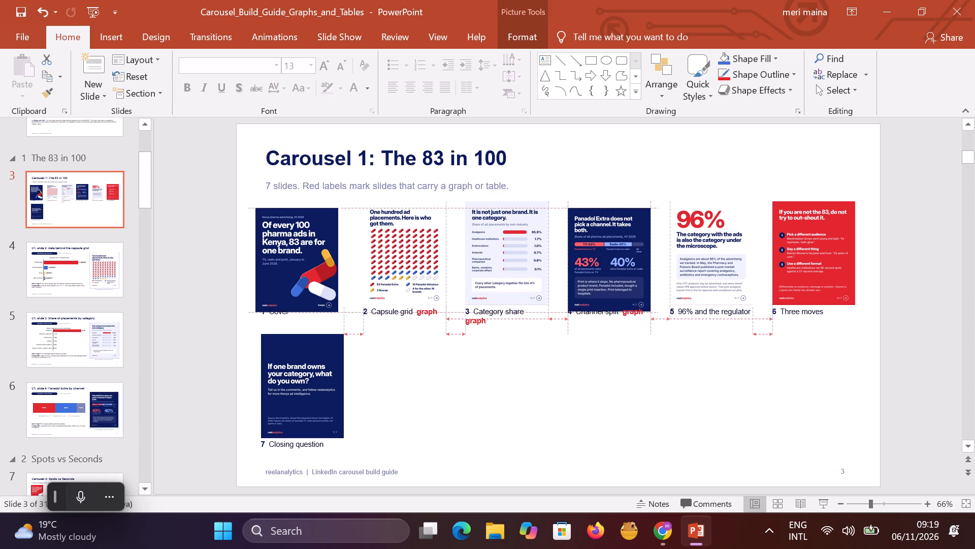
{"action": "left_click_drag", "start_coordinate": [612, 249], "coordinate": [612, 248]}
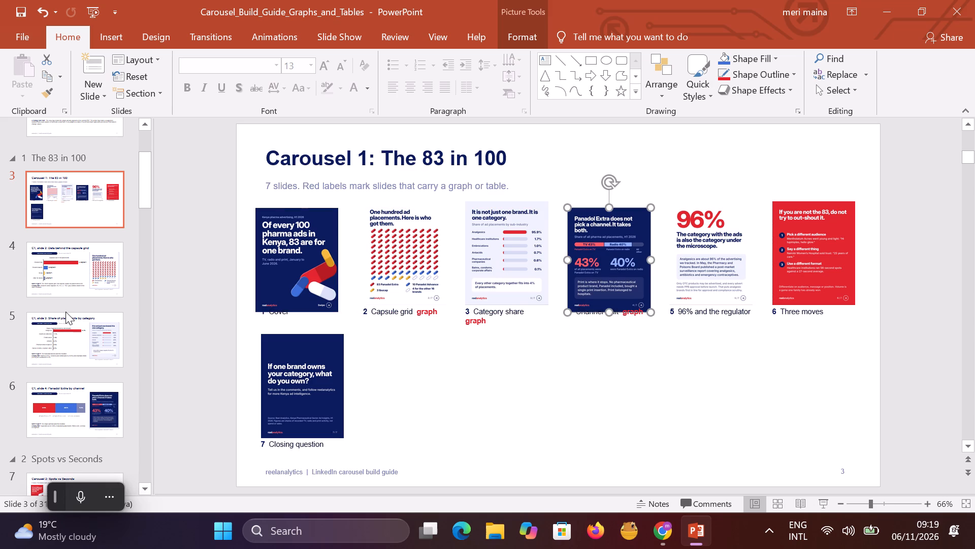
{"action": "left_click", "coordinate": [706, 276]}
{"action": "left_click_drag", "start_coordinate": [712, 263], "coordinate": [709, 270]}
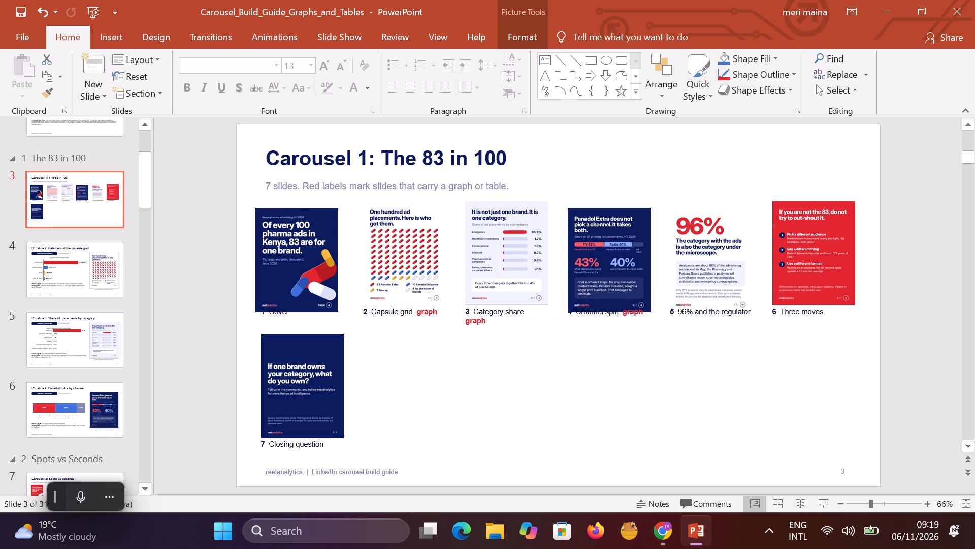
{"action": "left_click_drag", "start_coordinate": [709, 270], "coordinate": [707, 264]}
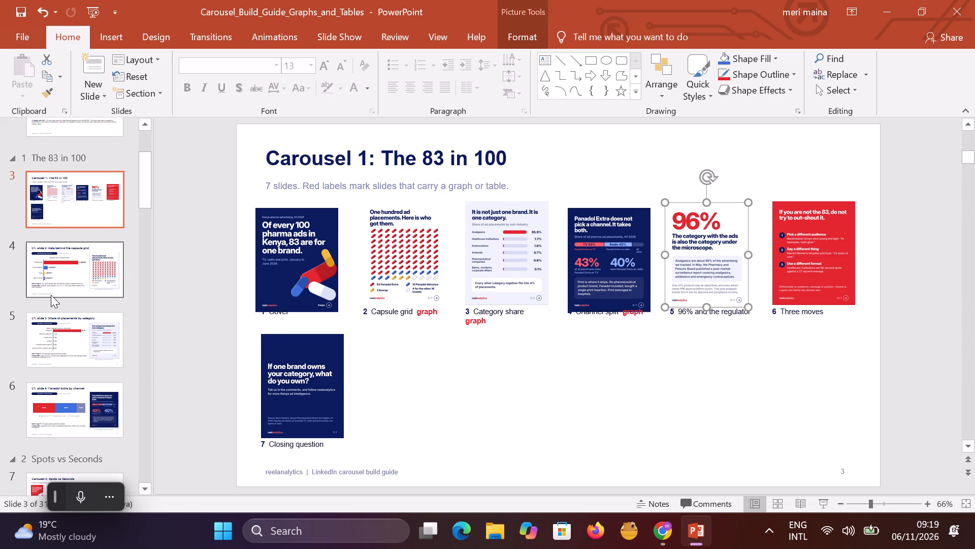
On the "C1, slide 2: Data behind the capsule grid" slide, shift the chart's plot area slightly left and down.
{"action": "left_click", "coordinate": [60, 286]}
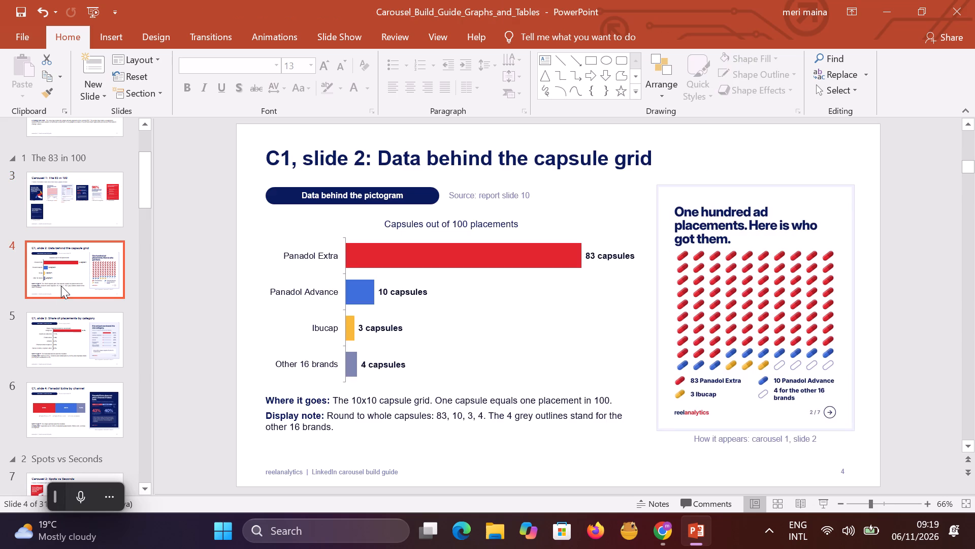
{"action": "left_click", "coordinate": [379, 282]}
{"action": "left_click_drag", "start_coordinate": [467, 290], "coordinate": [458, 302]}
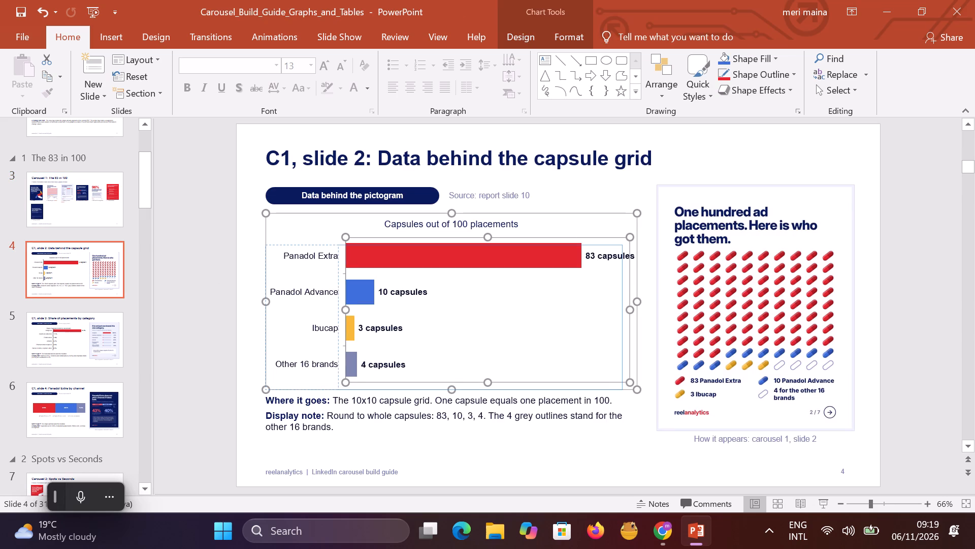
{"action": "left_click_drag", "start_coordinate": [458, 302], "coordinate": [461, 298]}
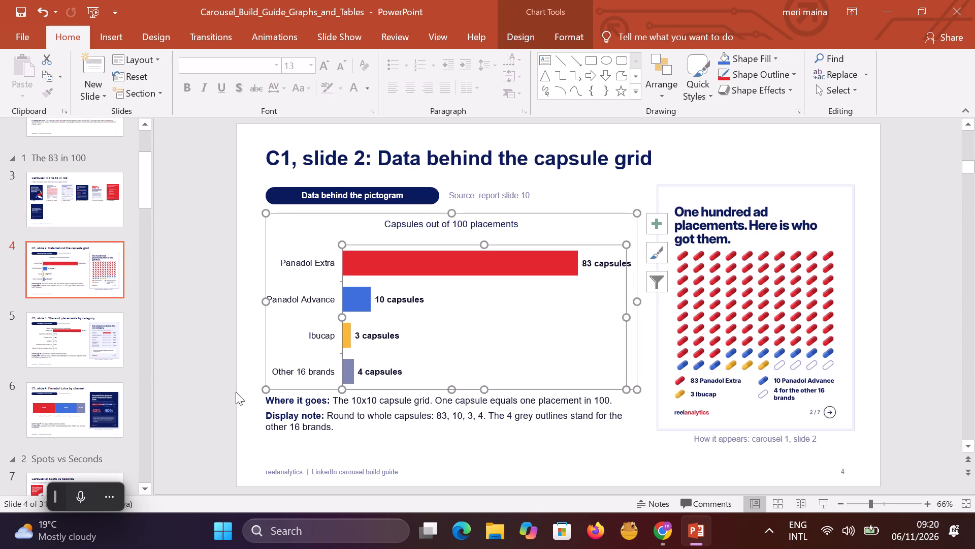
On the "C1, slide 3: Share of placements by category" slide, move the carousel preview picture around and reposition it slightly up and left within its frame.
{"action": "left_click", "coordinate": [96, 352]}
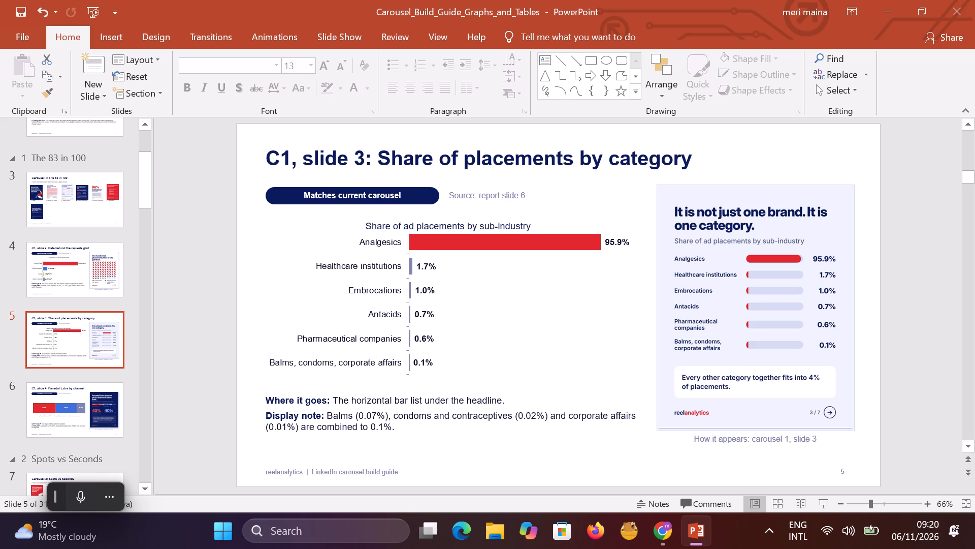
{"action": "left_click", "coordinate": [792, 383]}
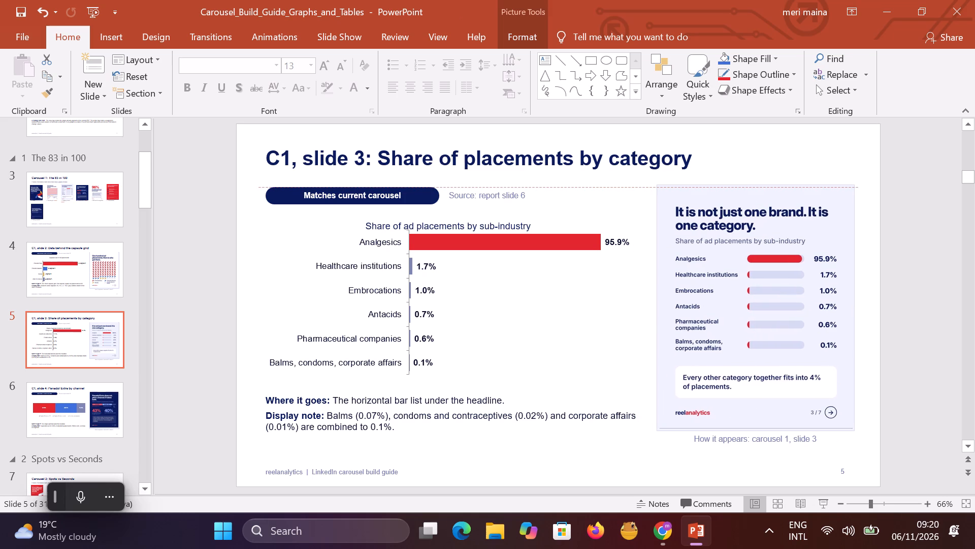
{"action": "left_click", "coordinate": [784, 322]}
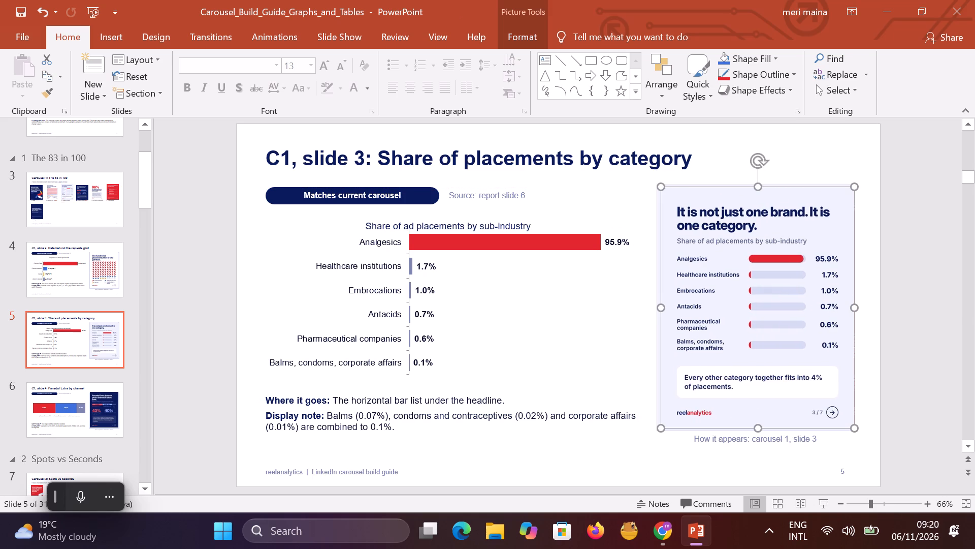
{"action": "left_click_drag", "start_coordinate": [771, 306], "coordinate": [768, 310]}
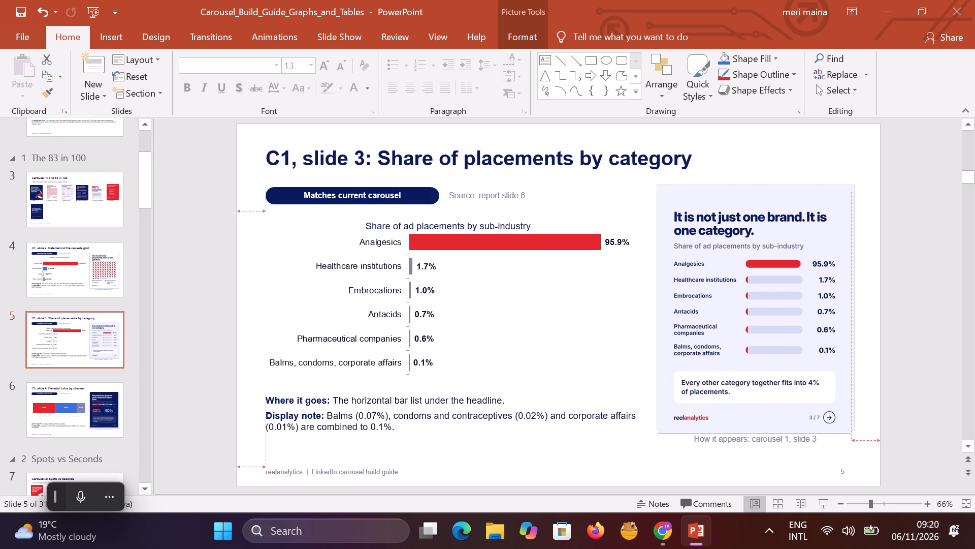
{"action": "left_click_drag", "start_coordinate": [768, 310], "coordinate": [761, 302]}
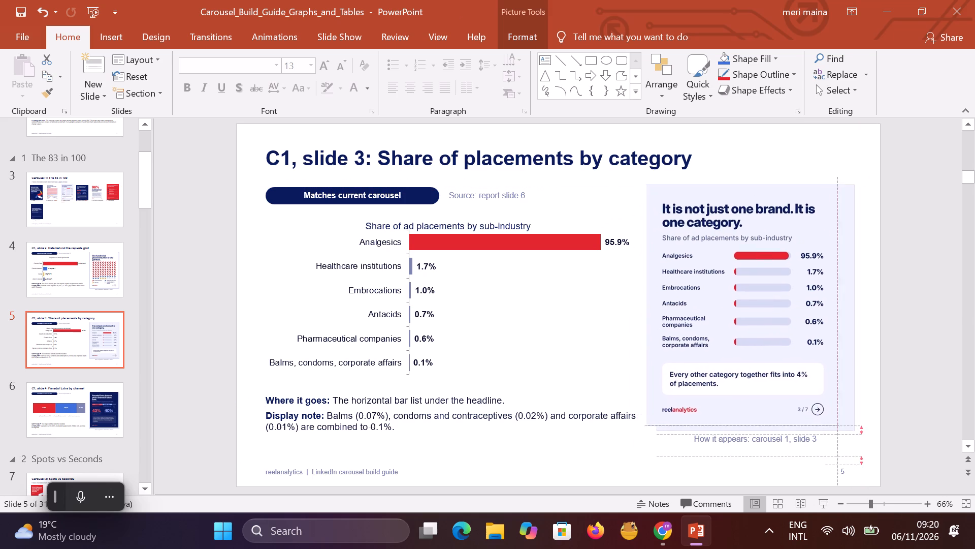
{"action": "left_click_drag", "start_coordinate": [761, 302], "coordinate": [483, 325]}
{"action": "left_click_drag", "start_coordinate": [482, 325], "coordinate": [751, 302]}
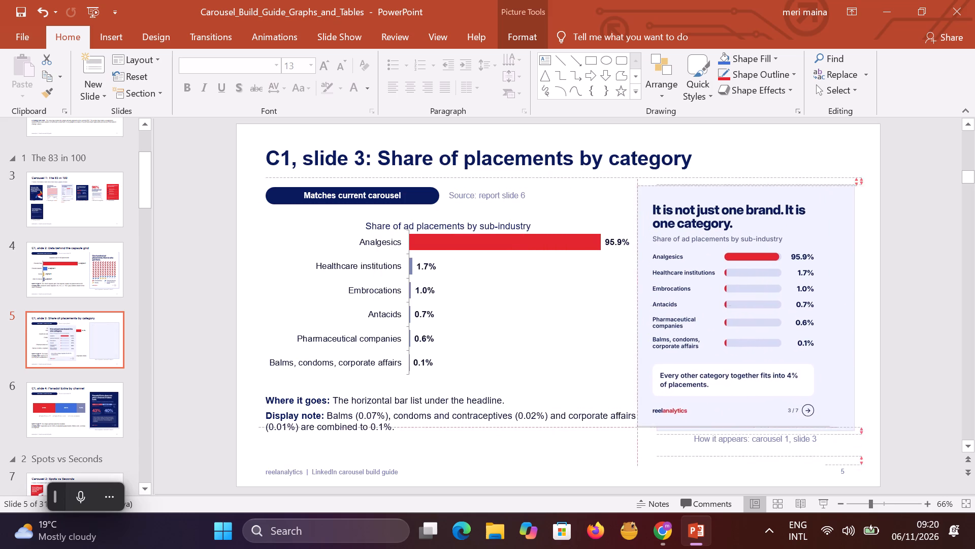
{"action": "left_click_drag", "start_coordinate": [751, 302], "coordinate": [765, 302]}
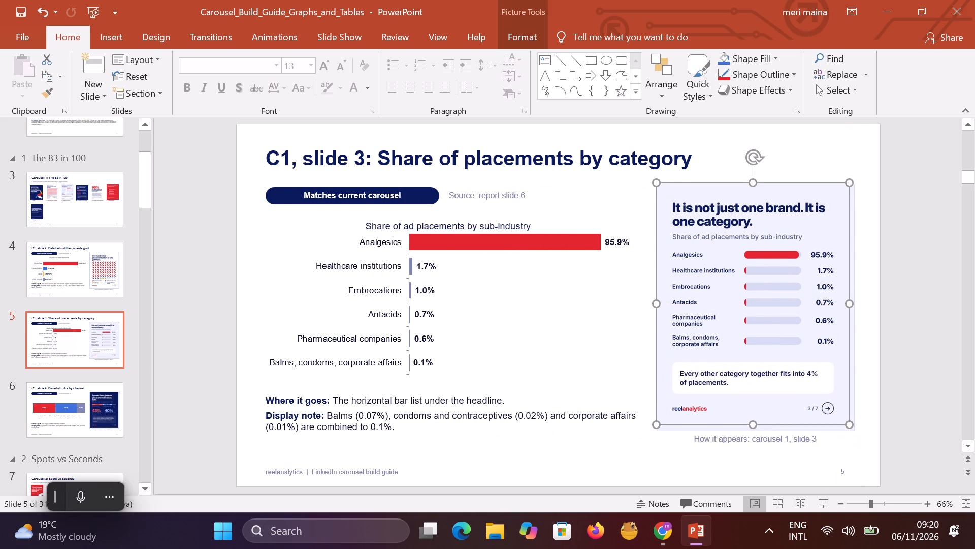
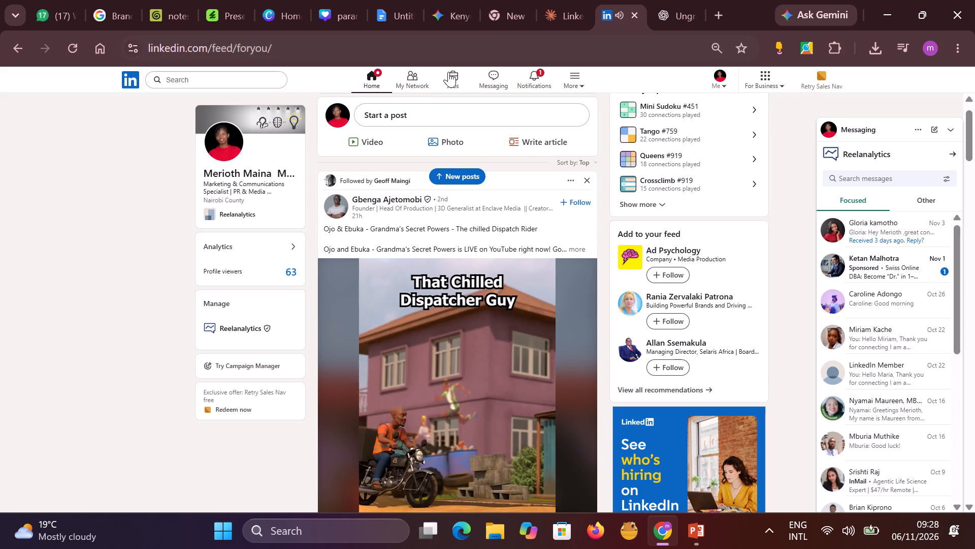
{"action": "scroll", "coordinate": [506, 259], "scroll_direction": "down", "scroll_amount": 4}
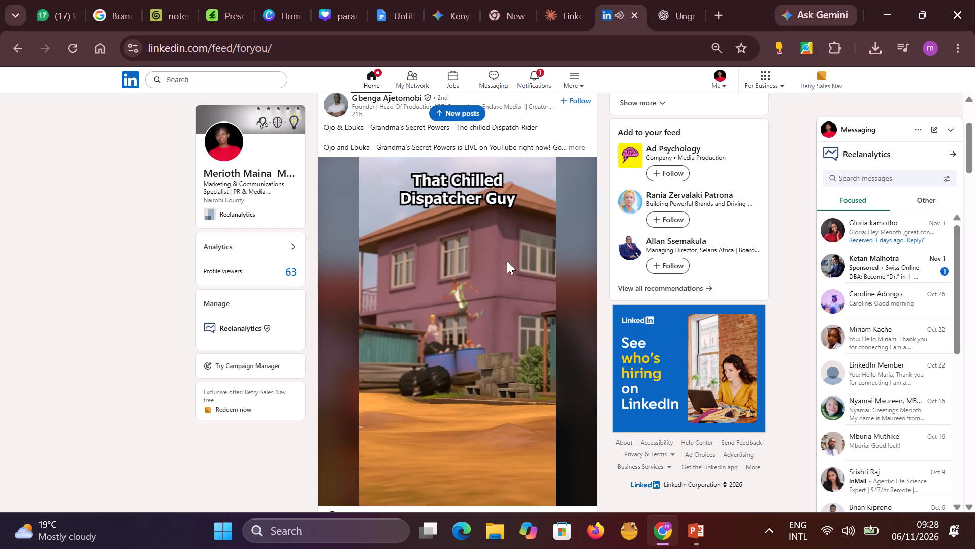
{"action": "scroll", "coordinate": [507, 261], "scroll_direction": "down", "scroll_amount": 5}
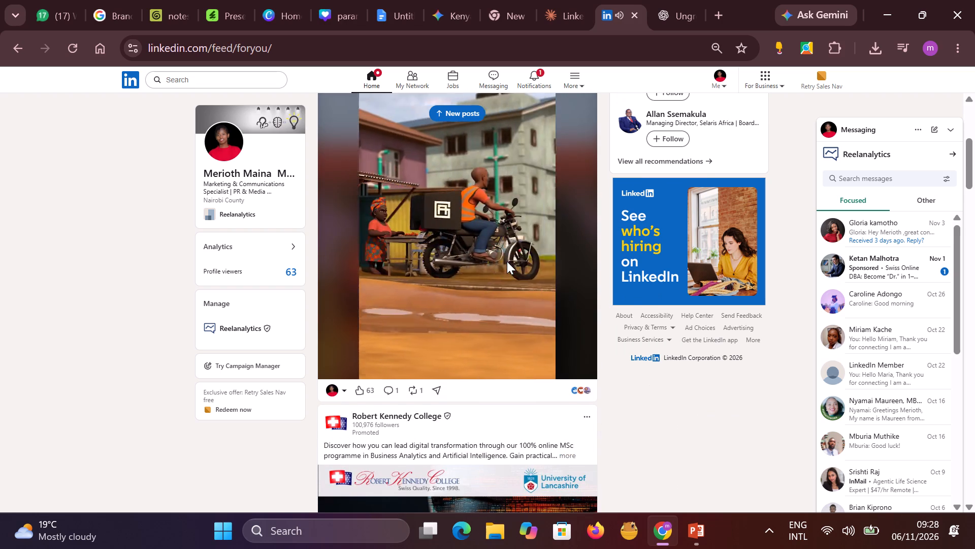
{"action": "scroll", "coordinate": [507, 261], "scroll_direction": "down", "scroll_amount": 6}
{"action": "scroll", "coordinate": [507, 261], "scroll_direction": "down", "scroll_amount": 19}
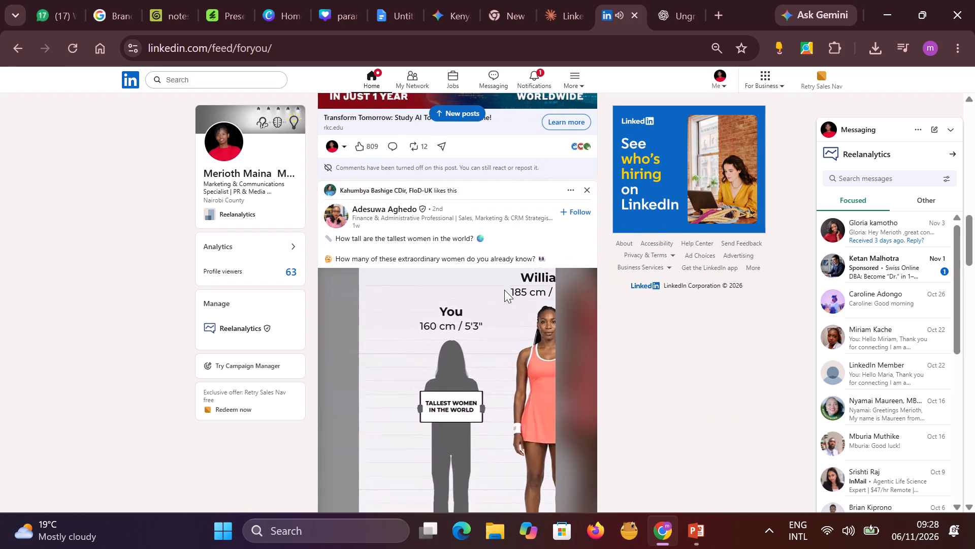
{"action": "scroll", "coordinate": [504, 290], "scroll_direction": "down", "scroll_amount": 8}
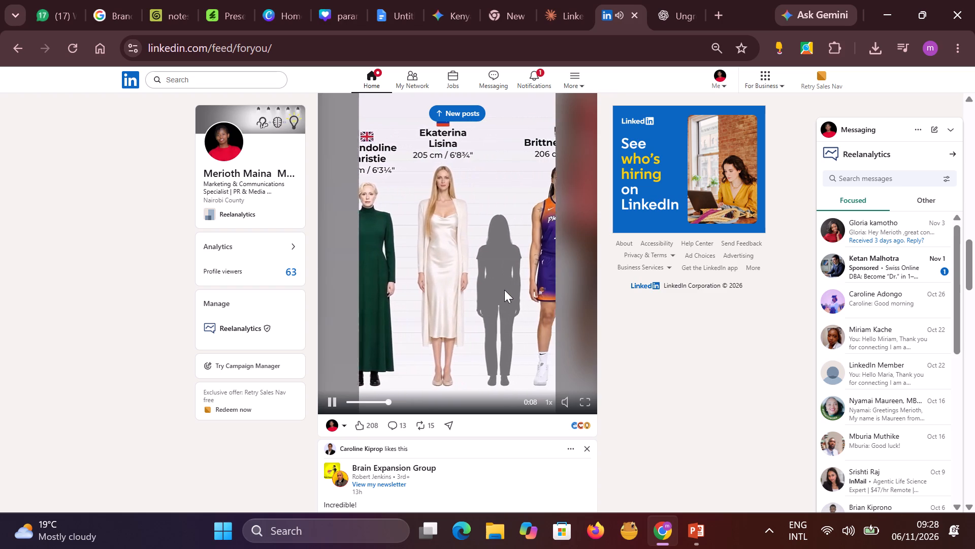
{"action": "left_click_drag", "start_coordinate": [390, 404], "coordinate": [298, 395]}
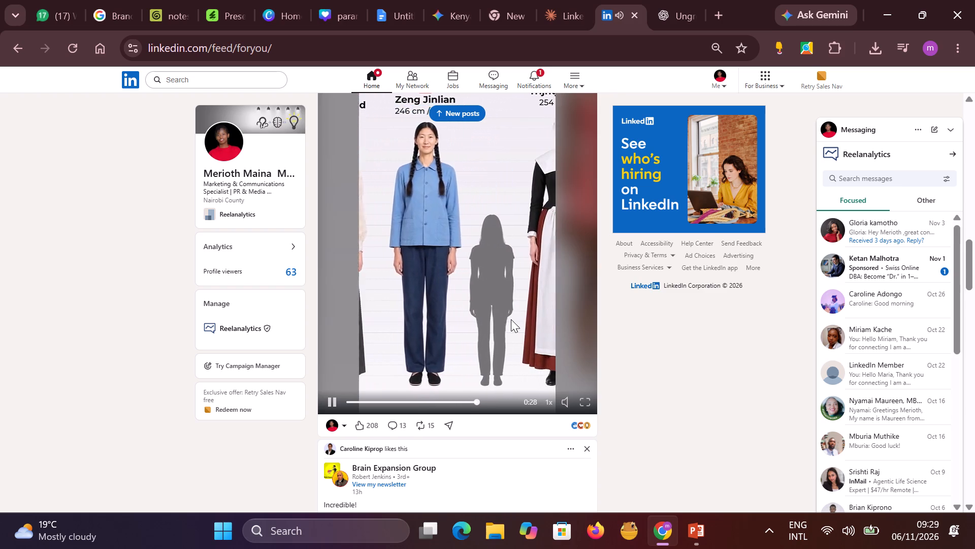
{"action": "scroll", "coordinate": [511, 319], "scroll_direction": "up", "scroll_amount": 1}
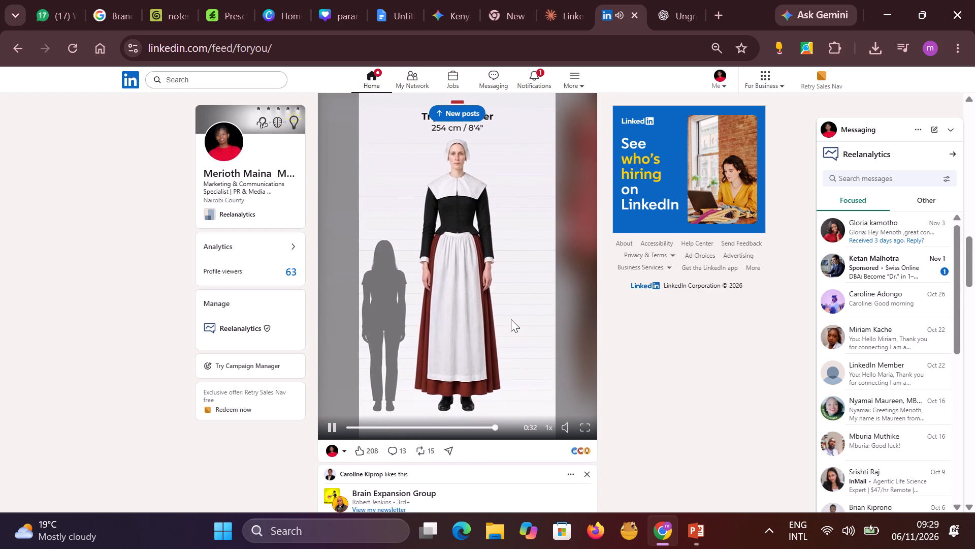
{"action": "left_click_drag", "start_coordinate": [511, 318], "coordinate": [510, 327]}
{"action": "scroll", "coordinate": [510, 327], "scroll_direction": "down", "scroll_amount": 12}
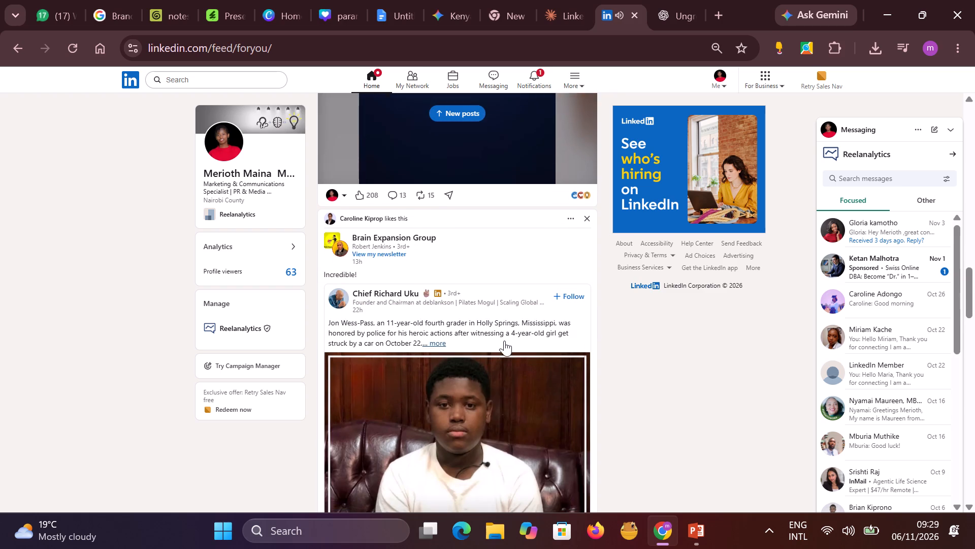
Continue browsing the LinkedIn home feed, looking through the shared posts, the promoted conference webinar and the Marketer Tips video.
{"action": "scroll", "coordinate": [504, 341], "scroll_direction": "down", "scroll_amount": 6}
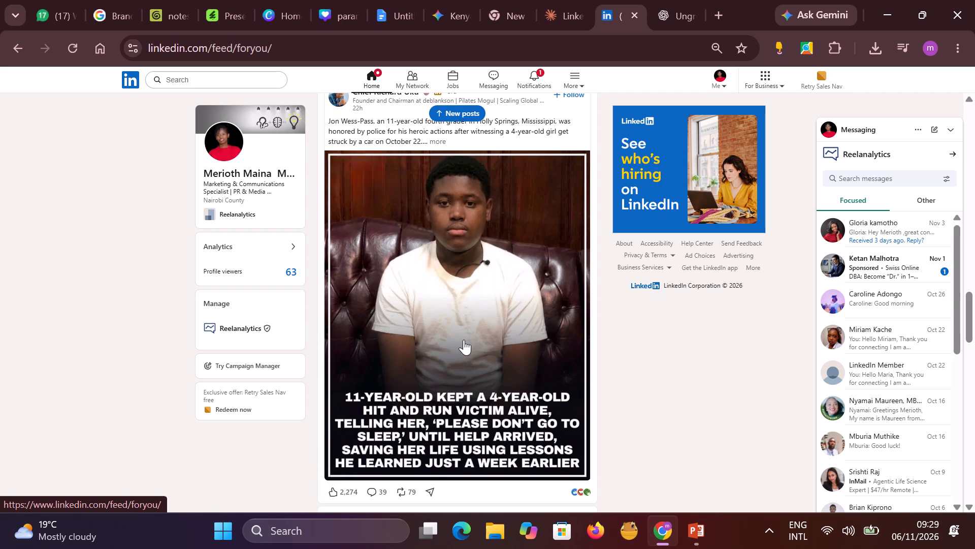
{"action": "scroll", "coordinate": [464, 343], "scroll_direction": "down", "scroll_amount": 8}
{"action": "scroll", "coordinate": [465, 395], "scroll_direction": "down", "scroll_amount": 7}
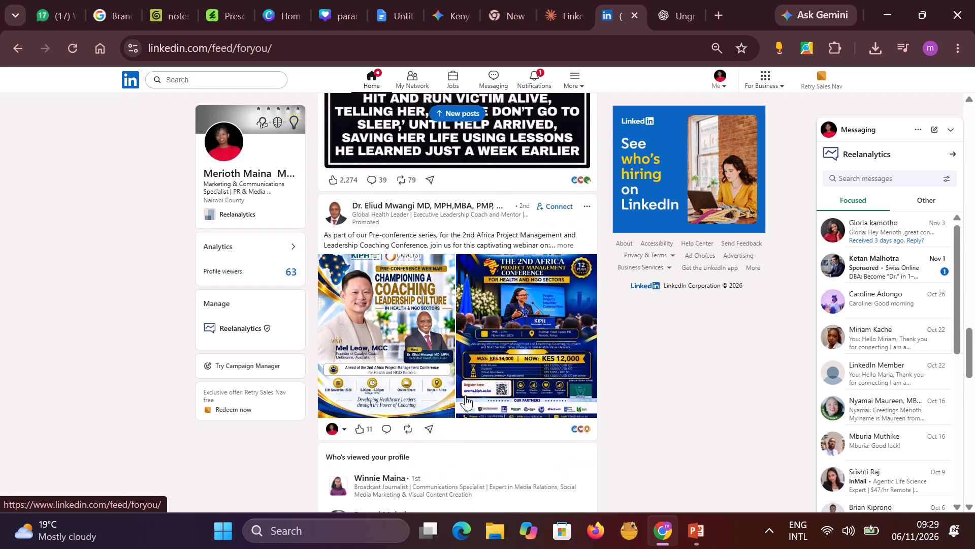
{"action": "scroll", "coordinate": [465, 395], "scroll_direction": "down", "scroll_amount": 2}
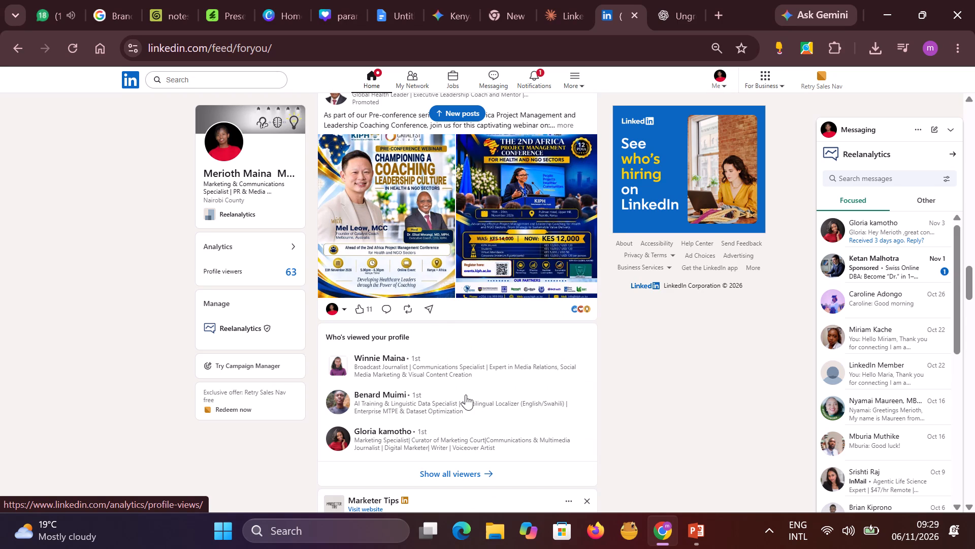
{"action": "scroll", "coordinate": [466, 394], "scroll_direction": "down", "scroll_amount": 13}
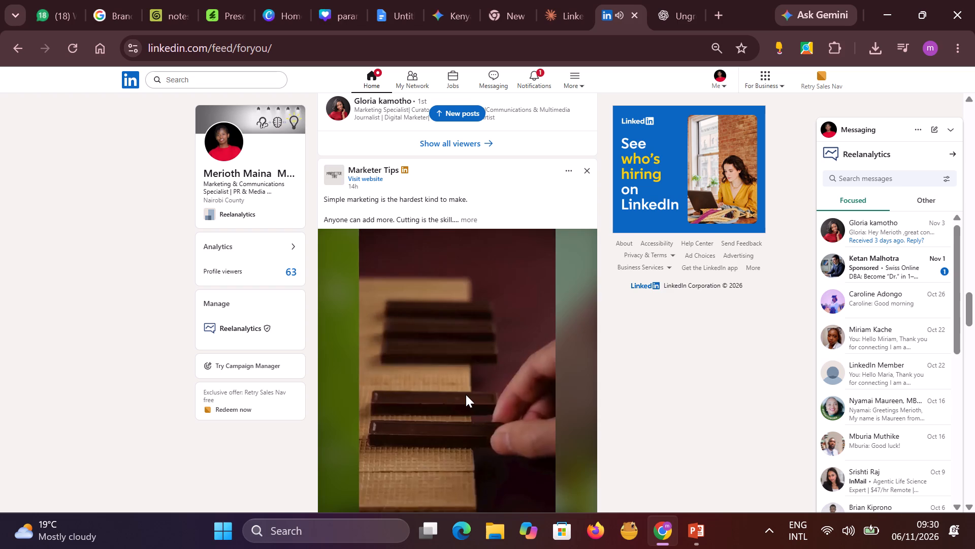
{"action": "scroll", "coordinate": [466, 394], "scroll_direction": "down", "scroll_amount": 4}
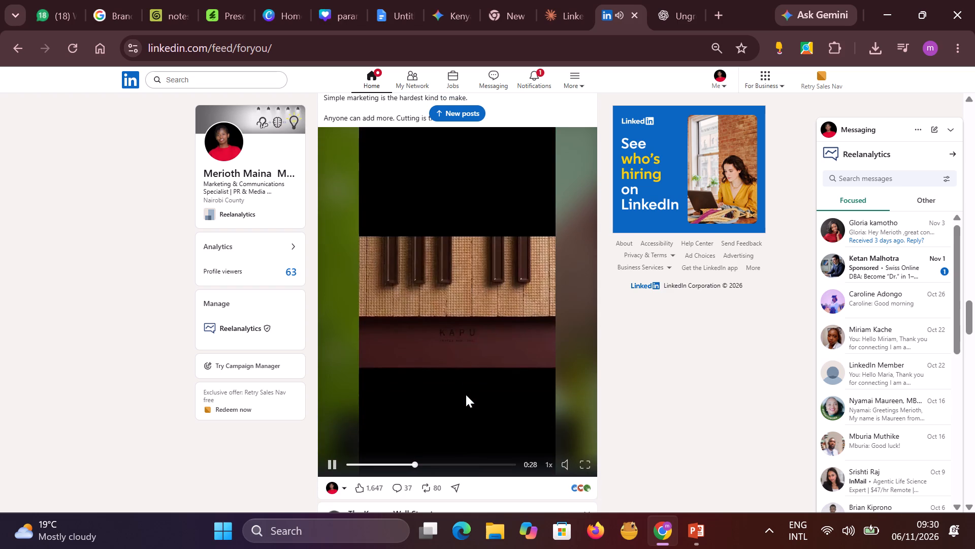
Browse further through the LinkedIn home feed, looking over the Kenyan Wall Street post on MTN Uganda, the promoted video and the recommended jobs.
{"action": "scroll", "coordinate": [466, 394], "scroll_direction": "down", "scroll_amount": 1}
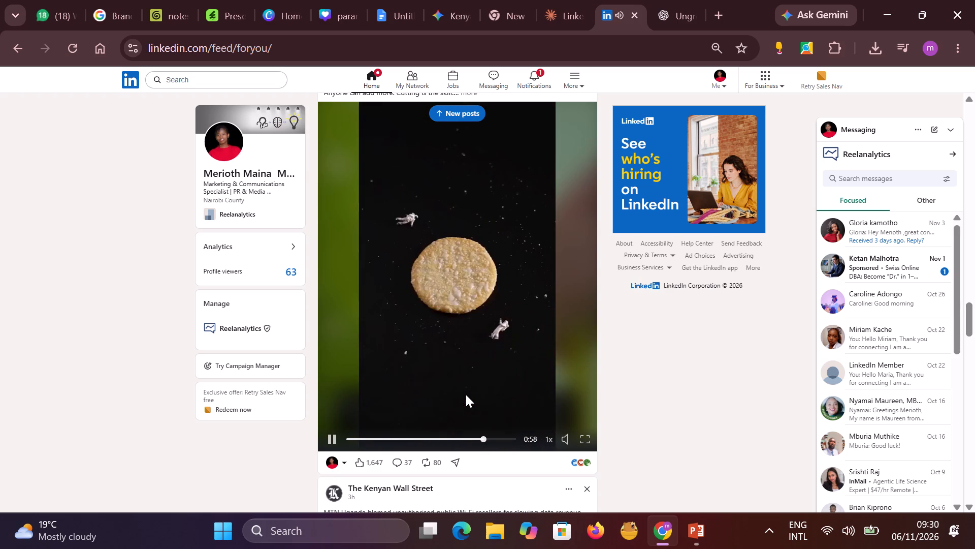
{"action": "scroll", "coordinate": [466, 394], "scroll_direction": "down", "scroll_amount": 4}
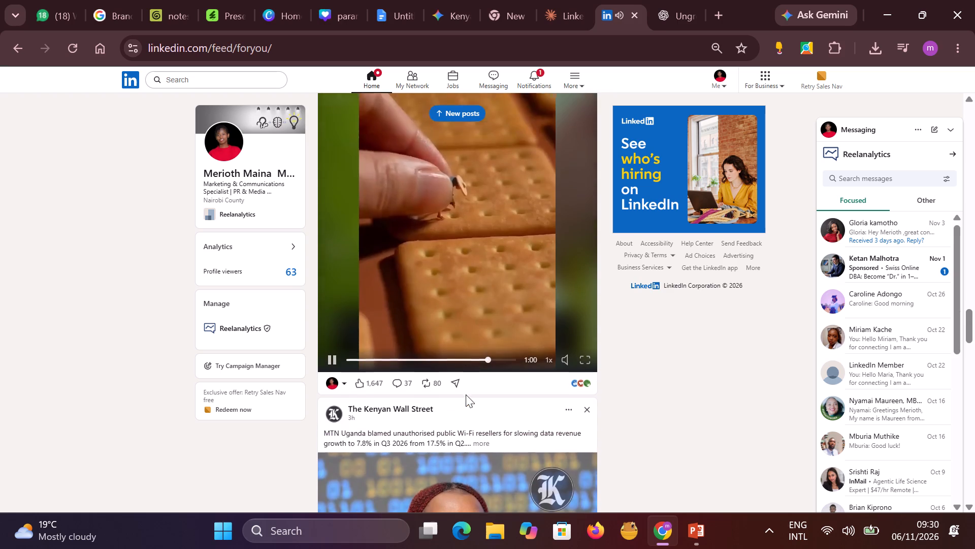
{"action": "scroll", "coordinate": [466, 394], "scroll_direction": "down", "scroll_amount": 11}
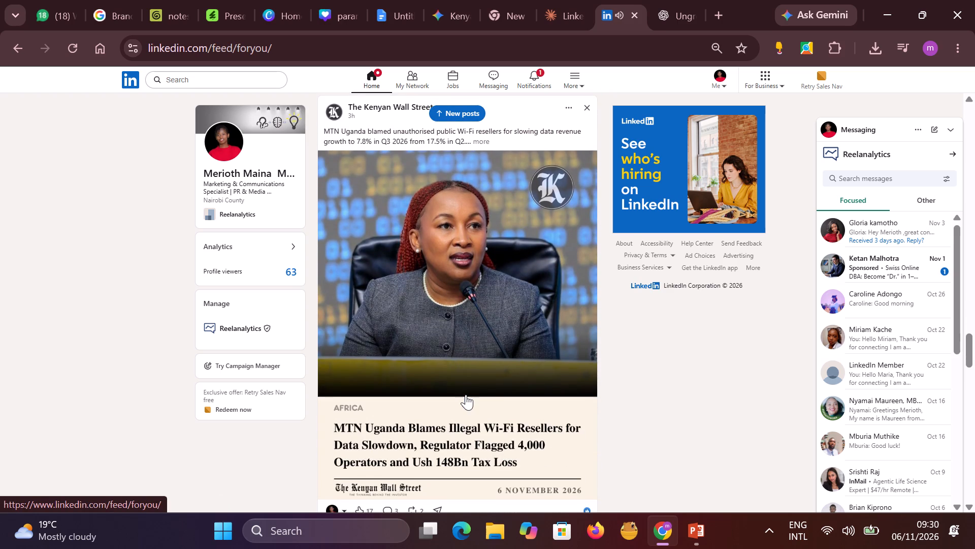
{"action": "scroll", "coordinate": [466, 394], "scroll_direction": "down", "scroll_amount": 3}
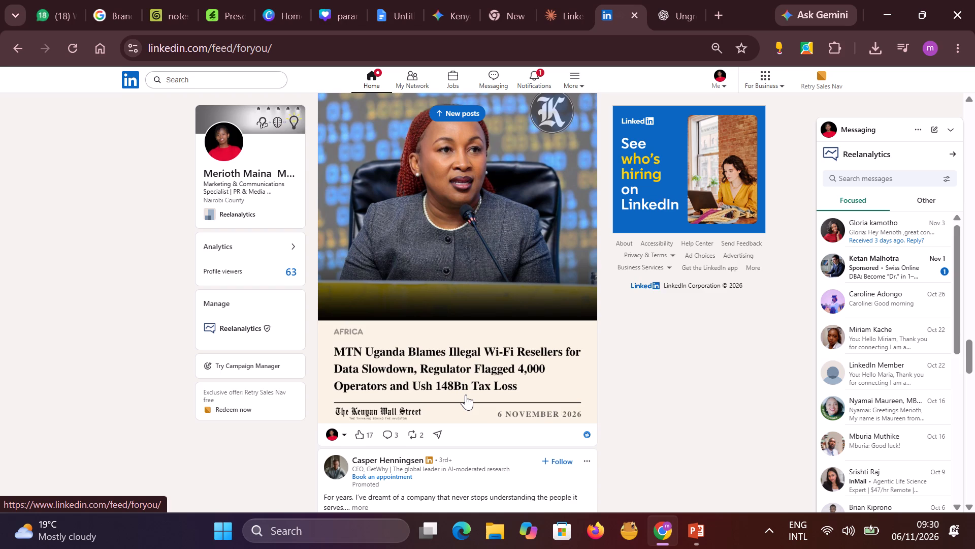
{"action": "scroll", "coordinate": [466, 394], "scroll_direction": "down", "scroll_amount": 19}
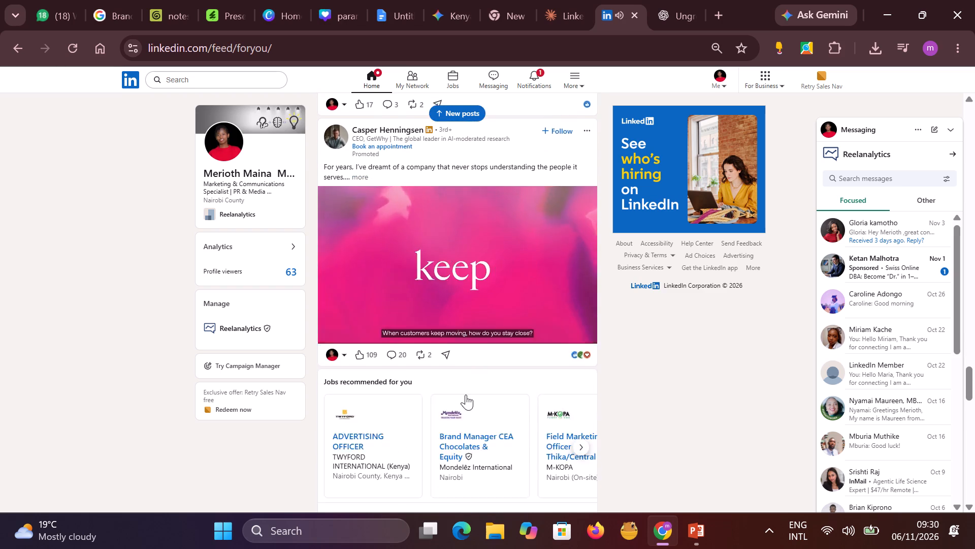
{"action": "scroll", "coordinate": [466, 394], "scroll_direction": "down", "scroll_amount": 7}
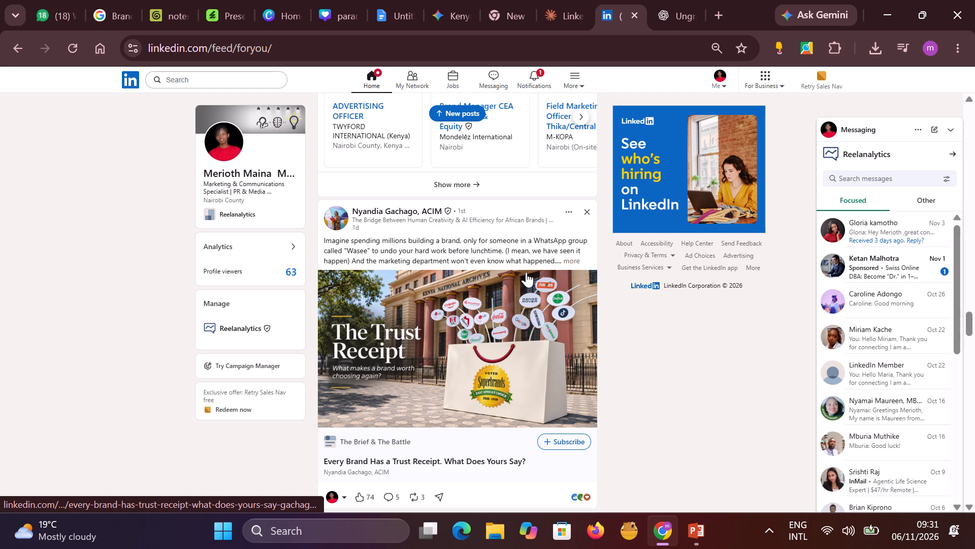
Expand the full text of the post sharing "The Trust Receipt" article and read it.
{"action": "left_click", "coordinate": [570, 263]}
{"action": "scroll", "coordinate": [563, 283], "scroll_direction": "down", "scroll_amount": 3}
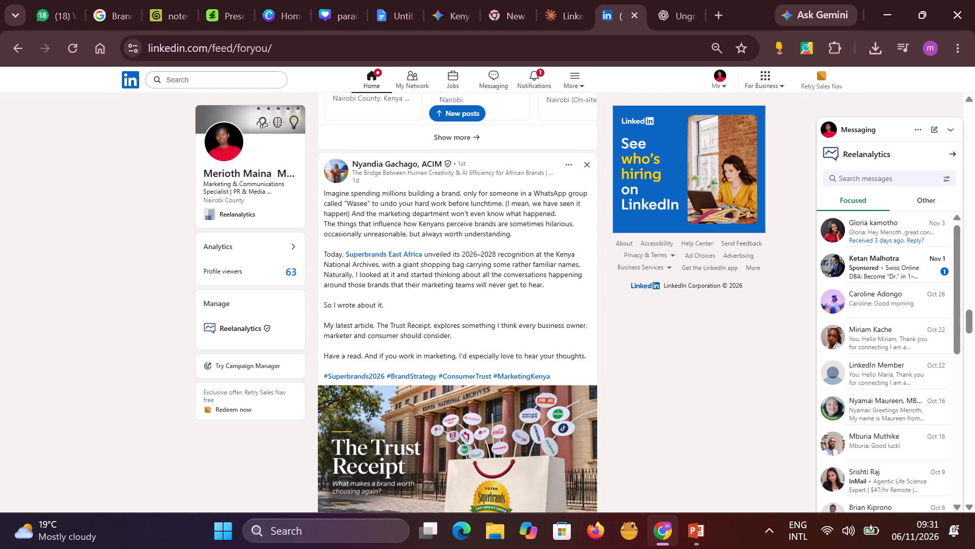
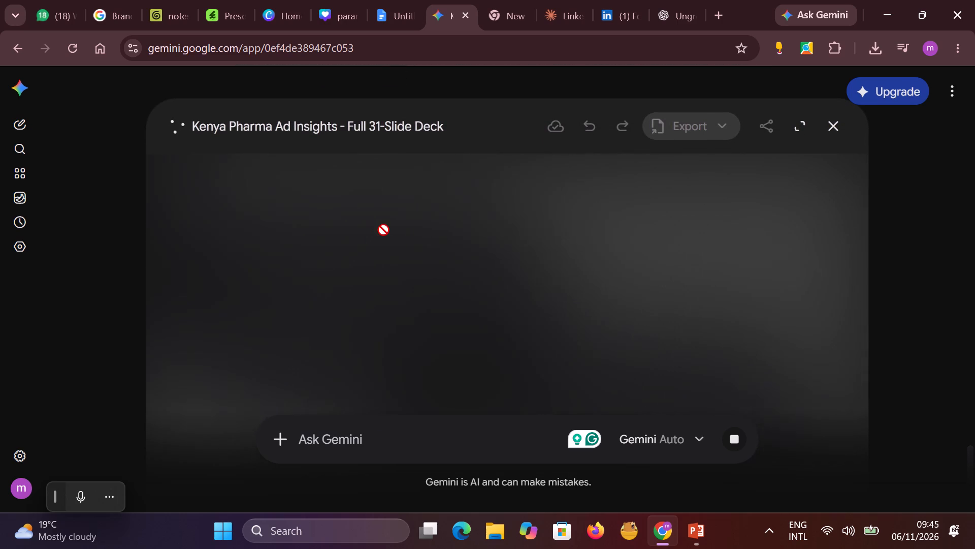
Switch to the Canva design "paramedics pptx templates" and bring in the downloaded Carousel_Build_Guide_Graphs_and_Tables_ungrouped.pptx.
{"action": "left_click", "coordinate": [399, 14]}
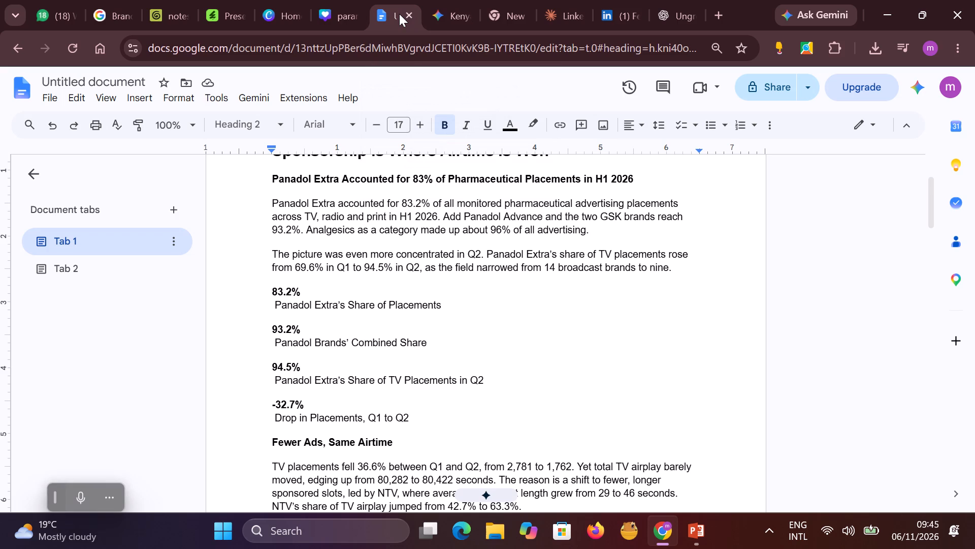
{"action": "left_click", "coordinate": [330, 17]}
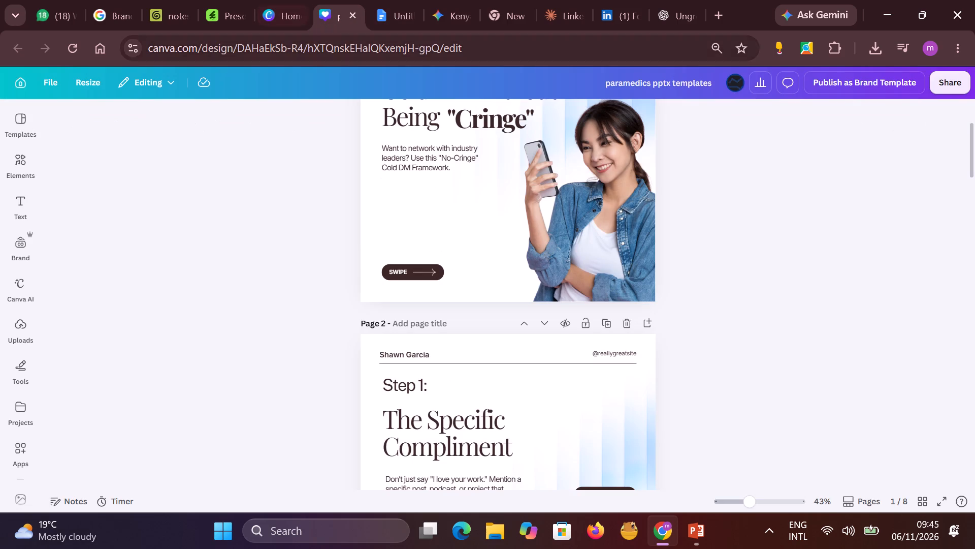
{"action": "left_click", "coordinate": [876, 51]}
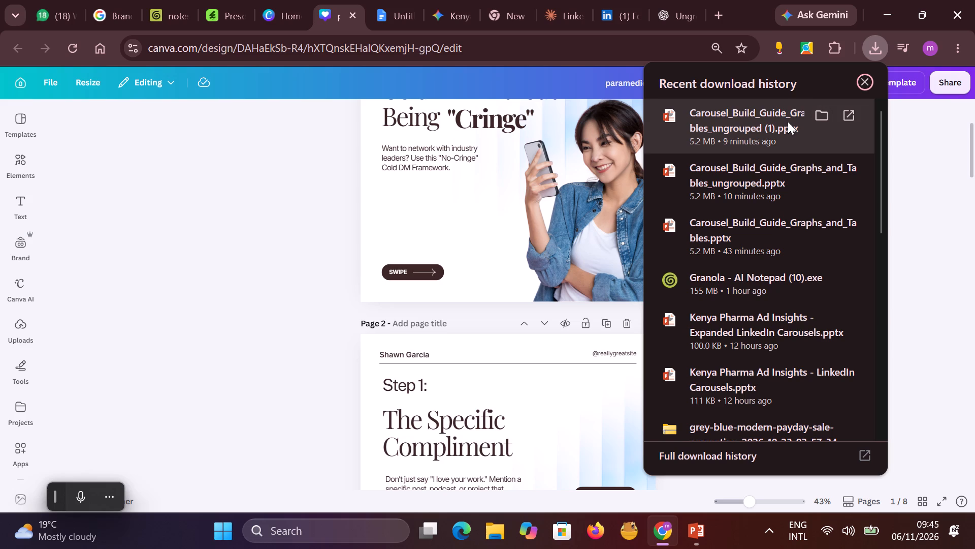
{"action": "left_click_drag", "start_coordinate": [788, 121], "coordinate": [613, 123]}
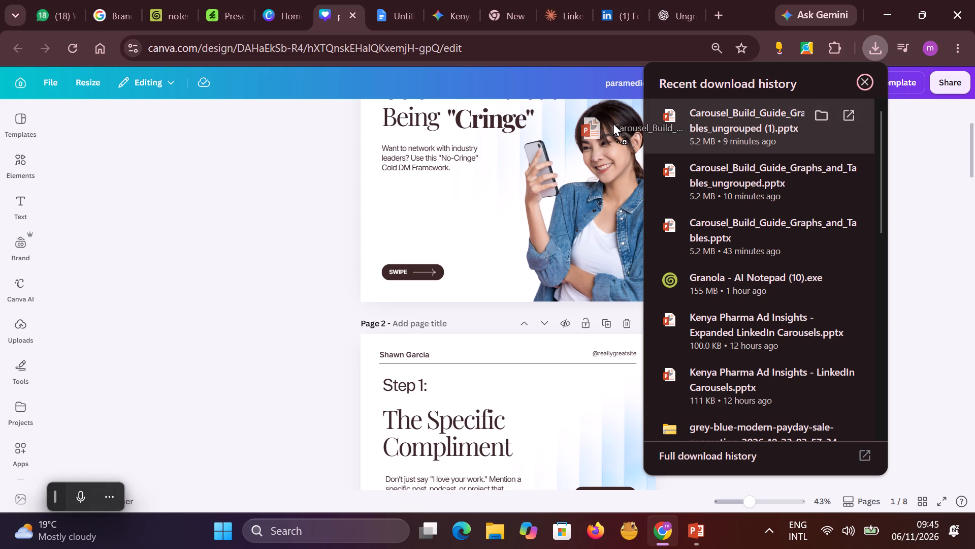
{"action": "left_click_drag", "start_coordinate": [613, 123], "coordinate": [738, 120]}
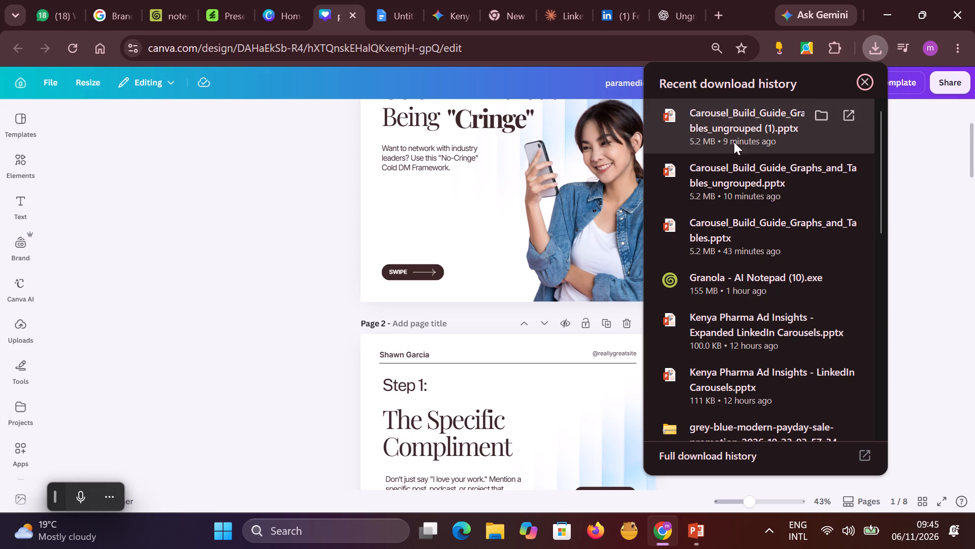
{"action": "left_click_drag", "start_coordinate": [732, 179], "coordinate": [468, 183]}
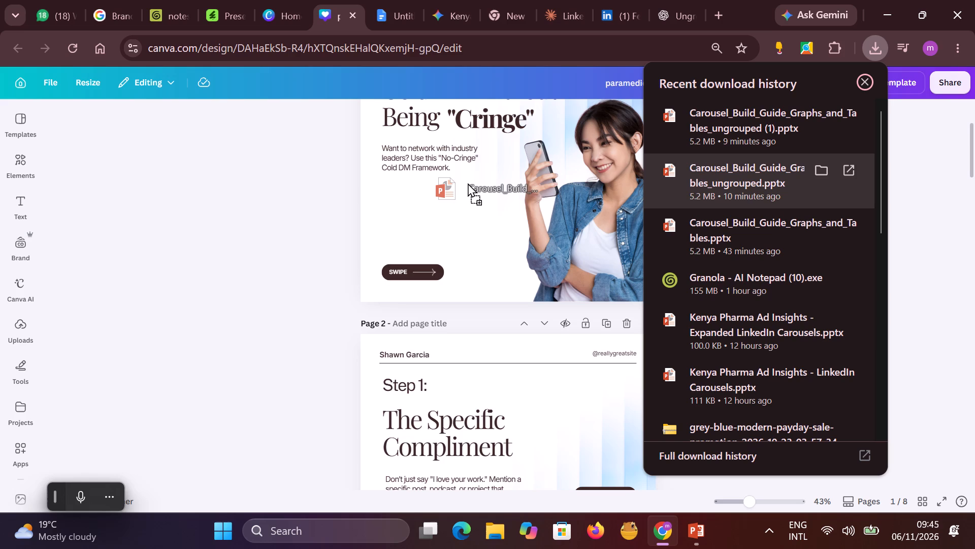
{"action": "left_click_drag", "start_coordinate": [468, 183], "coordinate": [233, 222]}
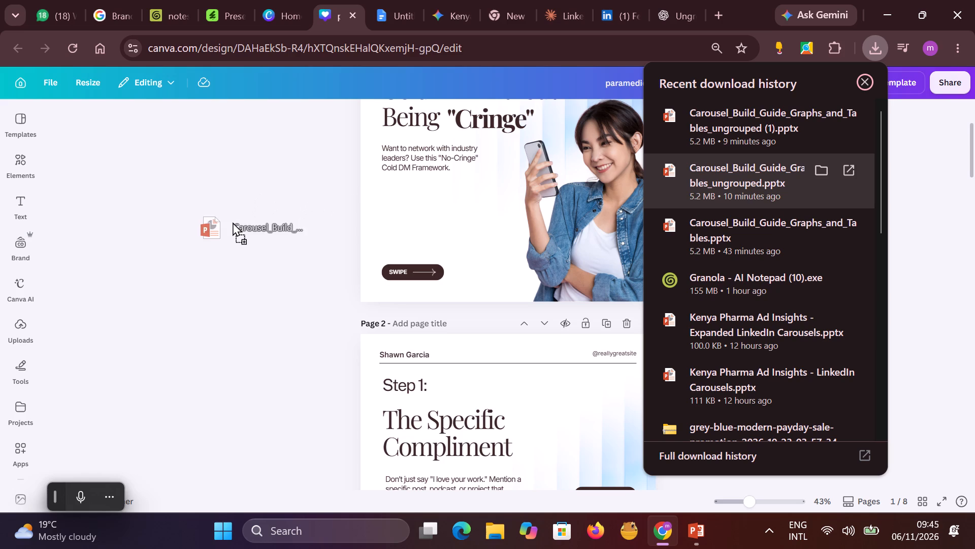
{"action": "left_click_drag", "start_coordinate": [233, 222], "coordinate": [232, 222]}
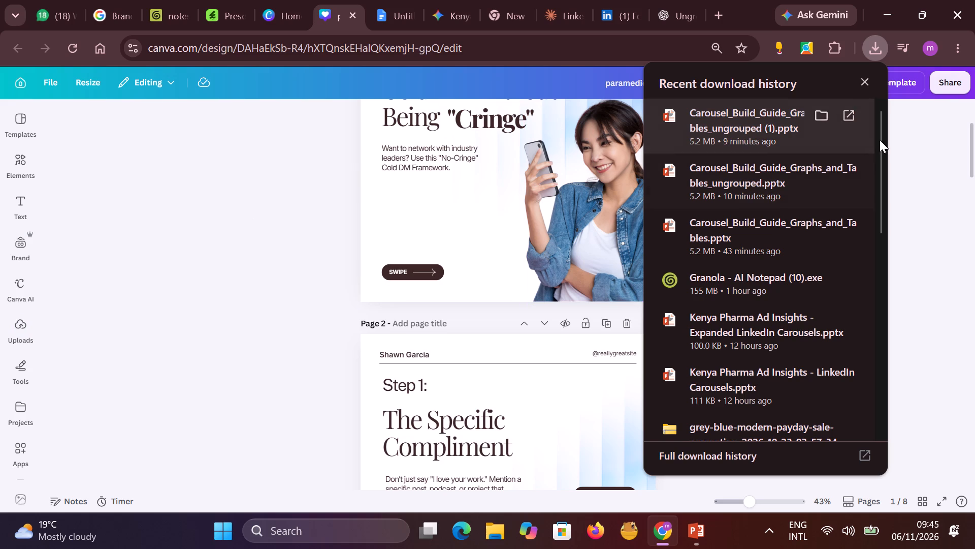
{"action": "left_click", "coordinate": [866, 84]}
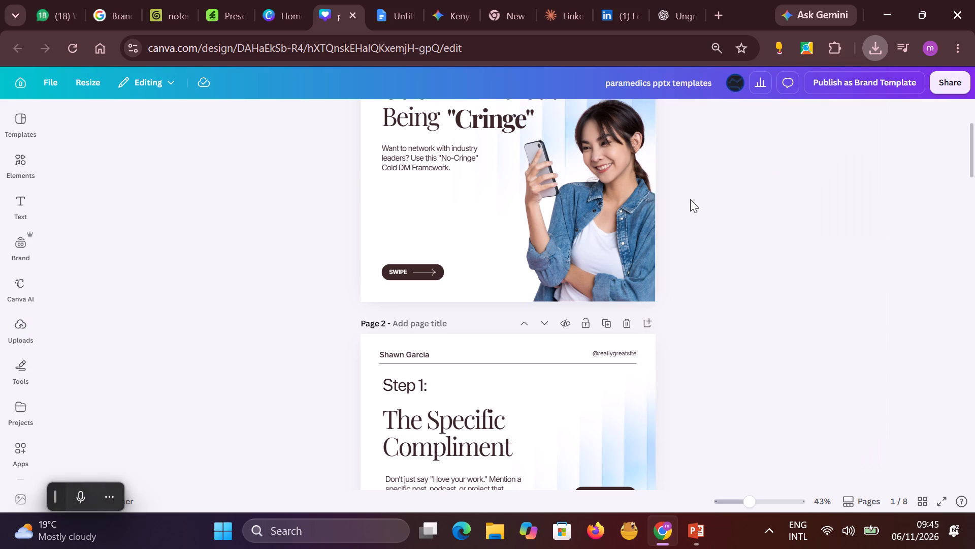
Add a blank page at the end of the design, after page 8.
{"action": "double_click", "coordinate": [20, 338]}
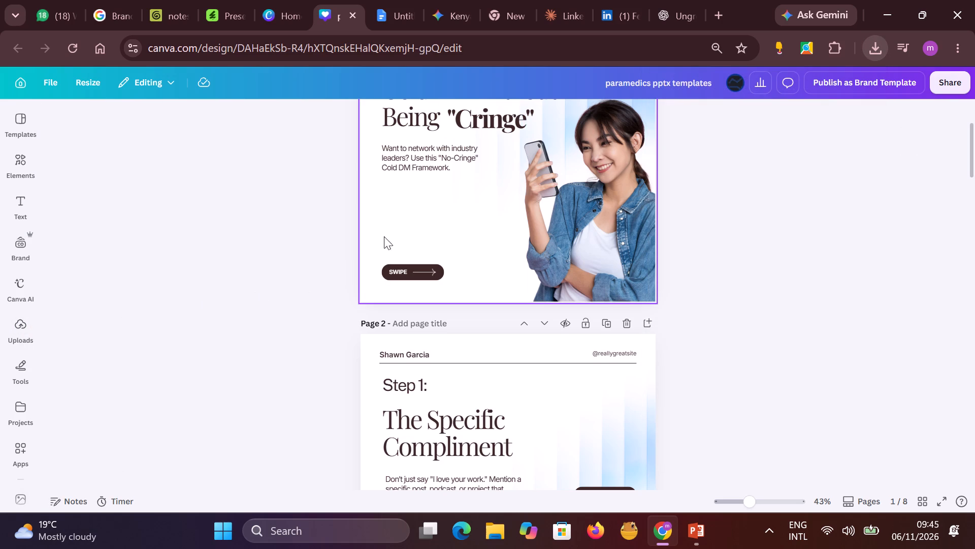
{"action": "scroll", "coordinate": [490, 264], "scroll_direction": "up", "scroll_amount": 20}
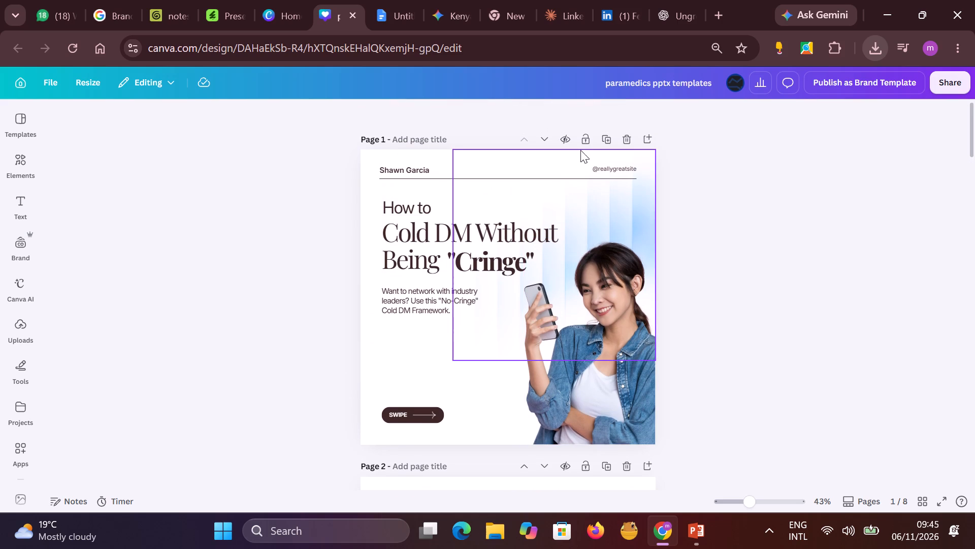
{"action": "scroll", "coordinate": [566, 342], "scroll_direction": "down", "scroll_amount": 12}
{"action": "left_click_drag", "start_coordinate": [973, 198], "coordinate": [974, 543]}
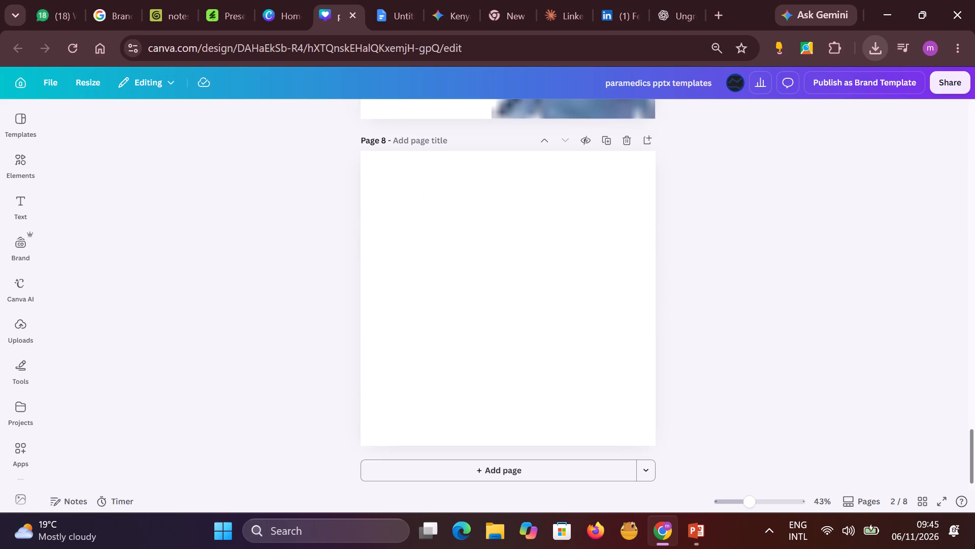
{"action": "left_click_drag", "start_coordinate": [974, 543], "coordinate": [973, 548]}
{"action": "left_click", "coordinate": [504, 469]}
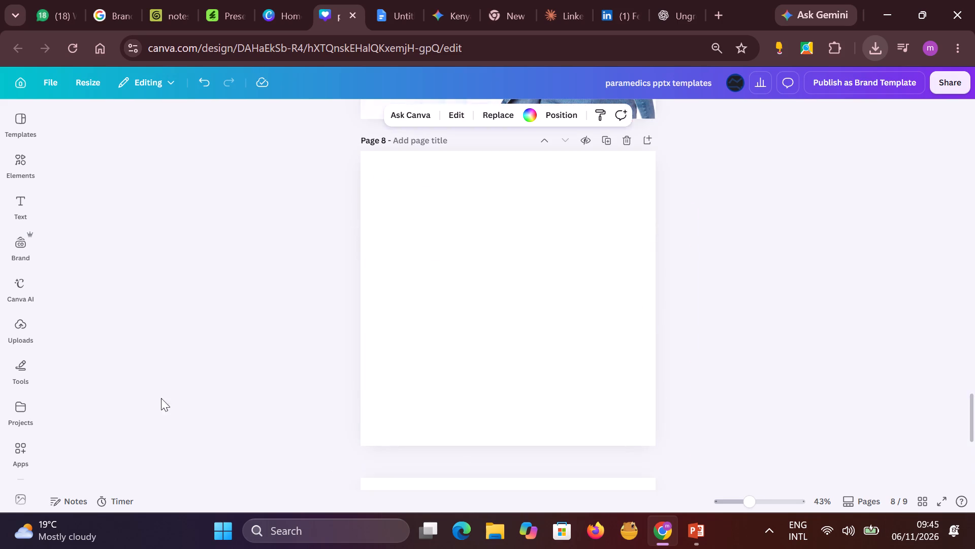
Apply all 31 pages of the uploaded Carousel_Build_Guide_Graphs_and_Tables design, replacing every page in the current design.
{"action": "left_click", "coordinate": [17, 339]}
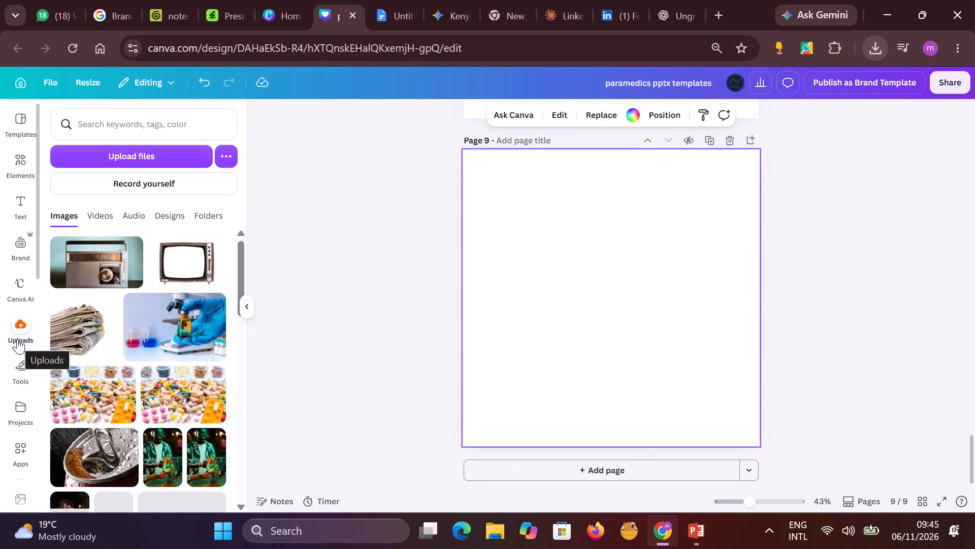
{"action": "left_click", "coordinate": [173, 214]}
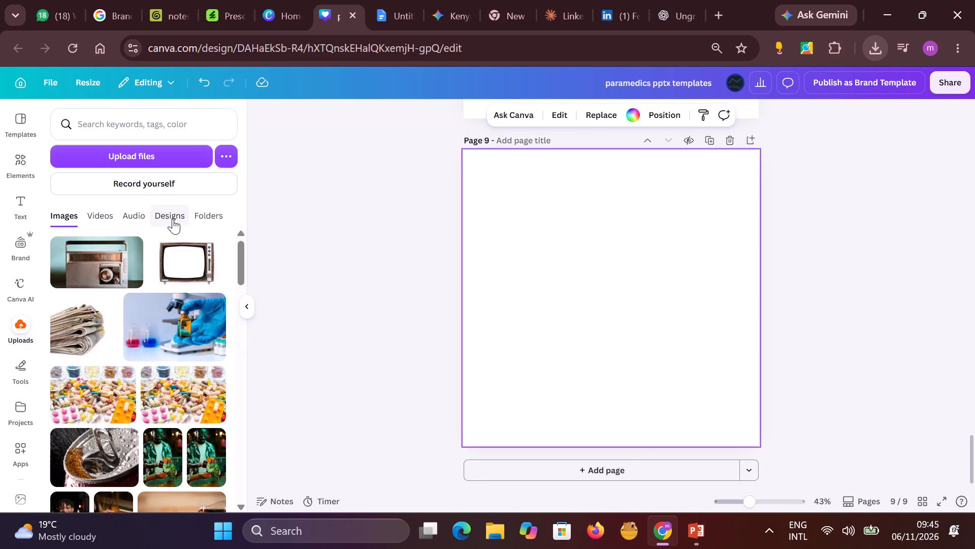
{"action": "left_click", "coordinate": [88, 276]}
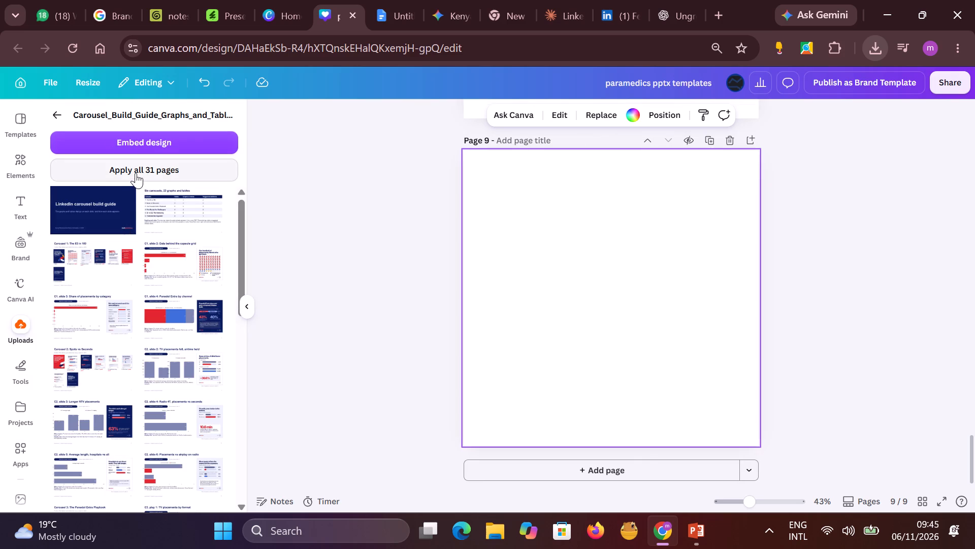
{"action": "left_click", "coordinate": [137, 172]}
{"action": "left_click", "coordinate": [172, 169]}
{"action": "left_click", "coordinate": [125, 169]}
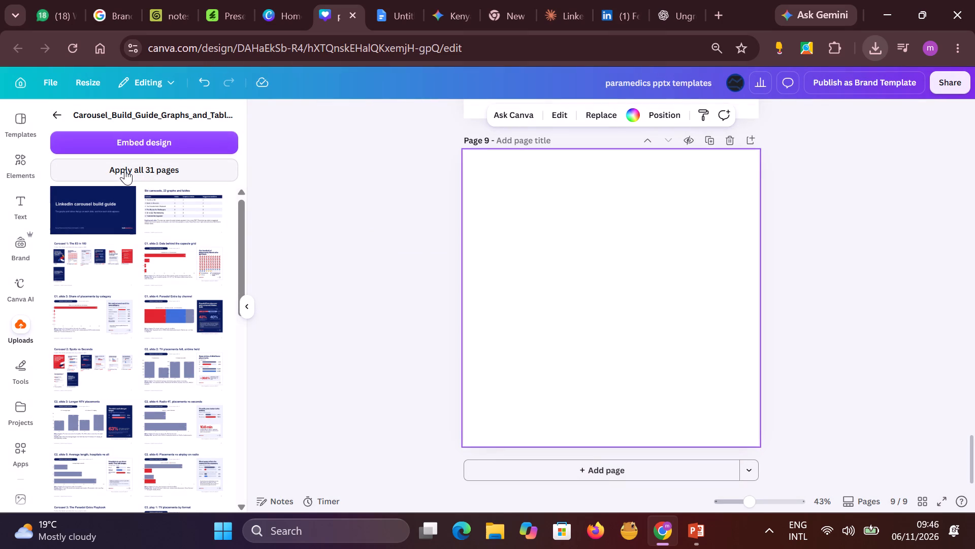
{"action": "left_click", "coordinate": [125, 169]}
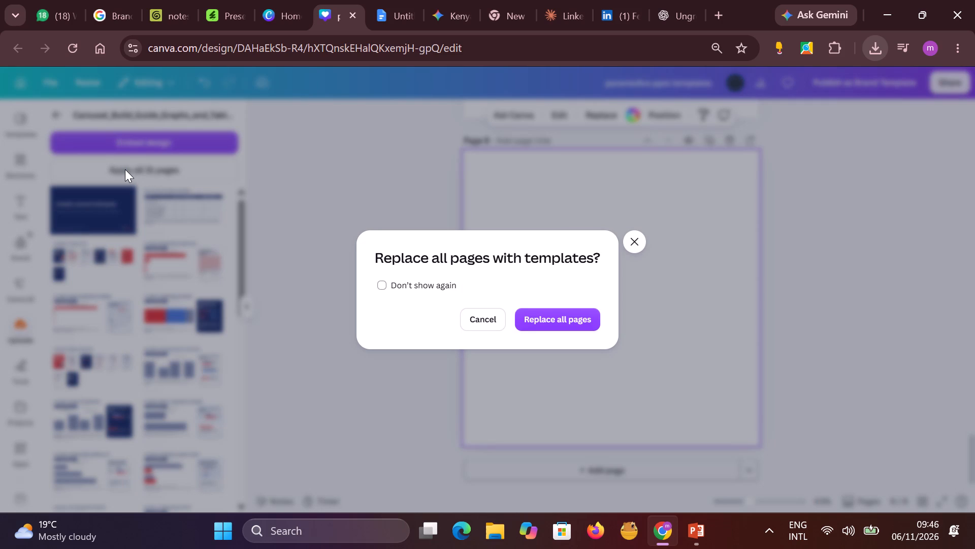
{"action": "left_click", "coordinate": [543, 322]}
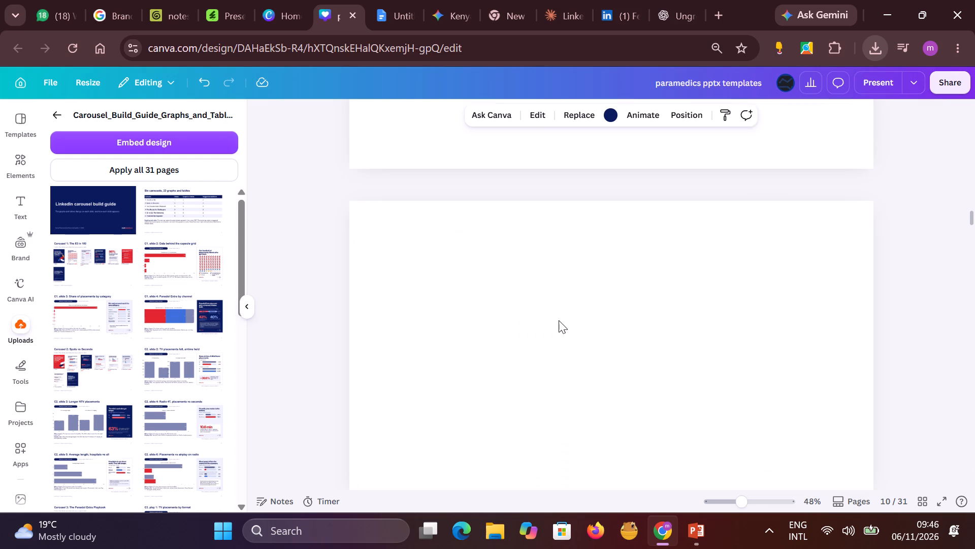
Delete the "Six carousels, 23 graphs and tables" overview page from the design.
{"action": "scroll", "coordinate": [577, 304], "scroll_direction": "up", "scroll_amount": 3}
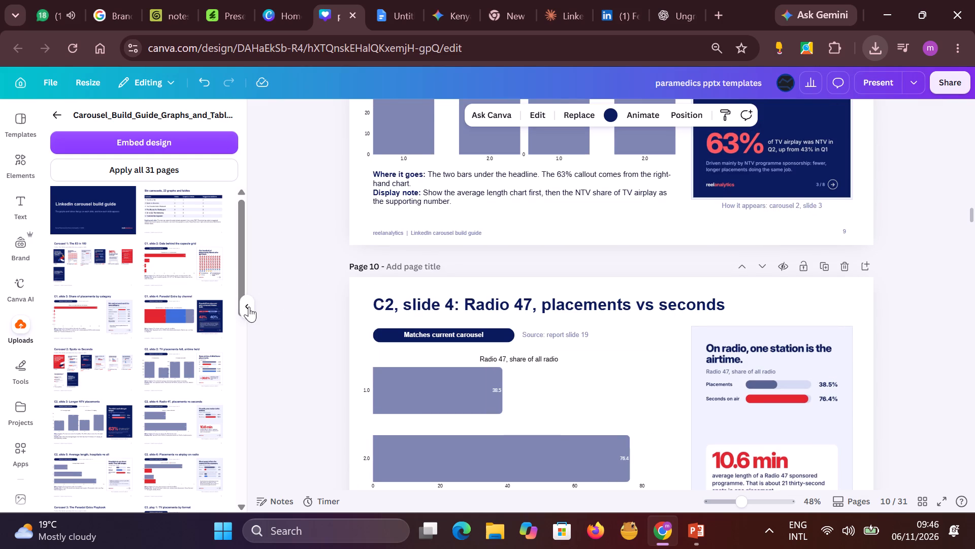
{"action": "left_click_drag", "start_coordinate": [249, 307], "coordinate": [250, 302]}
{"action": "scroll", "coordinate": [380, 298], "scroll_direction": "up", "scroll_amount": 7}
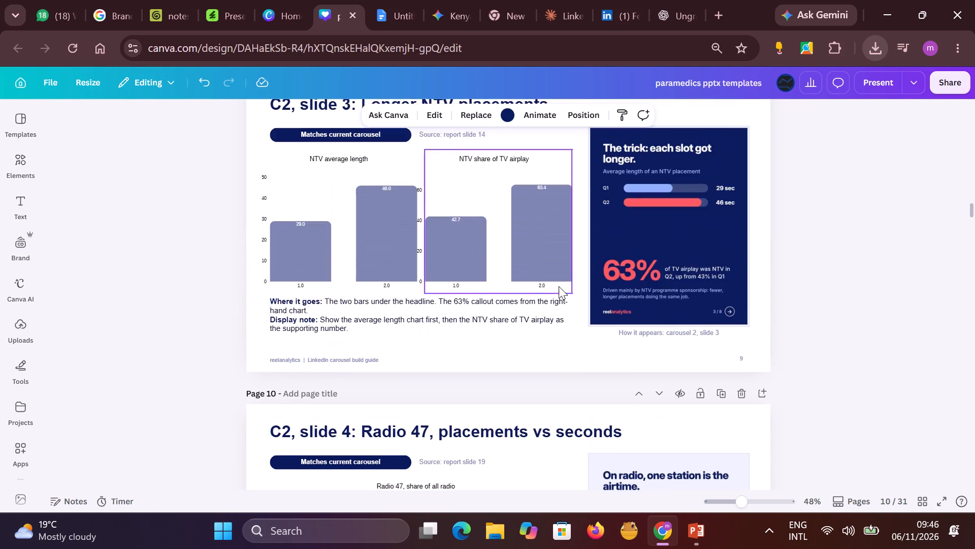
{"action": "scroll", "coordinate": [559, 286], "scroll_direction": "up", "scroll_amount": 3}
{"action": "left_click_drag", "start_coordinate": [972, 210], "coordinate": [972, 14]}
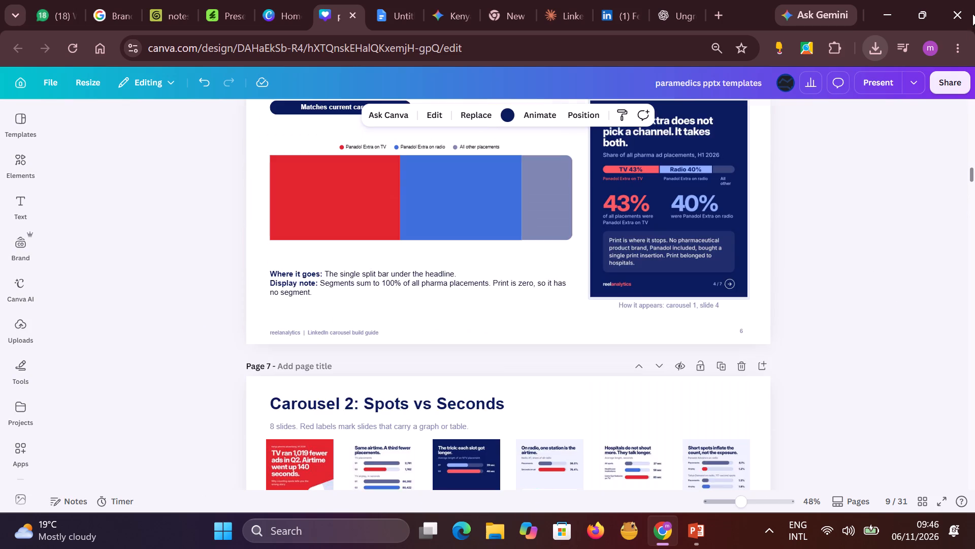
{"action": "left_click_drag", "start_coordinate": [972, 14], "coordinate": [972, 14]}
{"action": "left_click", "coordinate": [511, 193]}
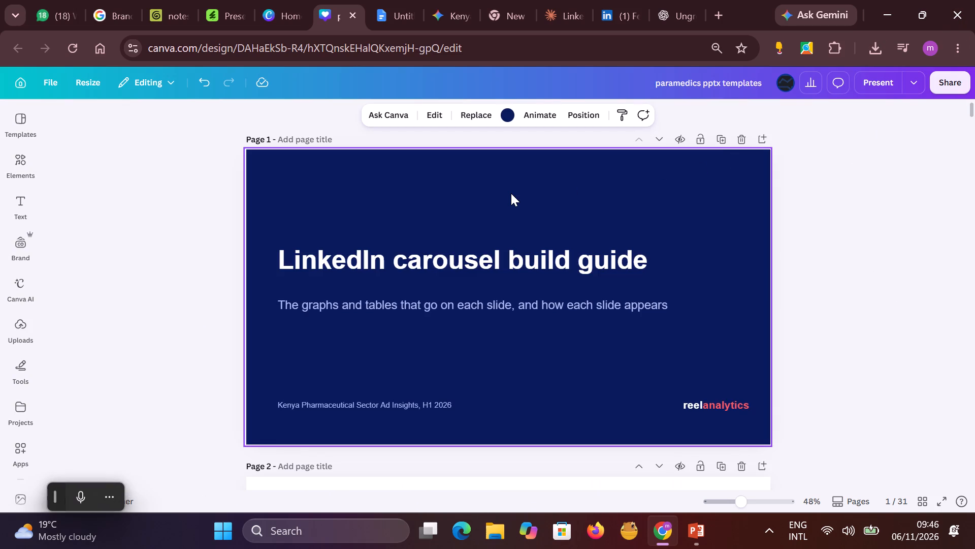
{"action": "scroll", "coordinate": [569, 297], "scroll_direction": "down", "scroll_amount": 1}
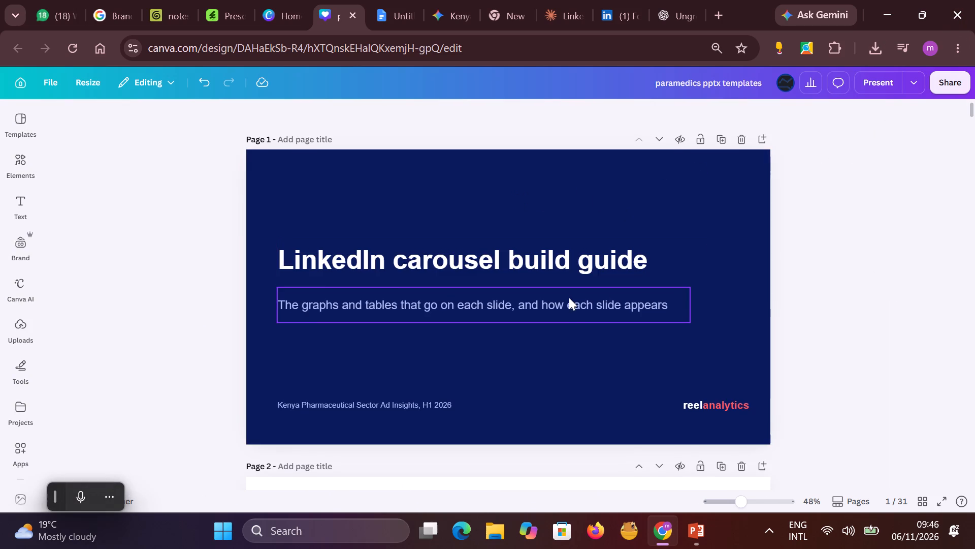
{"action": "scroll", "coordinate": [574, 268], "scroll_direction": "down", "scroll_amount": 5}
{"action": "scroll", "coordinate": [710, 252], "scroll_direction": "down", "scroll_amount": 6}
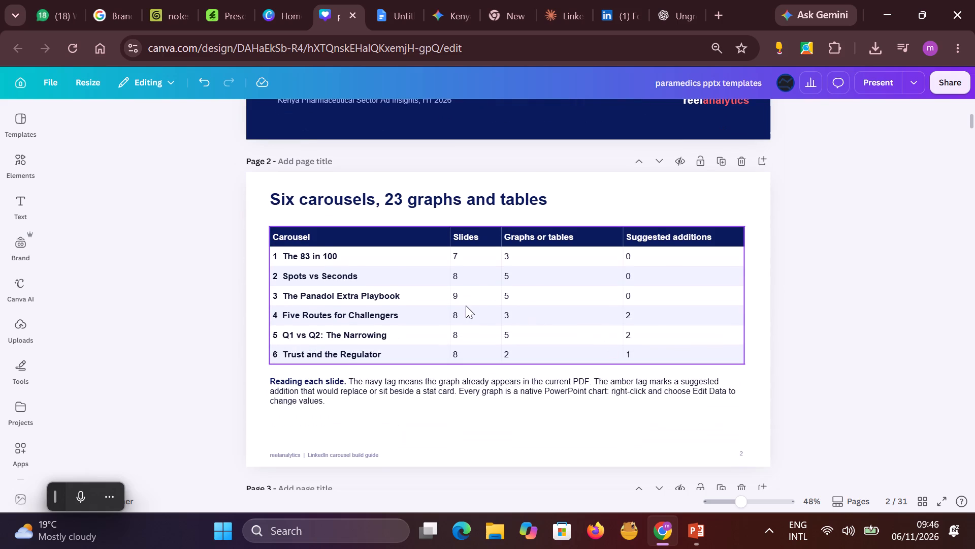
{"action": "left_click", "coordinate": [466, 306]}
{"action": "left_click_drag", "start_coordinate": [532, 308], "coordinate": [481, 324]}
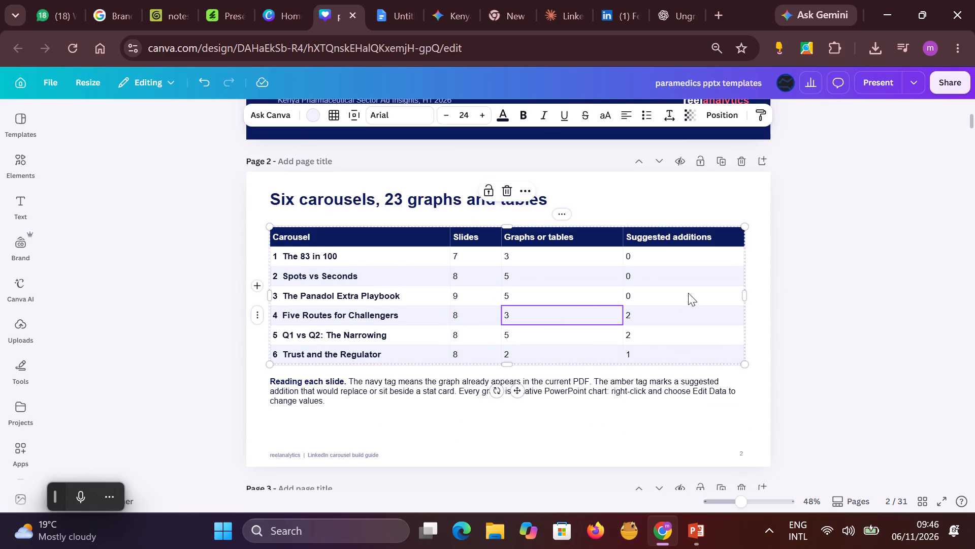
{"action": "left_click", "coordinate": [741, 160]}
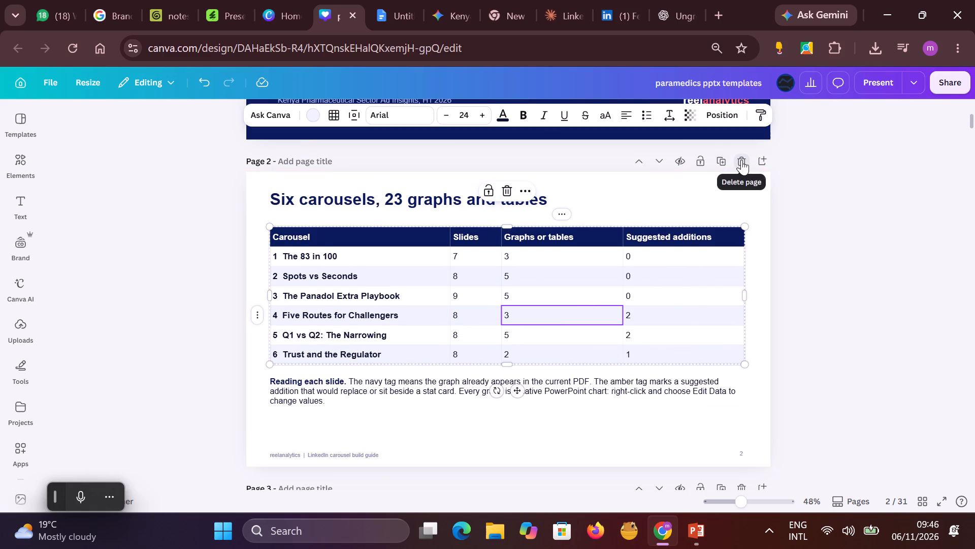
Delete the "LinkedIn carousel build guide" cover page.
{"action": "scroll", "coordinate": [769, 226], "scroll_direction": "down", "scroll_amount": 1}
{"action": "scroll", "coordinate": [784, 280], "scroll_direction": "up", "scroll_amount": 12}
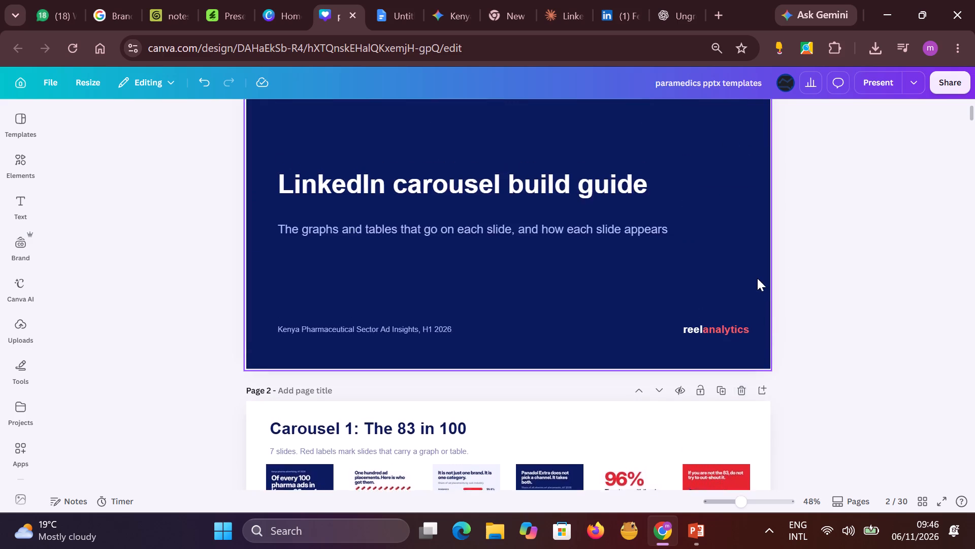
{"action": "scroll", "coordinate": [757, 278], "scroll_direction": "up", "scroll_amount": 11}
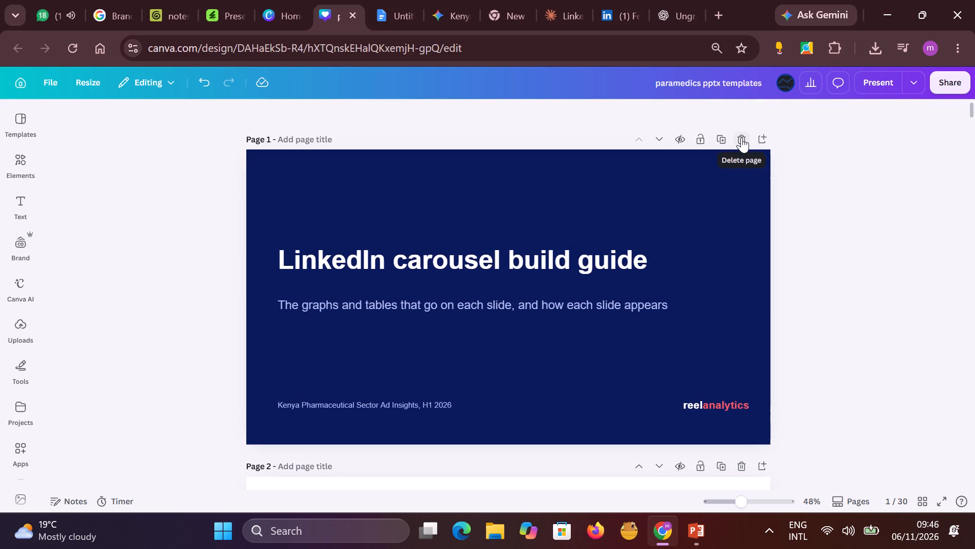
{"action": "scroll", "coordinate": [741, 137], "scroll_direction": "up", "scroll_amount": 1}
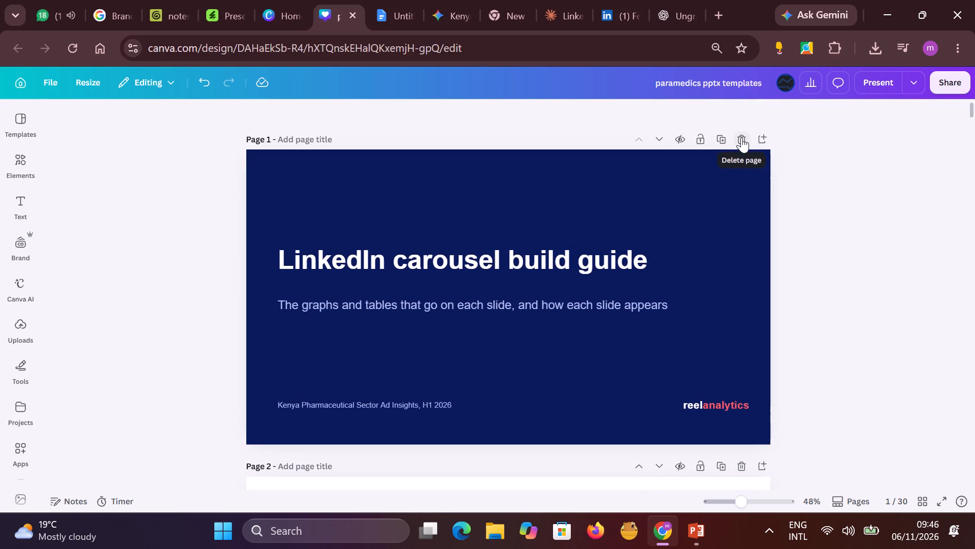
{"action": "left_click", "coordinate": [742, 137]}
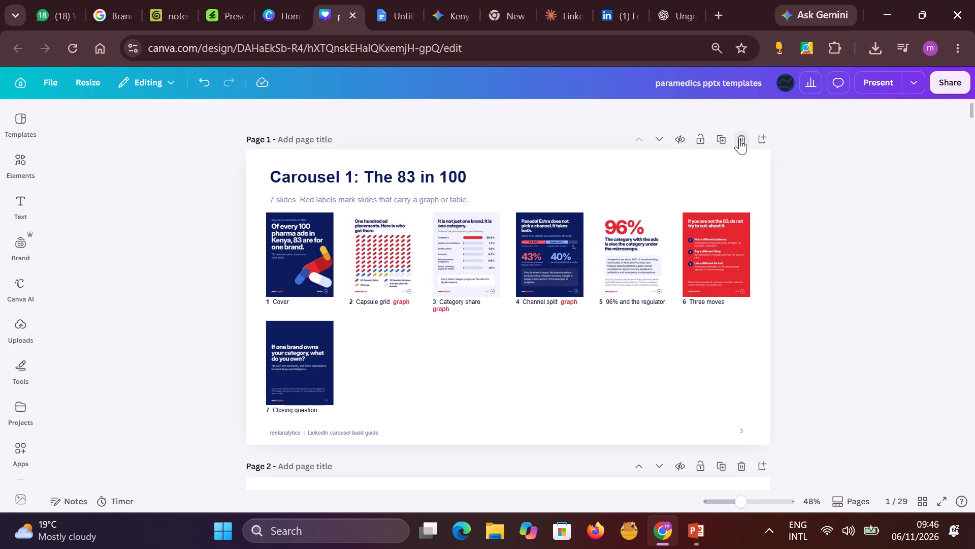
Add a blank page after "Carousel 1: The 83 in 100" and move it up to become page 1.
{"action": "left_click", "coordinate": [763, 137]}
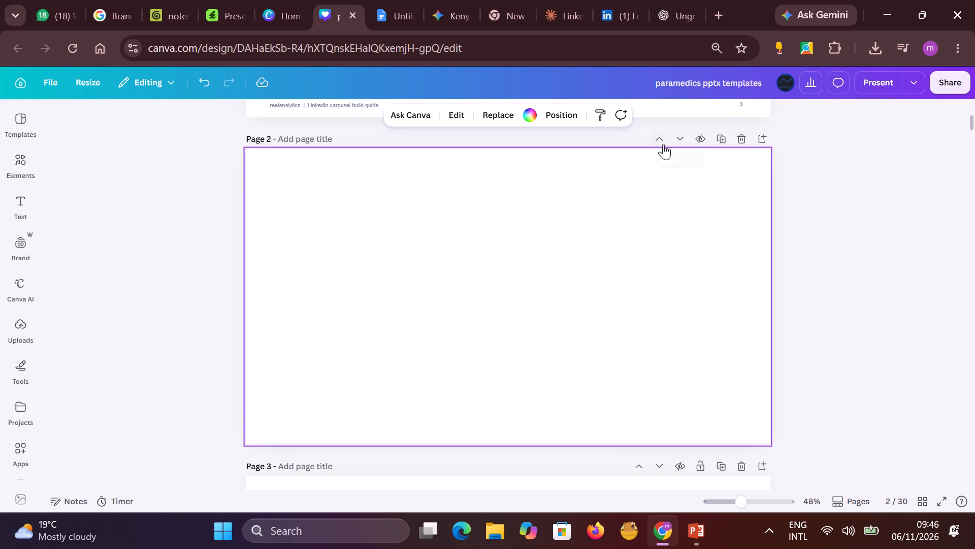
{"action": "left_click", "coordinate": [658, 141]}
{"action": "scroll", "coordinate": [797, 257], "scroll_direction": "up", "scroll_amount": 3}
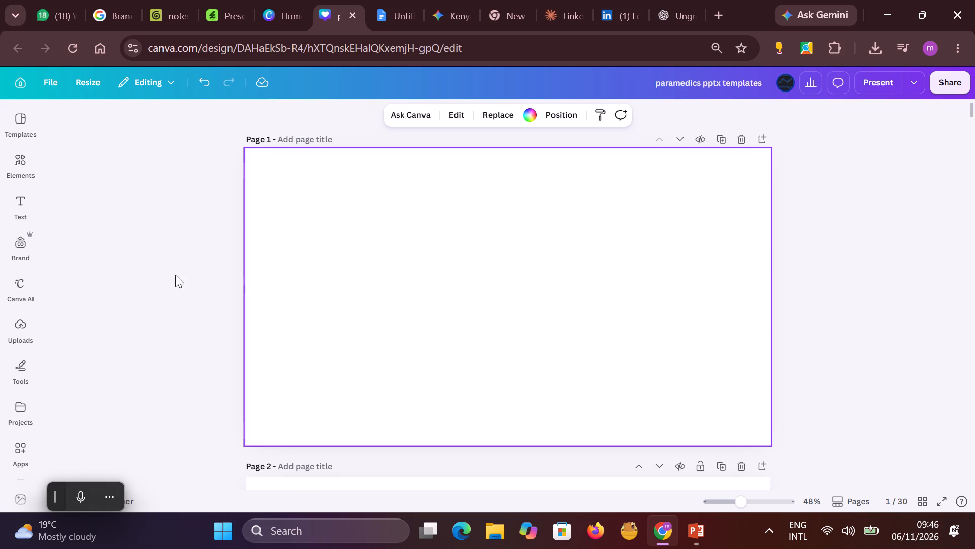
Return to the Canva home page and move the uploaded Carousel_Build_Guide presentation to the trash.
{"action": "scroll", "coordinate": [42, 218], "scroll_direction": "up", "scroll_amount": 3}
{"action": "left_click", "coordinate": [20, 82]}
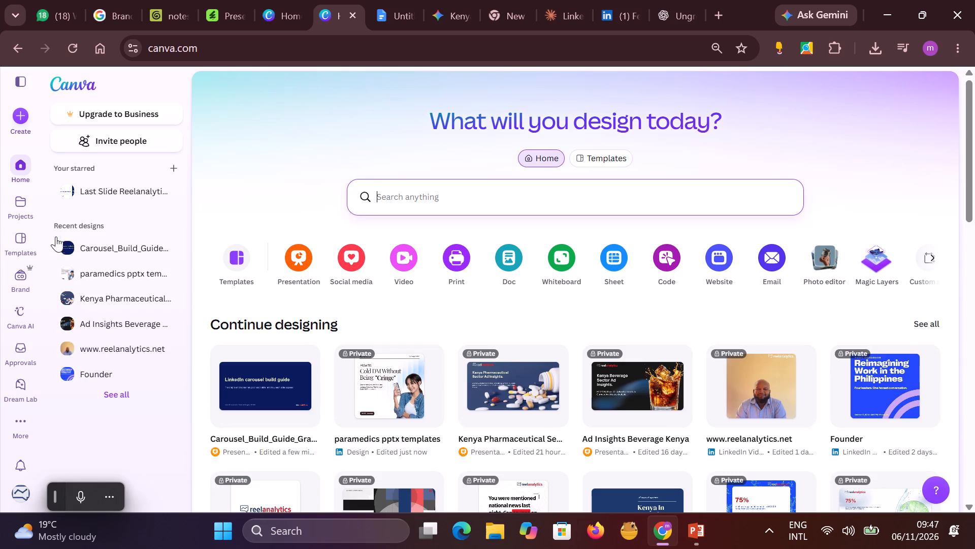
{"action": "left_click", "coordinate": [80, 51]}
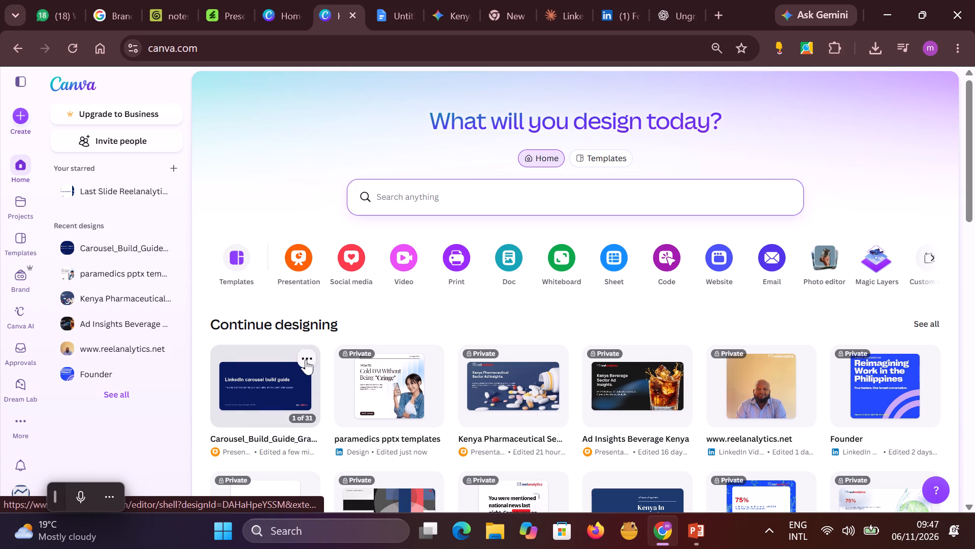
{"action": "left_click", "coordinate": [306, 359]}
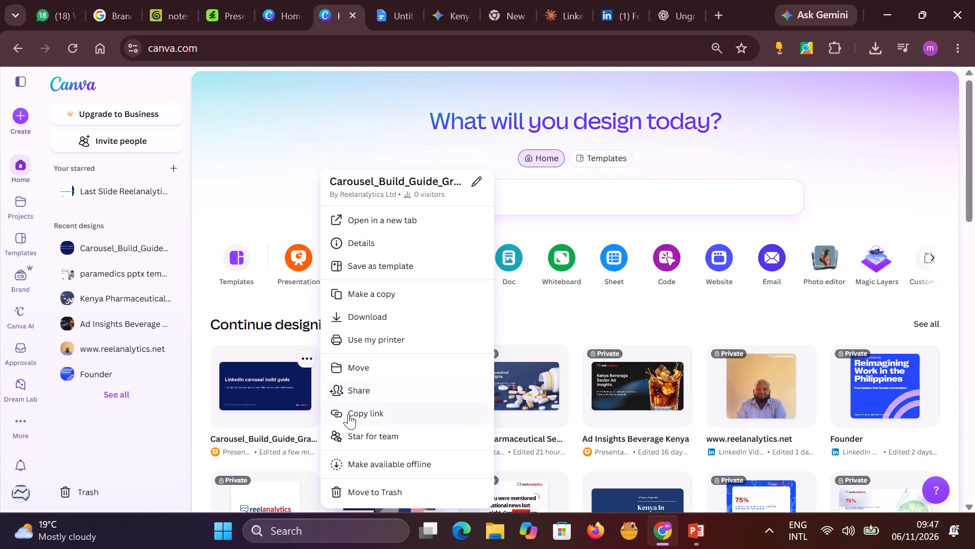
{"action": "left_click", "coordinate": [360, 494]}
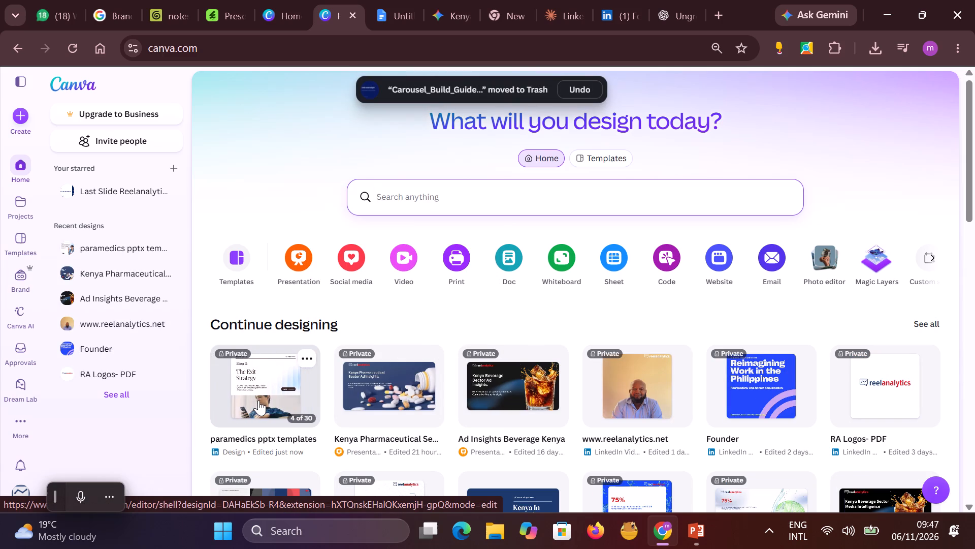
Reopen the "paramedics pptx templates" design and check which elements are selectable on page 3, "C1, slide 2: Data behind the capsule grid".
{"action": "left_click", "coordinate": [258, 400]}
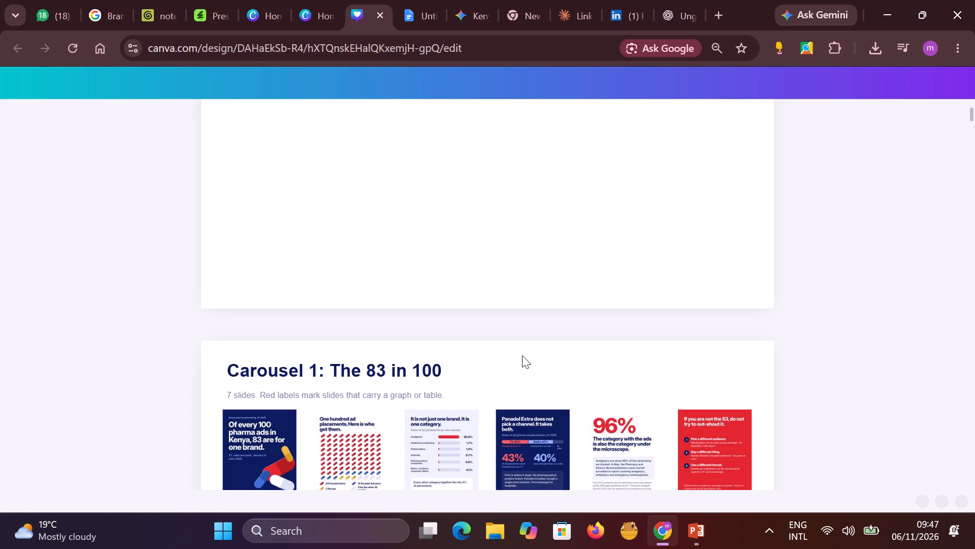
{"action": "scroll", "coordinate": [554, 327], "scroll_direction": "up", "scroll_amount": 5}
{"action": "scroll", "coordinate": [611, 283], "scroll_direction": "up", "scroll_amount": 5}
{"action": "scroll", "coordinate": [623, 300], "scroll_direction": "down", "scroll_amount": 3}
{"action": "scroll", "coordinate": [567, 353], "scroll_direction": "down", "scroll_amount": 7}
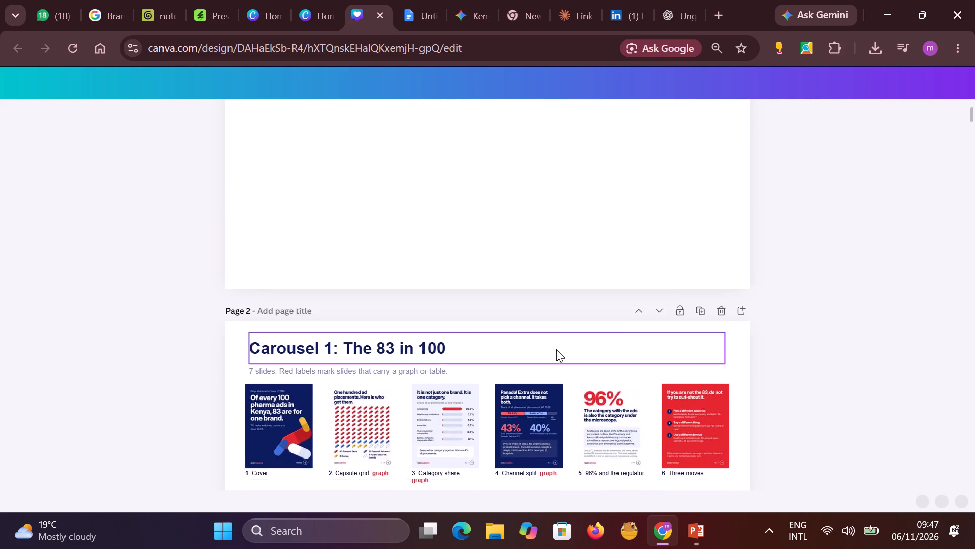
{"action": "scroll", "coordinate": [556, 348], "scroll_direction": "down", "scroll_amount": 16}
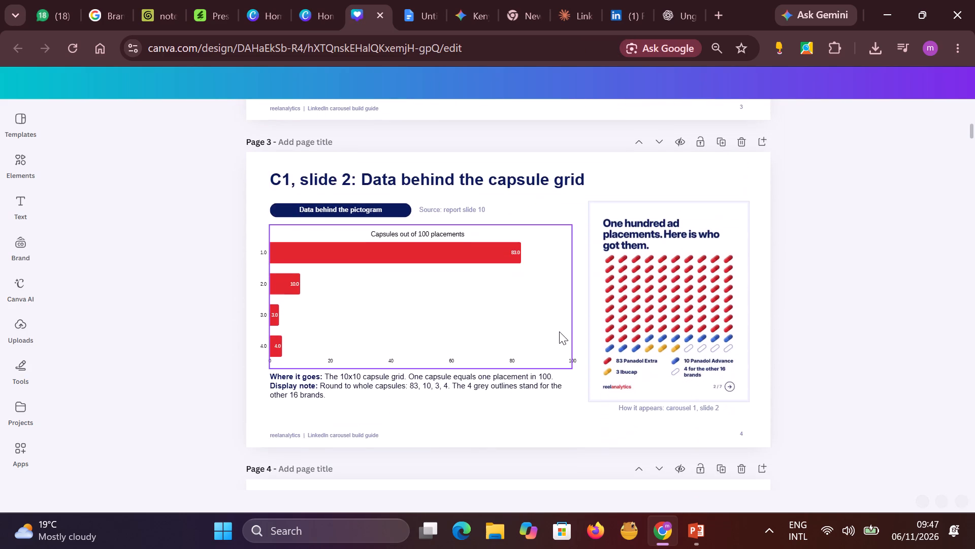
{"action": "left_click", "coordinate": [546, 321]}
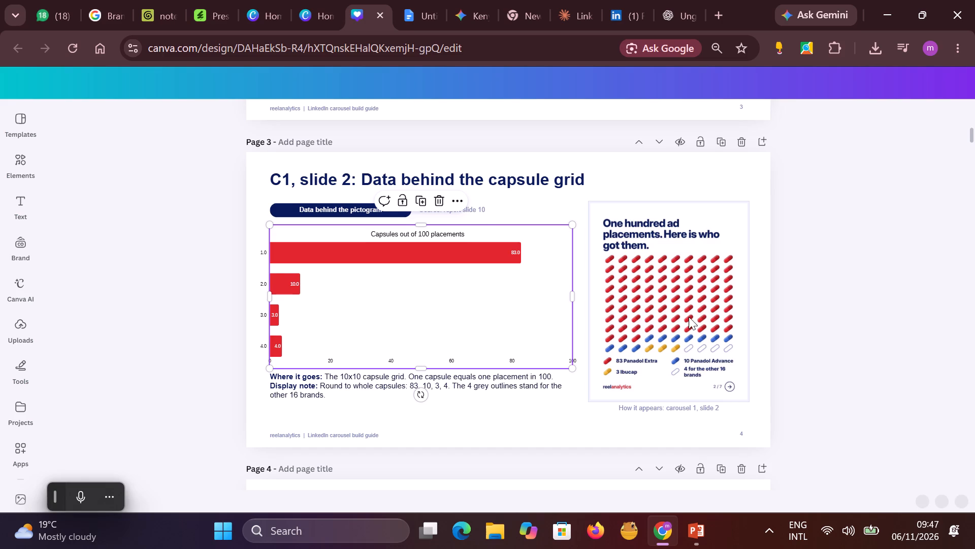
{"action": "left_click", "coordinate": [693, 312]}
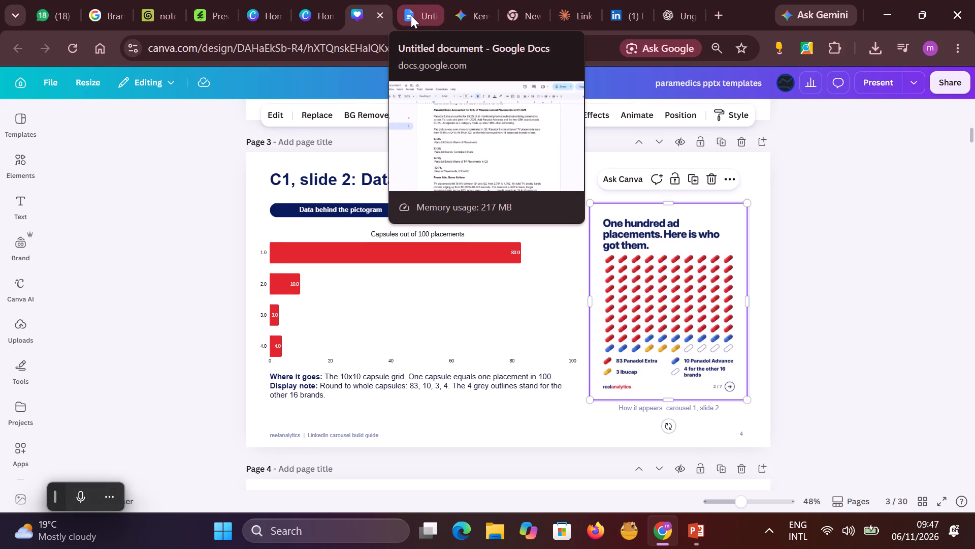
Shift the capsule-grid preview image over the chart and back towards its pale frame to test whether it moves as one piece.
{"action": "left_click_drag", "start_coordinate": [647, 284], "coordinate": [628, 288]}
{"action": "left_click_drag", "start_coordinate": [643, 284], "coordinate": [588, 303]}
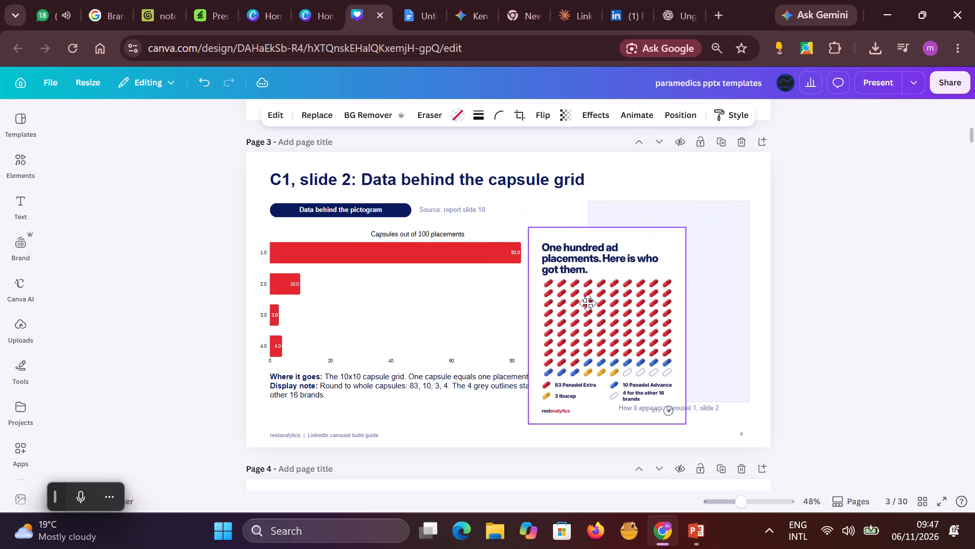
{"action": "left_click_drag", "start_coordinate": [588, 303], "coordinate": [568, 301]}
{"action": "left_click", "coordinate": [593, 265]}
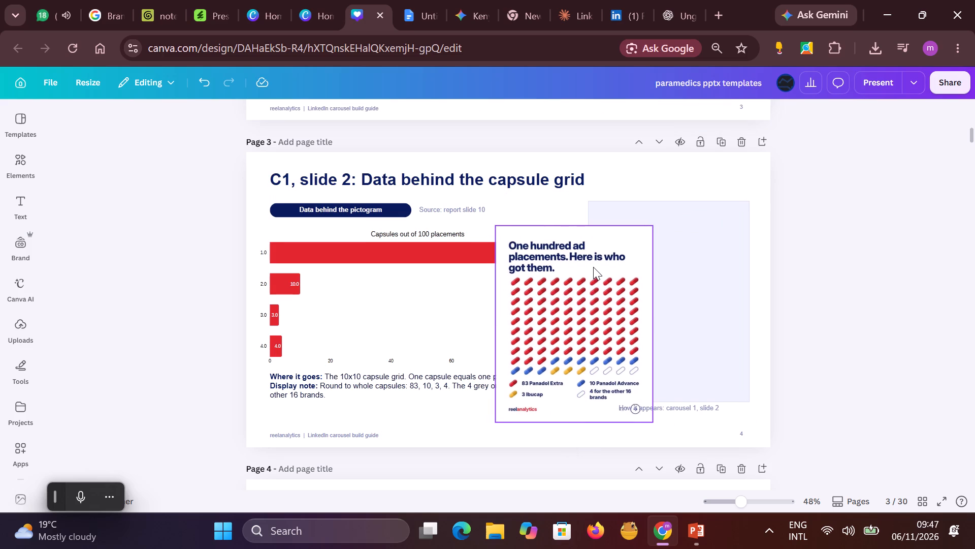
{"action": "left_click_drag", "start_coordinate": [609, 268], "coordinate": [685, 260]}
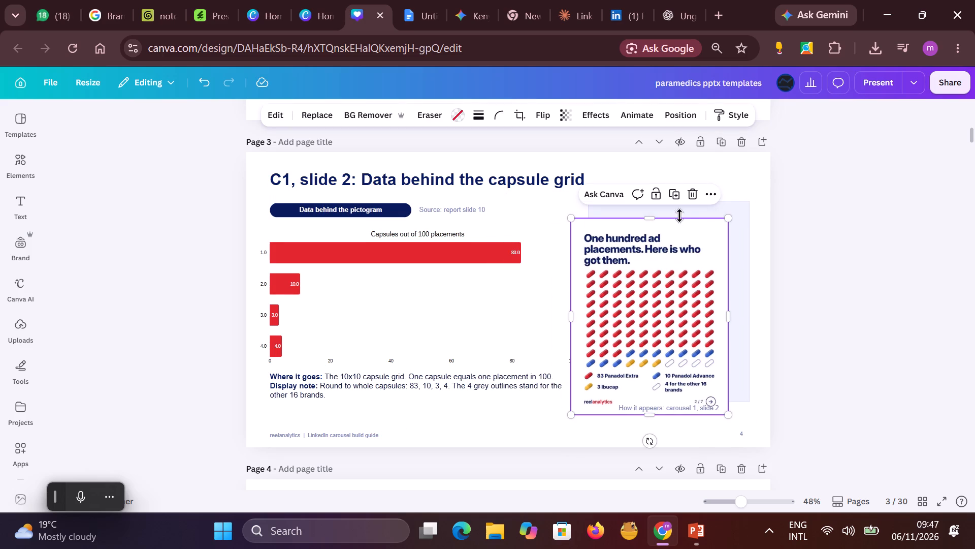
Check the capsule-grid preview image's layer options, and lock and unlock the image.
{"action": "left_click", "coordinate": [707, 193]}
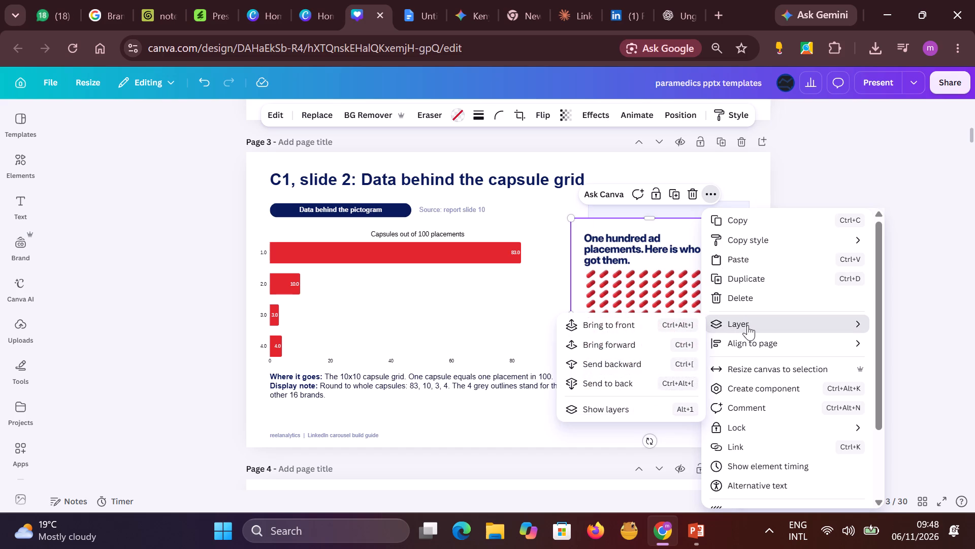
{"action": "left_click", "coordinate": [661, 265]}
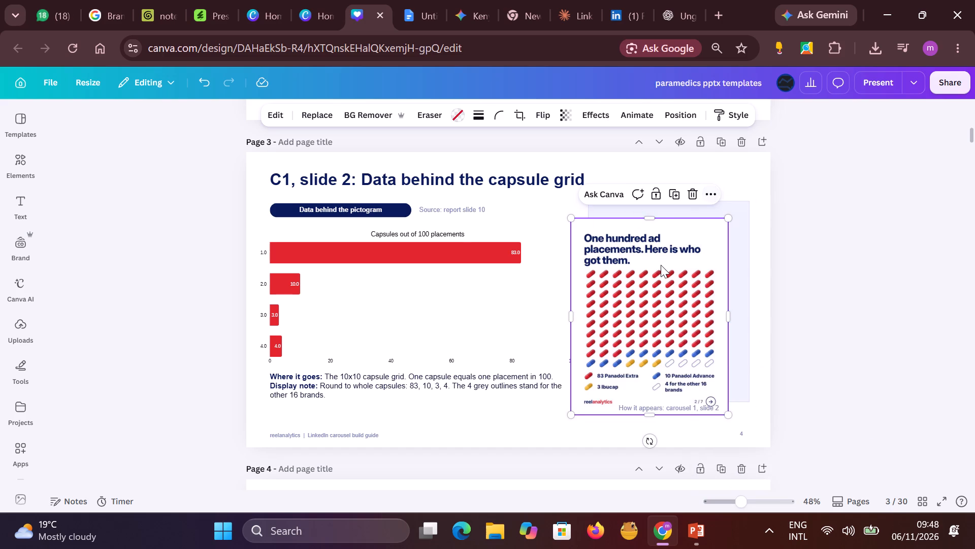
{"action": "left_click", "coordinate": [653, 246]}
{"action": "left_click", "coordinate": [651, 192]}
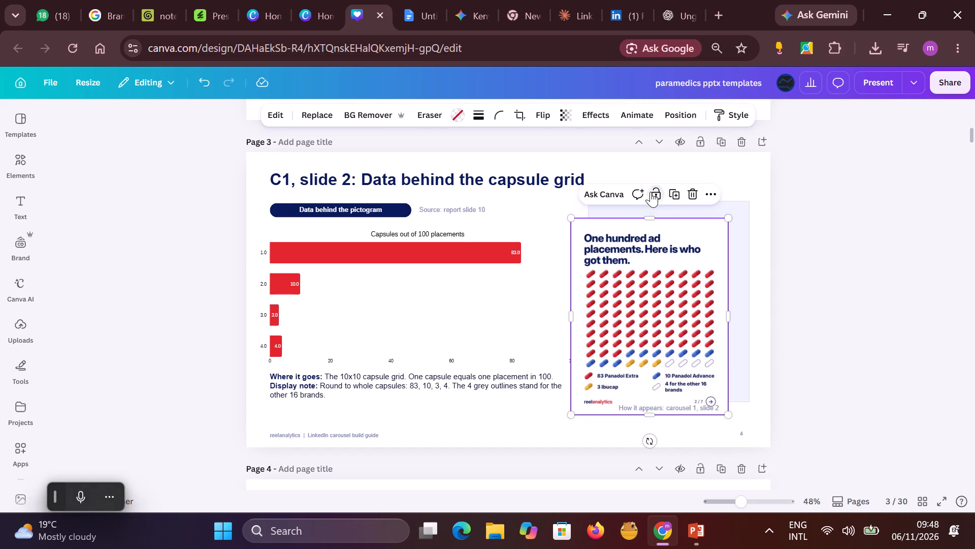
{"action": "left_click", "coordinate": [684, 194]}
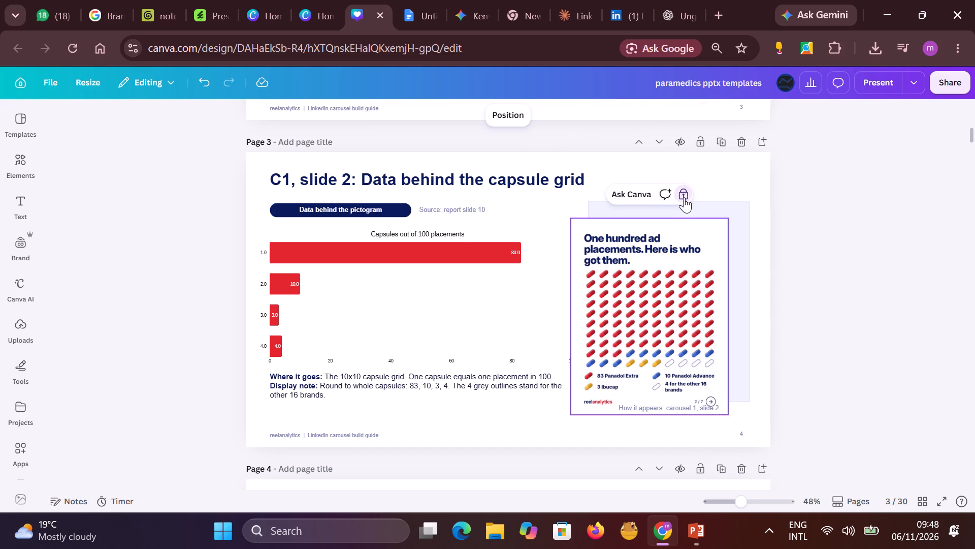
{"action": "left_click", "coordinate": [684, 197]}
Reposition the capsule-grid preview image over its pale frame on page 3.
{"action": "left_click_drag", "start_coordinate": [646, 271], "coordinate": [600, 282]}
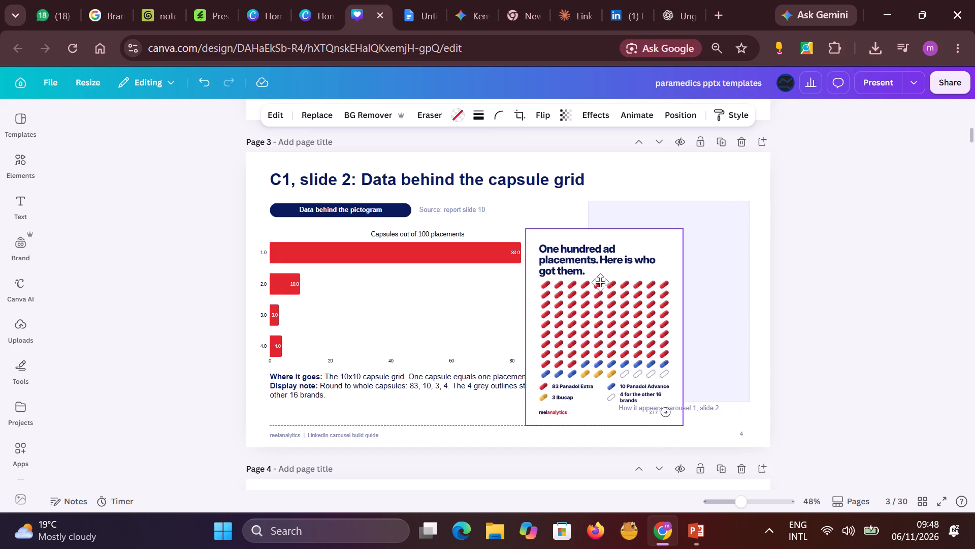
{"action": "left_click_drag", "start_coordinate": [600, 282], "coordinate": [662, 256]}
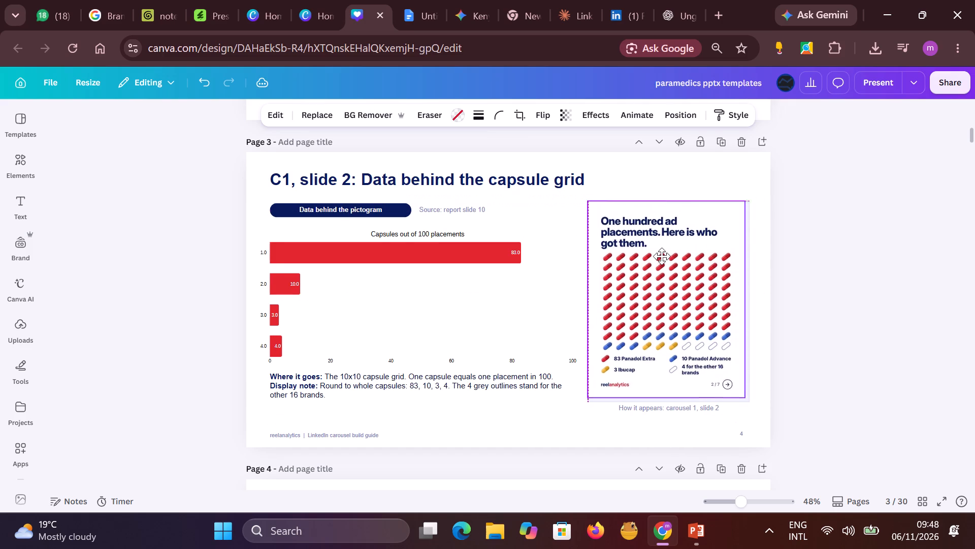
{"action": "left_click_drag", "start_coordinate": [662, 256], "coordinate": [664, 260]}
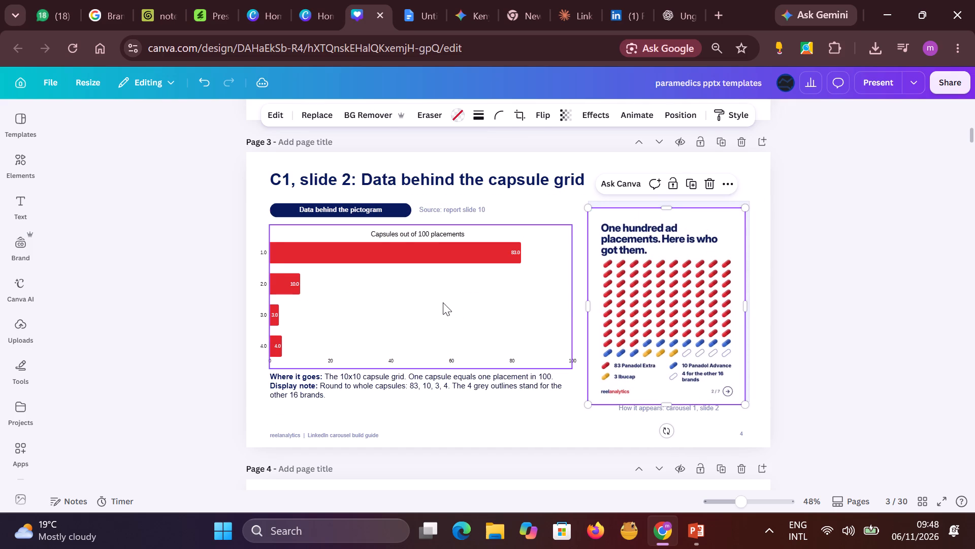
Check whether the bar chart and the capsule-grid preview on page 3 open for editing, leaving the preview's crop unchanged.
{"action": "left_click", "coordinate": [443, 302]}
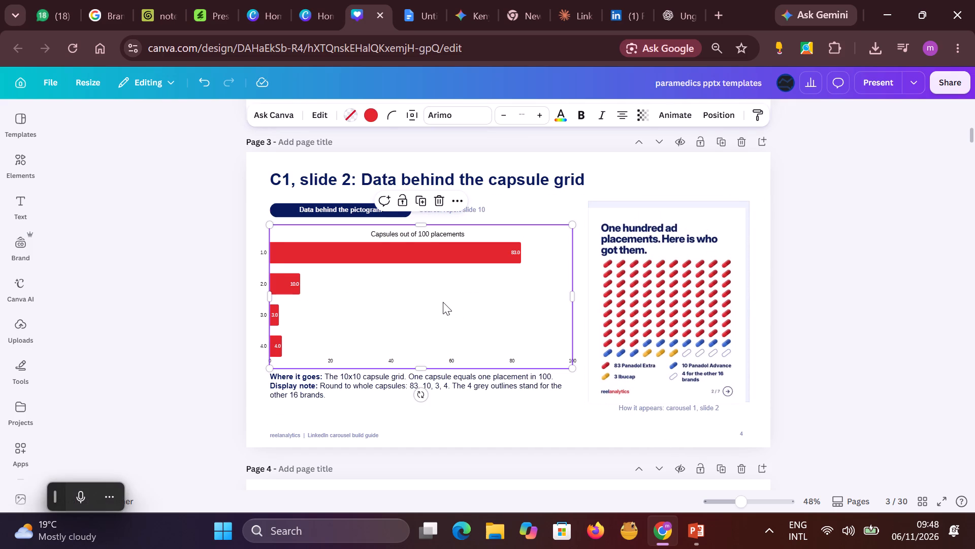
{"action": "double_click", "coordinate": [607, 230]}
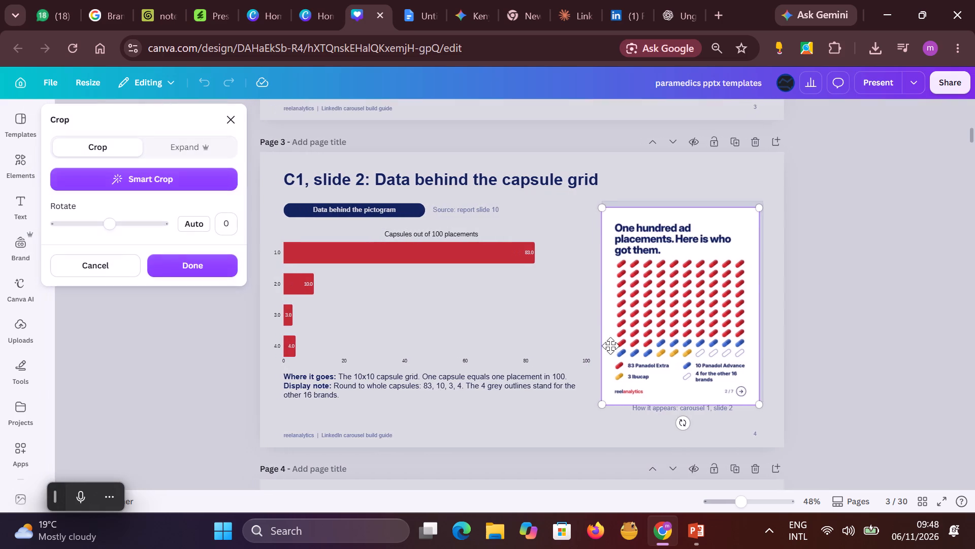
{"action": "left_click", "coordinate": [231, 124]}
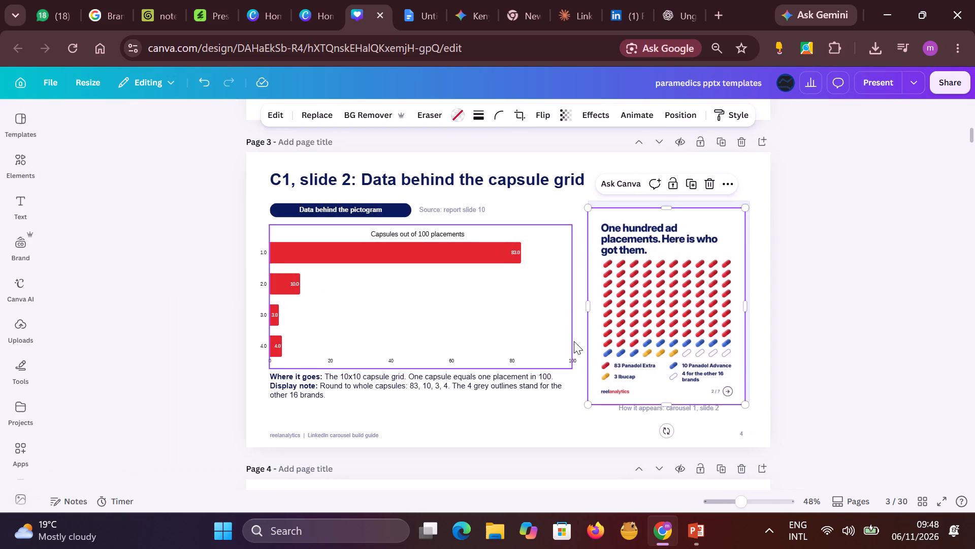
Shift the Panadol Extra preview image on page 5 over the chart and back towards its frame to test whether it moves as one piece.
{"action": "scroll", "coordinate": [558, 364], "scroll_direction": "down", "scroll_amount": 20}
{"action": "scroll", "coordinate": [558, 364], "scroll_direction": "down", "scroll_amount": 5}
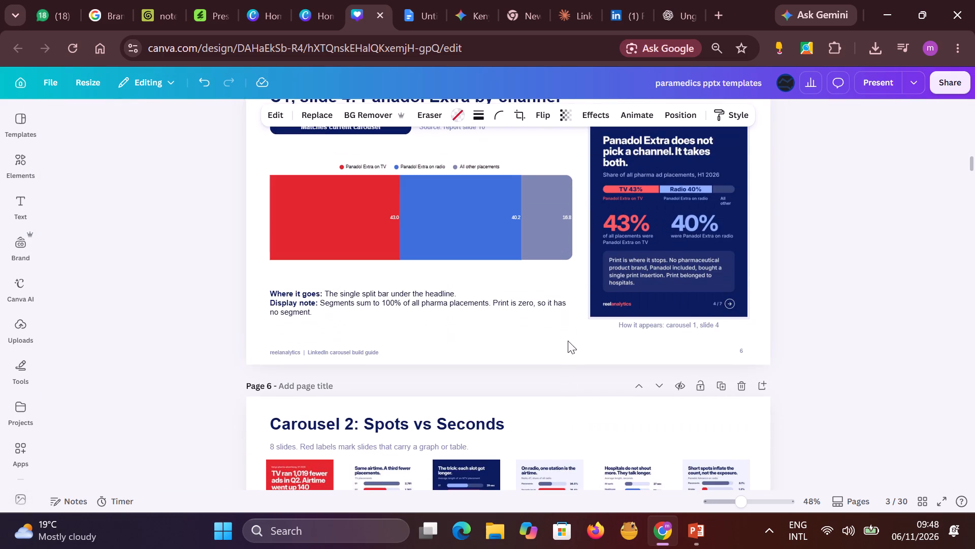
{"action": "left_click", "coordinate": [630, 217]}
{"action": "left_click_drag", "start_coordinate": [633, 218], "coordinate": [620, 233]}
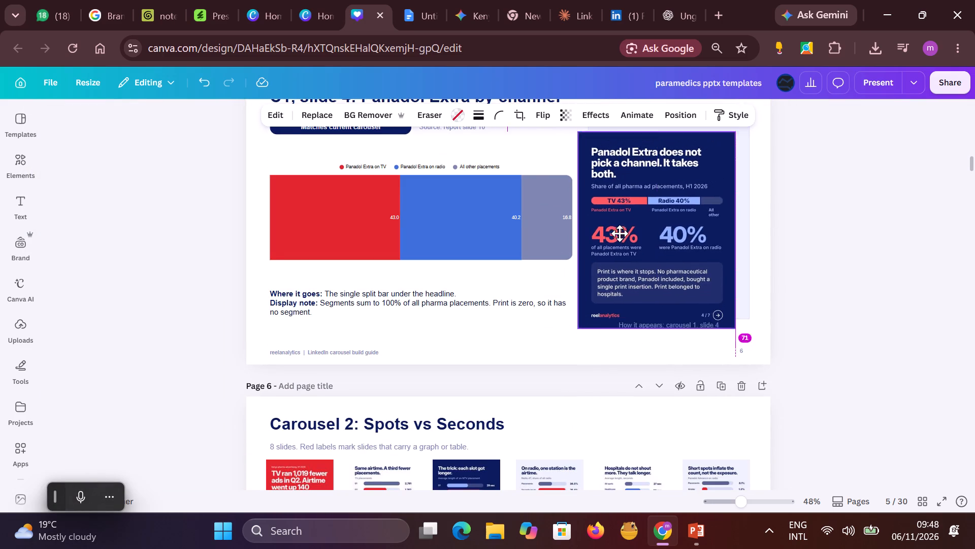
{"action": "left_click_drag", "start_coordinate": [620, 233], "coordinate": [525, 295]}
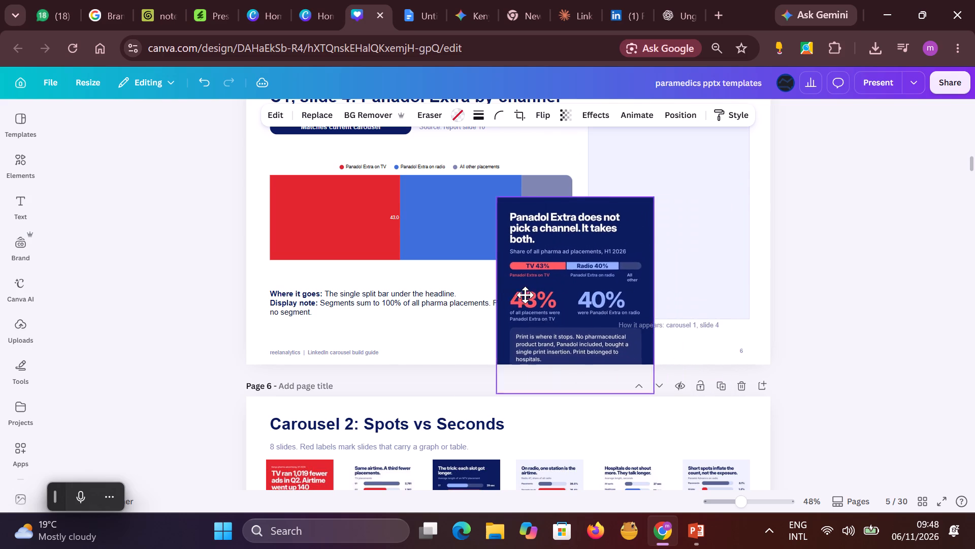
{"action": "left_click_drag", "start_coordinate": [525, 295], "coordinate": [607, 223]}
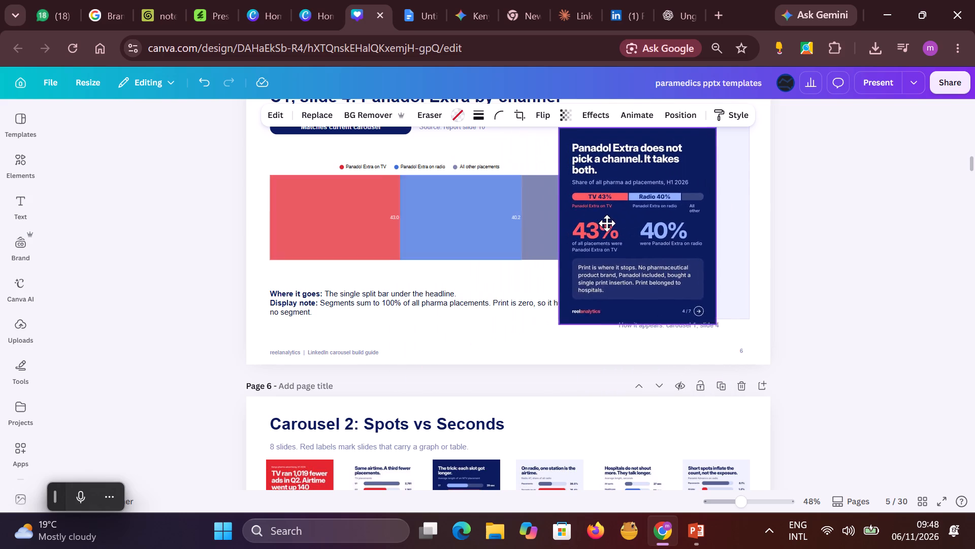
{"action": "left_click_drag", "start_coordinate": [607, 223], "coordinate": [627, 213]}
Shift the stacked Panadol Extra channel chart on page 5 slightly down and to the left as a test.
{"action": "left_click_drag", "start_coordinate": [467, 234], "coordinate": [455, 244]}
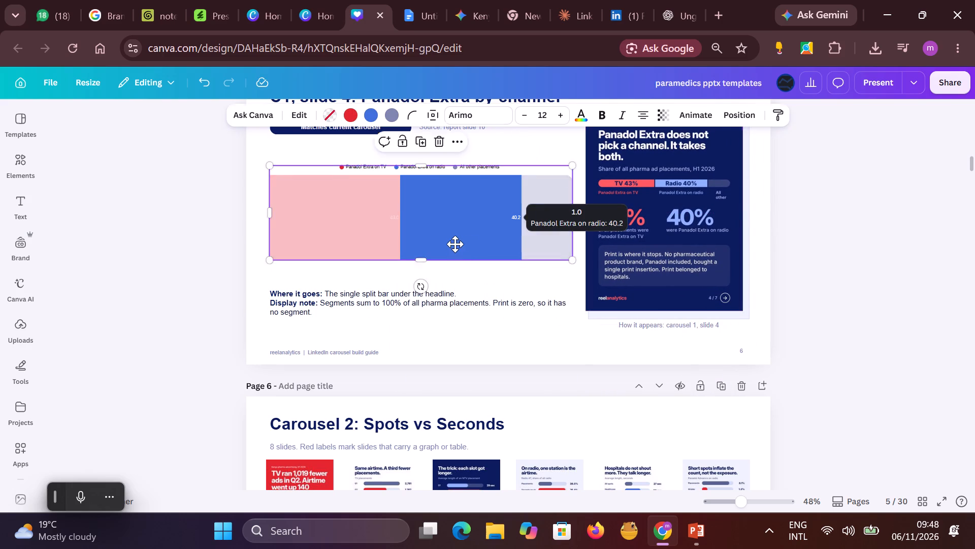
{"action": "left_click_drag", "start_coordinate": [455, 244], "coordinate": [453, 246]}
Review pages 6 to 9 of the build guide, checking whether the "3 Longer NTV slots" thumbnail selects as a single image.
{"action": "scroll", "coordinate": [506, 377], "scroll_direction": "down", "scroll_amount": 5}
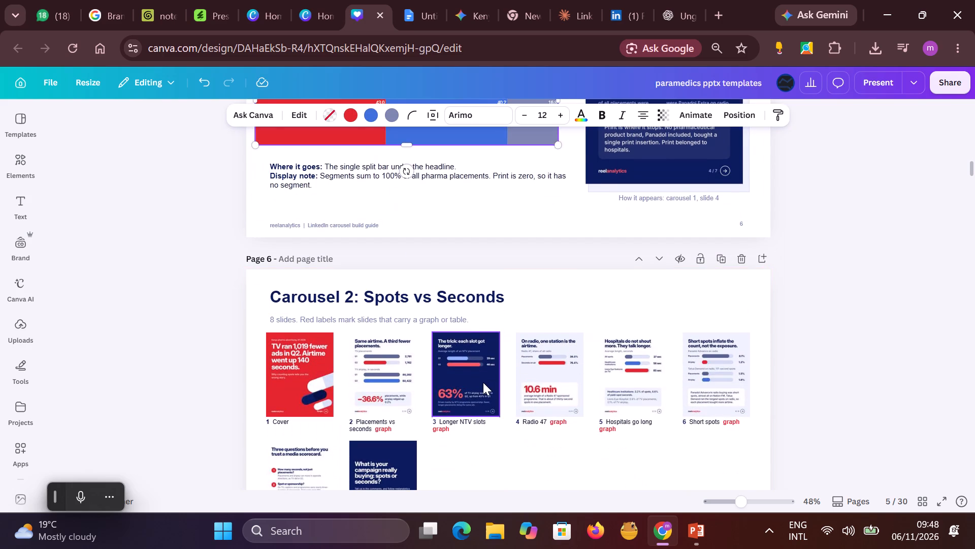
{"action": "left_click", "coordinate": [483, 382]}
{"action": "scroll", "coordinate": [649, 389], "scroll_direction": "down", "scroll_amount": 17}
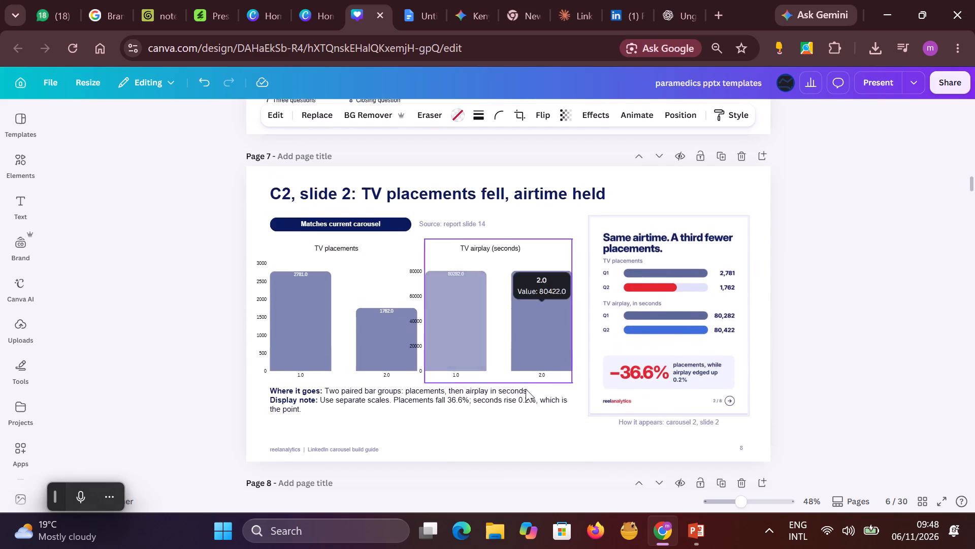
{"action": "scroll", "coordinate": [519, 384], "scroll_direction": "down", "scroll_amount": 20}
{"action": "scroll", "coordinate": [519, 384], "scroll_direction": "down", "scroll_amount": 2}
{"action": "scroll", "coordinate": [658, 289], "scroll_direction": "up", "scroll_amount": 13}
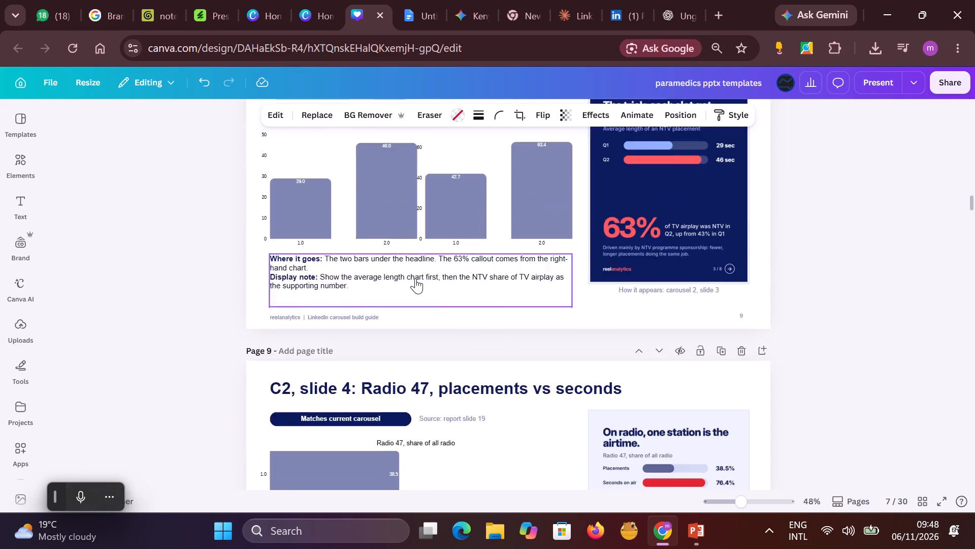
{"action": "scroll", "coordinate": [415, 278], "scroll_direction": "up", "scroll_amount": 1}
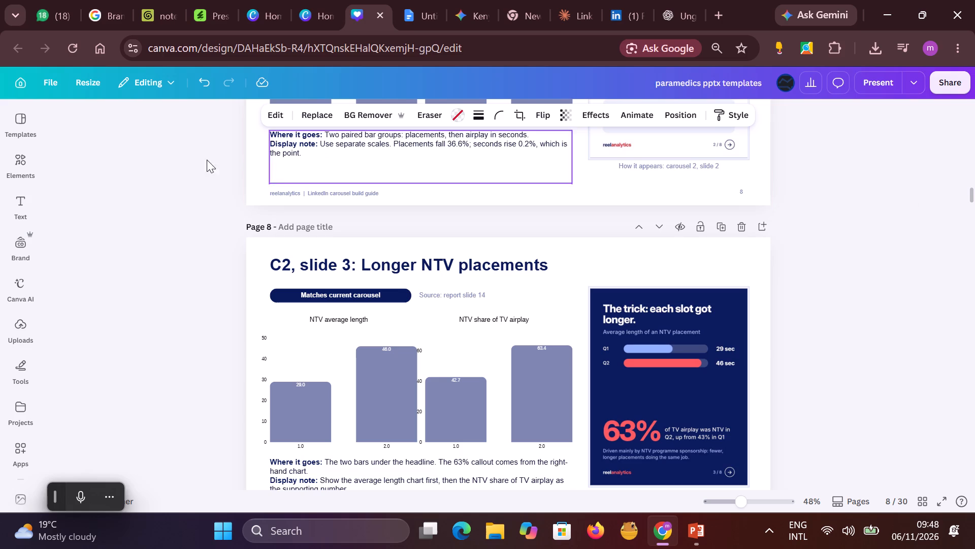
Undo all the test edits, going back to the design's earliest available state.
{"action": "left_click", "coordinate": [201, 79]}
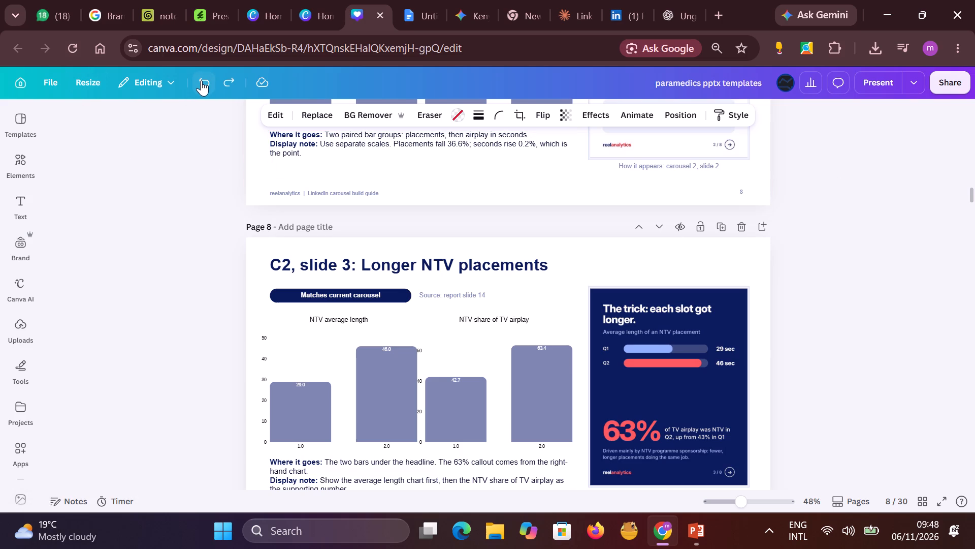
{"action": "left_click", "coordinate": [201, 81]}
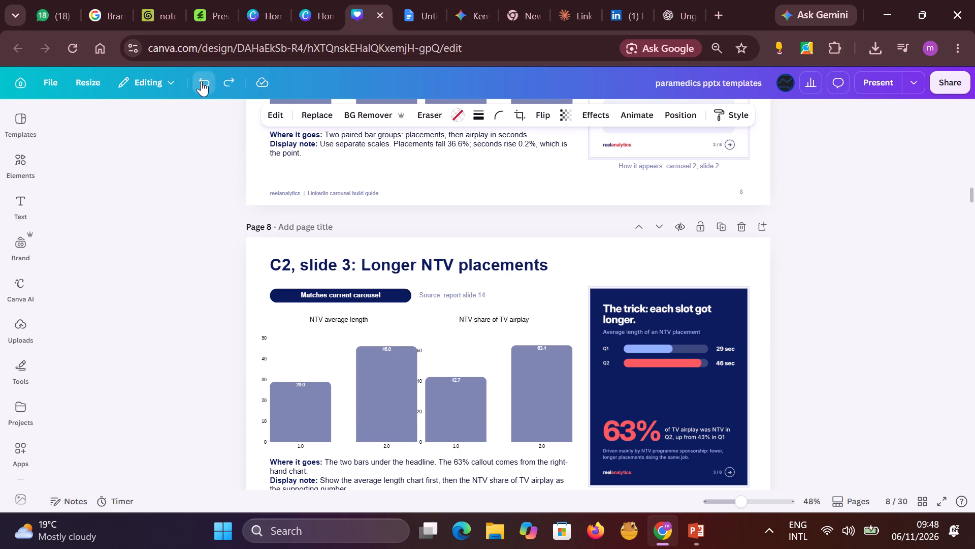
{"action": "left_click", "coordinate": [201, 81]}
{"action": "scroll", "coordinate": [572, 256], "scroll_direction": "up", "scroll_amount": 7}
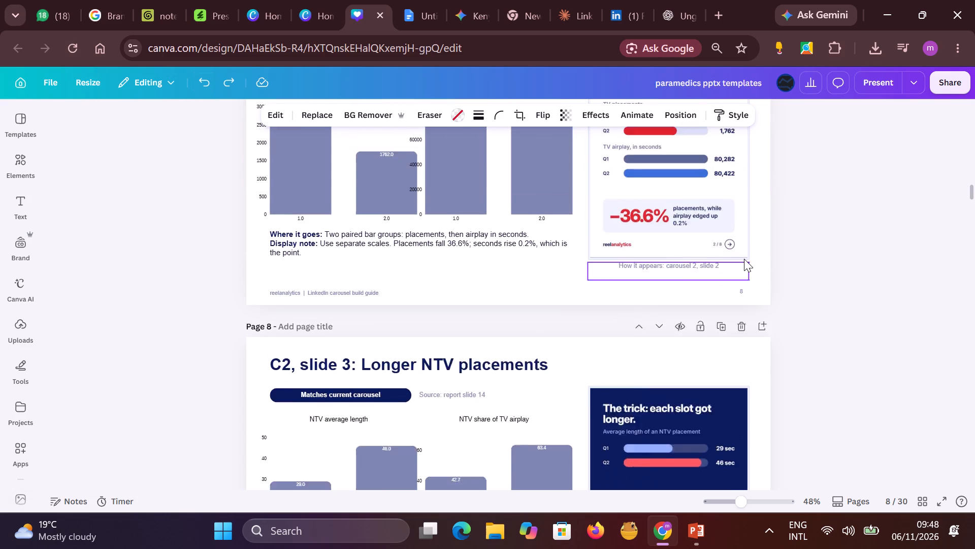
{"action": "scroll", "coordinate": [744, 259], "scroll_direction": "up", "scroll_amount": 2}
{"action": "left_click_drag", "start_coordinate": [974, 189], "coordinate": [964, 45]}
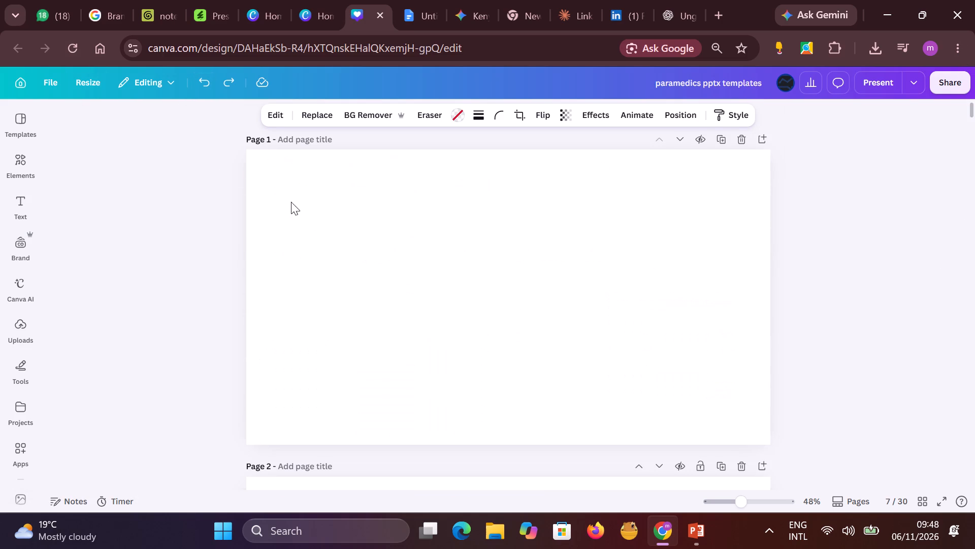
{"action": "left_click", "coordinate": [205, 84]}
{"action": "left_click", "coordinate": [205, 84]}
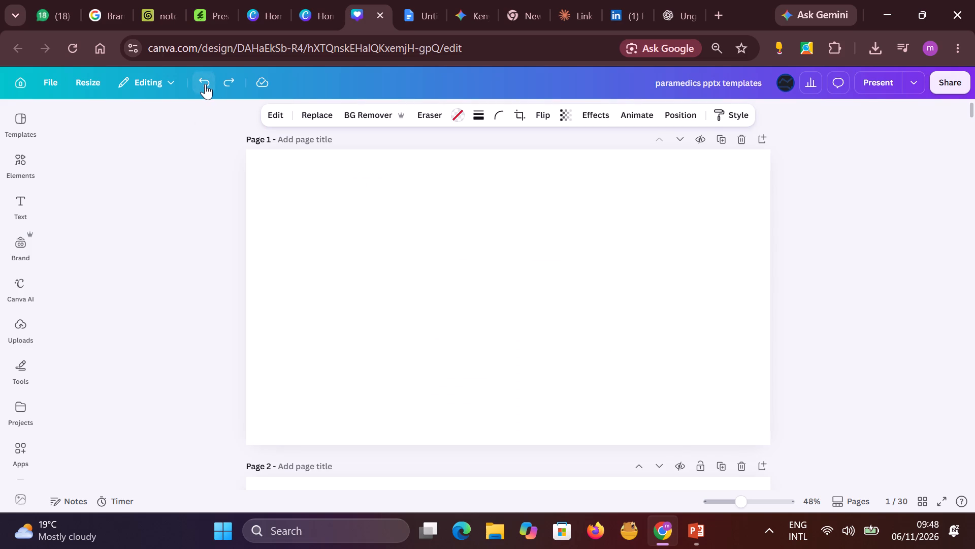
{"action": "left_click", "coordinate": [205, 84]}
{"action": "double_click", "coordinate": [205, 84]}
{"action": "triple_click", "coordinate": [205, 84]}
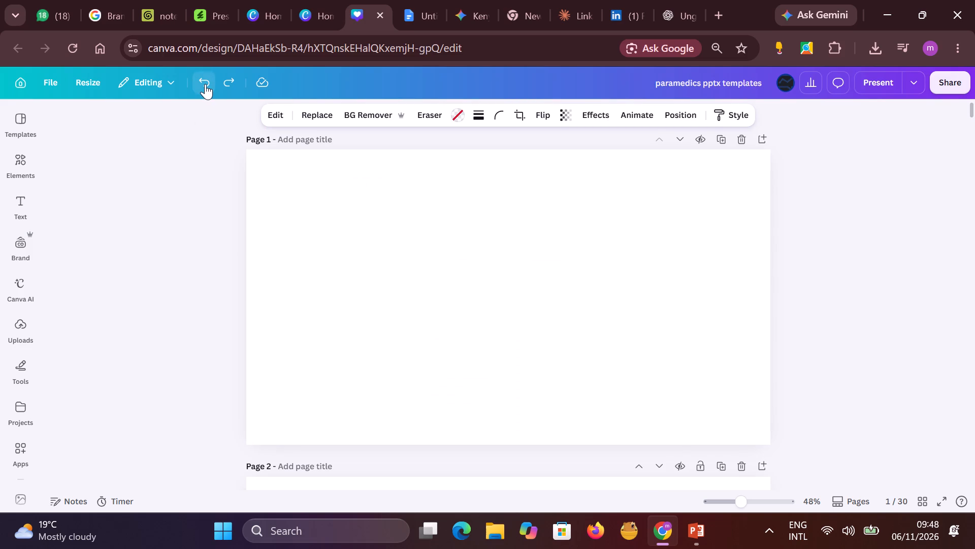
{"action": "triple_click", "coordinate": [205, 84]}
{"action": "left_click", "coordinate": [205, 84]}
{"action": "left_click", "coordinate": [218, 172]}
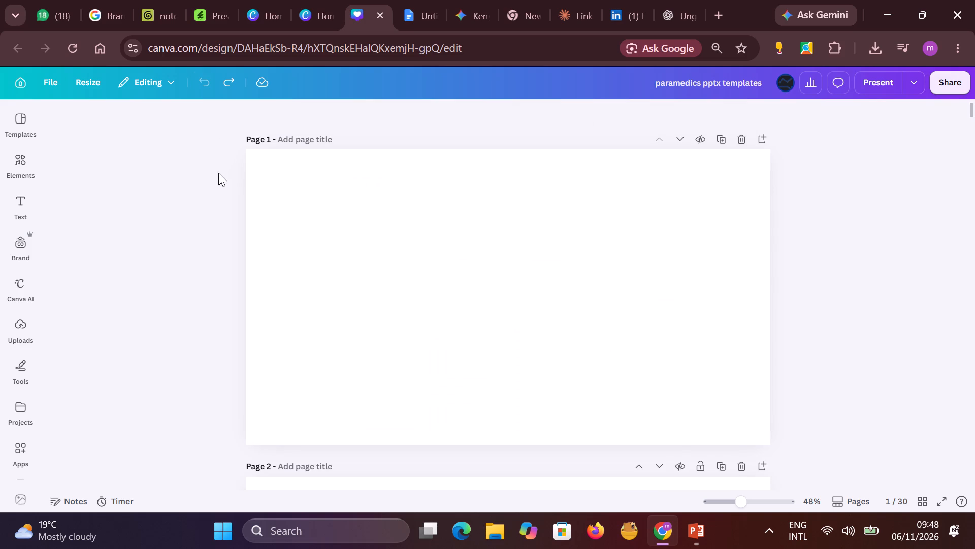
{"action": "scroll", "coordinate": [308, 204], "scroll_direction": "down", "scroll_amount": 3}
{"action": "scroll", "coordinate": [392, 226], "scroll_direction": "up", "scroll_amount": 9}
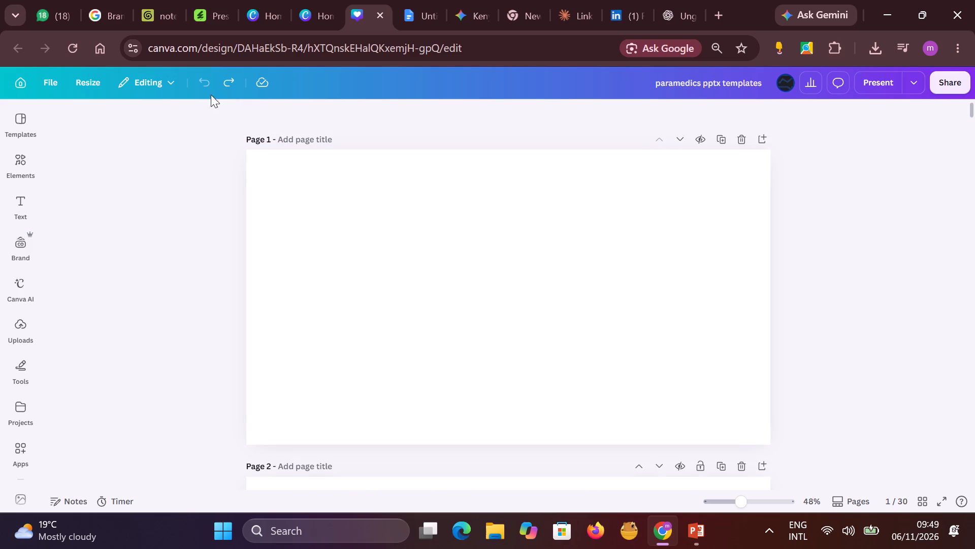
{"action": "left_click", "coordinate": [203, 86]}
{"action": "scroll", "coordinate": [376, 285], "scroll_direction": "up", "scroll_amount": 6}
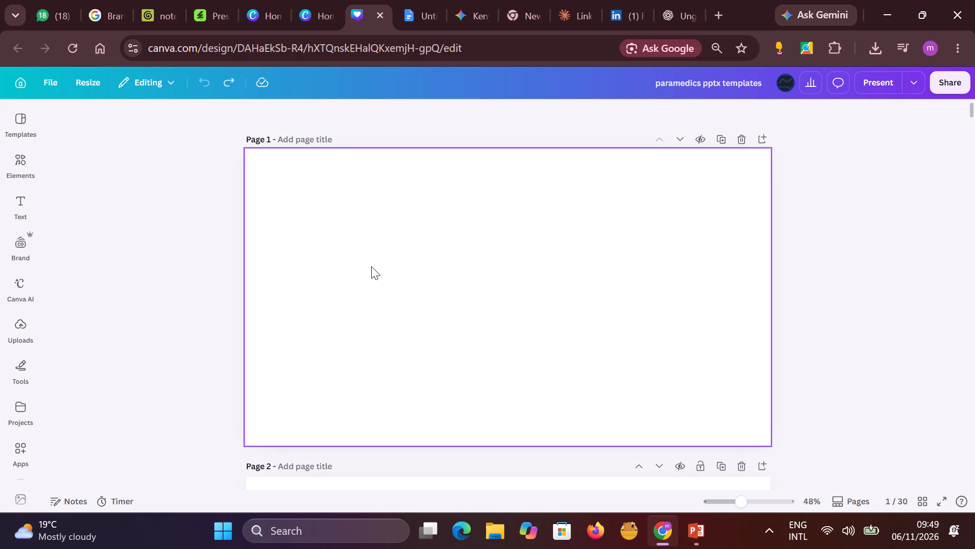
Browse the existing designs available among the uploads.
{"action": "left_click", "coordinate": [22, 342]}
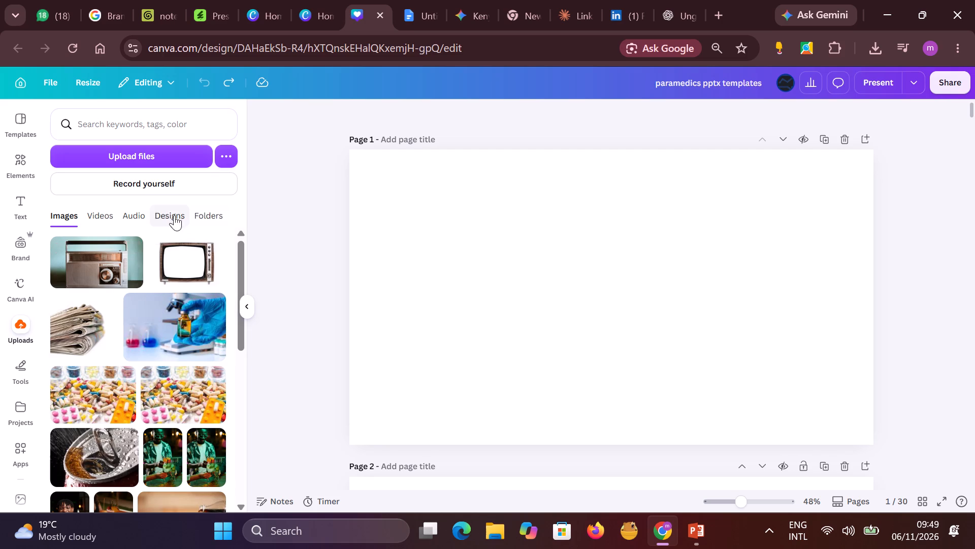
{"action": "left_click", "coordinate": [174, 216]}
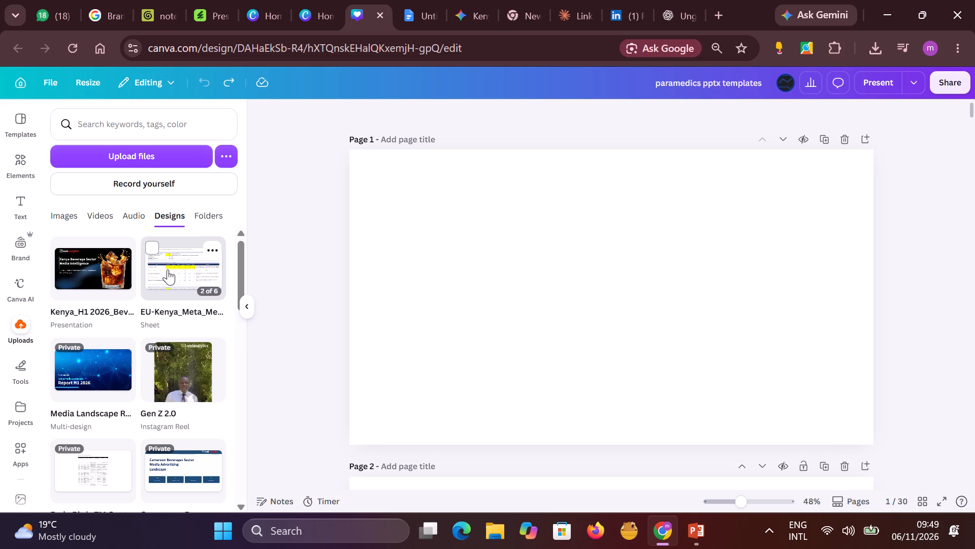
{"action": "scroll", "coordinate": [183, 307], "scroll_direction": "down", "scroll_amount": 5}
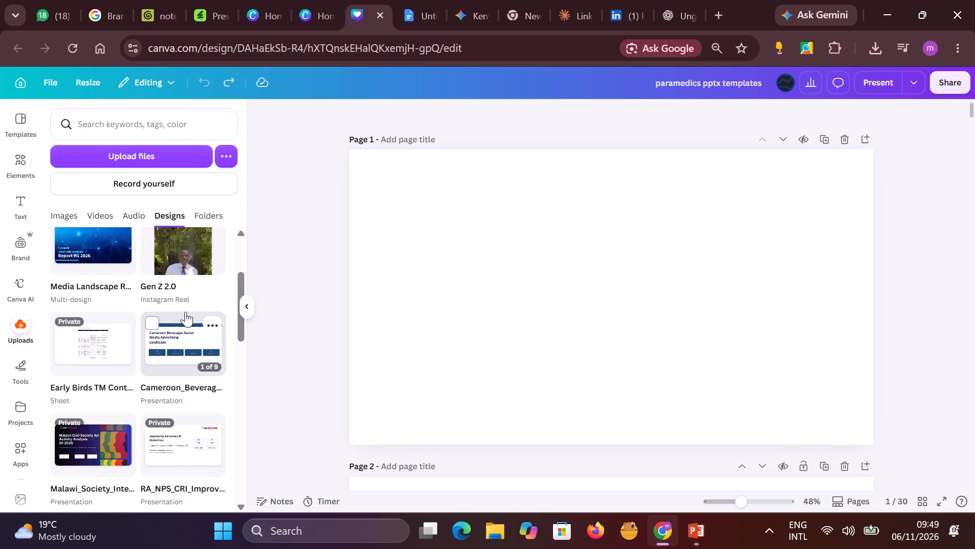
{"action": "scroll", "coordinate": [185, 312], "scroll_direction": "down", "scroll_amount": 1}
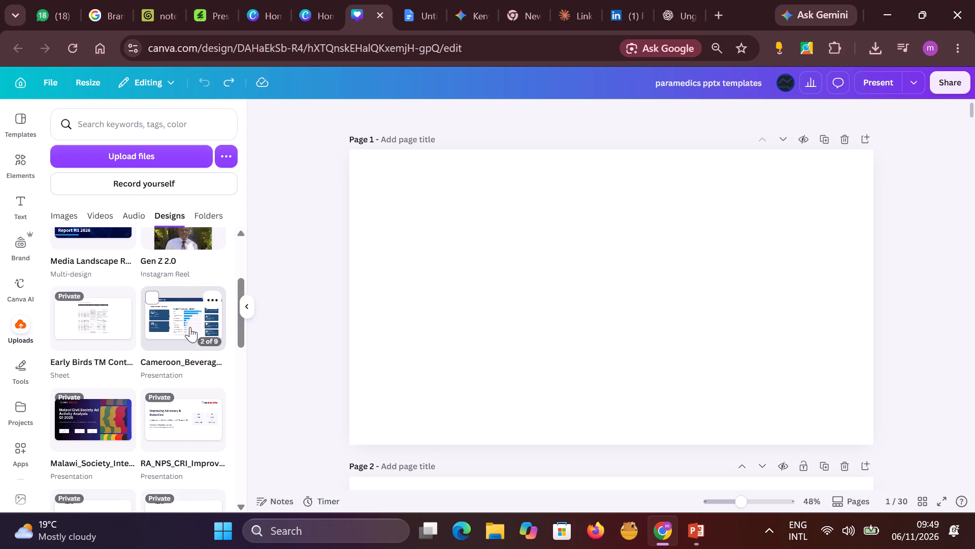
Open the "7 Closing question" thumbnail on page 2 for cropping and test its rotation, both manually and with automatic straightening.
{"action": "scroll", "coordinate": [477, 303], "scroll_direction": "down", "scroll_amount": 7}
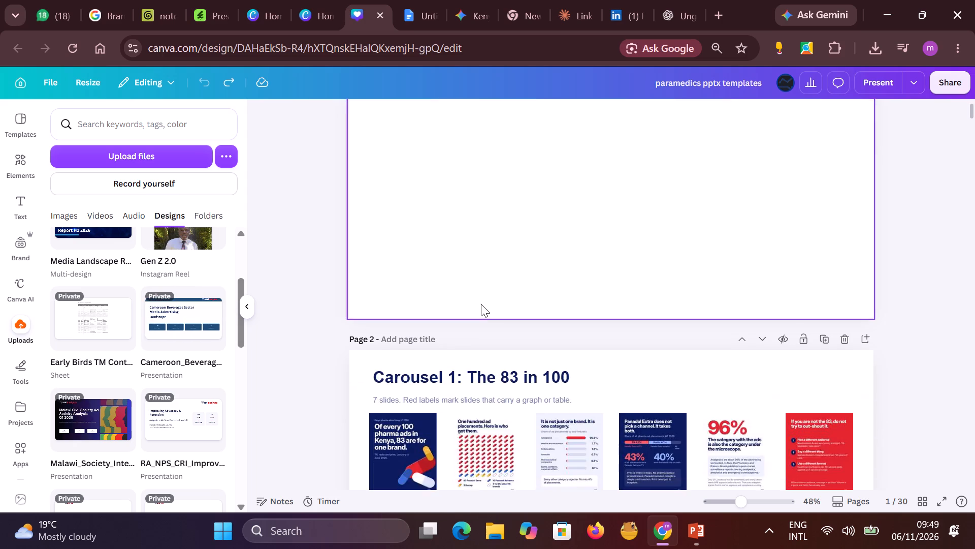
{"action": "scroll", "coordinate": [481, 304], "scroll_direction": "down", "scroll_amount": 10}
{"action": "left_click", "coordinate": [403, 270]}
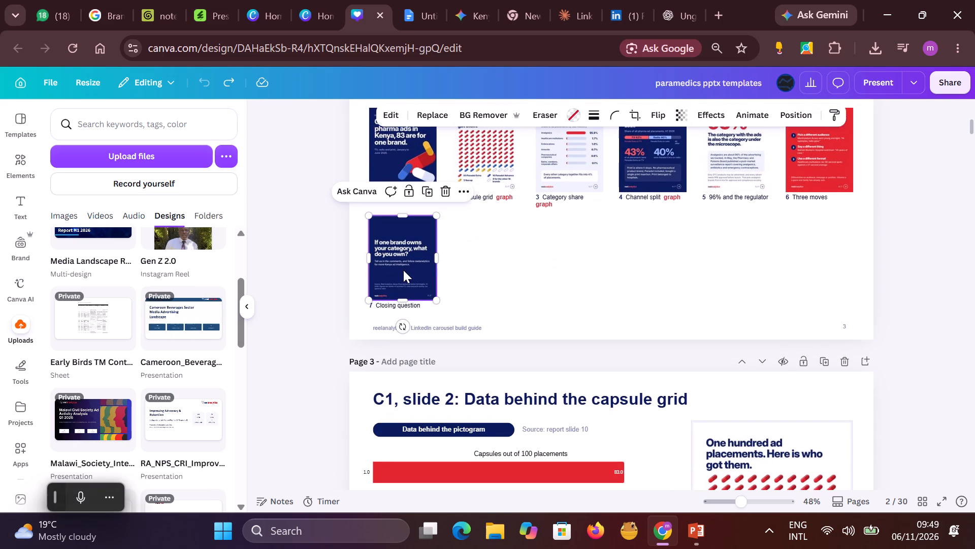
{"action": "scroll", "coordinate": [541, 270], "scroll_direction": "down", "scroll_amount": 4}
{"action": "scroll", "coordinate": [560, 253], "scroll_direction": "up", "scroll_amount": 5}
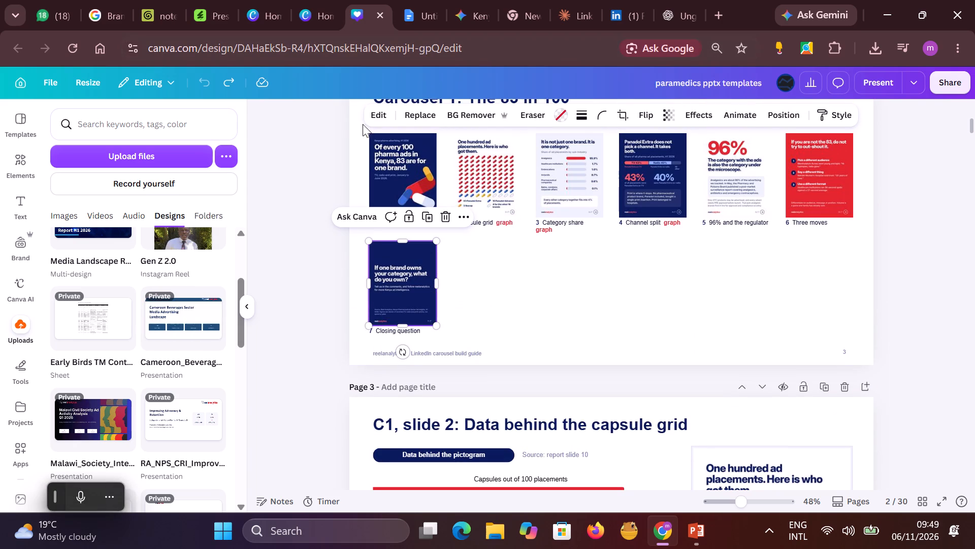
{"action": "double_click", "coordinate": [401, 272]}
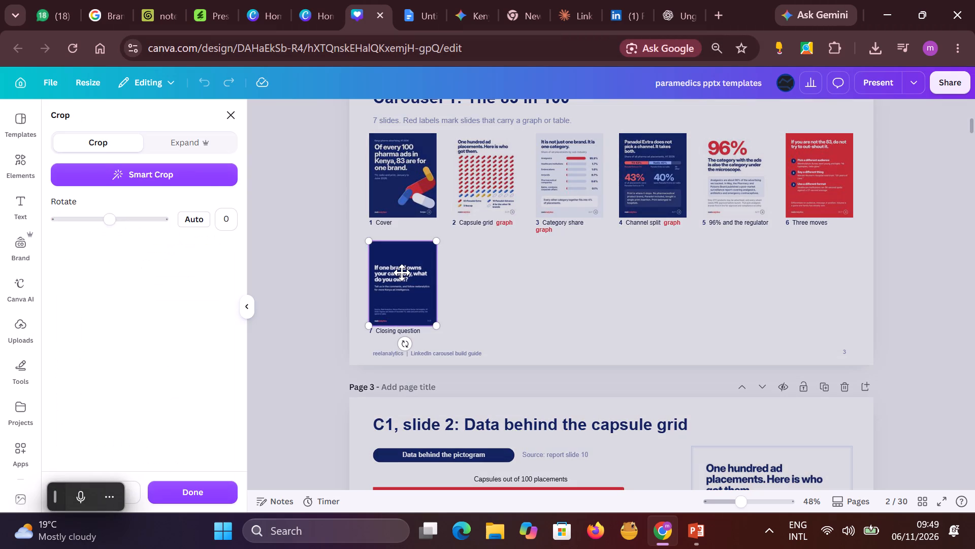
{"action": "left_click", "coordinate": [130, 220]}
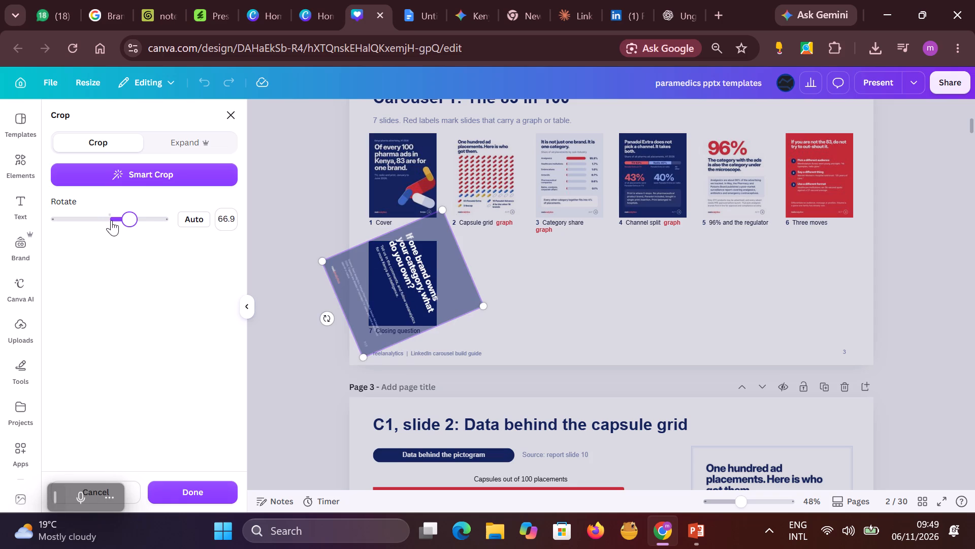
{"action": "left_click", "coordinate": [111, 220]}
{"action": "left_click", "coordinate": [111, 220]}
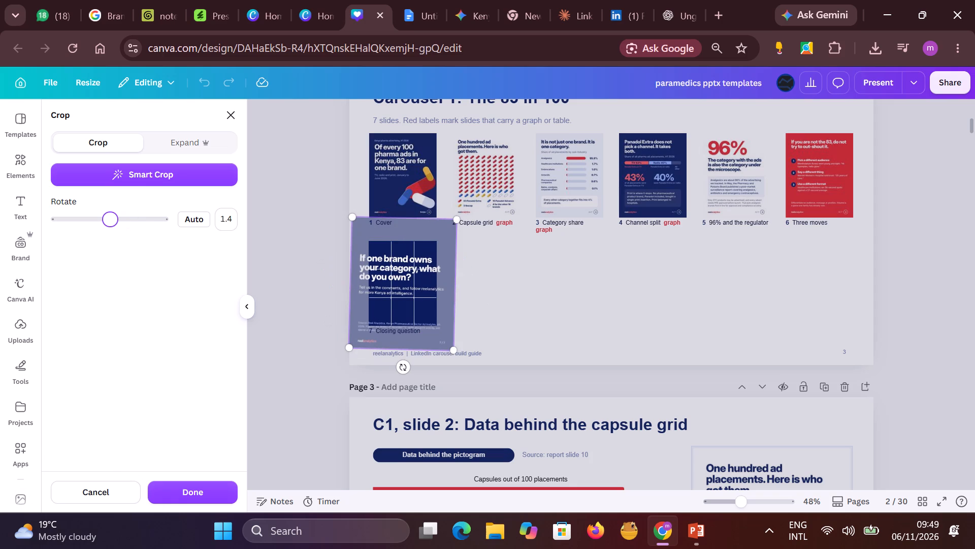
{"action": "left_click", "coordinate": [198, 218]}
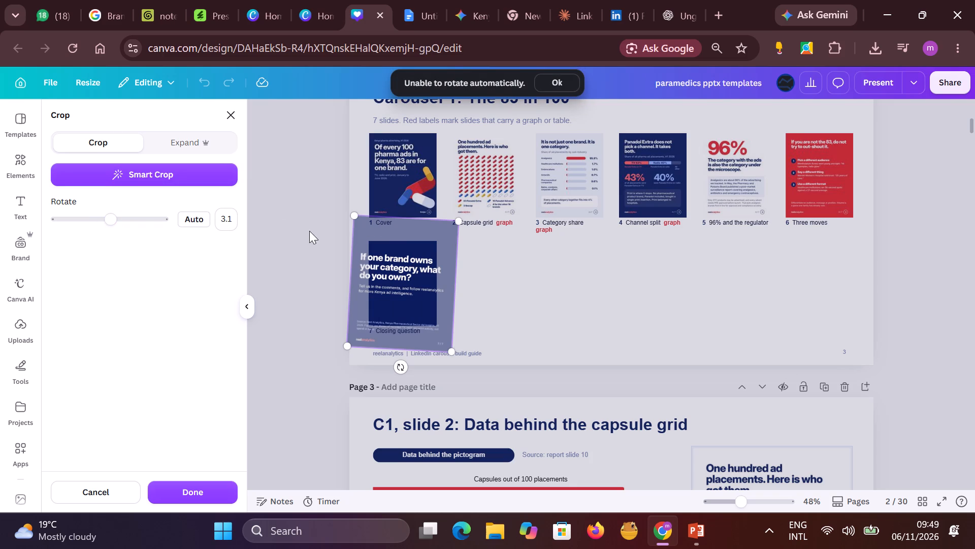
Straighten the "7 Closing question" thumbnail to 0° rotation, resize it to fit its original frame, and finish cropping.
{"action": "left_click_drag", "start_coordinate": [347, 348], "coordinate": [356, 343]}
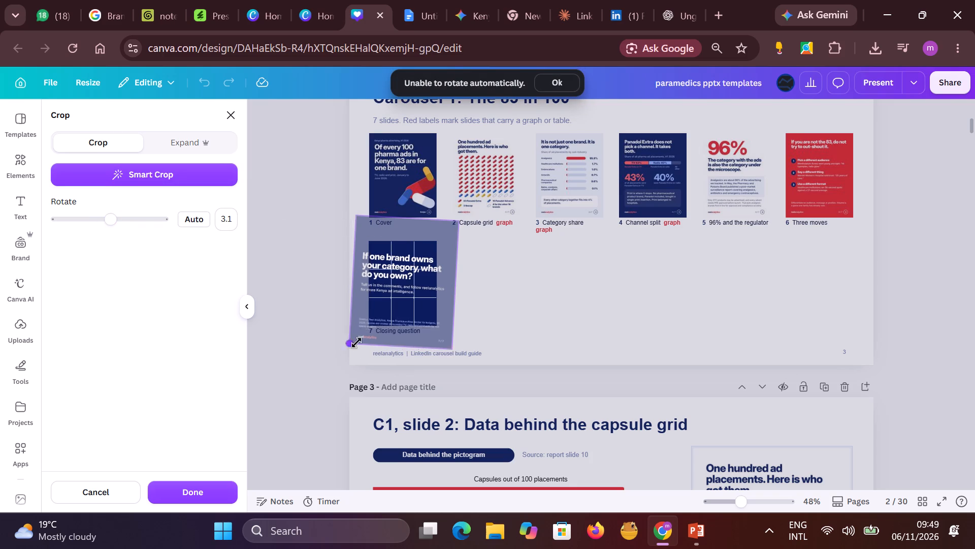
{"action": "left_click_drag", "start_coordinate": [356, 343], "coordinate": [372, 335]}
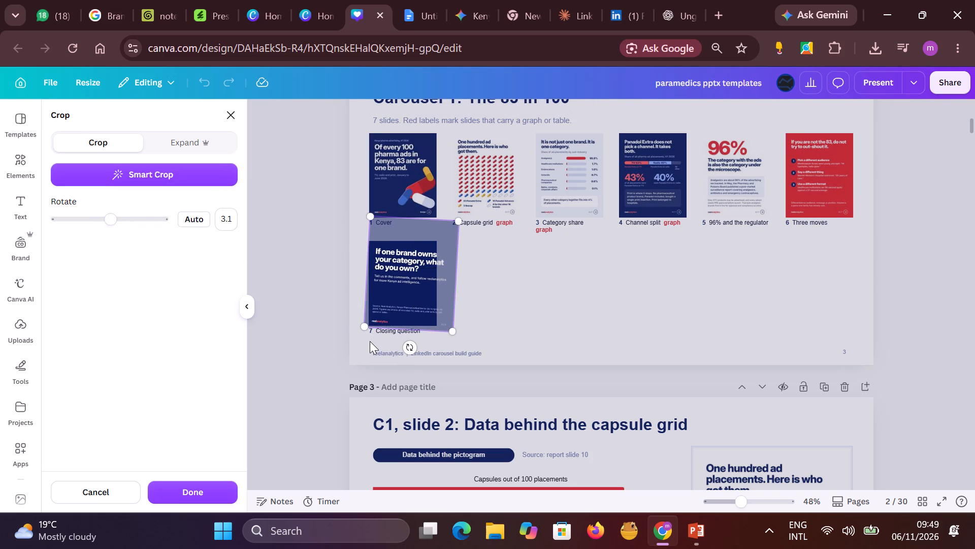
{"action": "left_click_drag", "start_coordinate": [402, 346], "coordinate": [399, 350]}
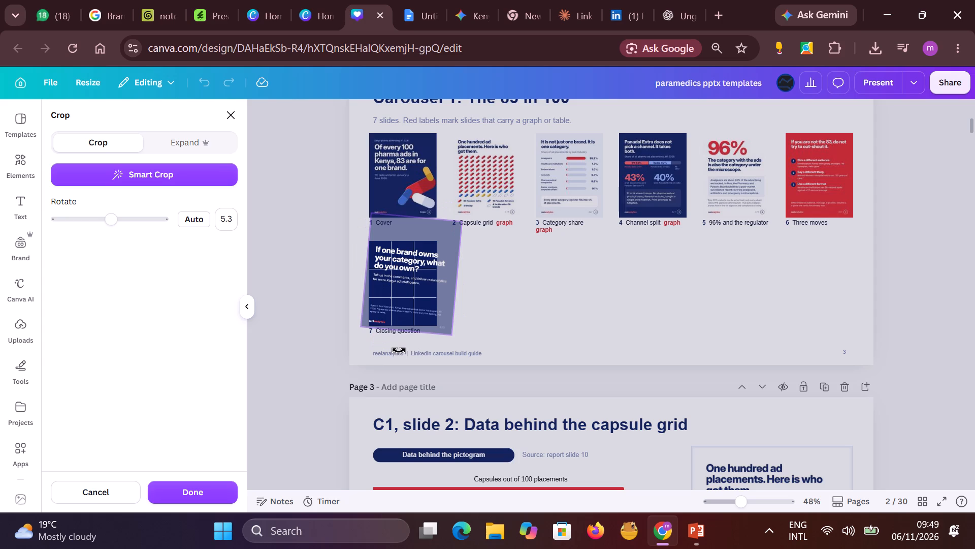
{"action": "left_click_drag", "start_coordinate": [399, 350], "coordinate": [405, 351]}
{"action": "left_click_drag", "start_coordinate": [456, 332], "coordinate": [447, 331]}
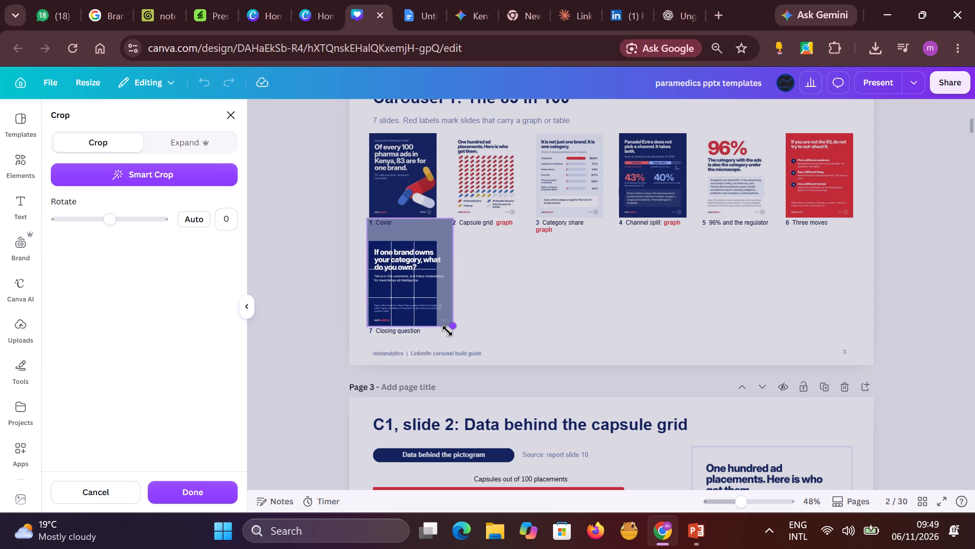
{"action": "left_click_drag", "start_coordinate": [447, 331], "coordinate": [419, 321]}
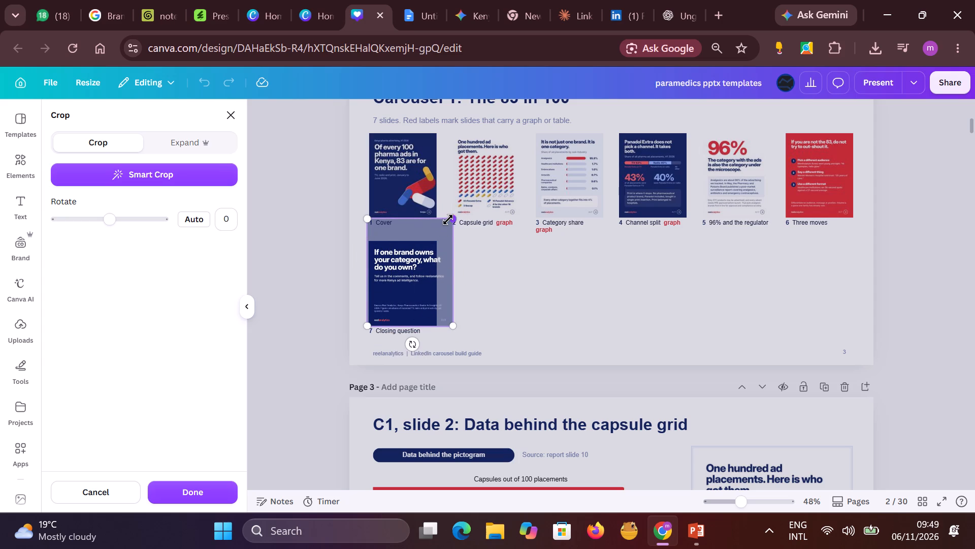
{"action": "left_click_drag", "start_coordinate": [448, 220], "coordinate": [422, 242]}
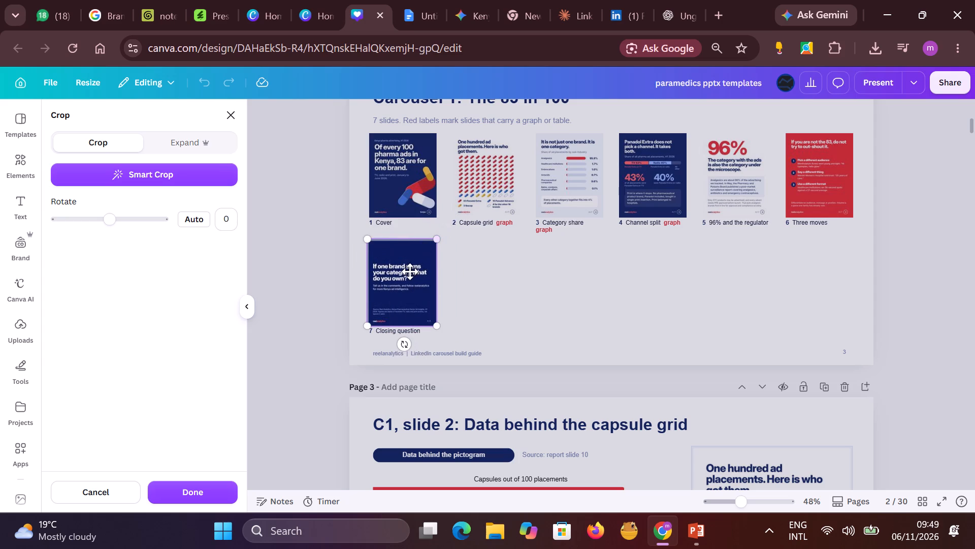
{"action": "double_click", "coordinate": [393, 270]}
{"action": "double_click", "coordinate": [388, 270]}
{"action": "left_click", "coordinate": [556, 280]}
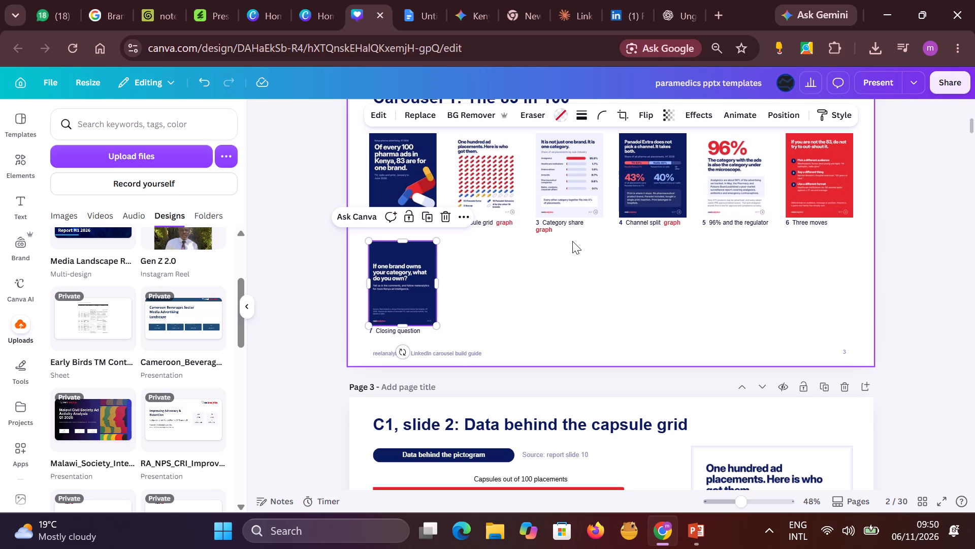
Reopen the "paramedics pptx templates" design from the Canva home page and check its first page and available templates.
{"action": "left_click", "coordinate": [275, 19]}
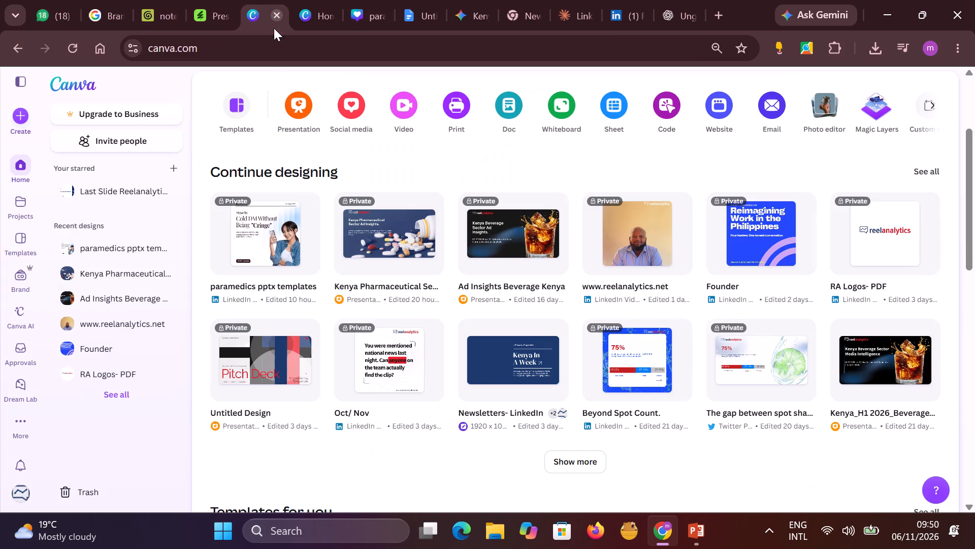
{"action": "double_click", "coordinate": [262, 243]}
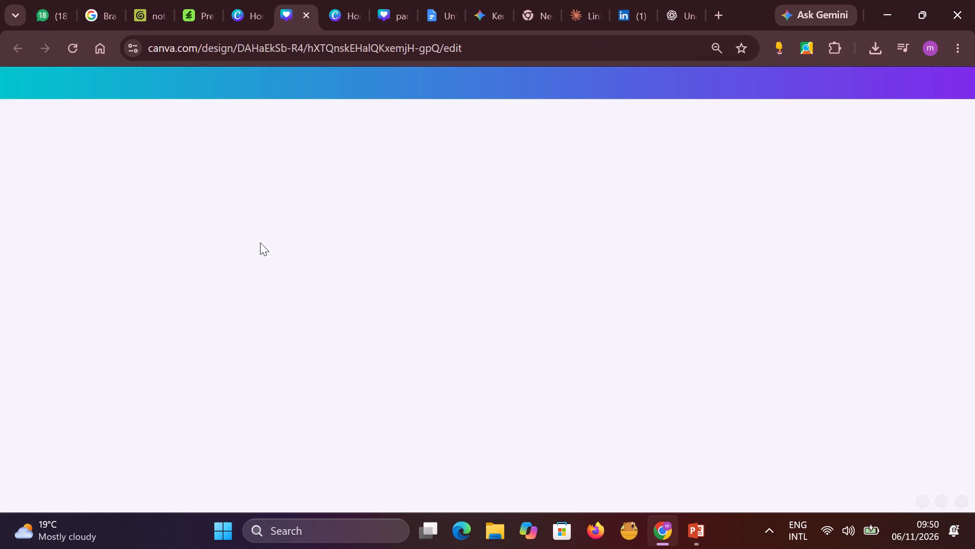
{"action": "scroll", "coordinate": [470, 265], "scroll_direction": "up", "scroll_amount": 5}
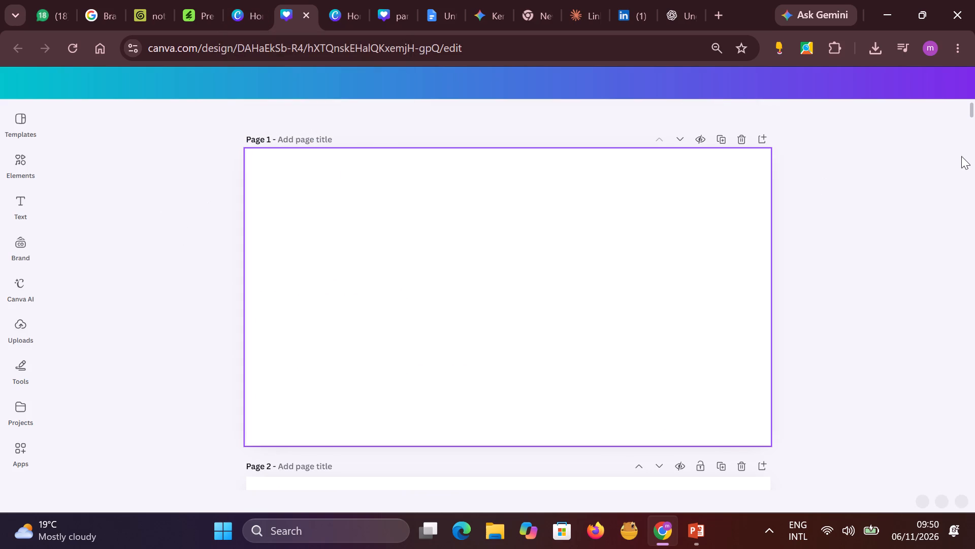
{"action": "left_click_drag", "start_coordinate": [969, 109], "coordinate": [968, 94]}
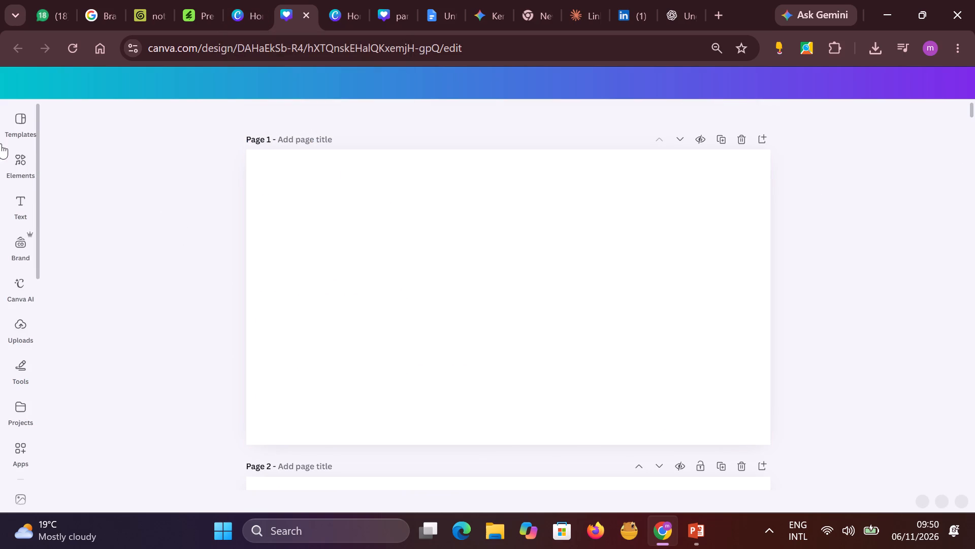
{"action": "left_click", "coordinate": [14, 129]}
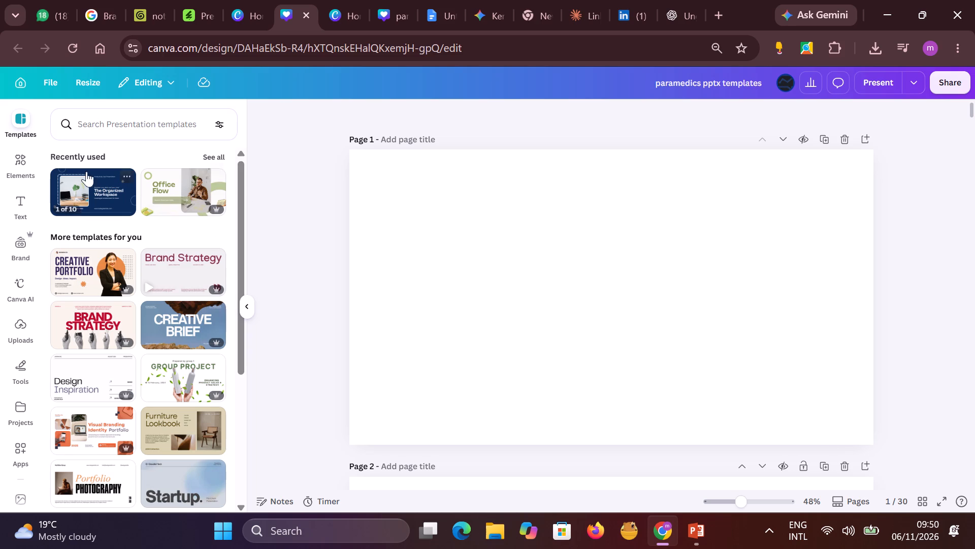
Move the "paramedics pptx templates" design to the trash from the Canva home page.
{"action": "left_click", "coordinate": [252, 15]}
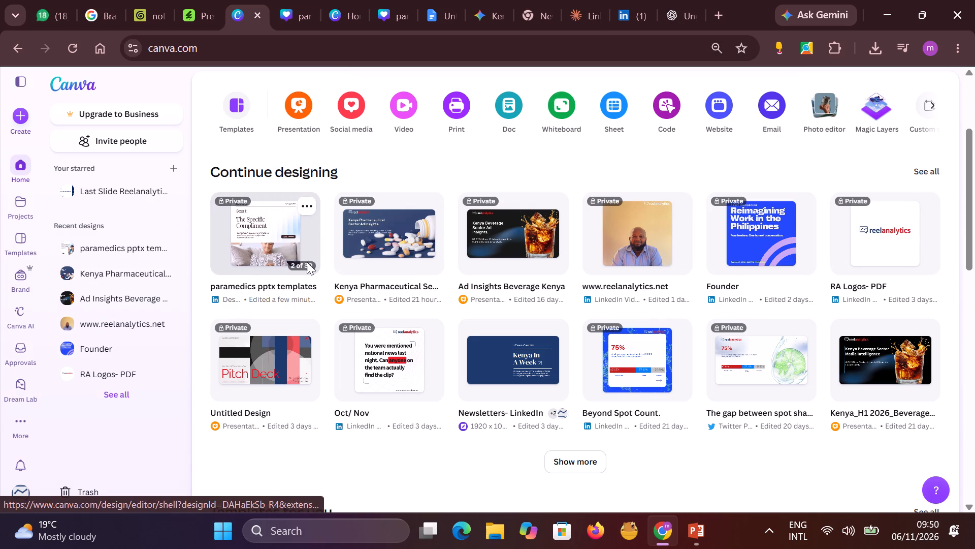
{"action": "left_click", "coordinate": [304, 204]}
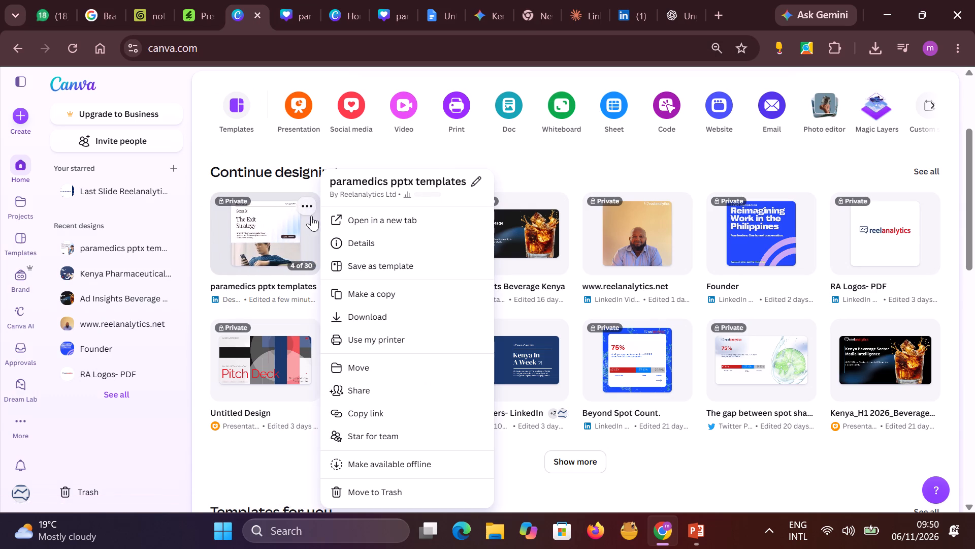
{"action": "scroll", "coordinate": [374, 307], "scroll_direction": "down", "scroll_amount": 5}
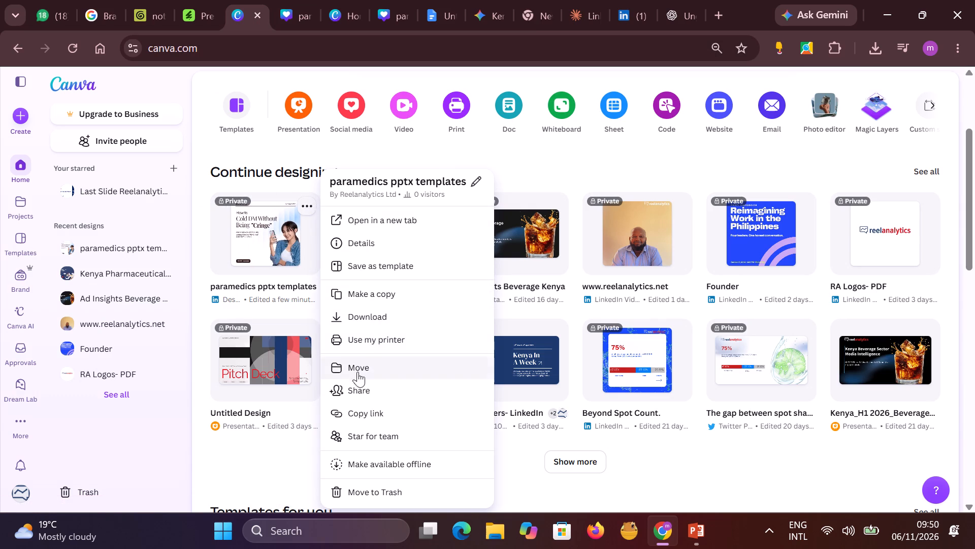
{"action": "left_click", "coordinate": [353, 494]}
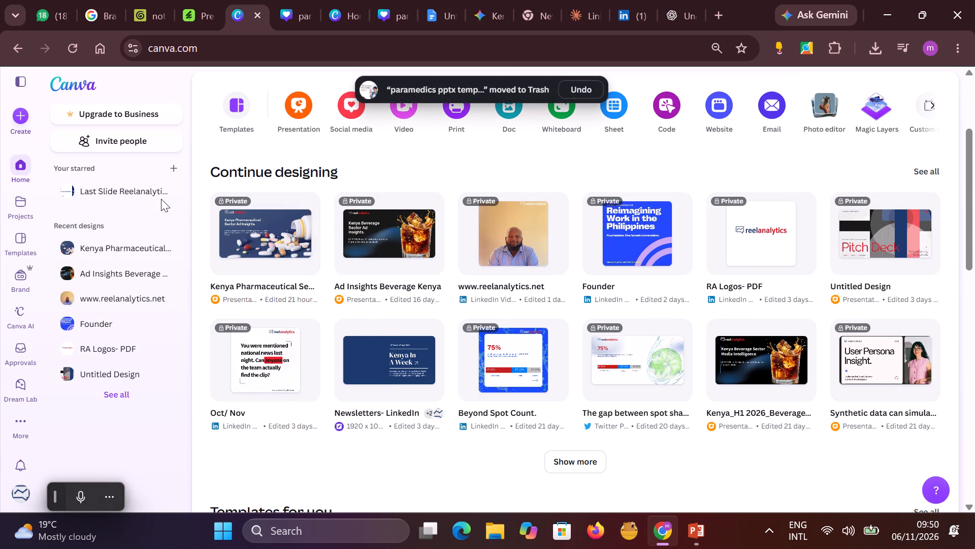
Create a new blank LinkedIn Post design at 1200 × 1200 px.
{"action": "scroll", "coordinate": [483, 155], "scroll_direction": "up", "scroll_amount": 3}
{"action": "scroll", "coordinate": [665, 179], "scroll_direction": "up", "scroll_amount": 1}
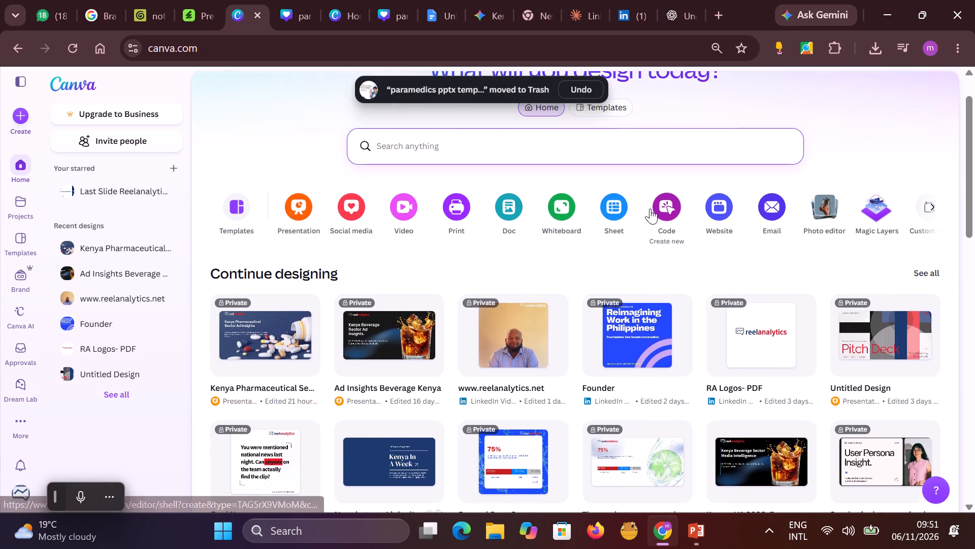
{"action": "scroll", "coordinate": [625, 224], "scroll_direction": "up", "scroll_amount": 1}
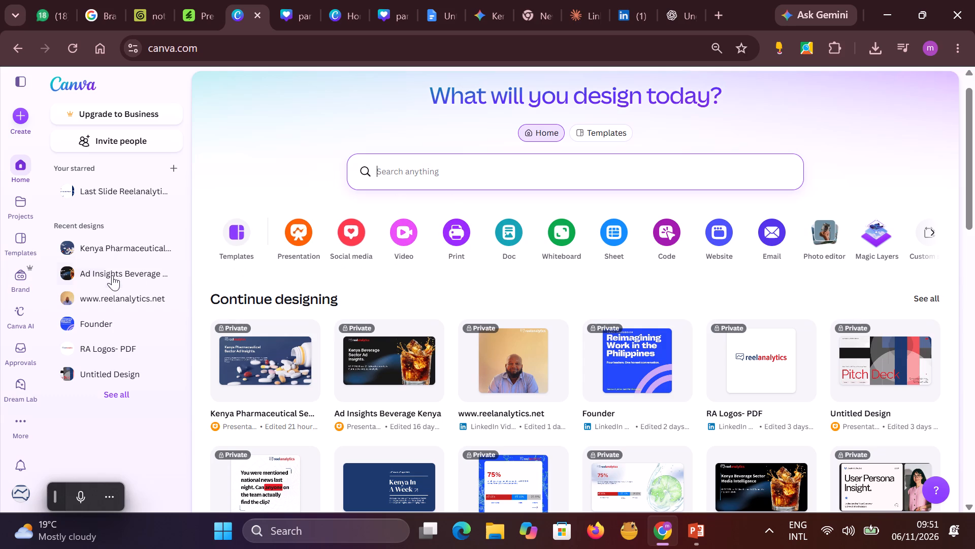
{"action": "scroll", "coordinate": [210, 270], "scroll_direction": "up", "scroll_amount": 2}
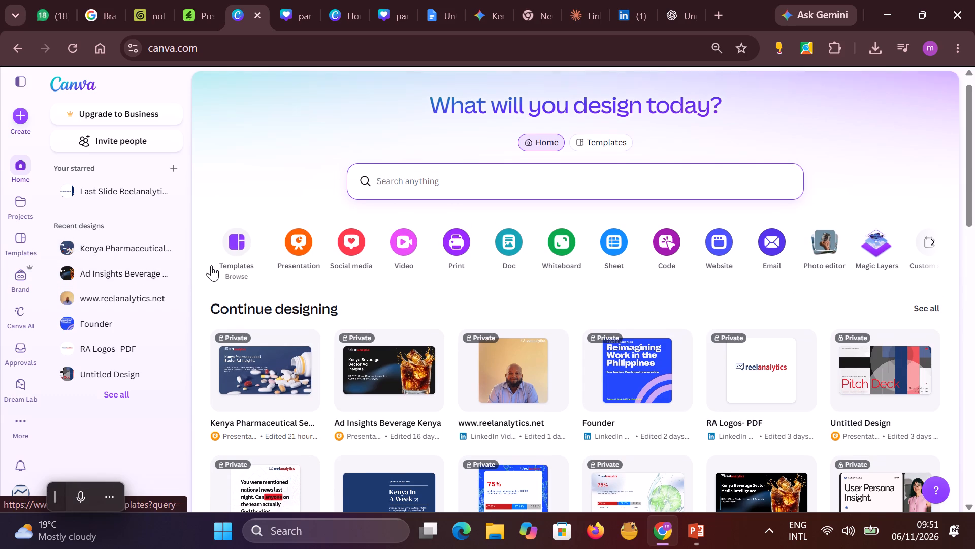
{"action": "scroll", "coordinate": [211, 265], "scroll_direction": "up", "scroll_amount": 1}
{"action": "left_click", "coordinate": [19, 118]}
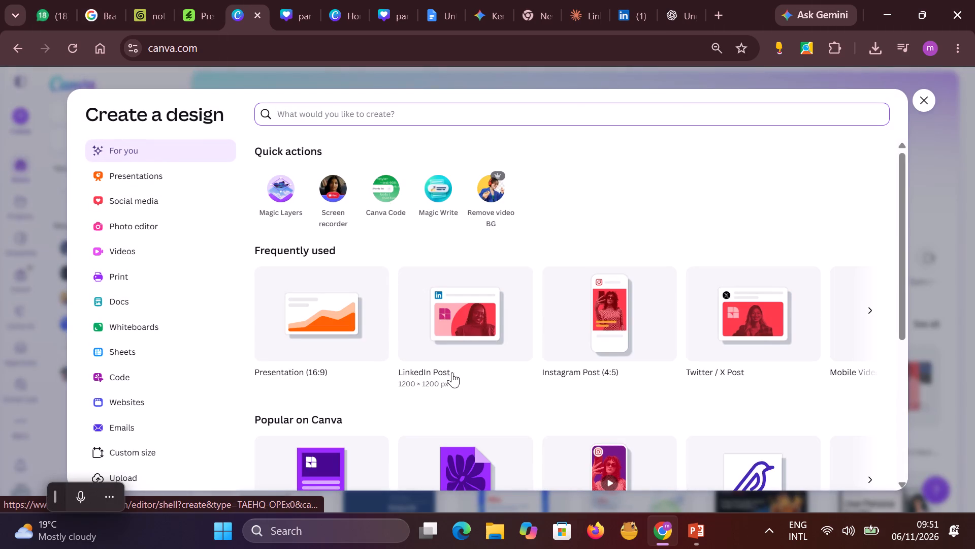
{"action": "left_click", "coordinate": [466, 328]}
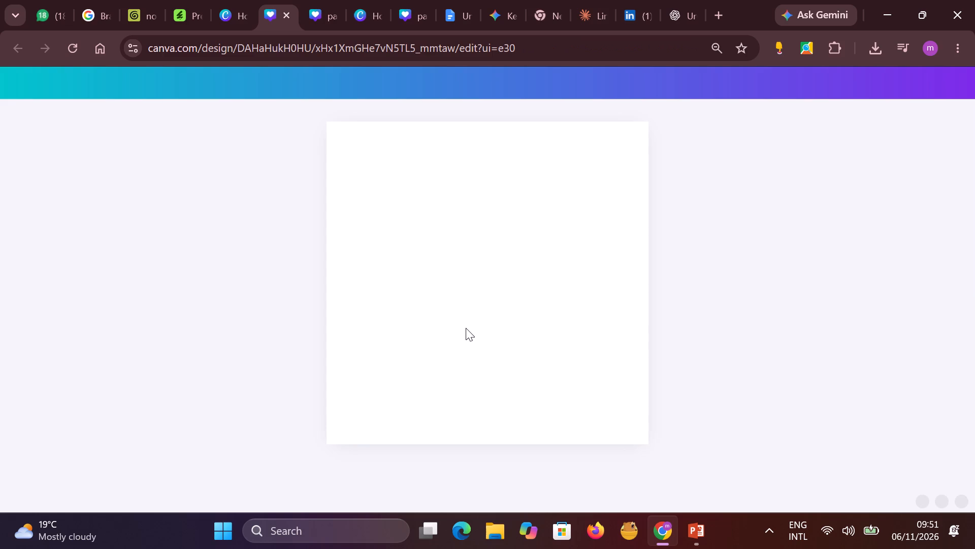
Switch to the carousel build guide in PowerPoint and examine its overview table and capsule grid data slides.
{"action": "left_click", "coordinate": [699, 531]}
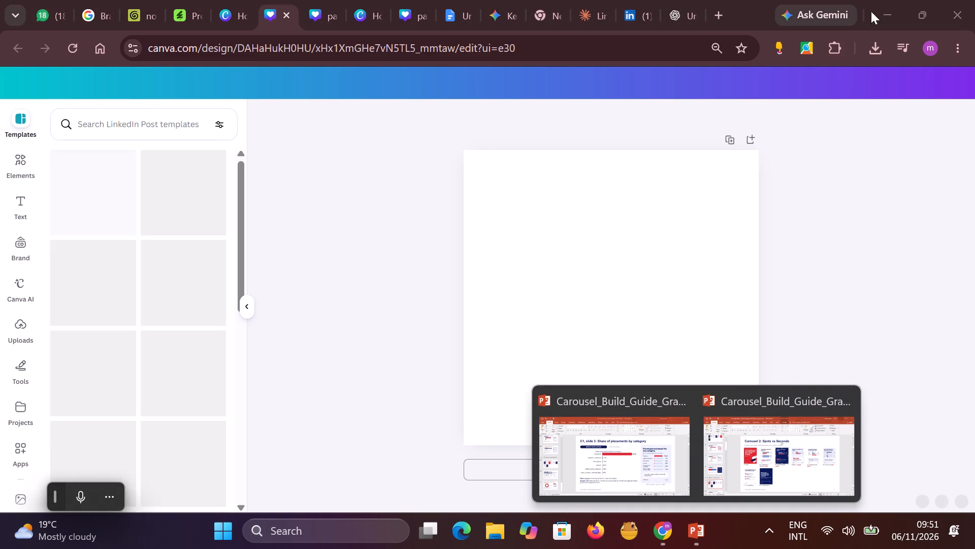
{"action": "left_click", "coordinate": [887, 11]}
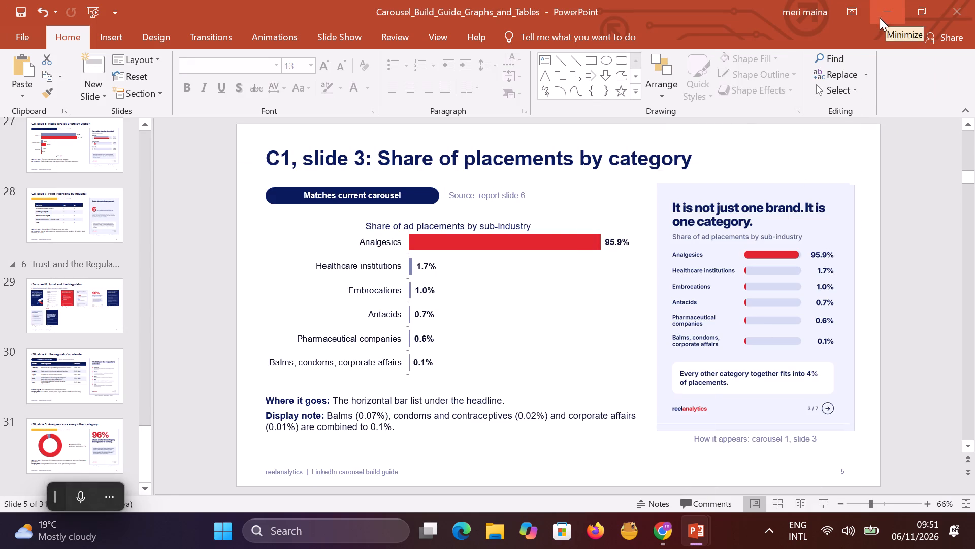
{"action": "scroll", "coordinate": [352, 274], "scroll_direction": "up", "scroll_amount": 3}
{"action": "left_click", "coordinate": [388, 258]}
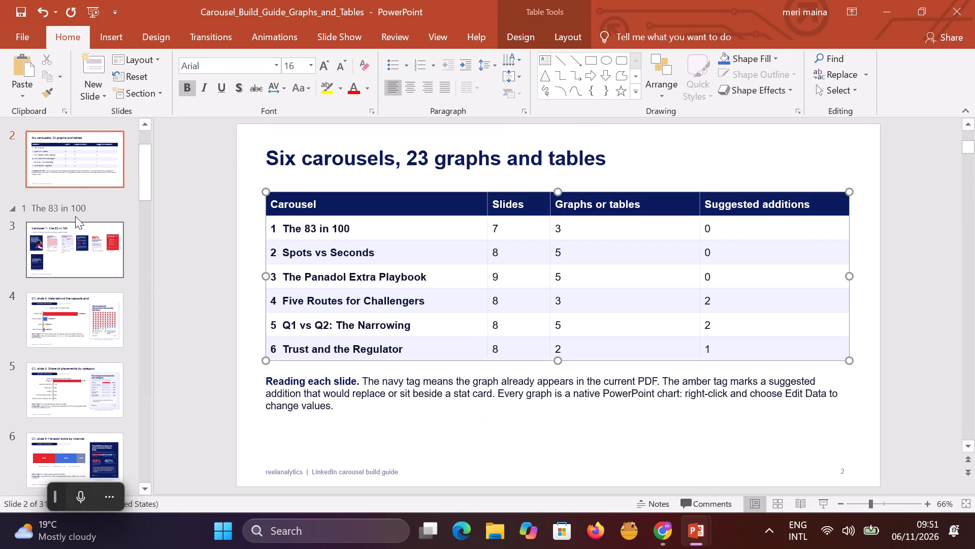
{"action": "left_click", "coordinate": [75, 185]}
{"action": "scroll", "coordinate": [114, 322], "scroll_direction": "up", "scroll_amount": 3}
{"action": "scroll", "coordinate": [82, 290], "scroll_direction": "down", "scroll_amount": 1}
{"action": "scroll", "coordinate": [82, 290], "scroll_direction": "up", "scroll_amount": 4}
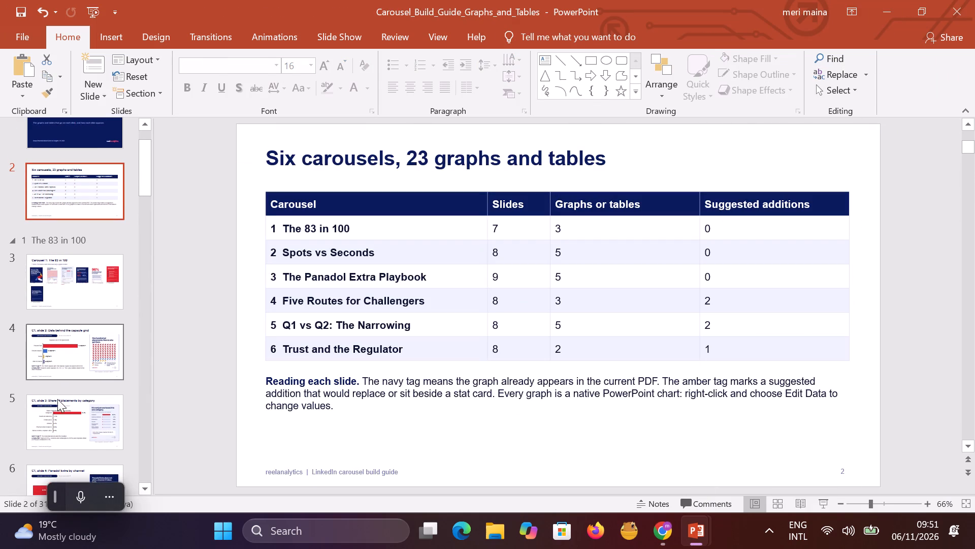
{"action": "left_click", "coordinate": [59, 348]}
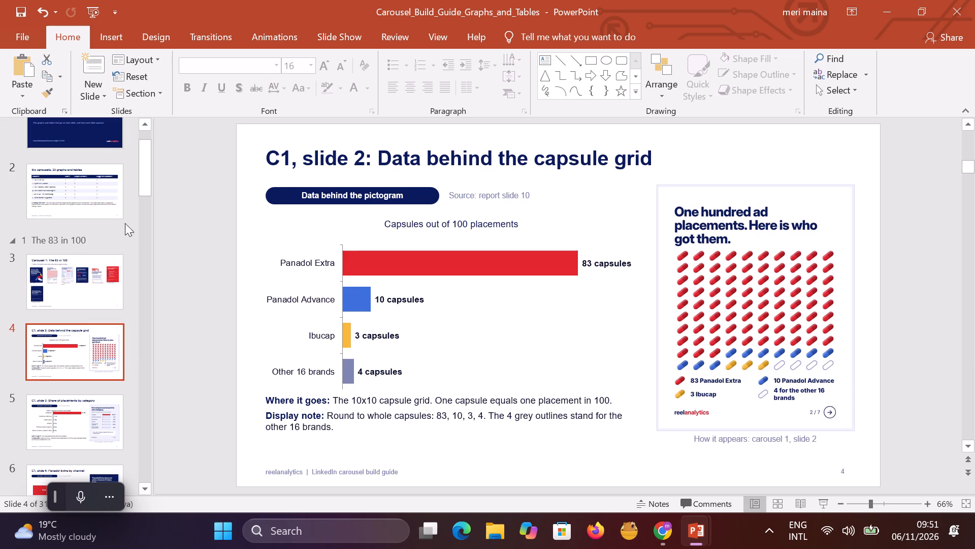
Delete the "LinkedIn carousel build guide" cover slide and the "Six carousels, 23 graphs and tables" slide.
{"action": "scroll", "coordinate": [57, 205], "scroll_direction": "up", "scroll_amount": 13}
{"action": "left_click", "coordinate": [68, 183]}
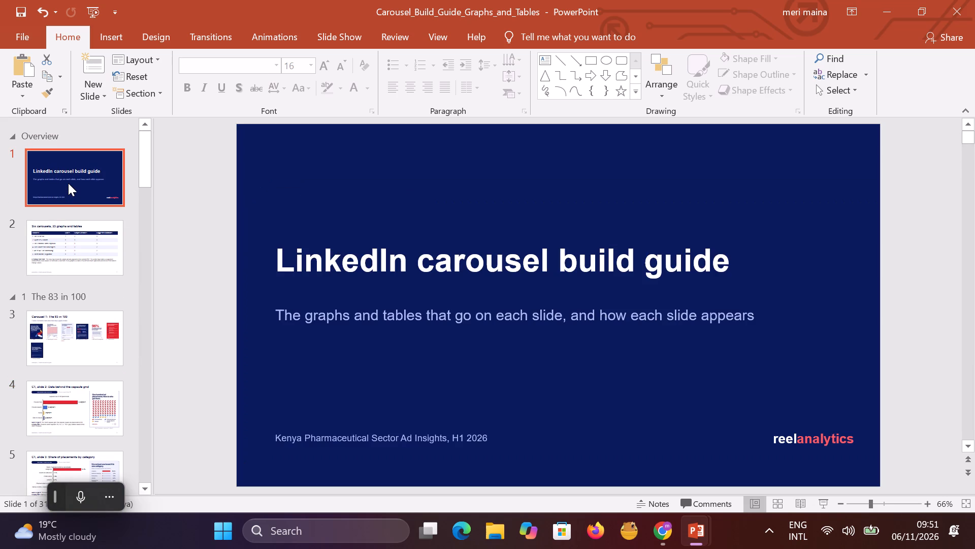
{"action": "key", "text": "ctrl+Delete"}
{"action": "left_click", "coordinate": [43, 180], "text": "ctrl"}
{"action": "key", "text": "ctrl+Delete"}
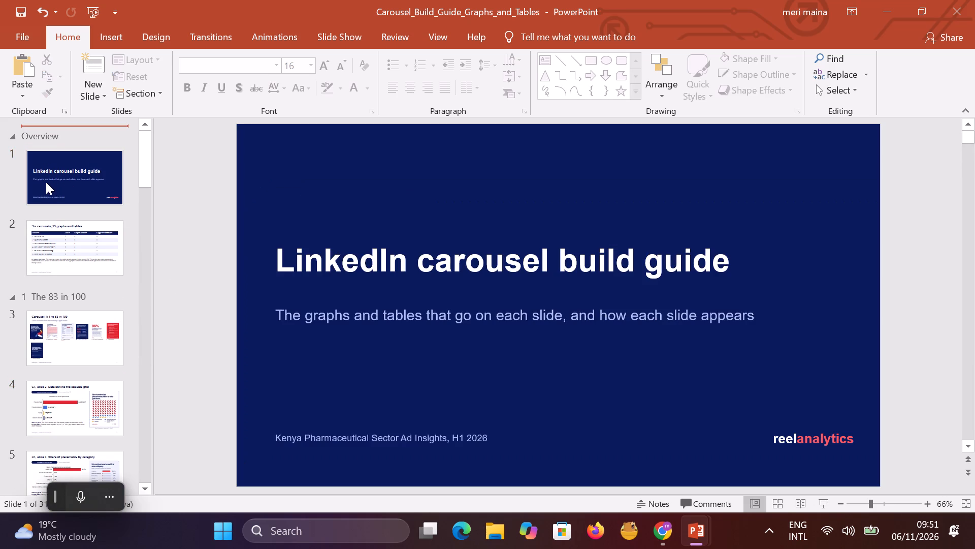
{"action": "left_click", "coordinate": [74, 198]}
{"action": "key", "text": "Delete"}
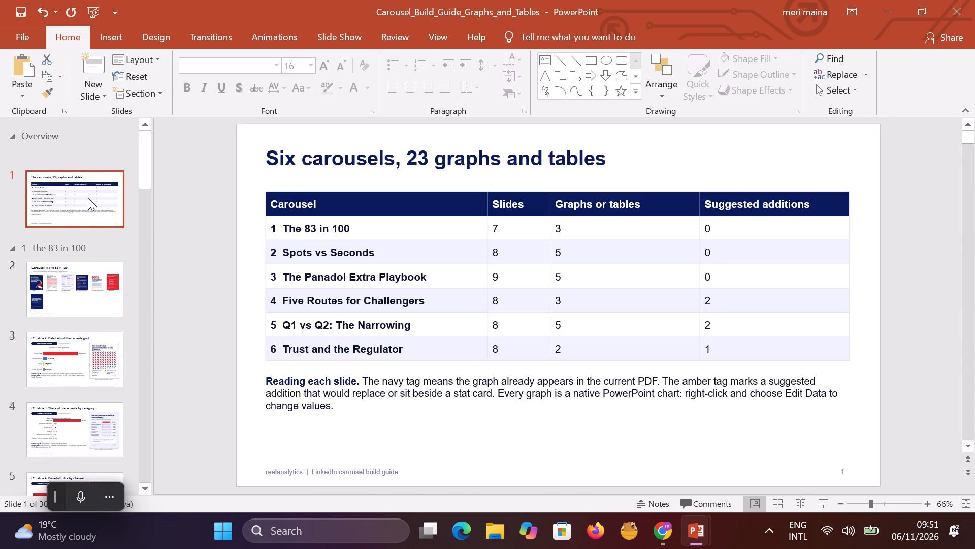
{"action": "left_click", "coordinate": [84, 193]}
{"action": "key", "text": "Delete"}
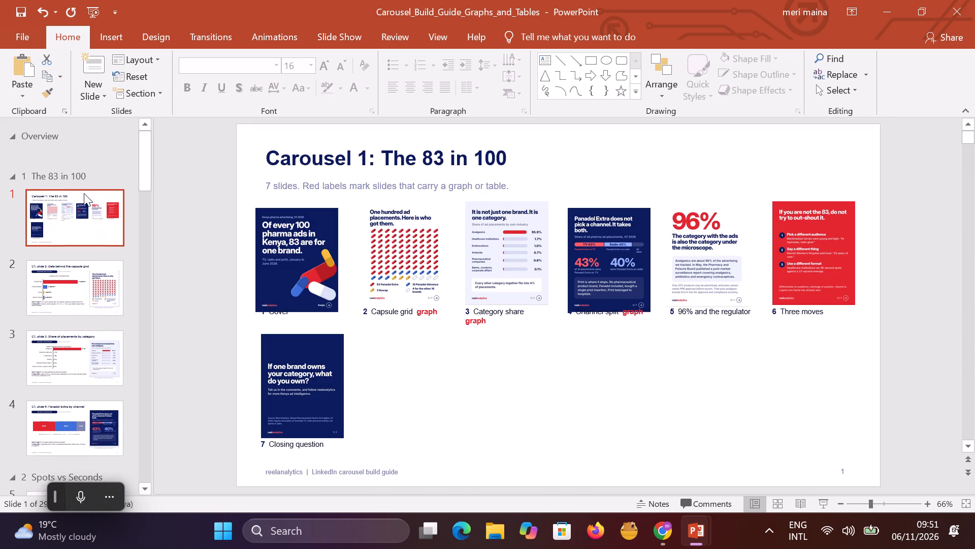
Examine the chart, carousel preview image and notes on the "C1, slide 2: Data behind the capsule grid" slide.
{"action": "left_click", "coordinate": [82, 203]}
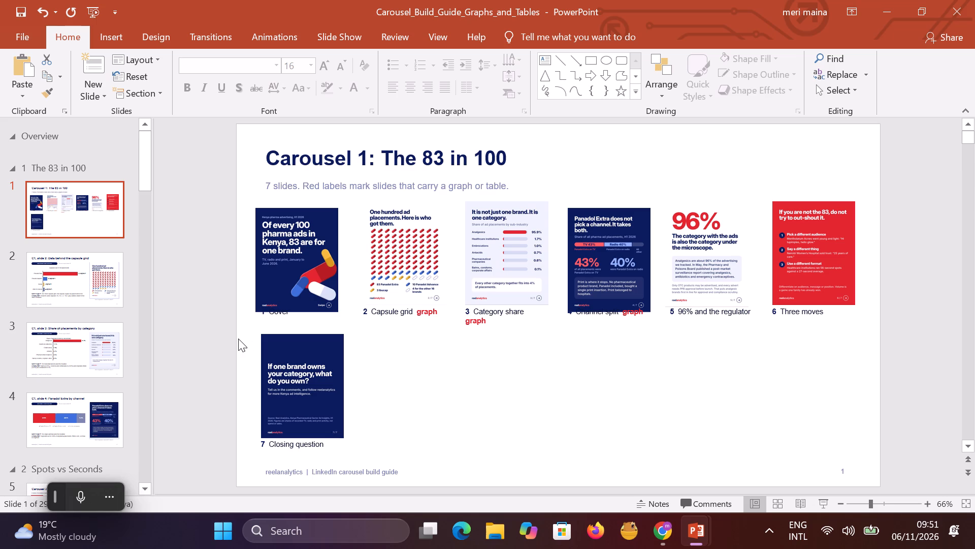
{"action": "left_click", "coordinate": [63, 274]}
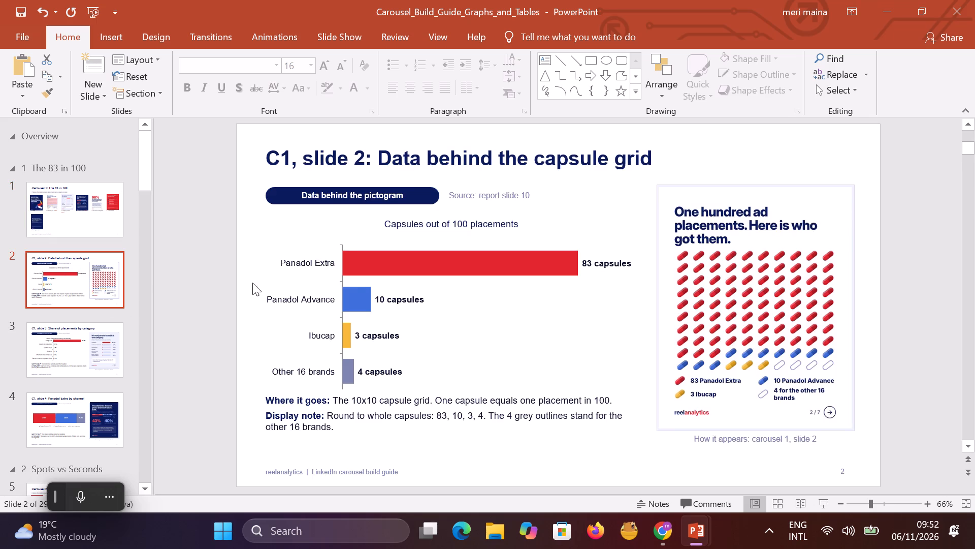
{"action": "left_click", "coordinate": [366, 286]}
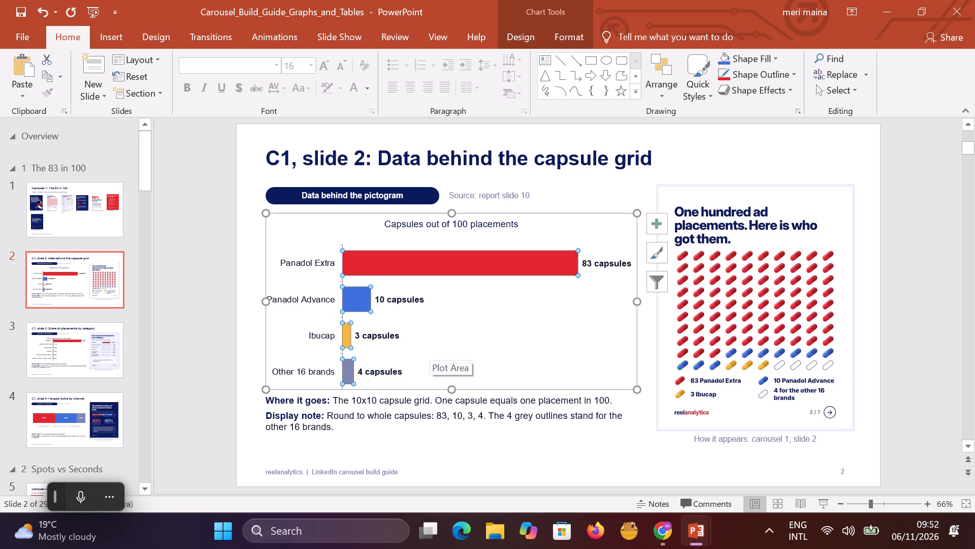
{"action": "left_click", "coordinate": [605, 260]}
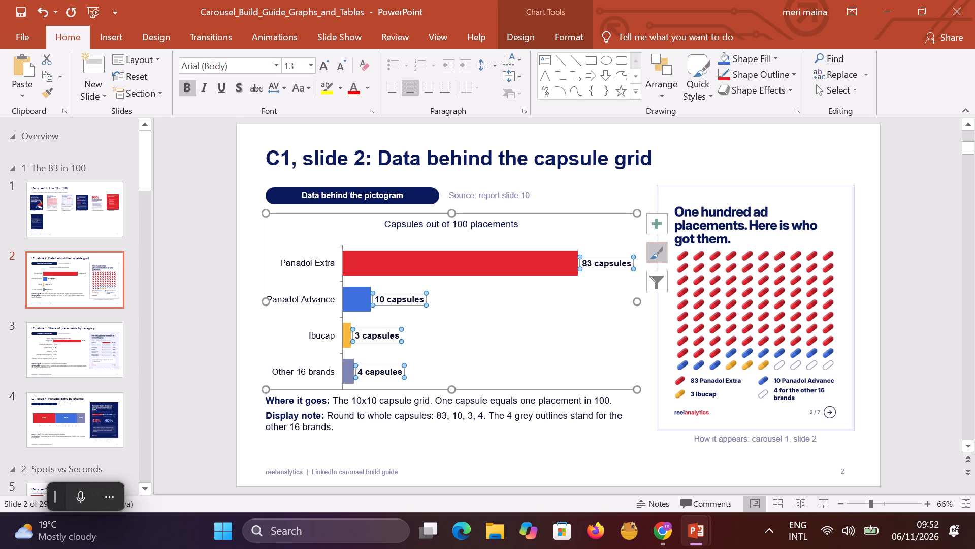
{"action": "left_click", "coordinate": [709, 254]}
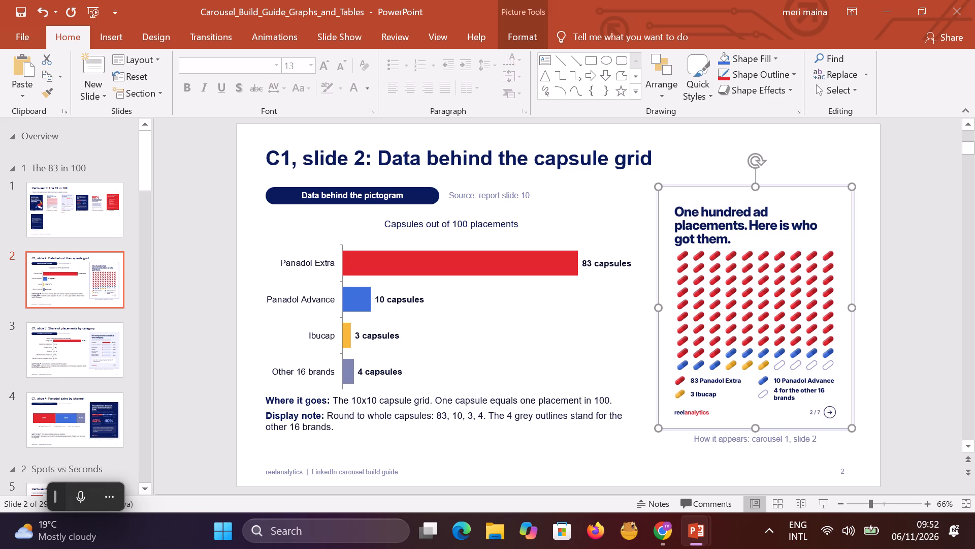
{"action": "left_click", "coordinate": [692, 301]}
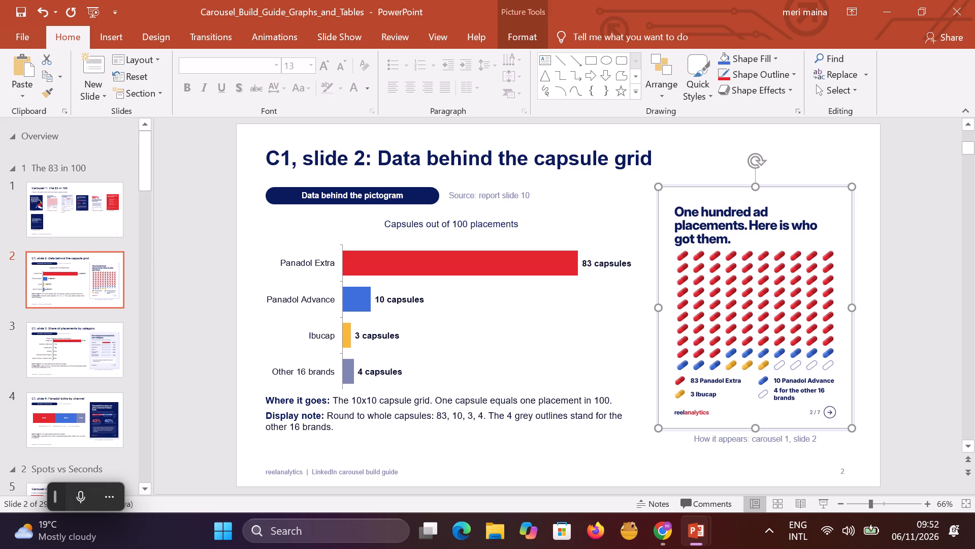
{"action": "left_click", "coordinate": [710, 296]}
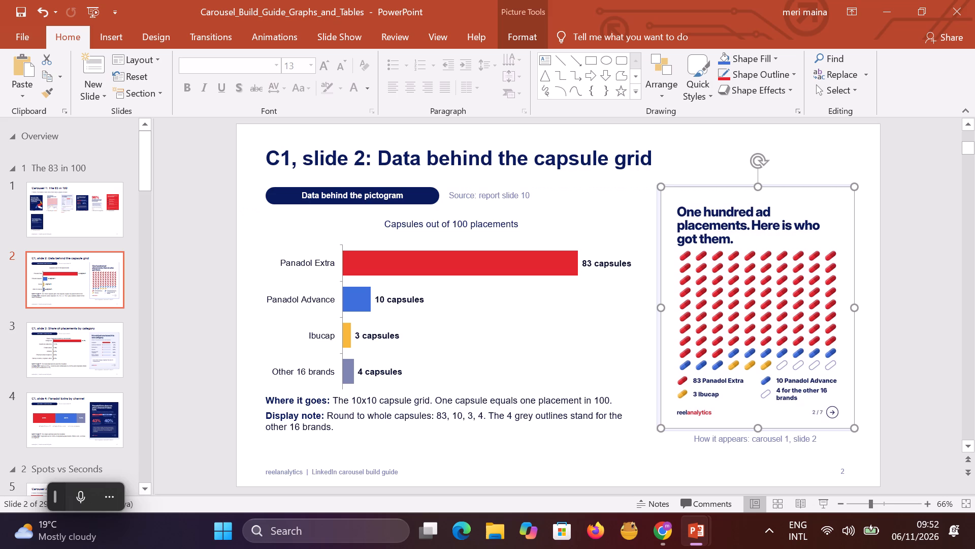
{"action": "left_click", "coordinate": [775, 382]}
{"action": "left_click", "coordinate": [765, 396]}
{"action": "left_click", "coordinate": [415, 410]}
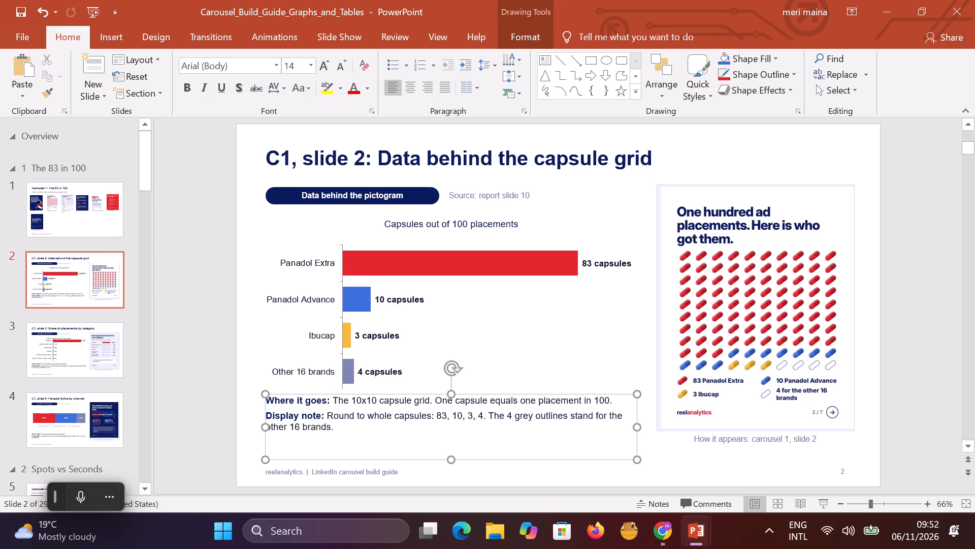
{"action": "left_click", "coordinate": [327, 193]}
{"action": "left_click", "coordinate": [327, 227]}
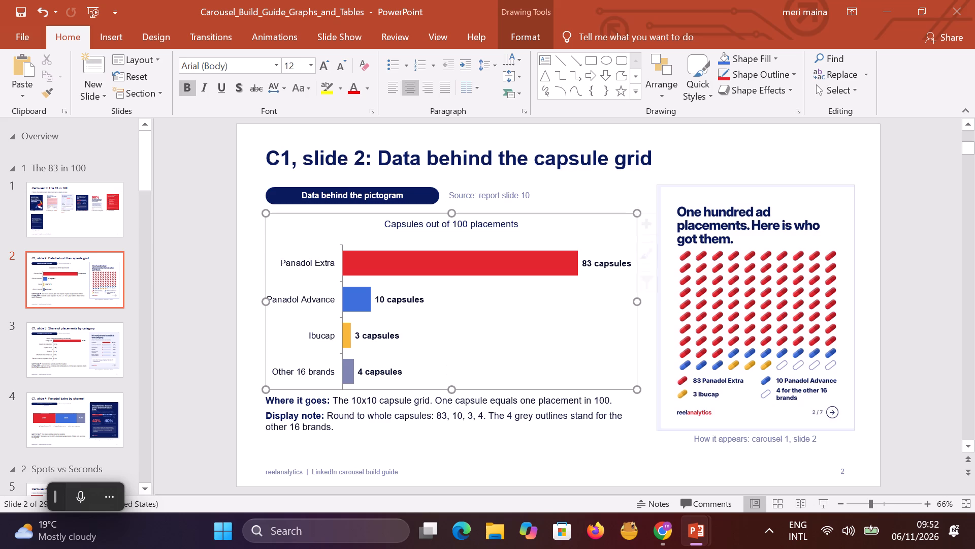
Delete the "C1, slide 2: Data behind the capsule grid" slide from the build guide.
{"action": "left_click", "coordinate": [82, 267]}
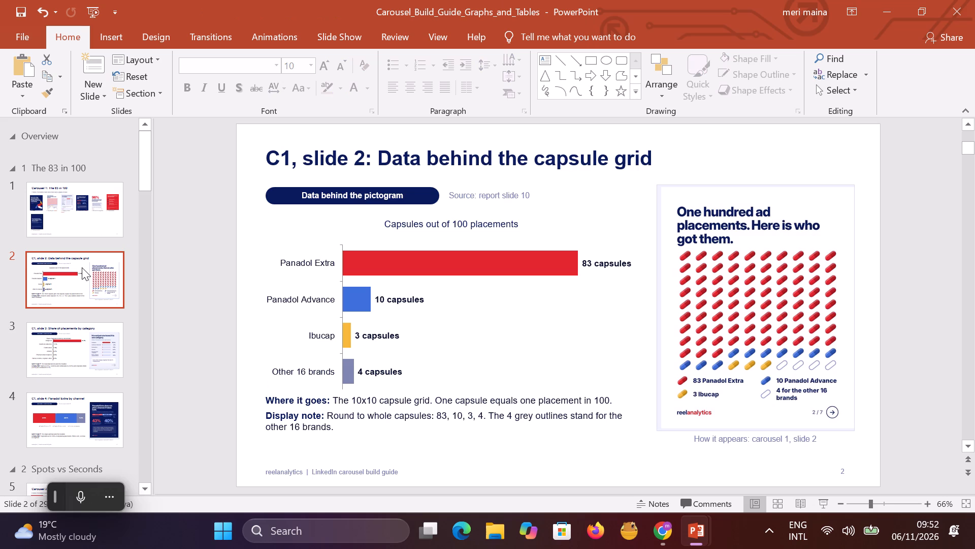
{"action": "key", "text": "Delete"}
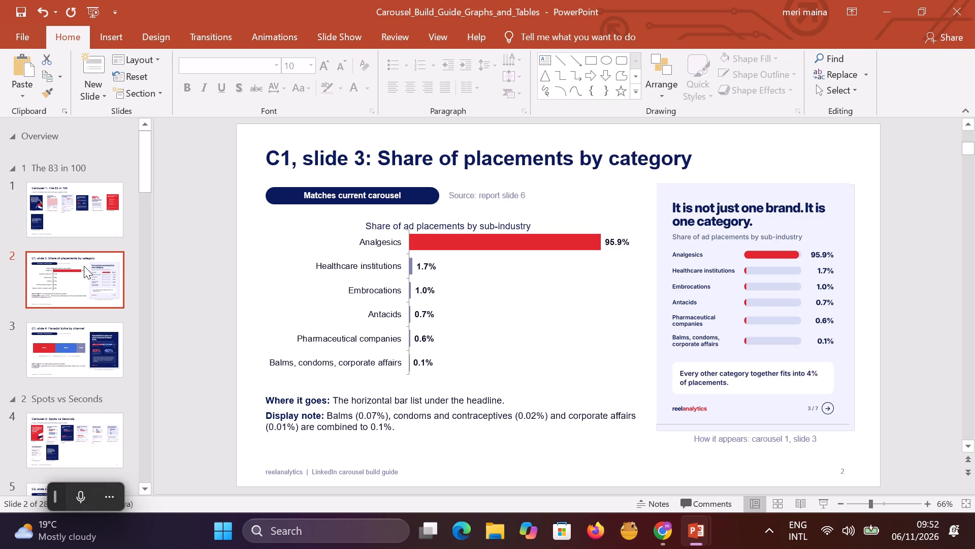
Reposition the plot area of the sub-industry placements chart so its bars sit clear below the chart title.
{"action": "left_click", "coordinate": [459, 281]}
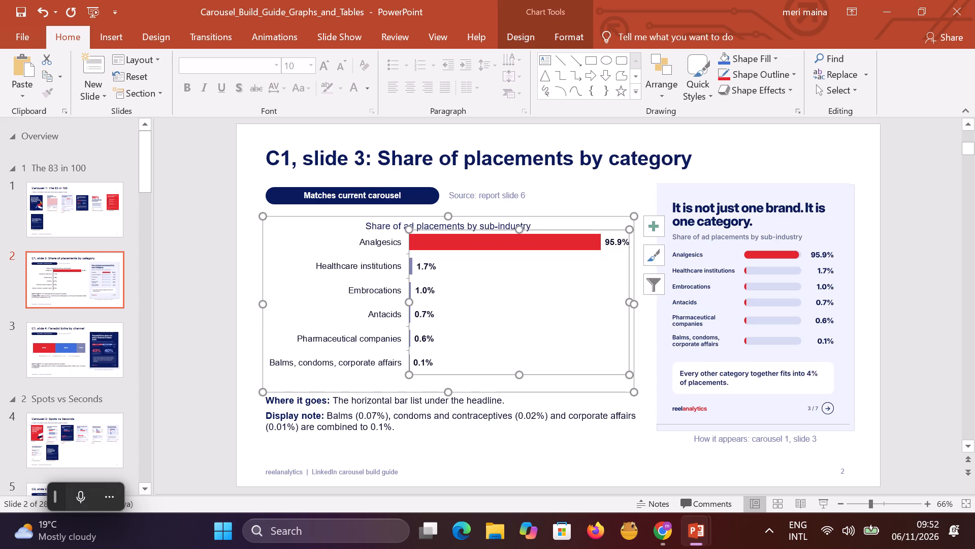
{"action": "left_click_drag", "start_coordinate": [459, 281], "coordinate": [448, 306]}
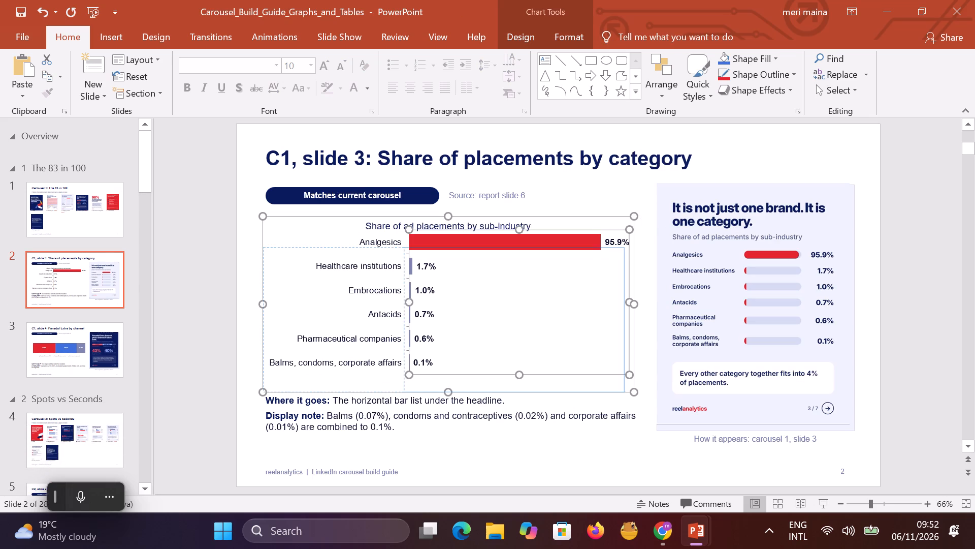
{"action": "left_click_drag", "start_coordinate": [448, 306], "coordinate": [448, 305]}
{"action": "left_click_drag", "start_coordinate": [463, 287], "coordinate": [462, 264]}
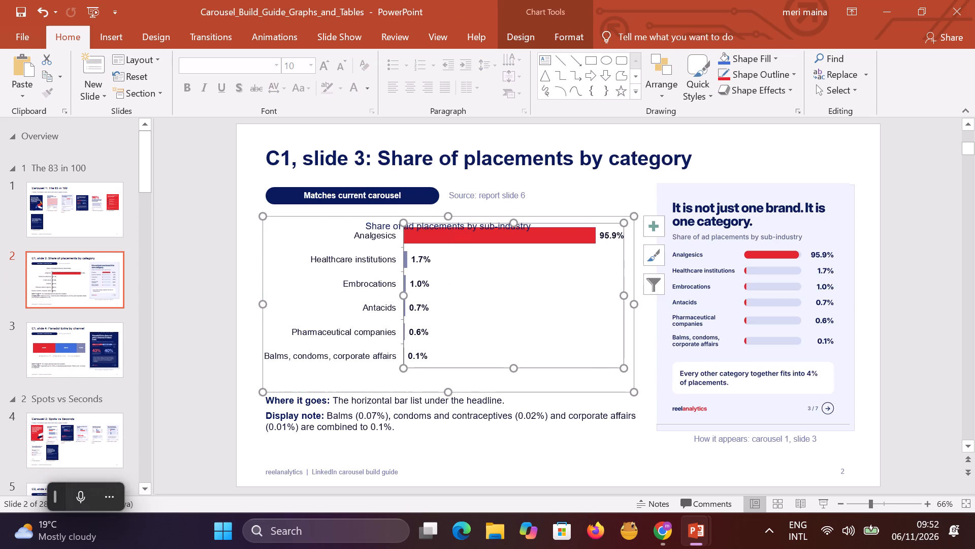
{"action": "left_click", "coordinate": [469, 279]}
{"action": "left_click", "coordinate": [403, 288]}
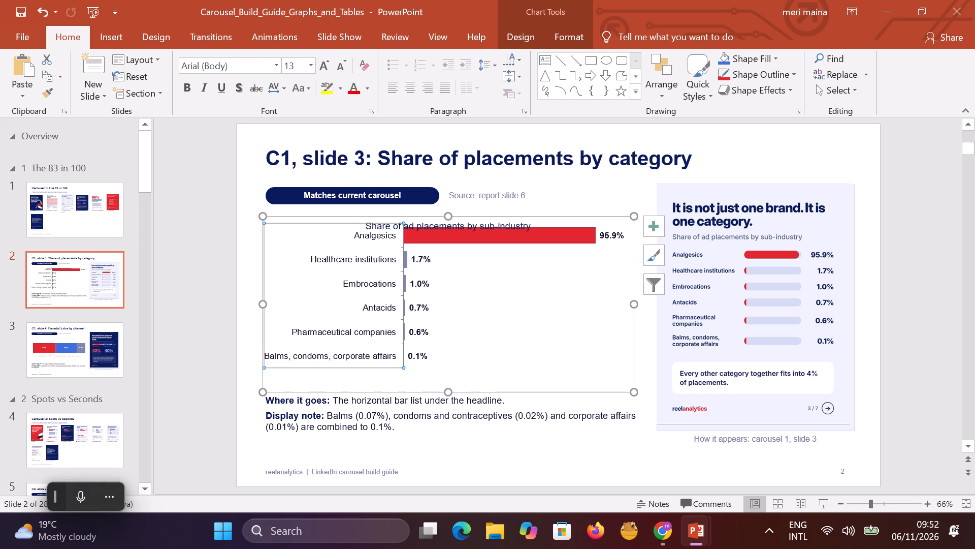
{"action": "left_click", "coordinate": [461, 283]}
{"action": "left_click_drag", "start_coordinate": [463, 283], "coordinate": [465, 297]}
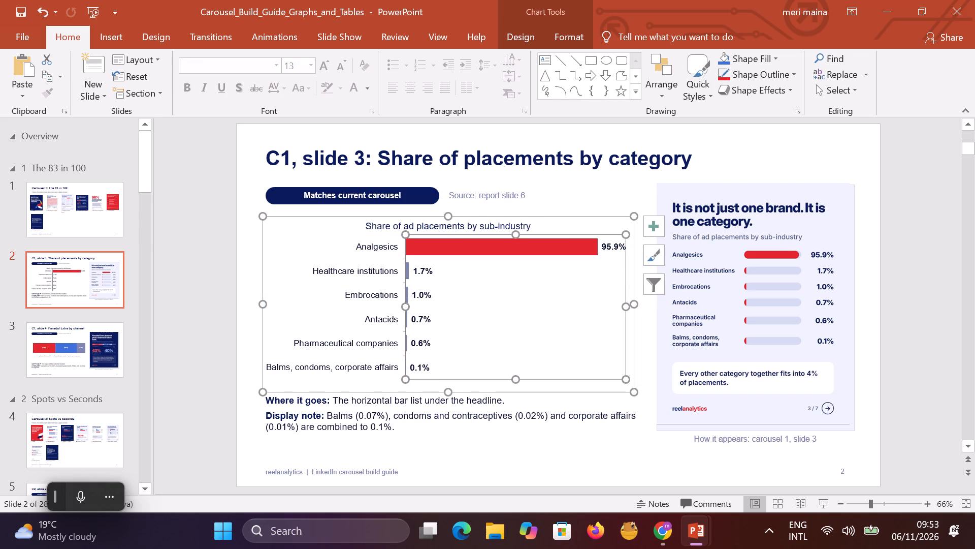
{"action": "left_click", "coordinate": [427, 353]}
{"action": "left_click_drag", "start_coordinate": [573, 306], "coordinate": [568, 304]}
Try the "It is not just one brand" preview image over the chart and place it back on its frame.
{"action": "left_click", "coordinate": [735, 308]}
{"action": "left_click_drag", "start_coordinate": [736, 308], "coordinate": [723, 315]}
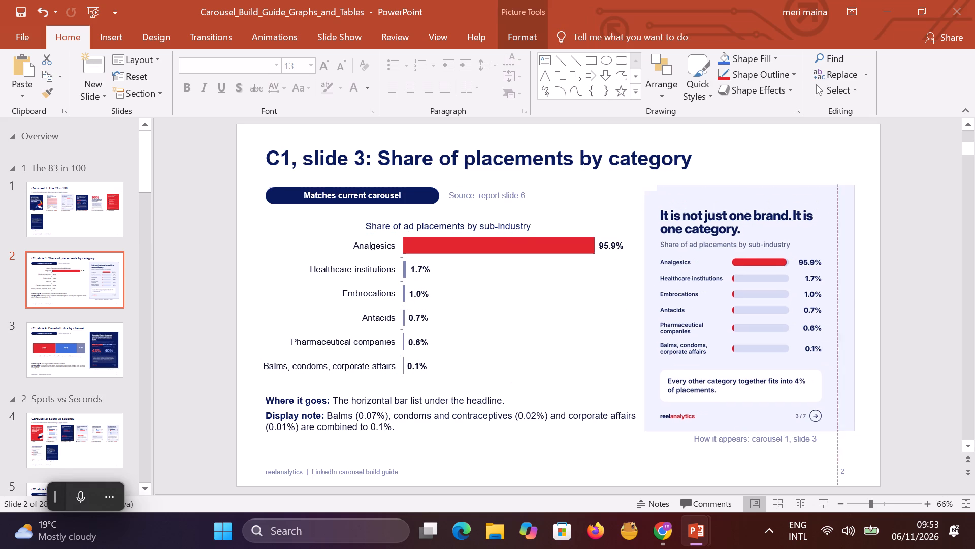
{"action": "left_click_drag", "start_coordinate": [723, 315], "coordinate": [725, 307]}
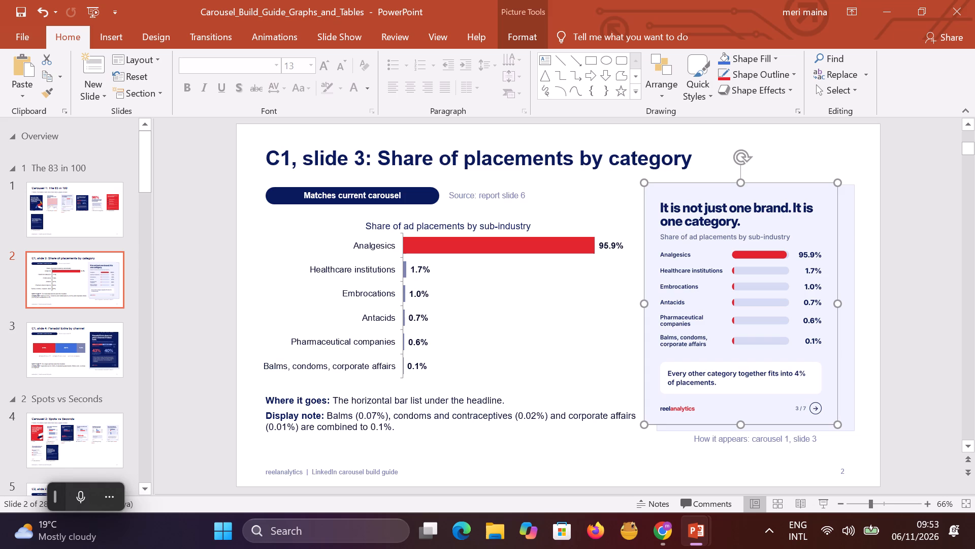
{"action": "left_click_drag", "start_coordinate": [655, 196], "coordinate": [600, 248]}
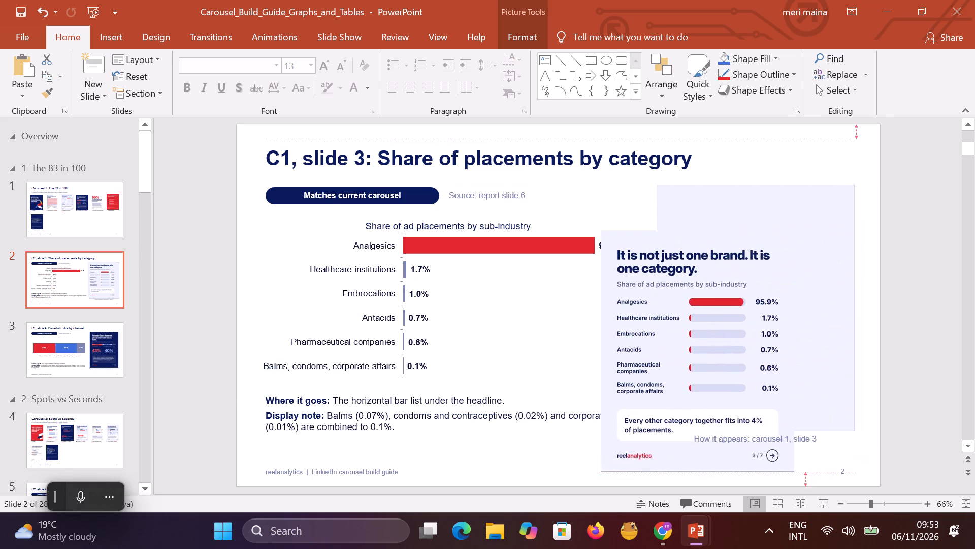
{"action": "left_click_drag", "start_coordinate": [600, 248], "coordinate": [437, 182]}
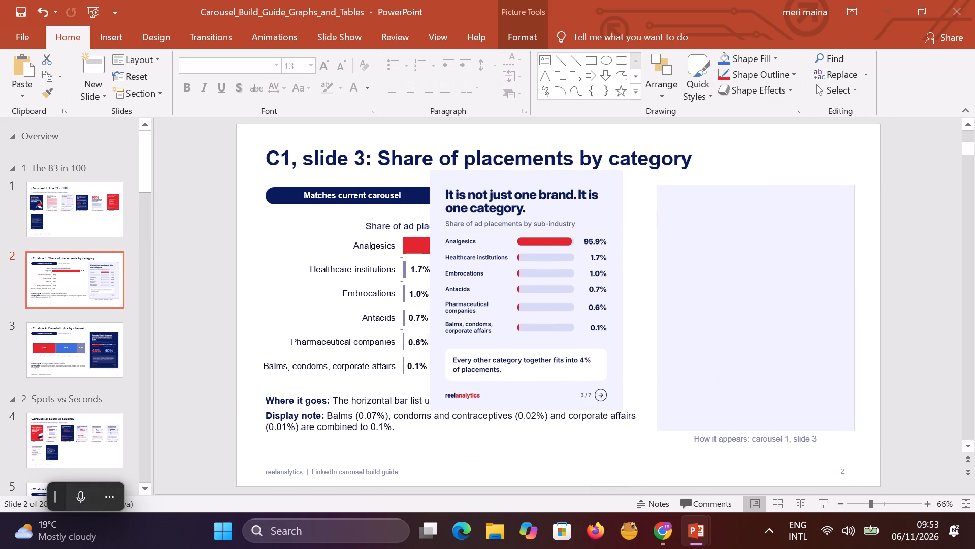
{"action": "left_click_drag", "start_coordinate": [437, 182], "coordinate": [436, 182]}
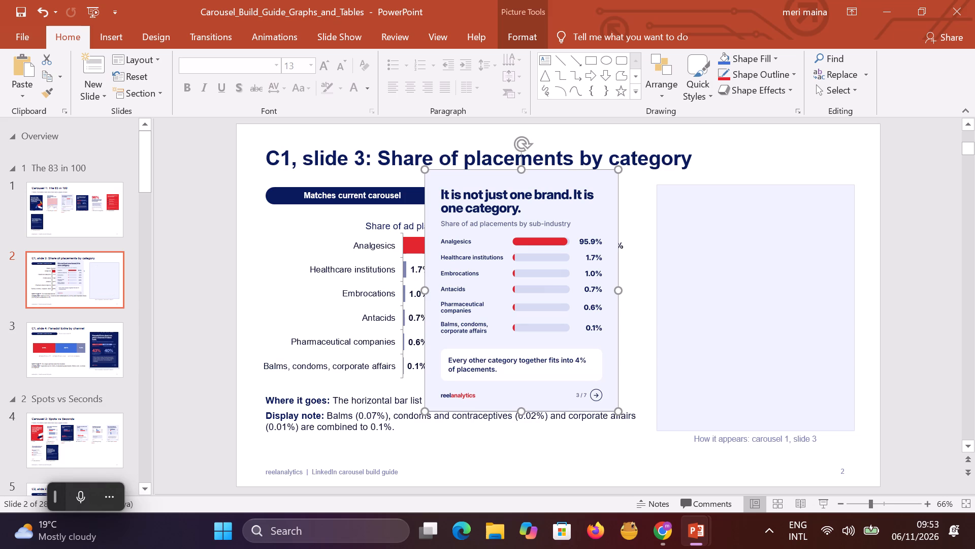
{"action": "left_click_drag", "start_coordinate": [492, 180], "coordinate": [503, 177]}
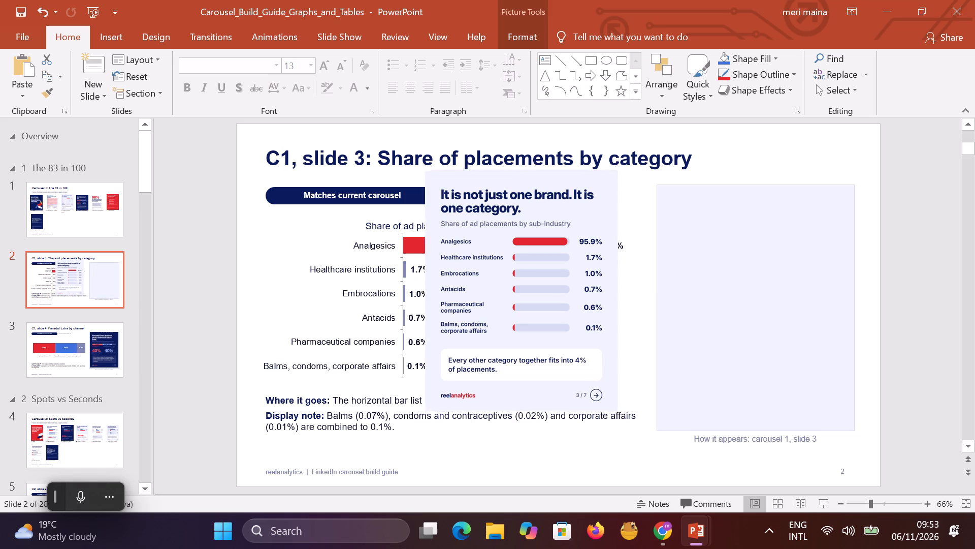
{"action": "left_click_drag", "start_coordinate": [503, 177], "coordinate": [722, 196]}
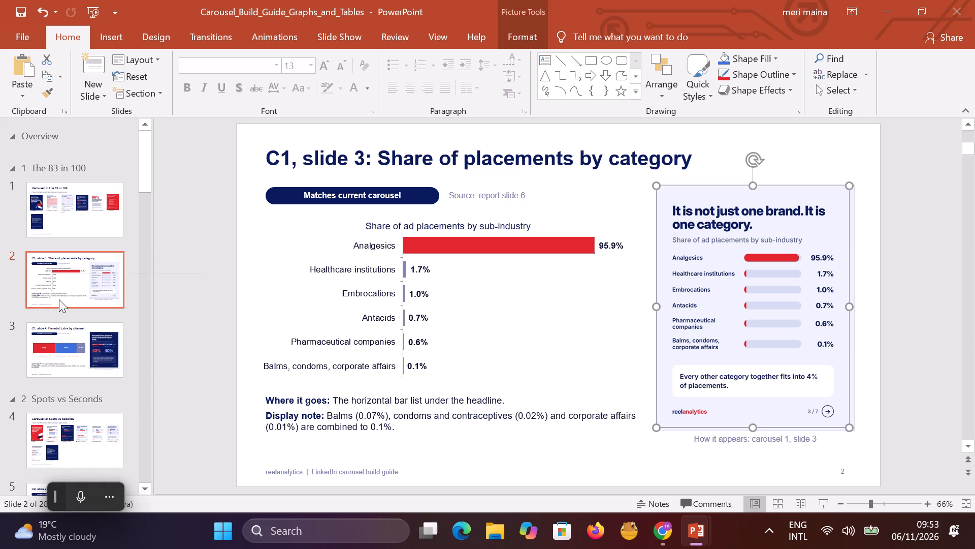
On the "Carousel 1: The 83 in 100" slide, delete the capsule grid thumbnail and move the cover thumbnail into its place.
{"action": "left_click", "coordinate": [53, 227]}
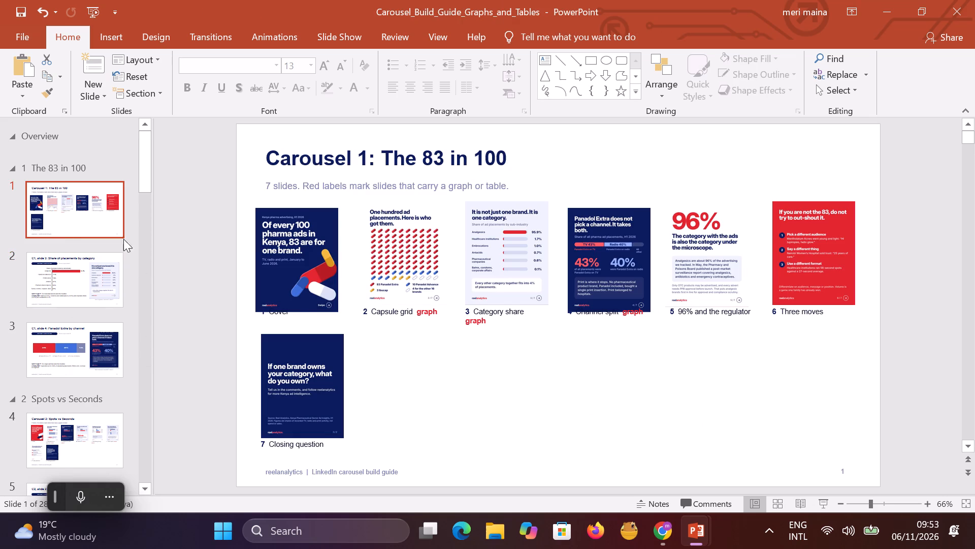
{"action": "left_click", "coordinate": [306, 246]}
{"action": "left_click_drag", "start_coordinate": [306, 246], "coordinate": [395, 326]}
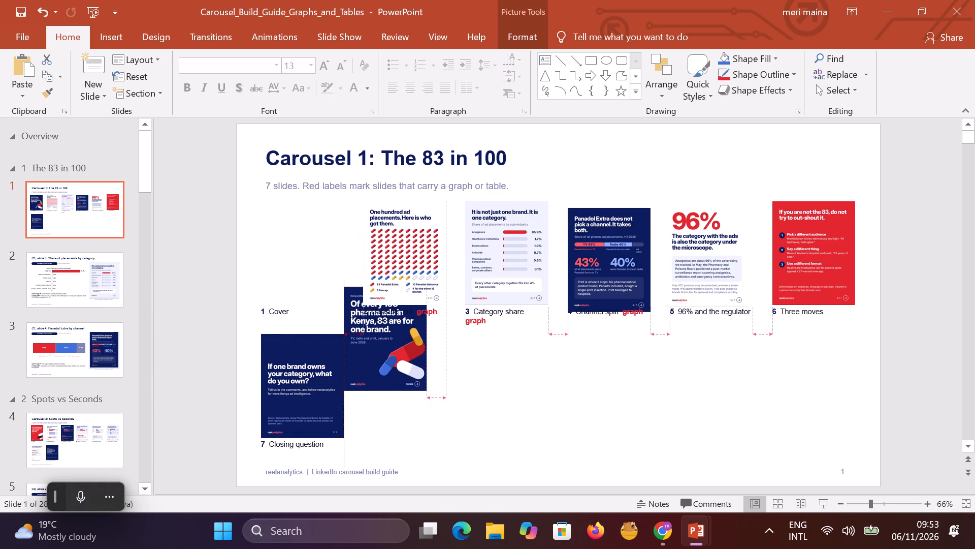
{"action": "left_click_drag", "start_coordinate": [395, 326], "coordinate": [462, 381]}
{"action": "left_click", "coordinate": [400, 255]}
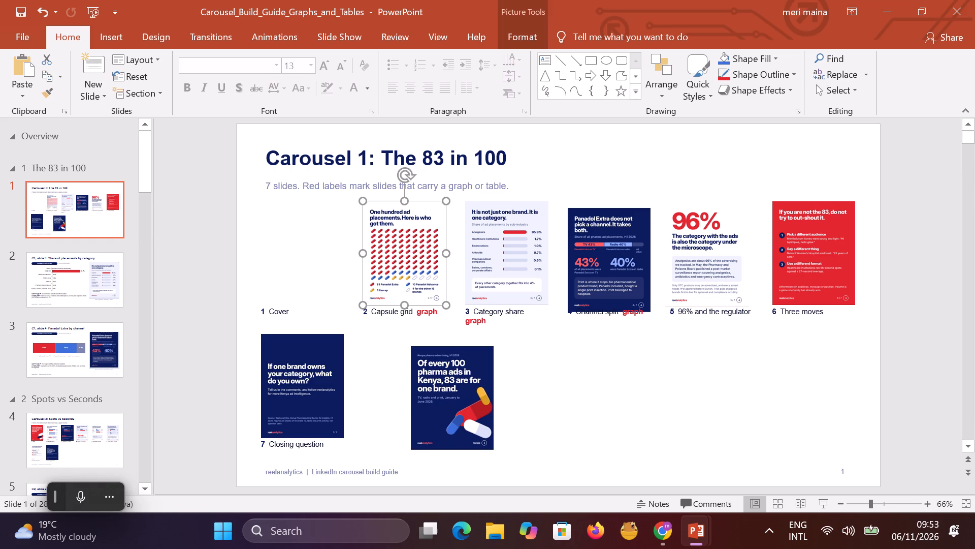
{"action": "left_click", "coordinate": [401, 254]}
{"action": "key", "text": "Delete"}
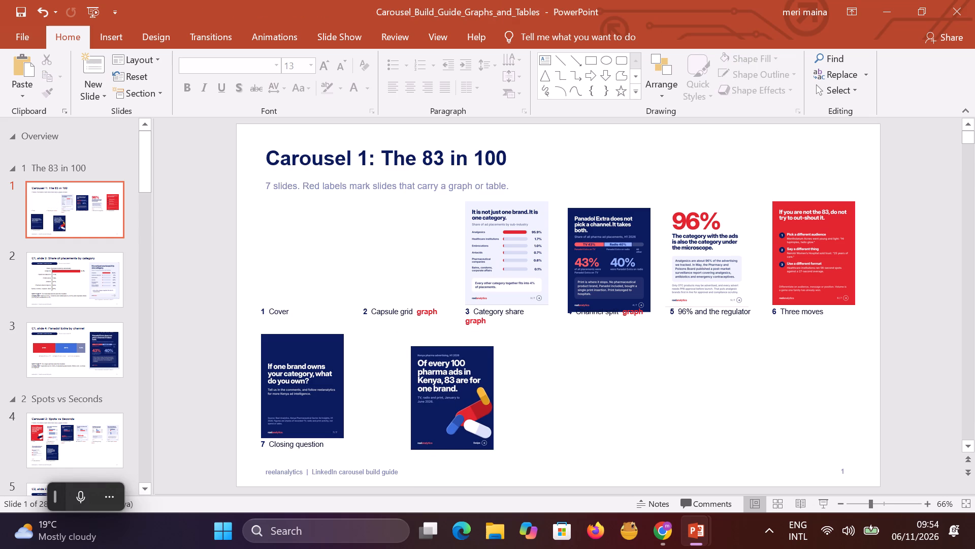
{"action": "left_click_drag", "start_coordinate": [450, 411], "coordinate": [371, 272]}
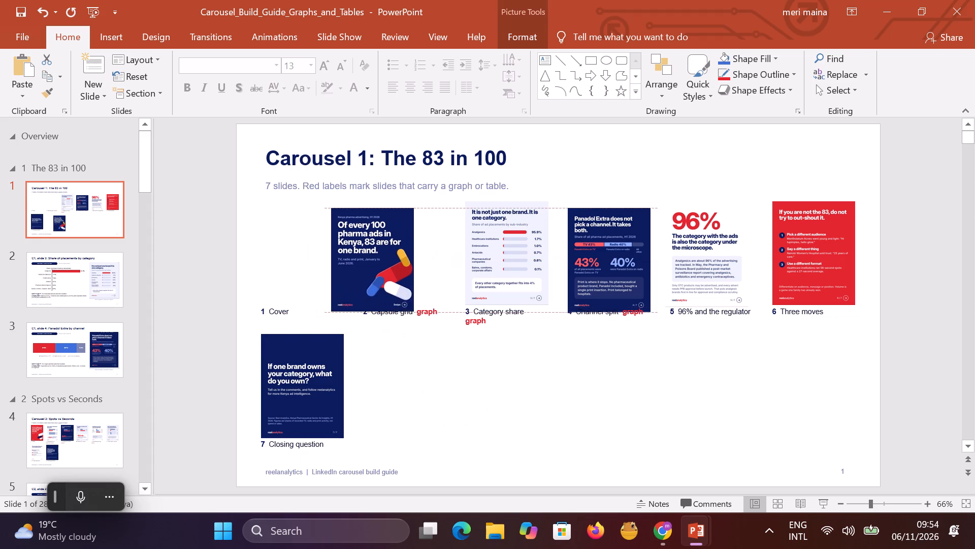
{"action": "left_click_drag", "start_coordinate": [371, 272], "coordinate": [402, 266]}
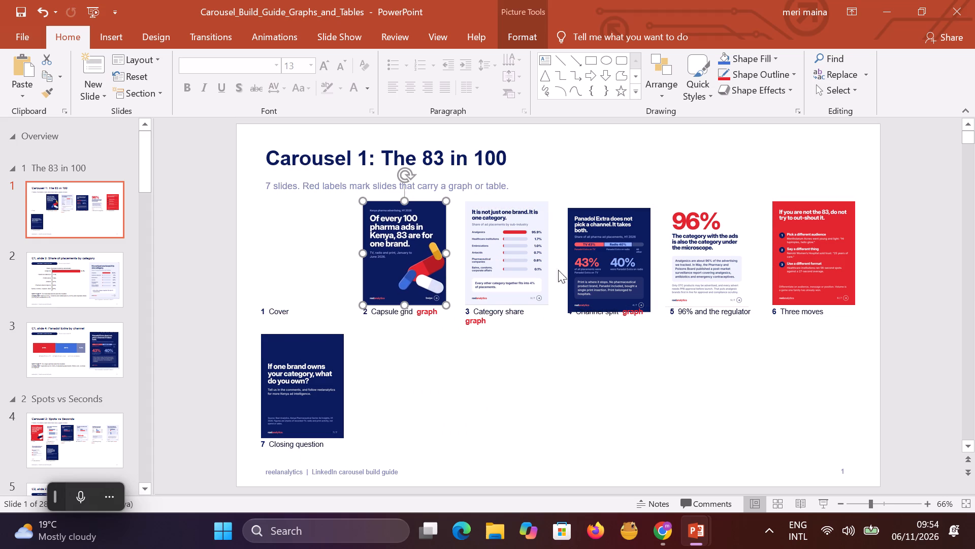
Select the channel split thumbnail and the "96% and the regulator" thumbnail in turn on the Carousel 1 overview.
{"action": "left_click", "coordinate": [616, 260]}
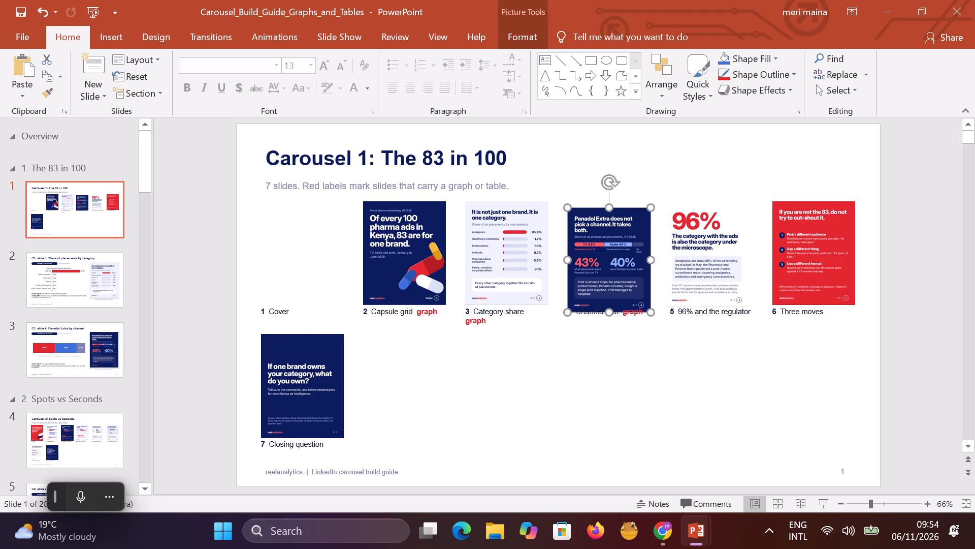
{"action": "left_click", "coordinate": [686, 257]}
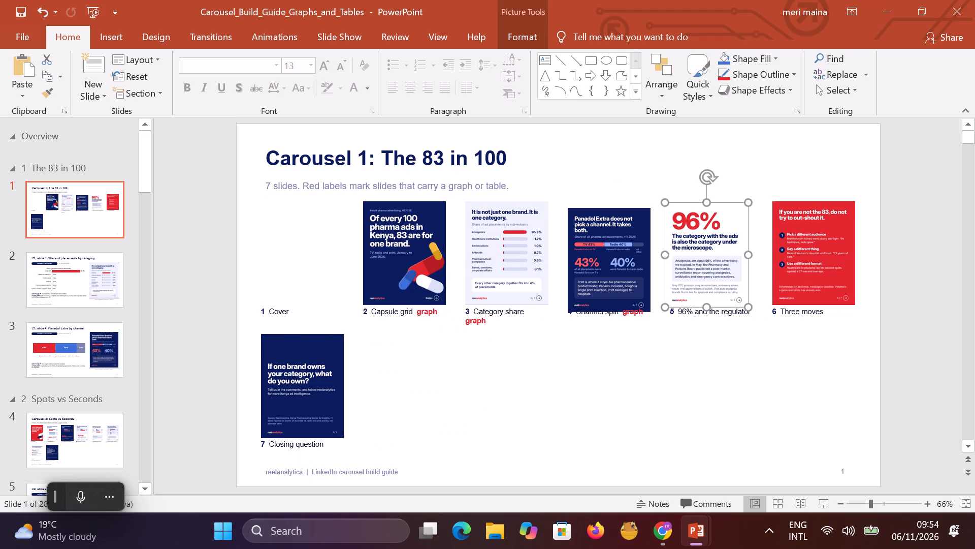
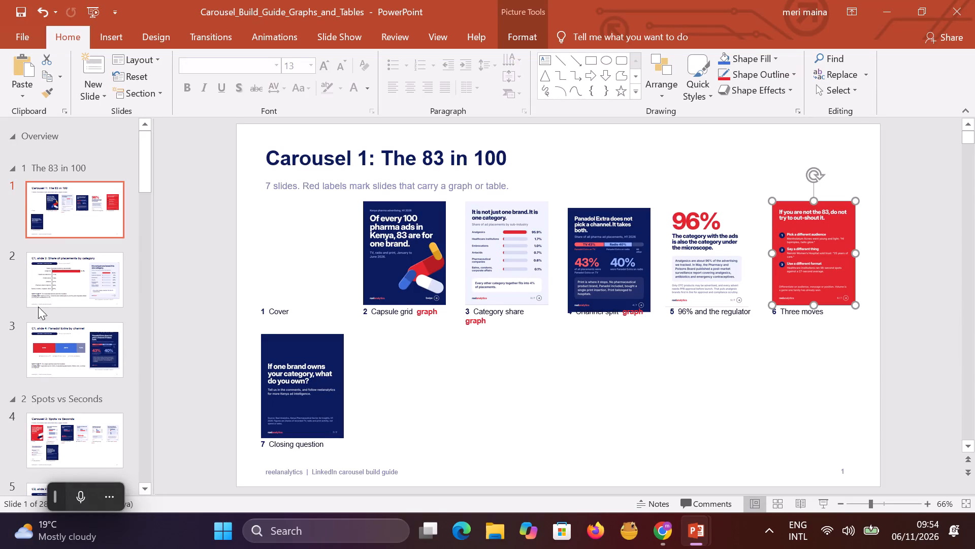
On "C1, slide 4: Panadol Extra by channel", try the preview image over the channel chart and place it back on its frame.
{"action": "left_click", "coordinate": [92, 363]}
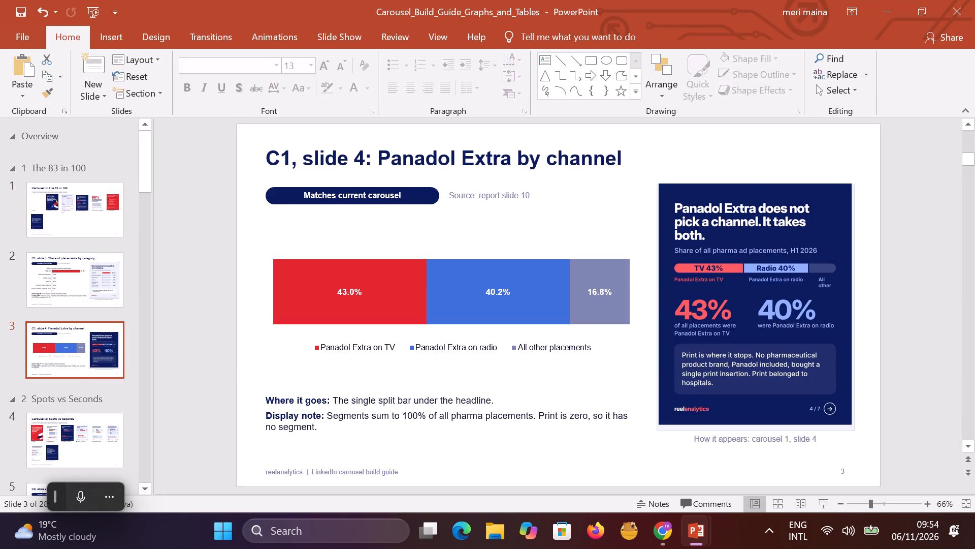
{"action": "left_click", "coordinate": [693, 353]}
{"action": "left_click_drag", "start_coordinate": [693, 350], "coordinate": [686, 372]}
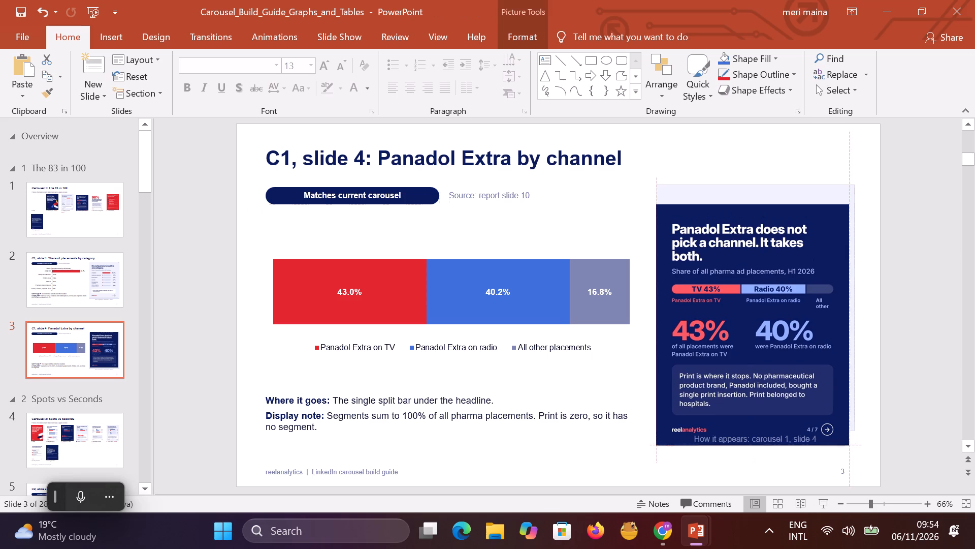
{"action": "left_click_drag", "start_coordinate": [686, 372], "coordinate": [693, 363]}
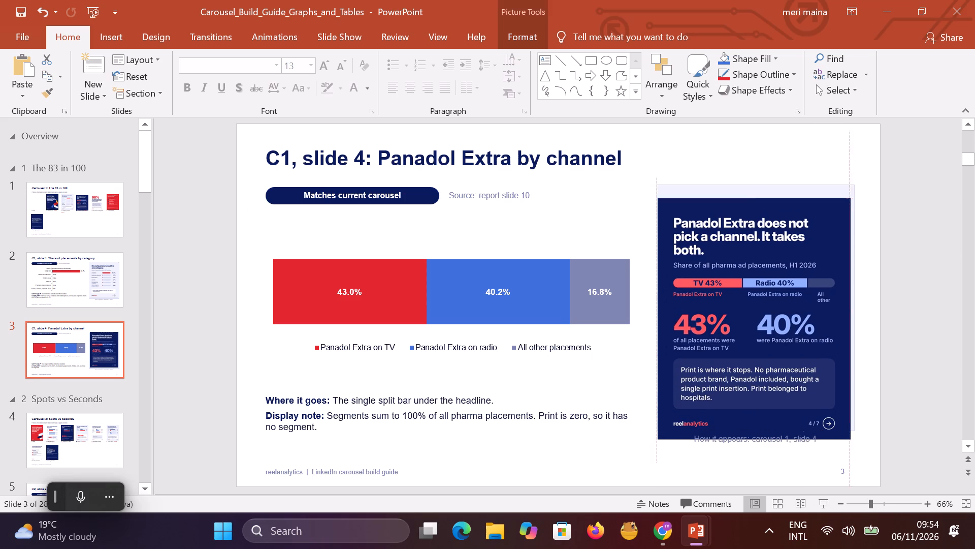
{"action": "left_click_drag", "start_coordinate": [693, 363], "coordinate": [698, 357]}
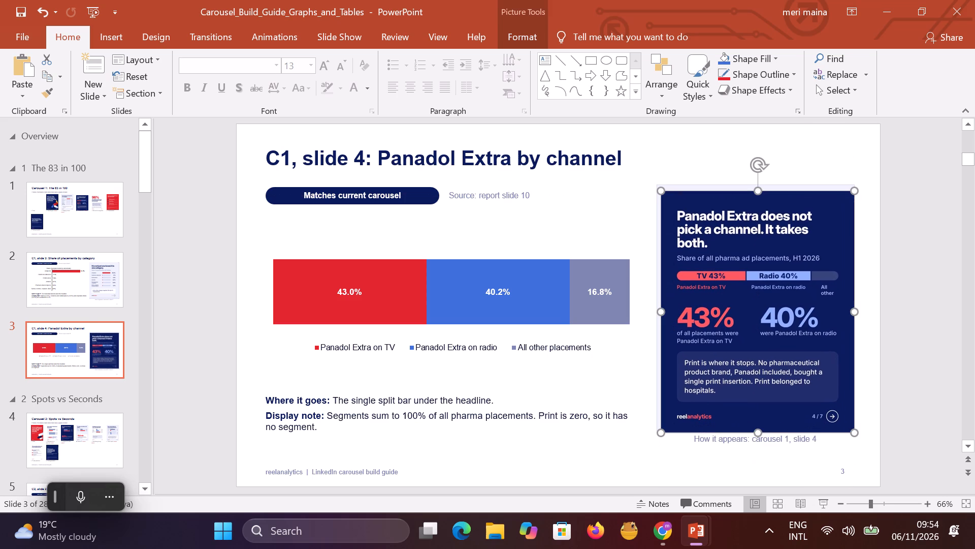
{"action": "left_click", "coordinate": [383, 374]}
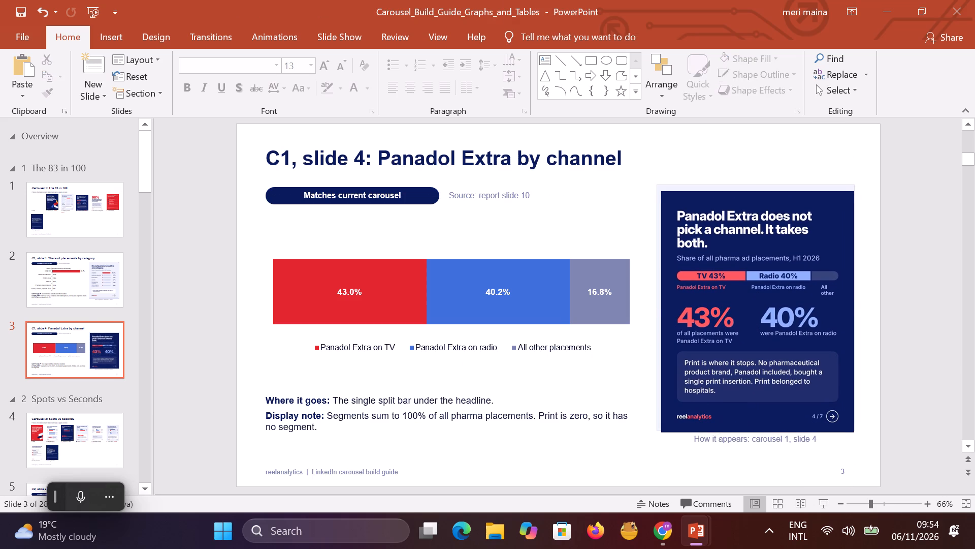
{"action": "left_click", "coordinate": [712, 327]}
{"action": "left_click_drag", "start_coordinate": [714, 311], "coordinate": [709, 305]}
{"action": "left_click_drag", "start_coordinate": [709, 305], "coordinate": [685, 330]}
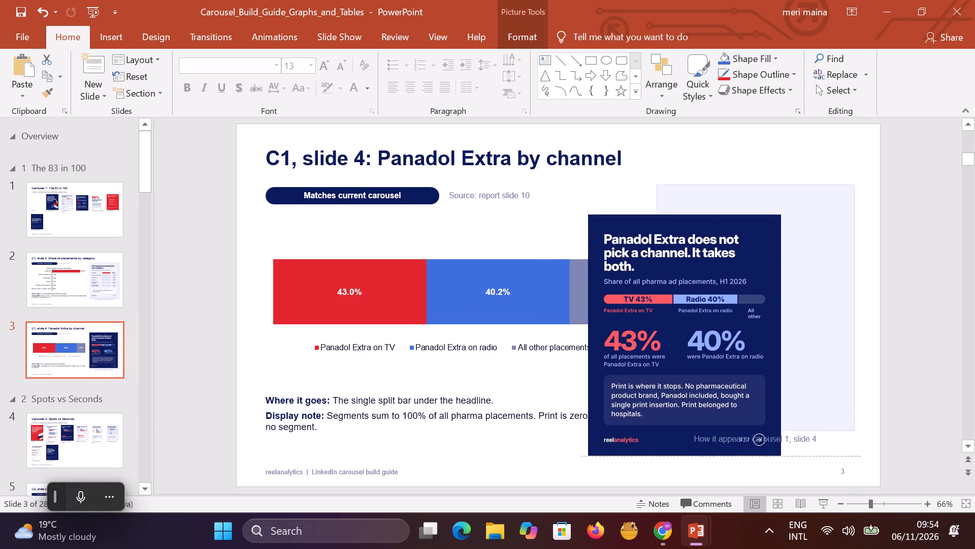
{"action": "left_click_drag", "start_coordinate": [685, 330], "coordinate": [463, 328]}
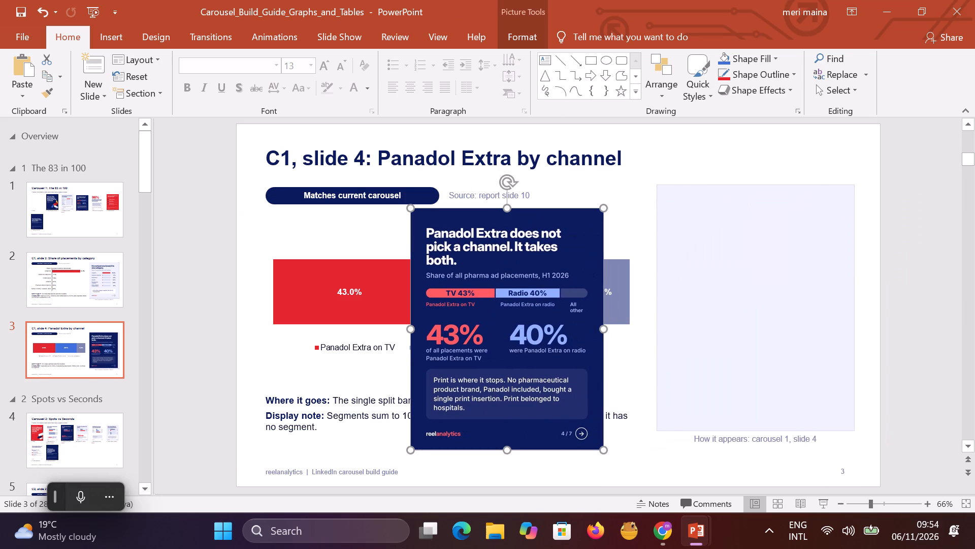
{"action": "left_click_drag", "start_coordinate": [463, 328], "coordinate": [703, 307]}
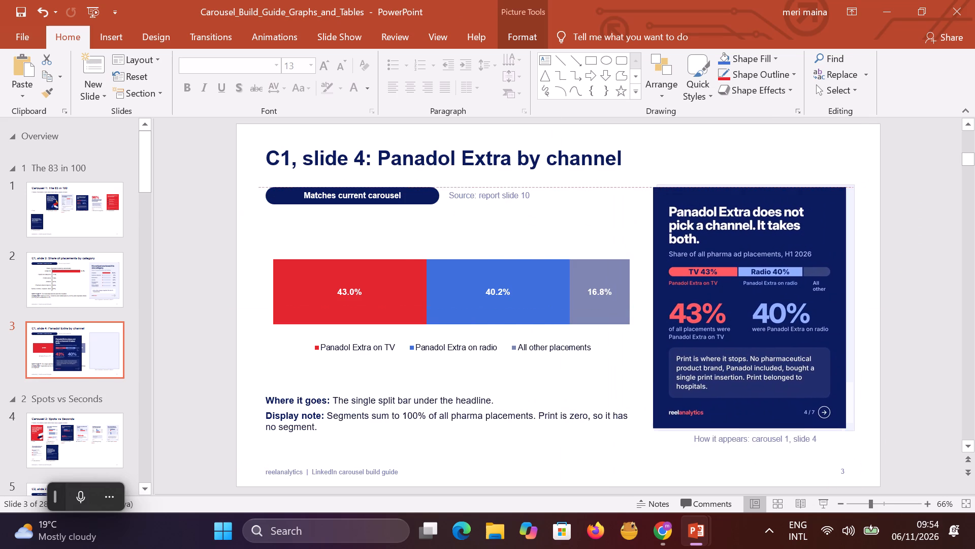
{"action": "left_click_drag", "start_coordinate": [703, 307], "coordinate": [709, 303]}
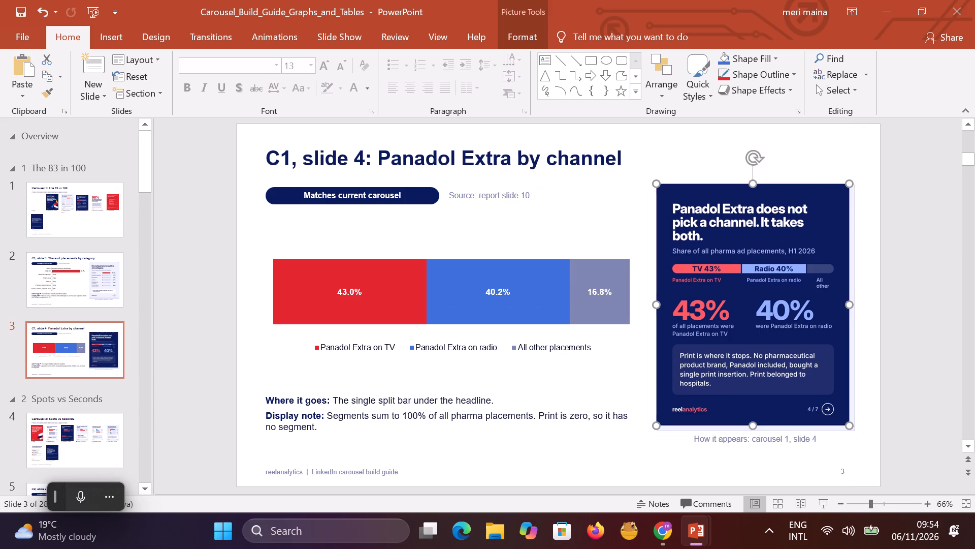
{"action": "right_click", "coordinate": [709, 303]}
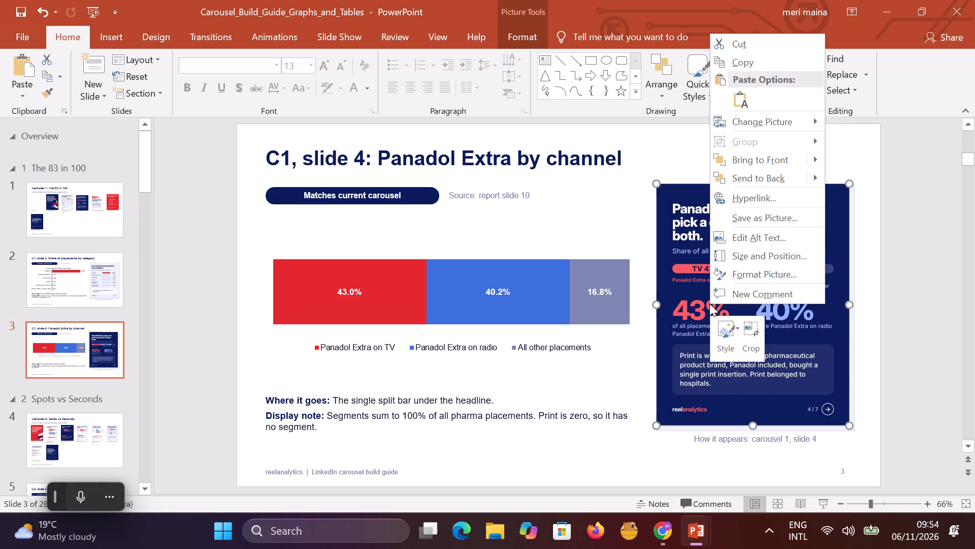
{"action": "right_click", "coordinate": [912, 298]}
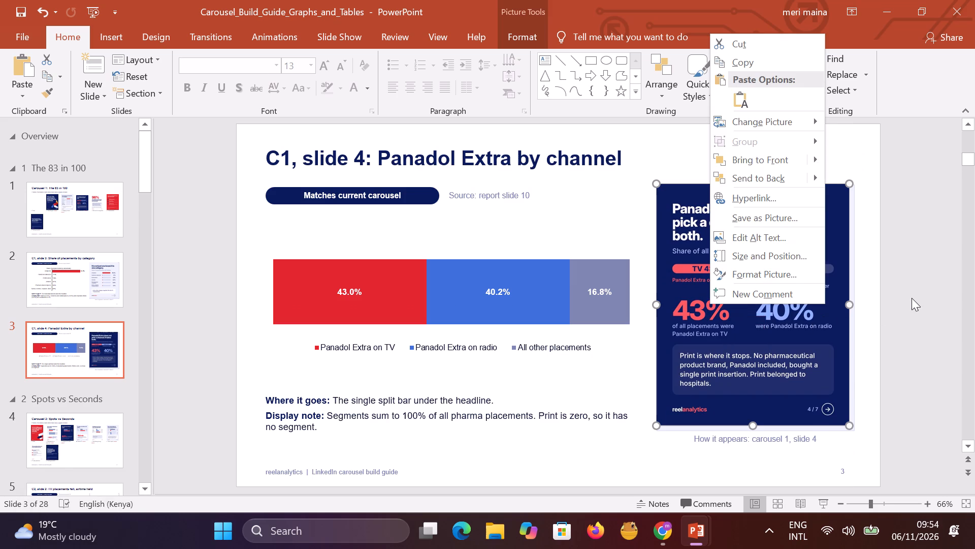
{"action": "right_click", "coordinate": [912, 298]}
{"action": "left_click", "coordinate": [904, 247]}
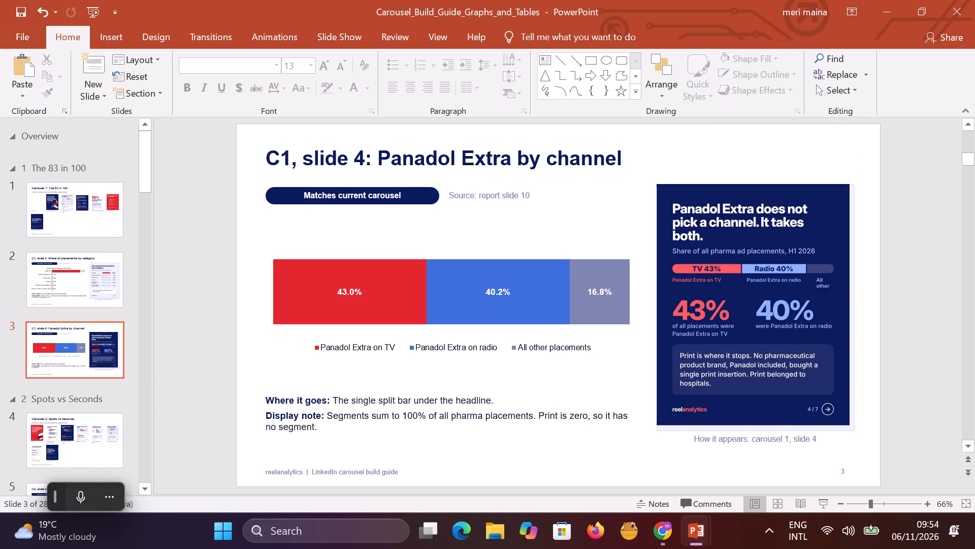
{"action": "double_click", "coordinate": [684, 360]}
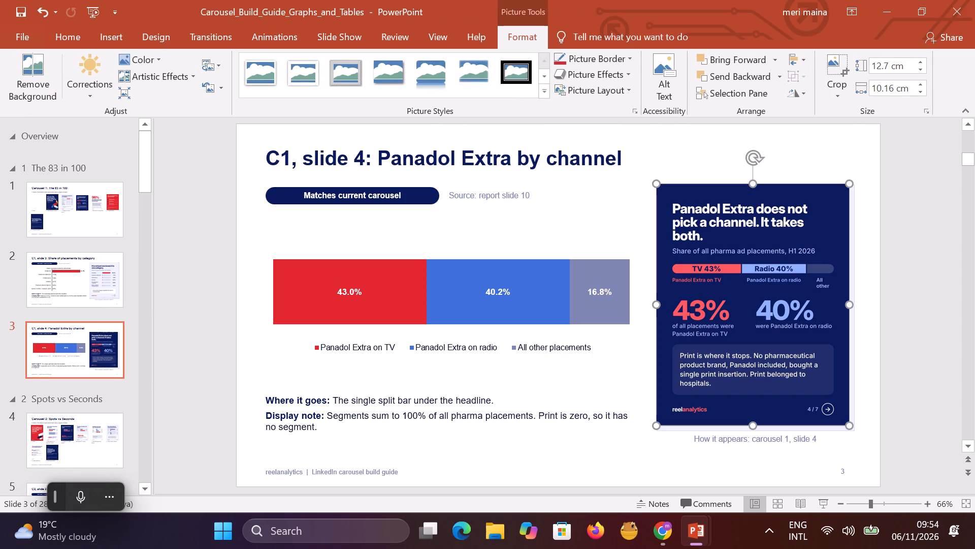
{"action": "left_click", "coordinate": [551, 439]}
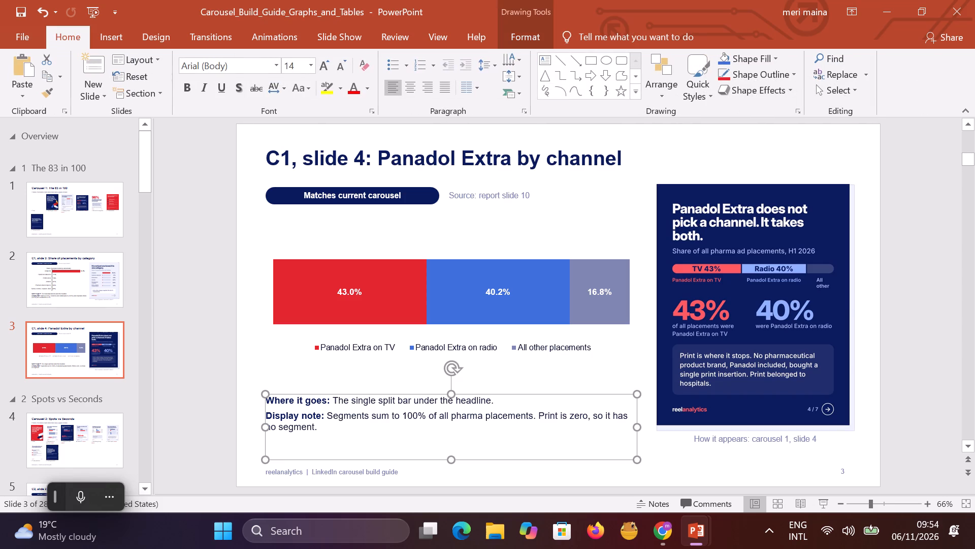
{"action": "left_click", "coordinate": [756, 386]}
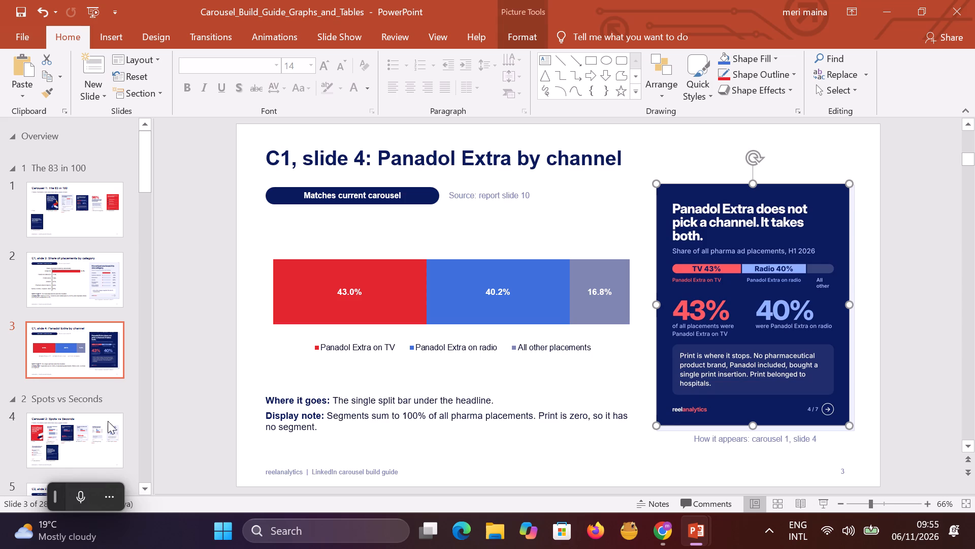
On the Carousel 2 overview, nudge the placements vs seconds and longer NTV slots thumbnails slightly upward and shift the Radio 47 thumbnail slightly.
{"action": "left_click", "coordinate": [73, 447]}
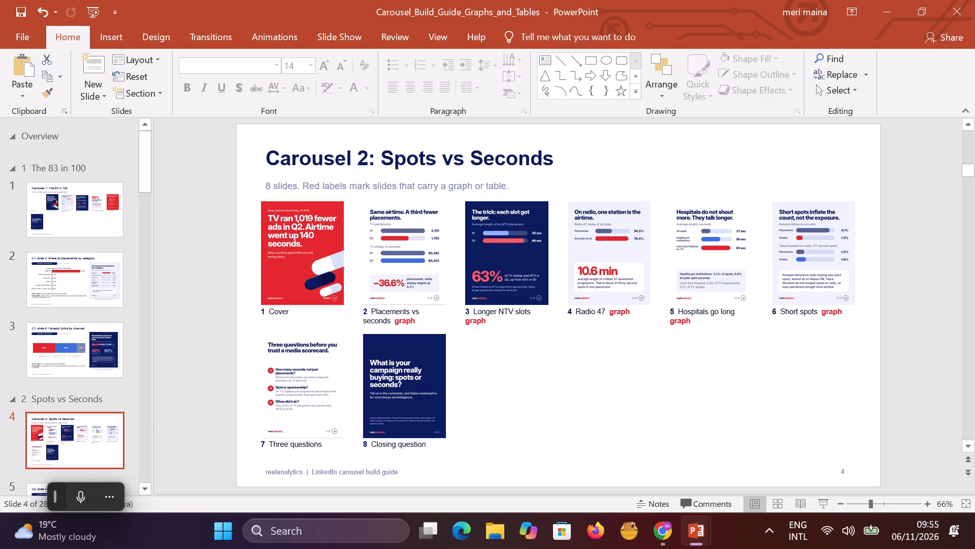
{"action": "left_click", "coordinate": [290, 278]}
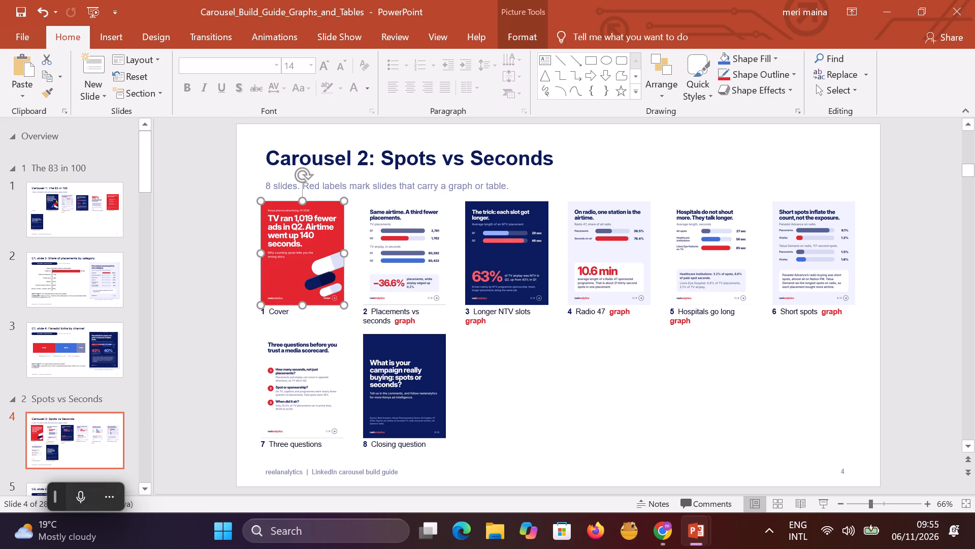
{"action": "left_click", "coordinate": [393, 259]}
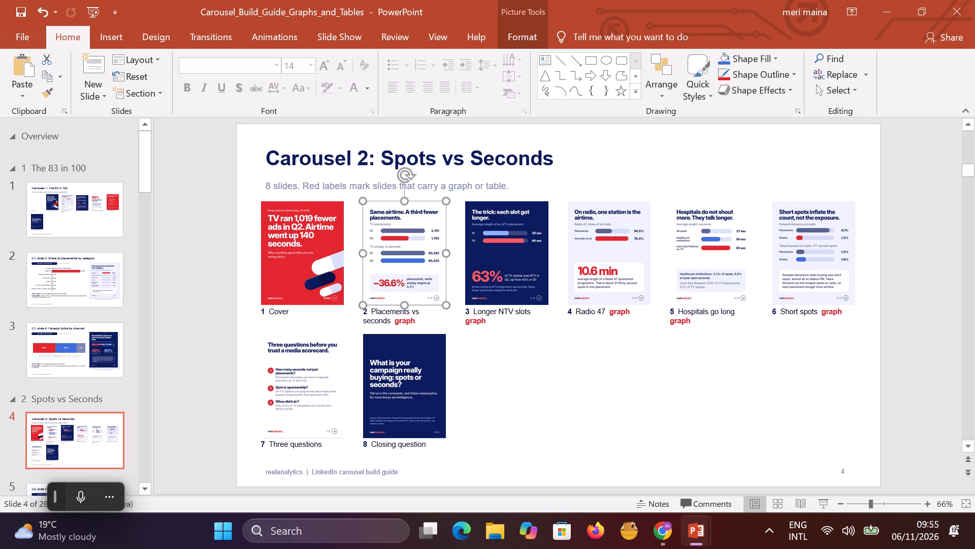
{"action": "left_click_drag", "start_coordinate": [393, 259], "coordinate": [391, 250]}
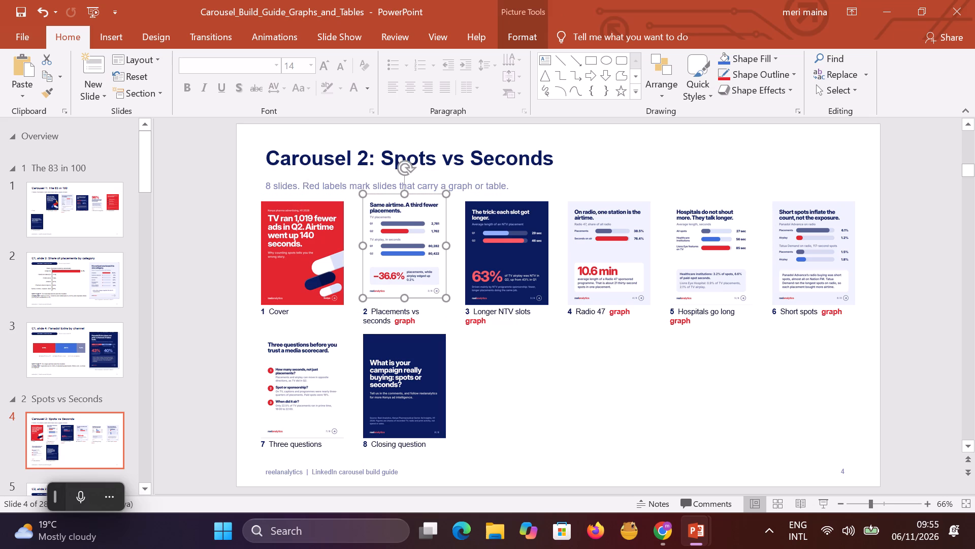
{"action": "left_click", "coordinate": [509, 265]}
{"action": "left_click_drag", "start_coordinate": [510, 265], "coordinate": [505, 258]}
{"action": "left_click", "coordinate": [608, 261]}
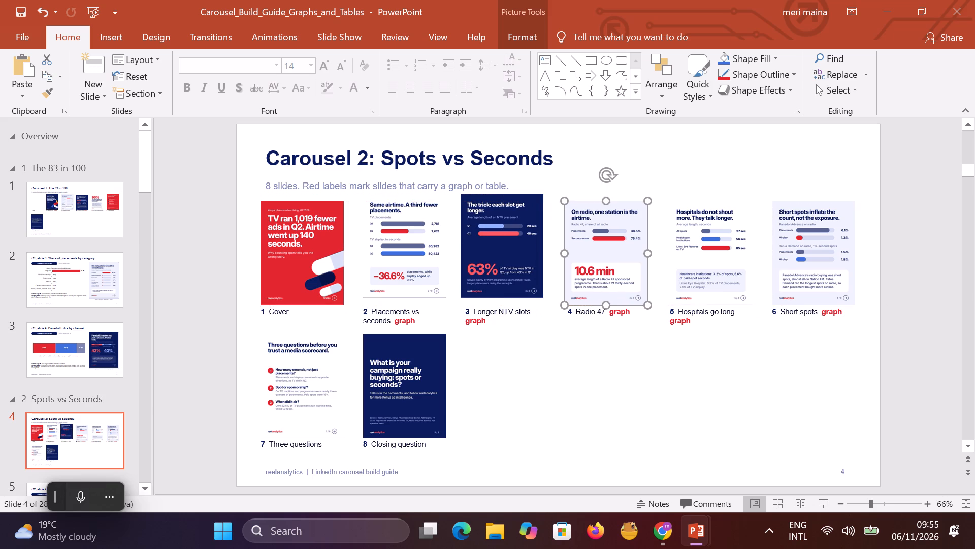
Delete the category share thumbnail from the "Carousel 1: The 83 in 100" slide.
{"action": "left_click", "coordinate": [99, 346]}
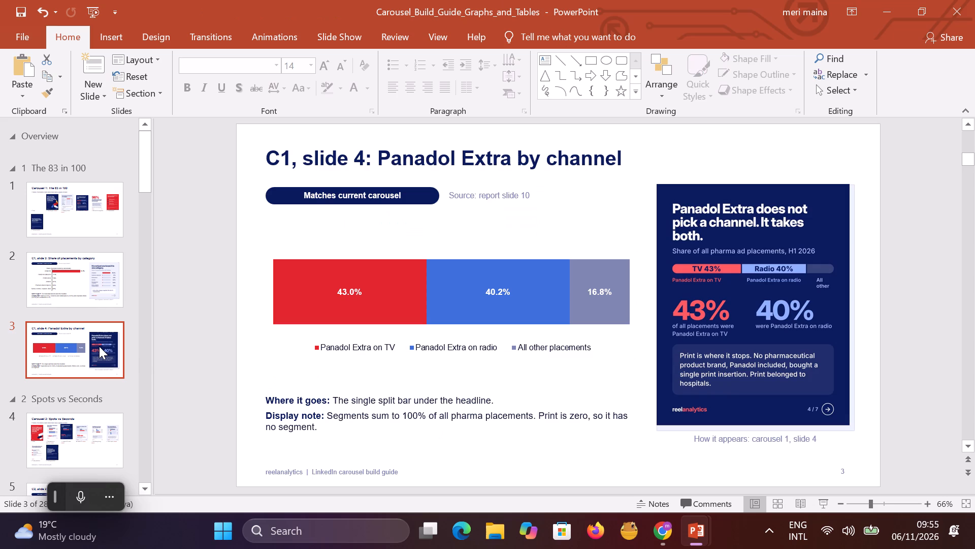
{"action": "left_click", "coordinate": [86, 224]}
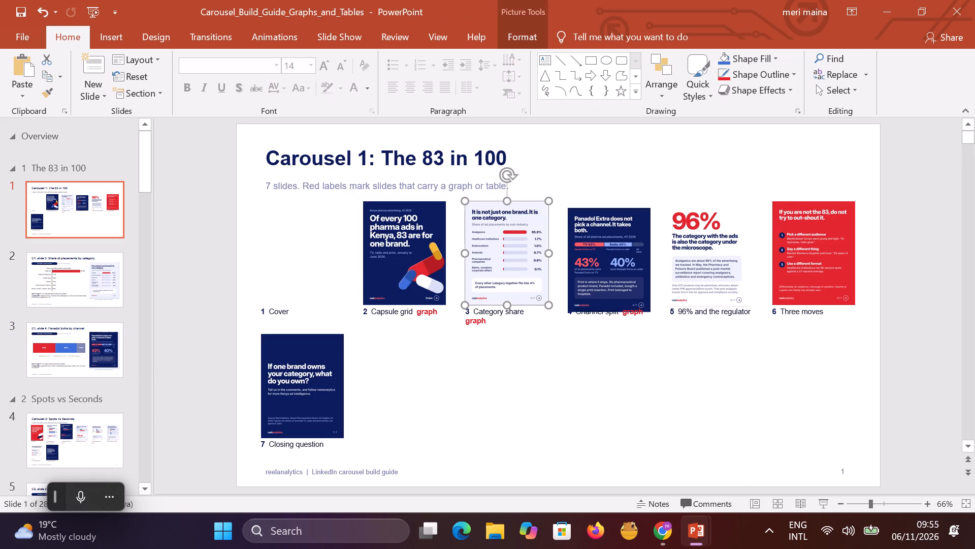
{"action": "key", "text": "Delete"}
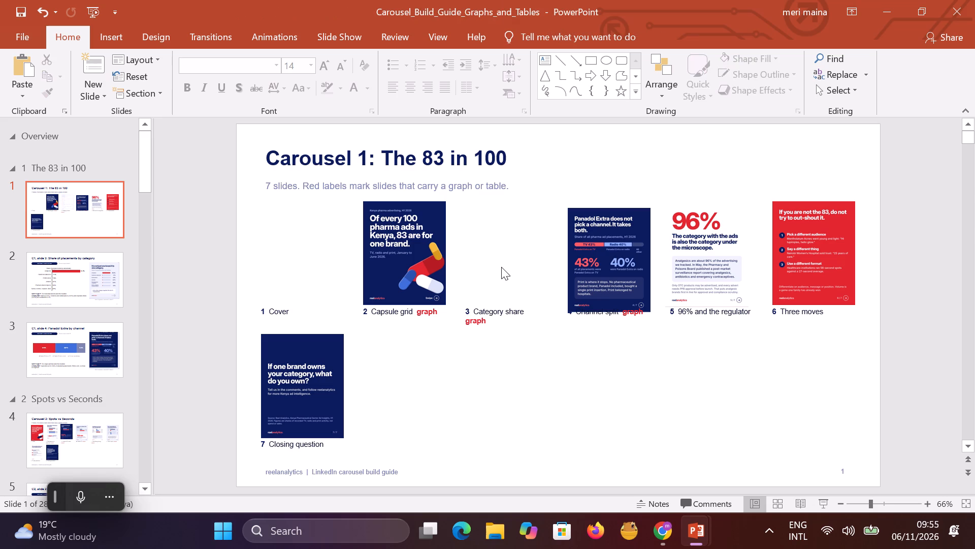
Move the channel split, "96% and the regulator" and three moves thumbnails back one place each to close the gap after the cover.
{"action": "left_click_drag", "start_coordinate": [607, 270], "coordinate": [509, 259]}
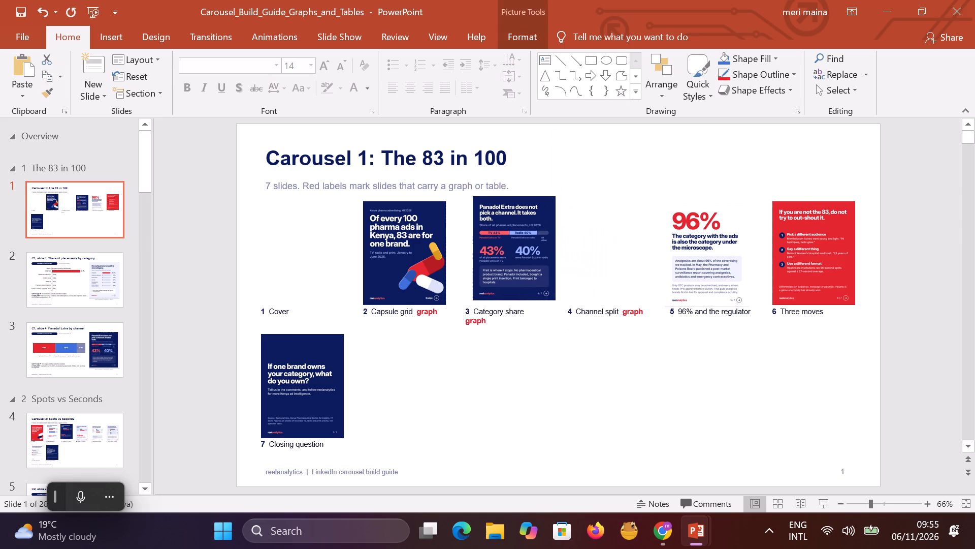
{"action": "left_click_drag", "start_coordinate": [509, 259], "coordinate": [491, 262]}
{"action": "left_click_drag", "start_coordinate": [718, 255], "coordinate": [632, 252]}
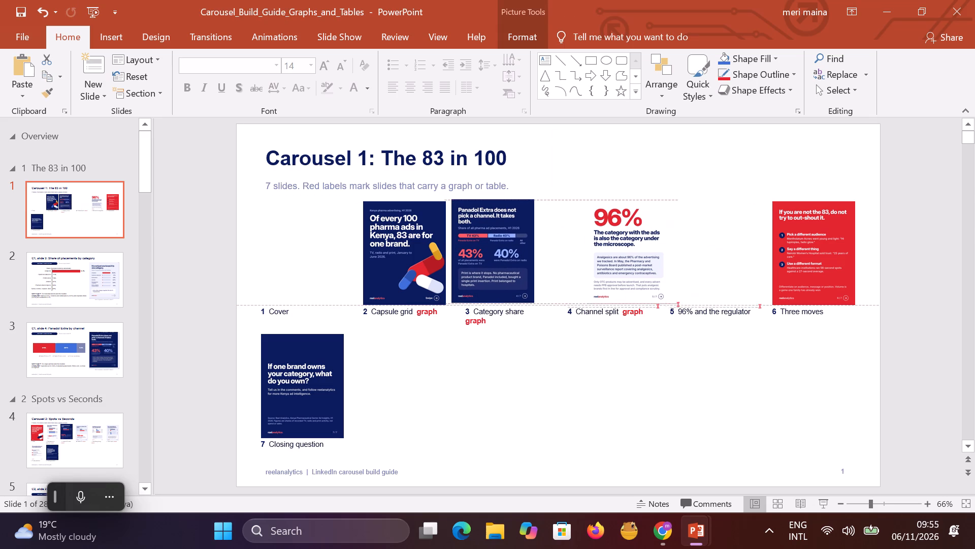
{"action": "left_click_drag", "start_coordinate": [632, 252], "coordinate": [593, 249]}
{"action": "left_click", "coordinate": [833, 251]}
{"action": "left_click_drag", "start_coordinate": [823, 253], "coordinate": [822, 253]}
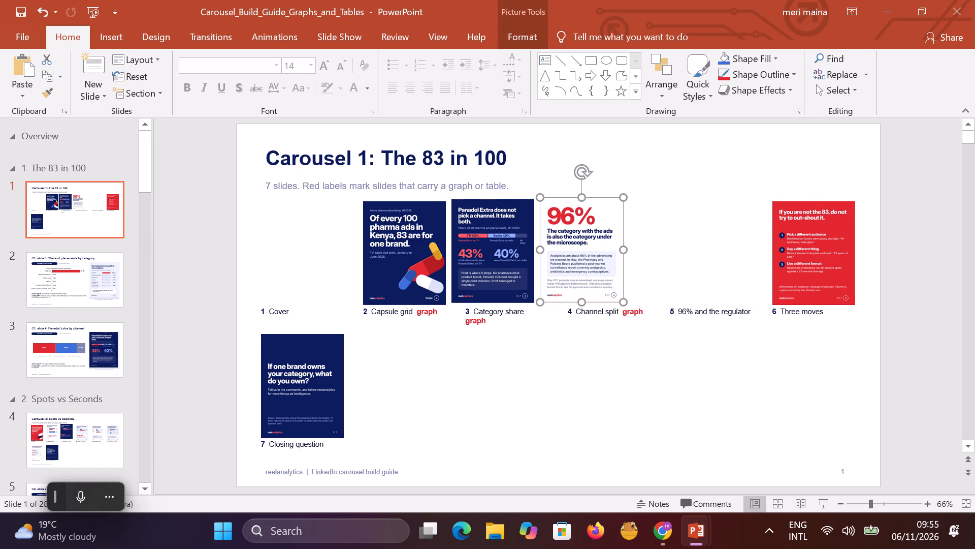
{"action": "left_click_drag", "start_coordinate": [822, 253], "coordinate": [717, 253]}
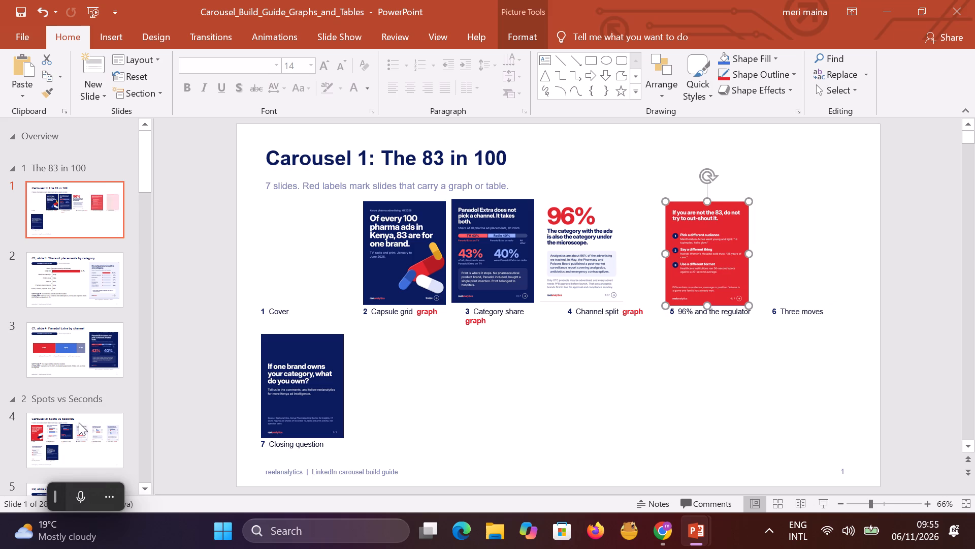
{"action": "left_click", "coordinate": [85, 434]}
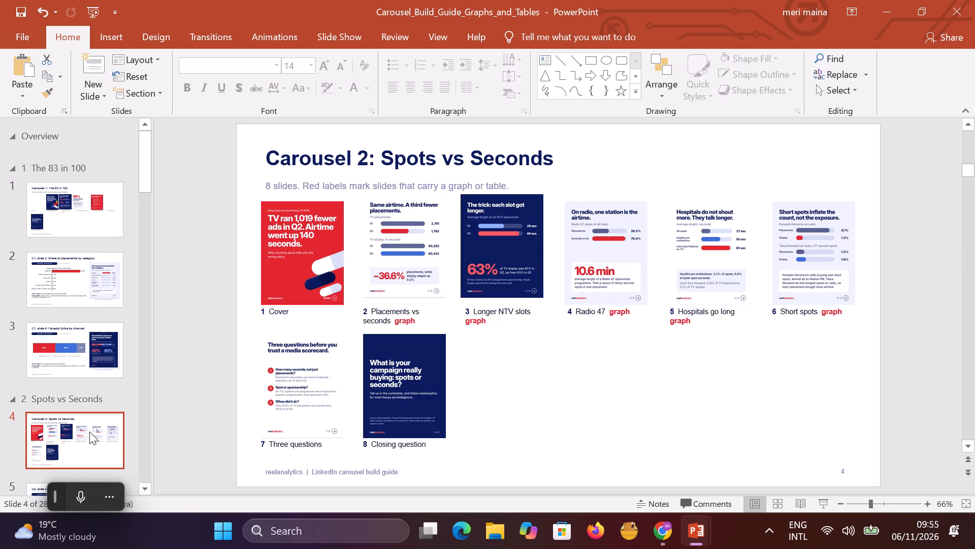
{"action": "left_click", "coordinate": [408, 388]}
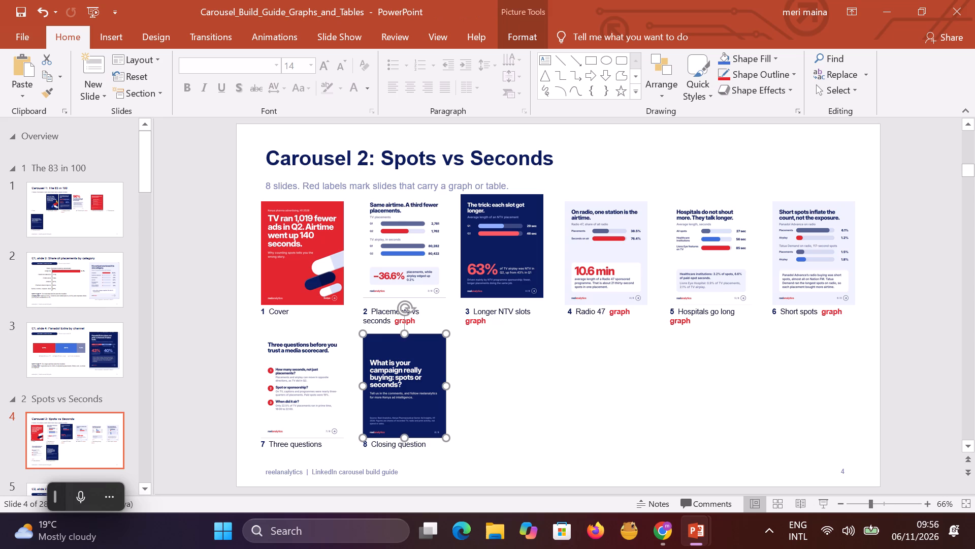
On "C2, slide 2: TV placements fell, airtime held", nudge the "Same airtime. A third fewer placements." preview image within its frame.
{"action": "scroll", "coordinate": [9, 407], "scroll_direction": "down", "scroll_amount": 7}
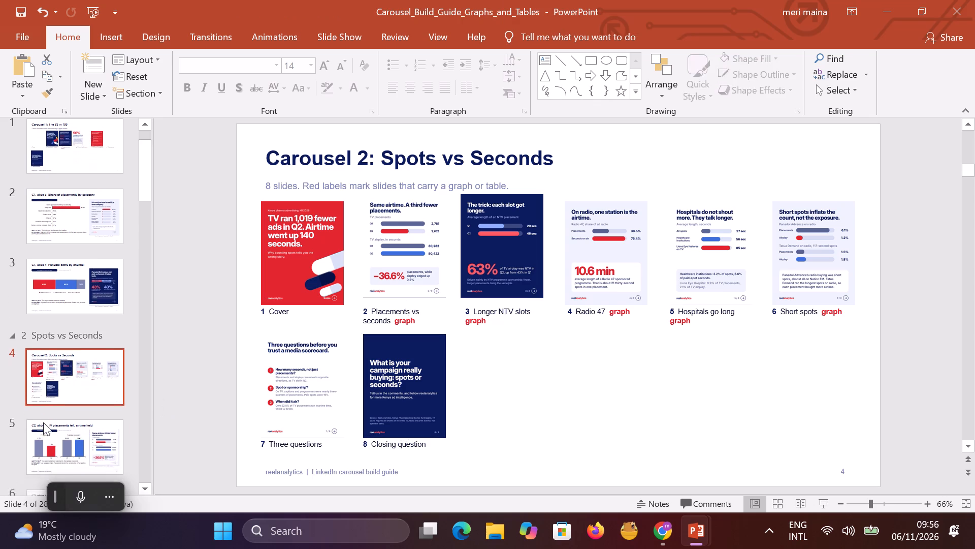
{"action": "scroll", "coordinate": [43, 422], "scroll_direction": "down", "scroll_amount": 5}
{"action": "left_click", "coordinate": [113, 398]}
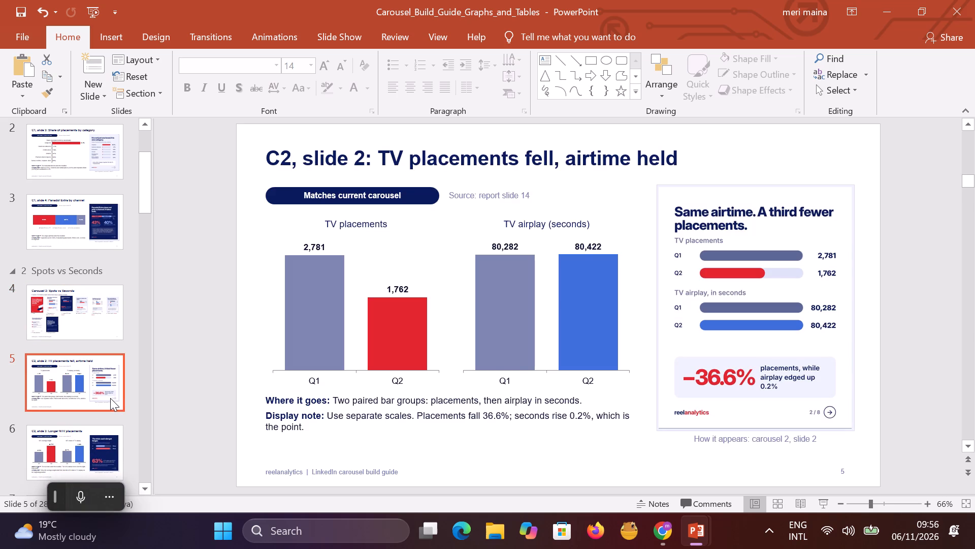
{"action": "left_click", "coordinate": [714, 265]}
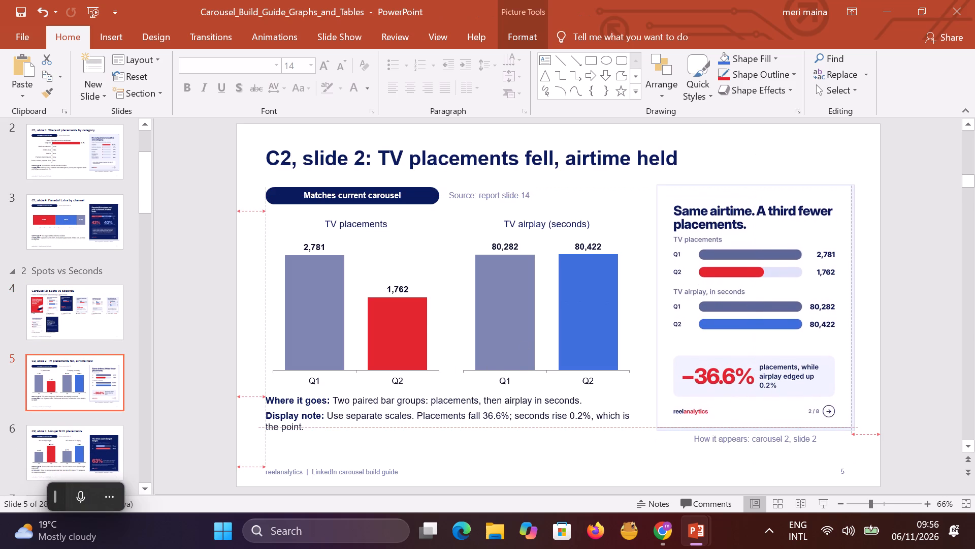
Examine the bars, data labels and series formatting options of the TV placements chart on C2, slide 2.
{"action": "left_click", "coordinate": [426, 312]}
{"action": "left_click_drag", "start_coordinate": [422, 312], "coordinate": [399, 317]}
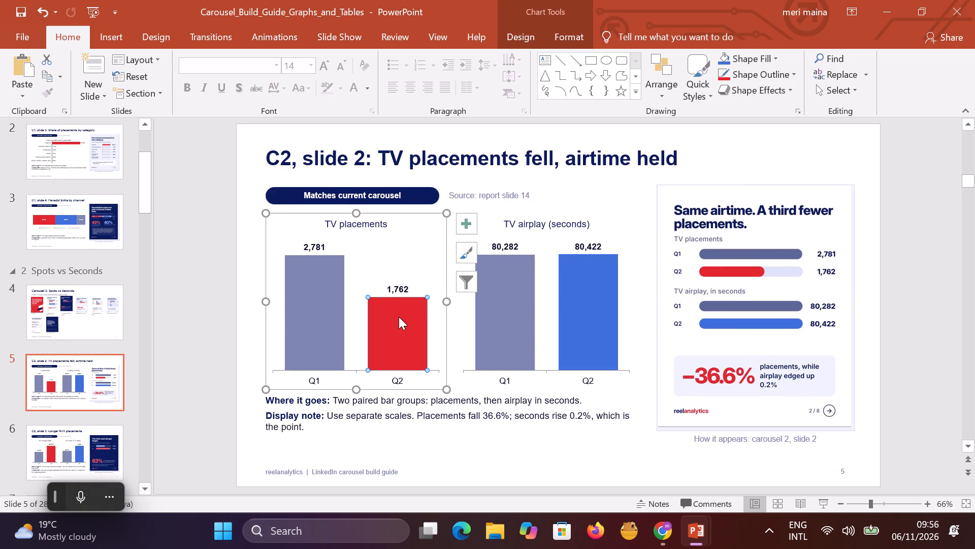
{"action": "left_click", "coordinate": [409, 262]}
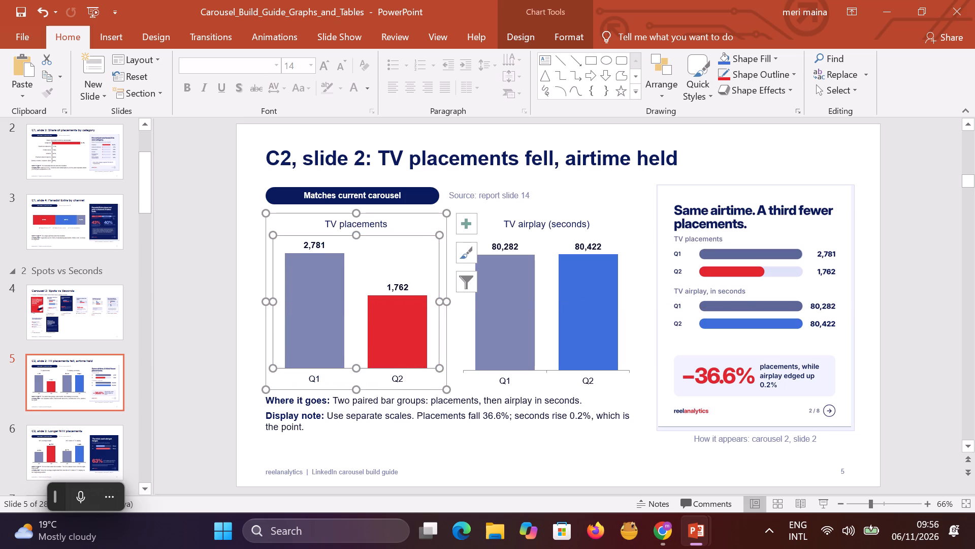
{"action": "left_click", "coordinate": [395, 276]}
{"action": "double_click", "coordinate": [401, 288]}
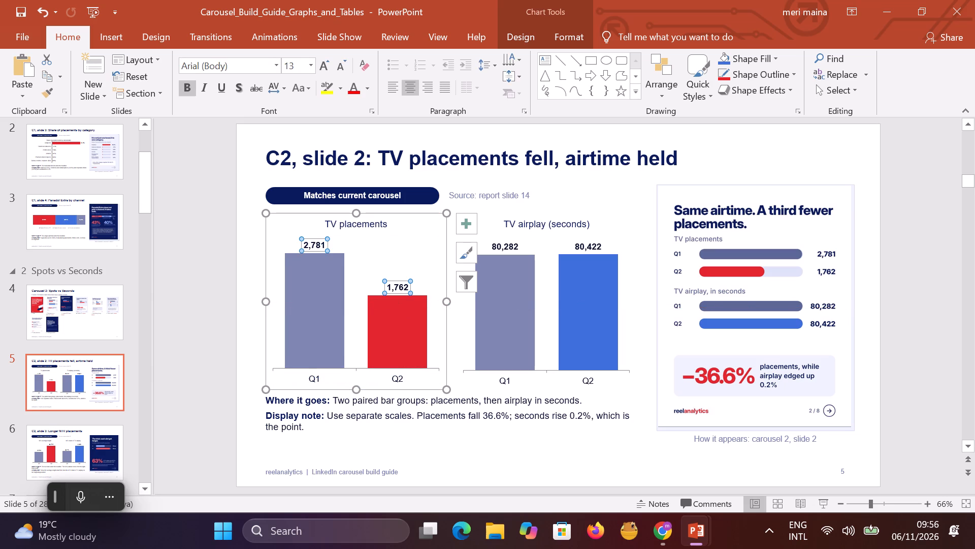
{"action": "left_click", "coordinate": [387, 323]}
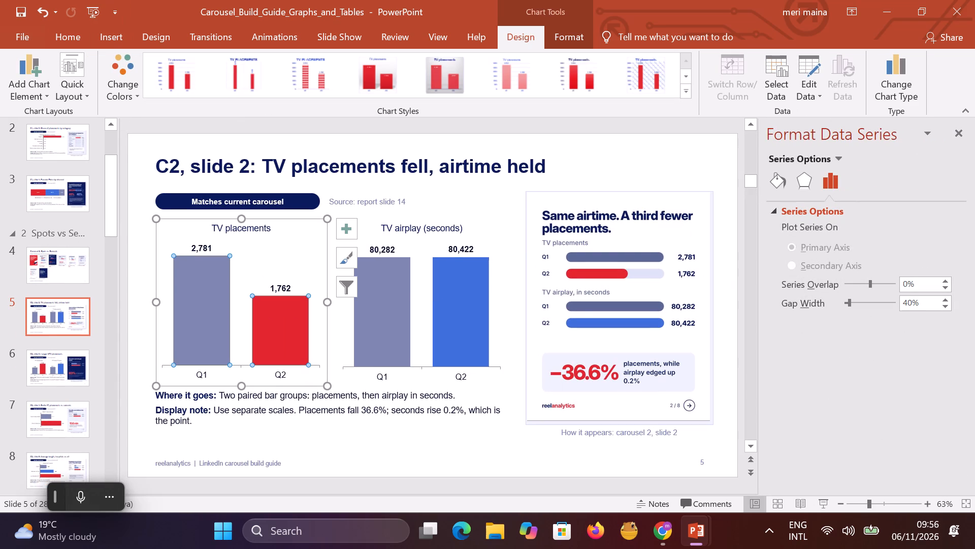
{"action": "left_click", "coordinate": [962, 135]}
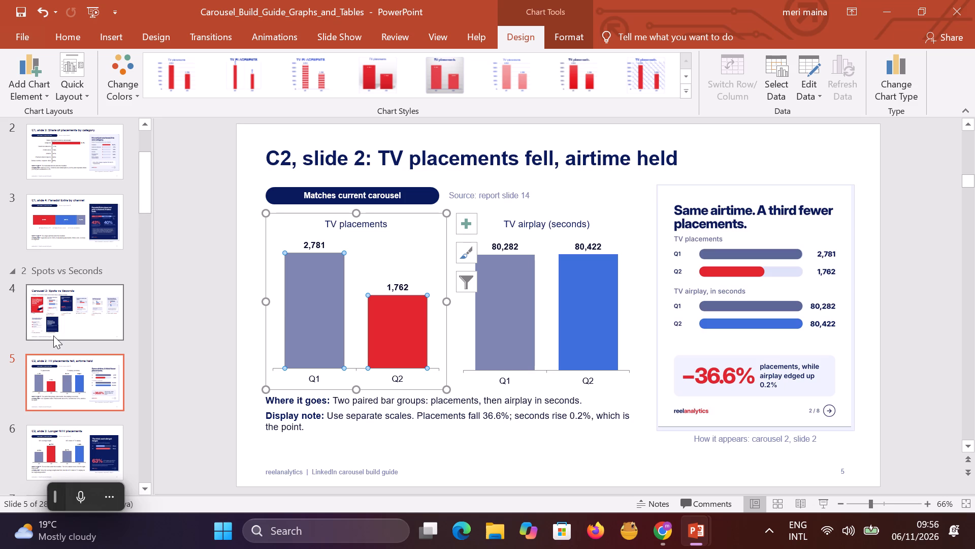
Switch to the untitled LinkedIn Post design in Canva and star the "White and Blue Modern Networking Framework LinkedIn Post" template.
{"action": "left_click", "coordinate": [661, 537]}
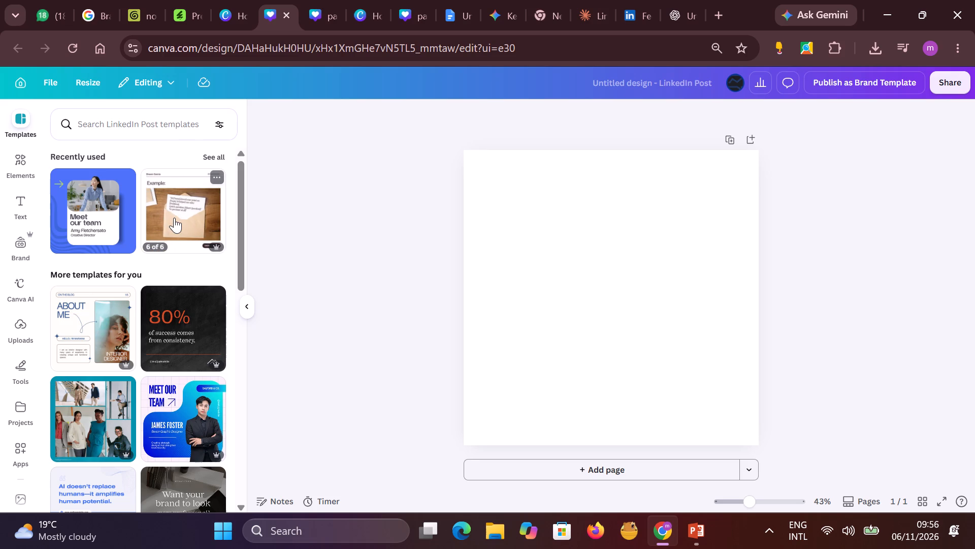
{"action": "left_click", "coordinate": [219, 173]}
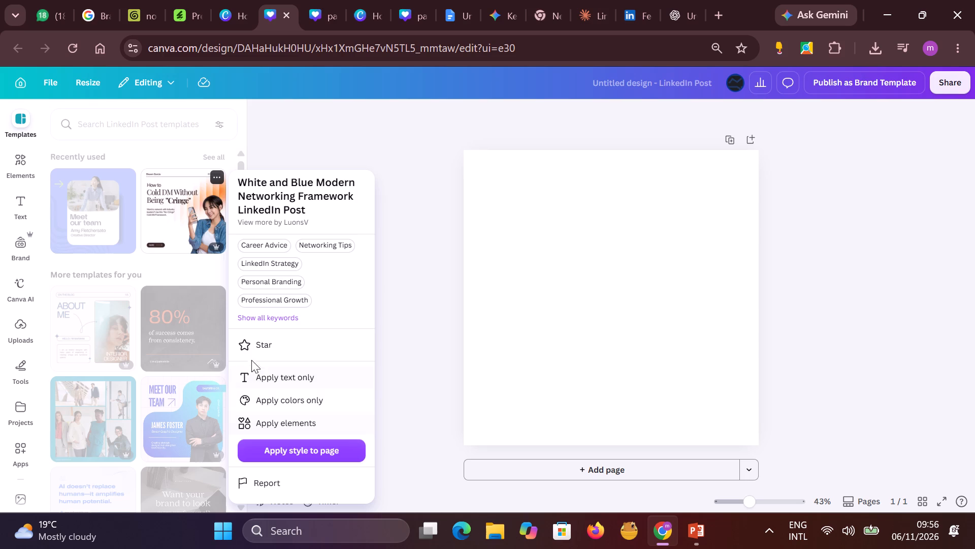
{"action": "left_click", "coordinate": [243, 348]}
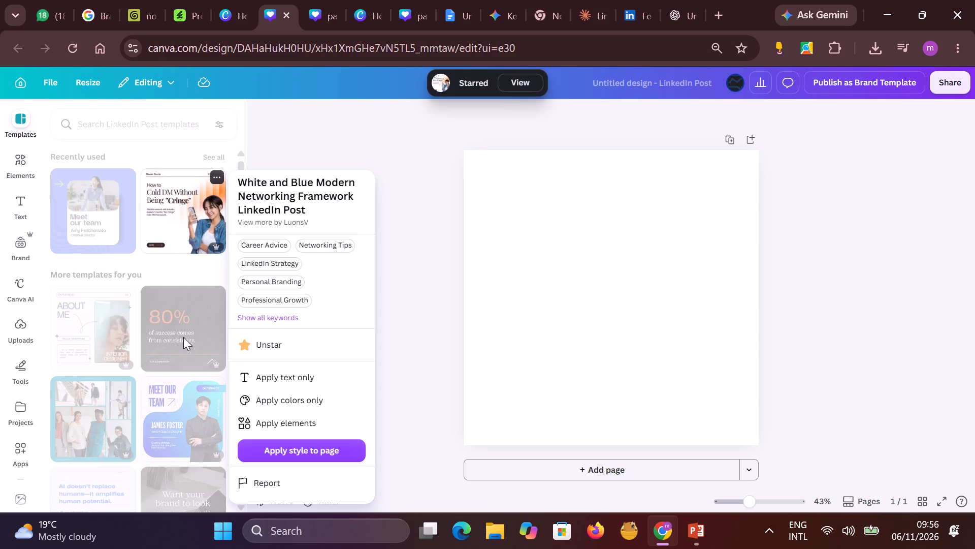
{"action": "left_click", "coordinate": [183, 337]}
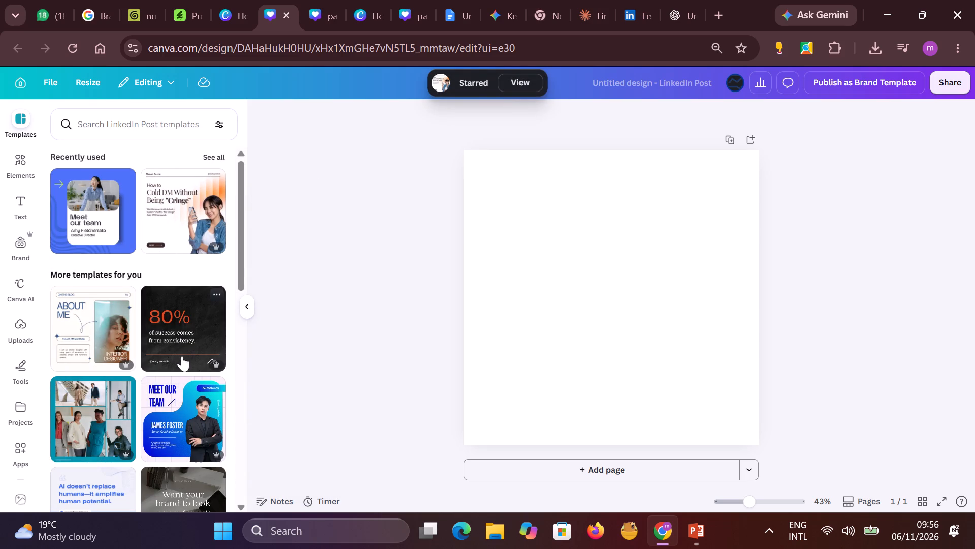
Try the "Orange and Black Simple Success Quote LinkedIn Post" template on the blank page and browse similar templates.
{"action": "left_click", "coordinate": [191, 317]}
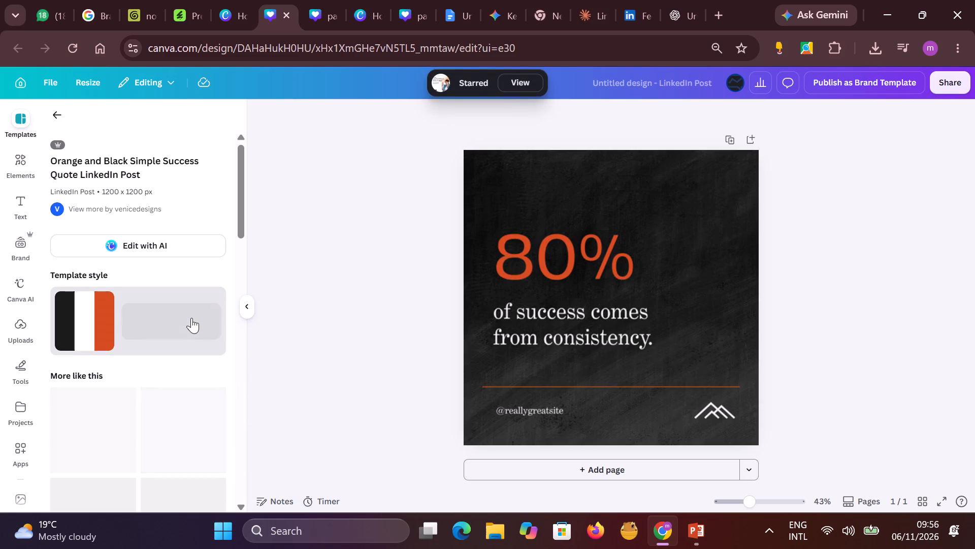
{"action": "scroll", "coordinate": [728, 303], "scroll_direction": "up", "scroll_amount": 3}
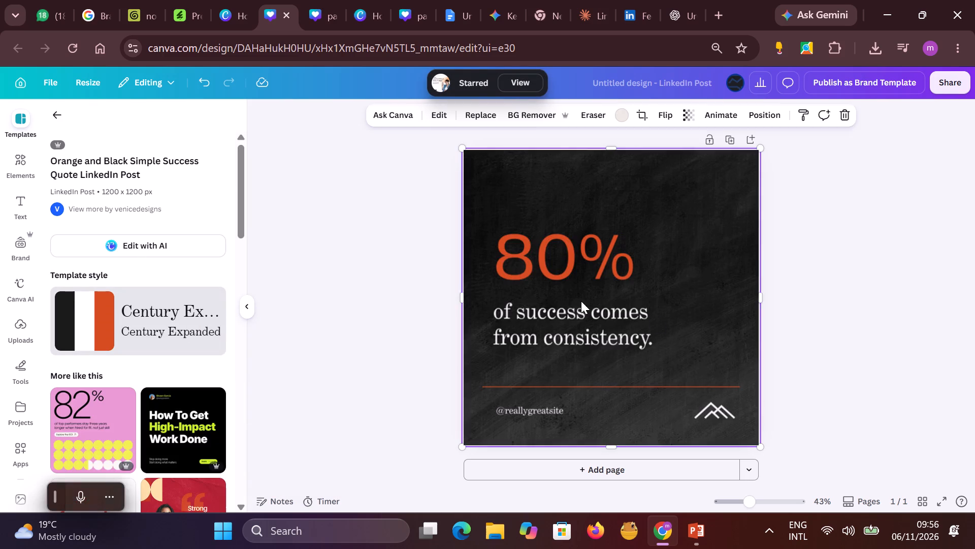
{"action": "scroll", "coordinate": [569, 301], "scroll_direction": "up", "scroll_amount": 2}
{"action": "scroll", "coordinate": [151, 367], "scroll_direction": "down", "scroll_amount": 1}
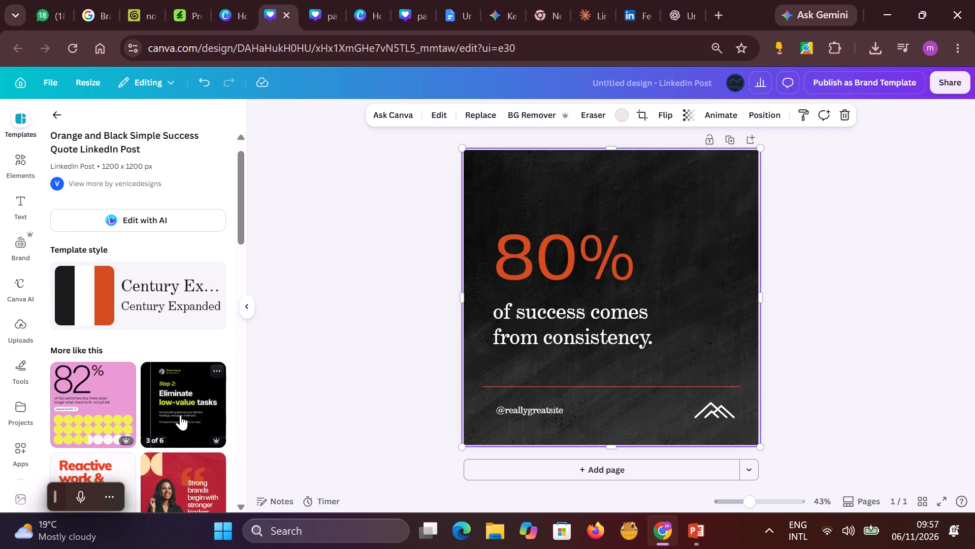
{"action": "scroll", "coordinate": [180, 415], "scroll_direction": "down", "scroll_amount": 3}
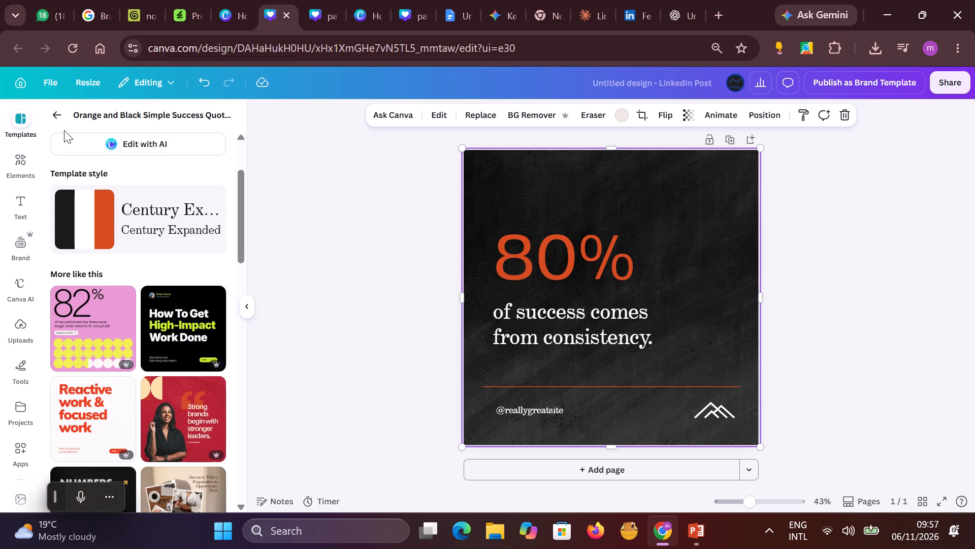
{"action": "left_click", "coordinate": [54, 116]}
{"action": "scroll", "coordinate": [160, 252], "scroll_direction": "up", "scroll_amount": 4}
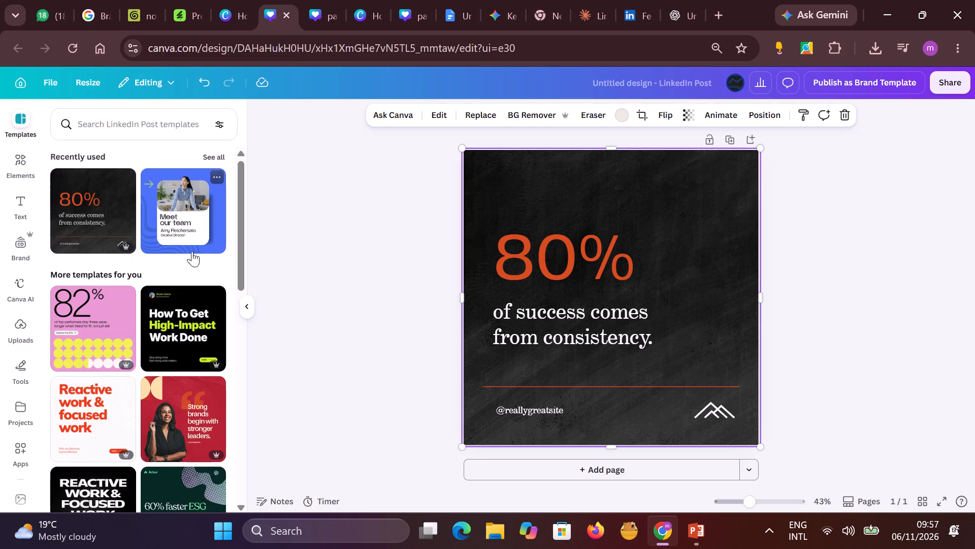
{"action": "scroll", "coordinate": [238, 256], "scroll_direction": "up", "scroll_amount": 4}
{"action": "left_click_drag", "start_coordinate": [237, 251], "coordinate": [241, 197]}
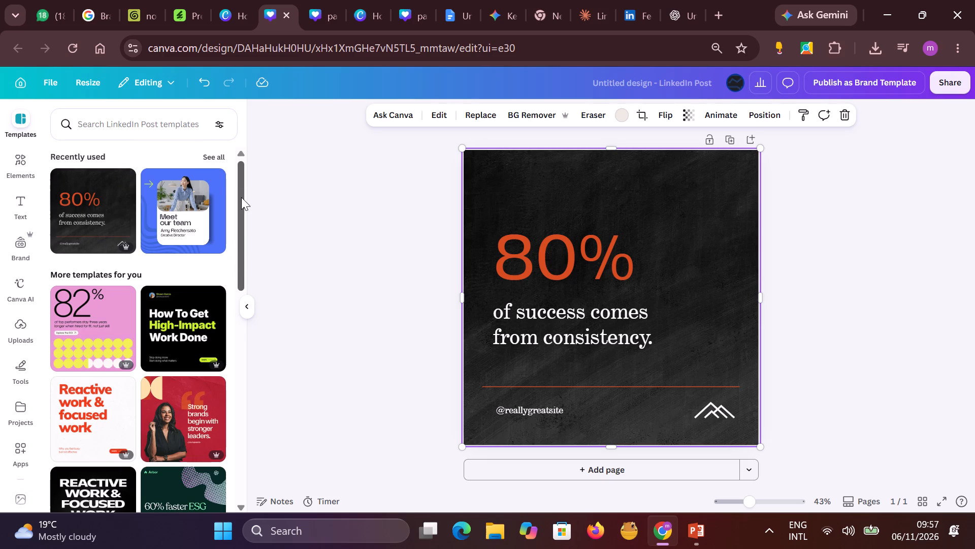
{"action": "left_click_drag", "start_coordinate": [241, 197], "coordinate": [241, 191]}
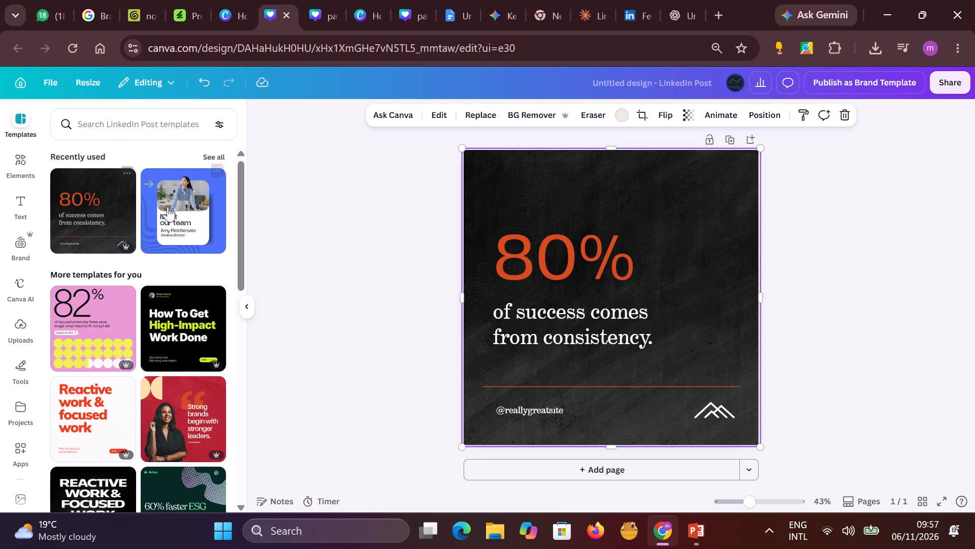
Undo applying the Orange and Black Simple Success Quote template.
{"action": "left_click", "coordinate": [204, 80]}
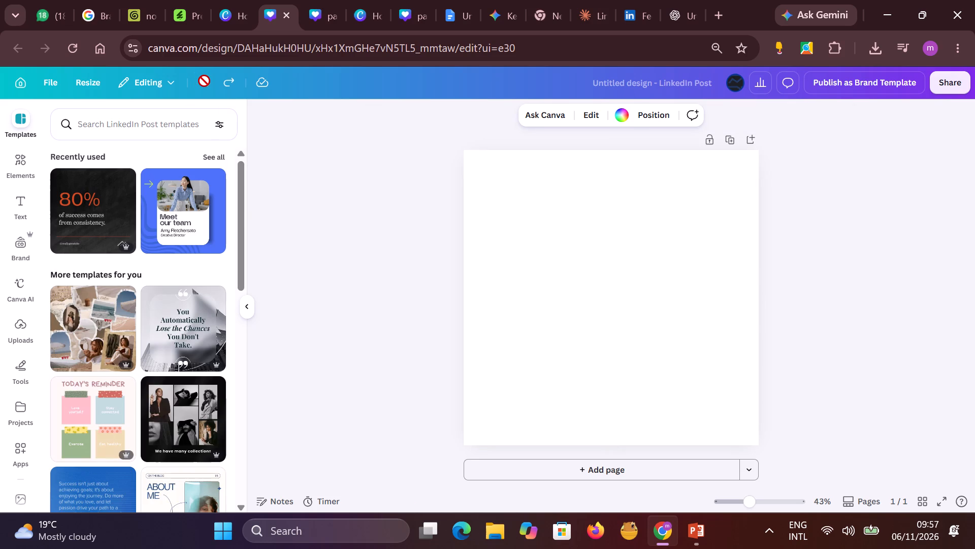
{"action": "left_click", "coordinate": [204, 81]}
Apply all 6 pages of the recently used "White and Blue Modern Networking Framework LinkedIn Post" template to the design.
{"action": "scroll", "coordinate": [152, 338], "scroll_direction": "up", "scroll_amount": 3}
{"action": "left_click", "coordinate": [308, 271]}
{"action": "left_click_drag", "start_coordinate": [242, 264], "coordinate": [245, 241]}
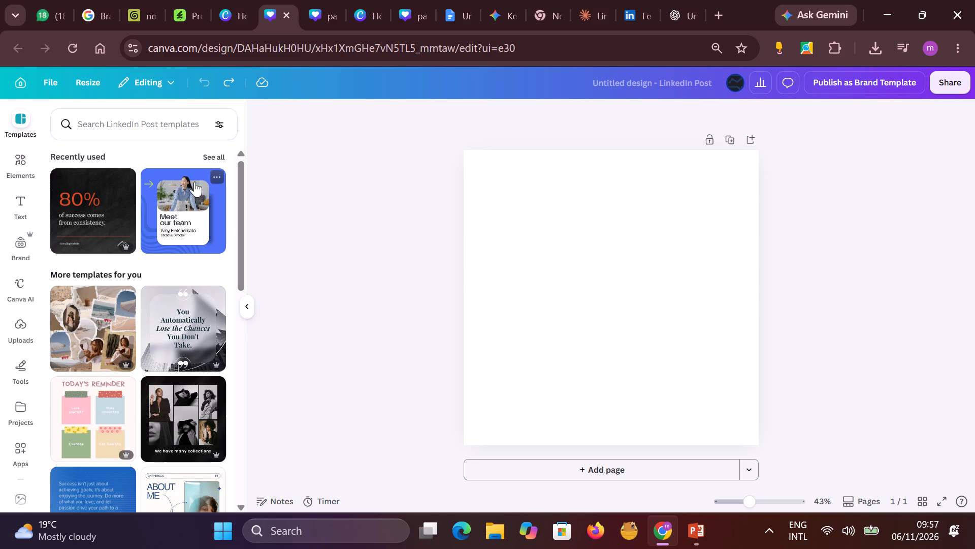
{"action": "left_click", "coordinate": [69, 155]}
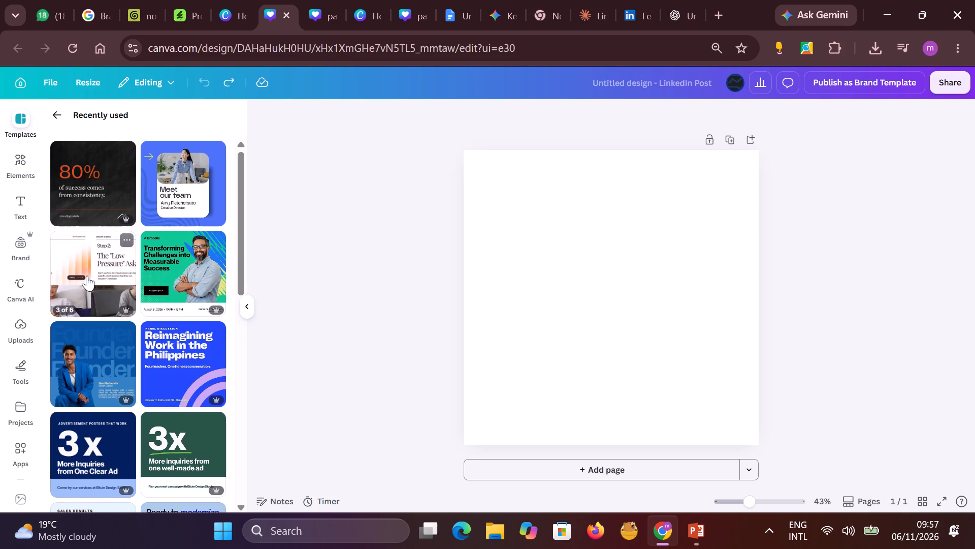
{"action": "left_click", "coordinate": [87, 276]}
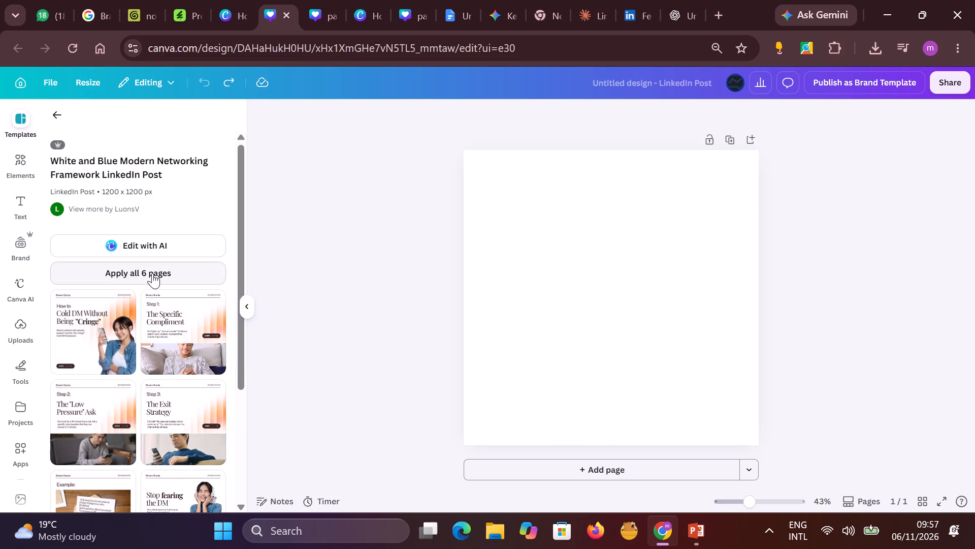
{"action": "left_click", "coordinate": [152, 273]}
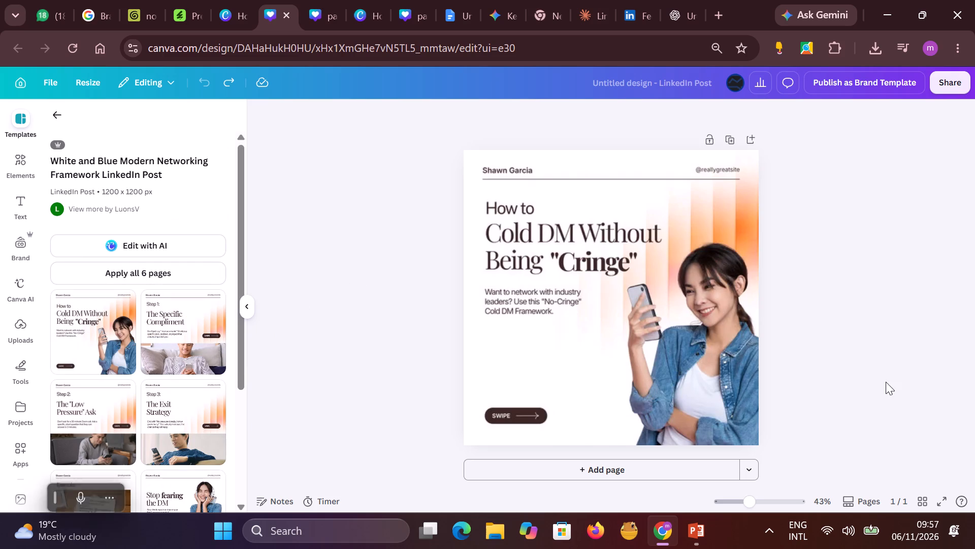
Switch back to the PowerPoint build guide and nudge the cover thumbnail slightly on the "Carousel 2: Spots vs Seconds" slide.
{"action": "left_click", "coordinate": [695, 544]}
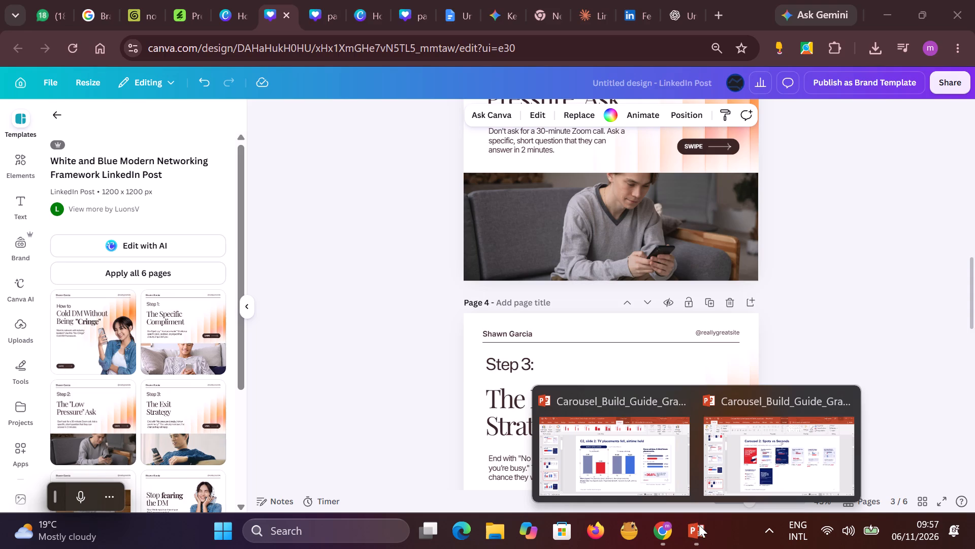
{"action": "left_click", "coordinate": [644, 475]}
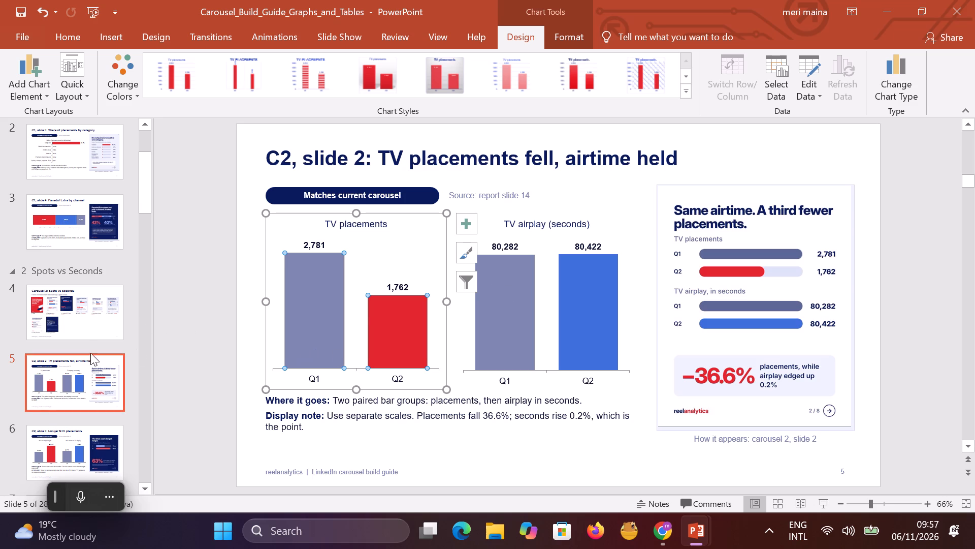
{"action": "left_click", "coordinate": [354, 315]}
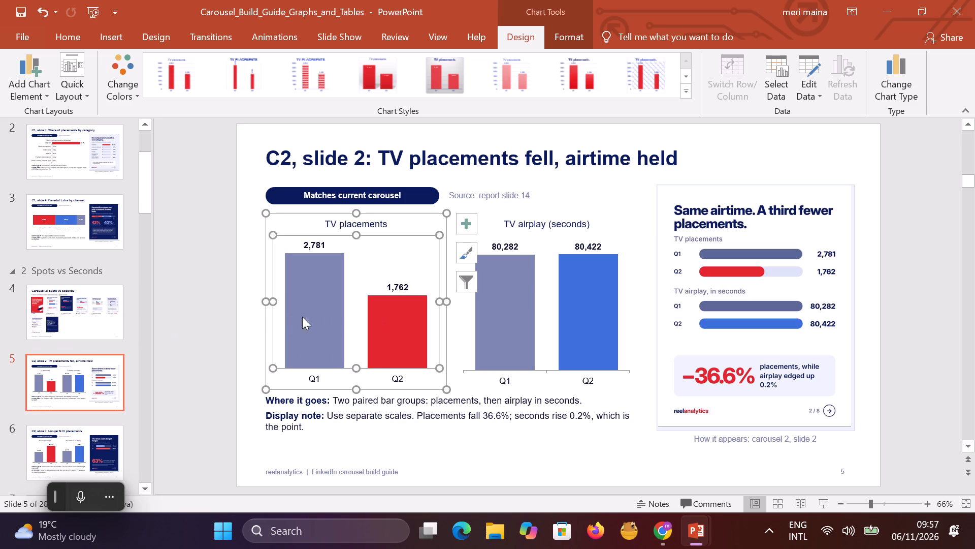
{"action": "left_click", "coordinate": [76, 314]}
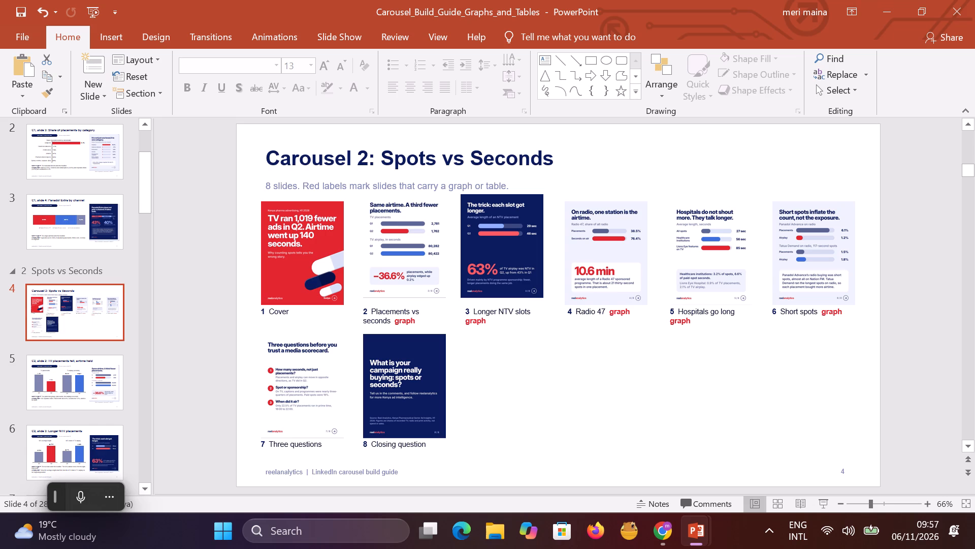
{"action": "left_click", "coordinate": [293, 272]}
{"action": "left_click", "coordinate": [304, 270]}
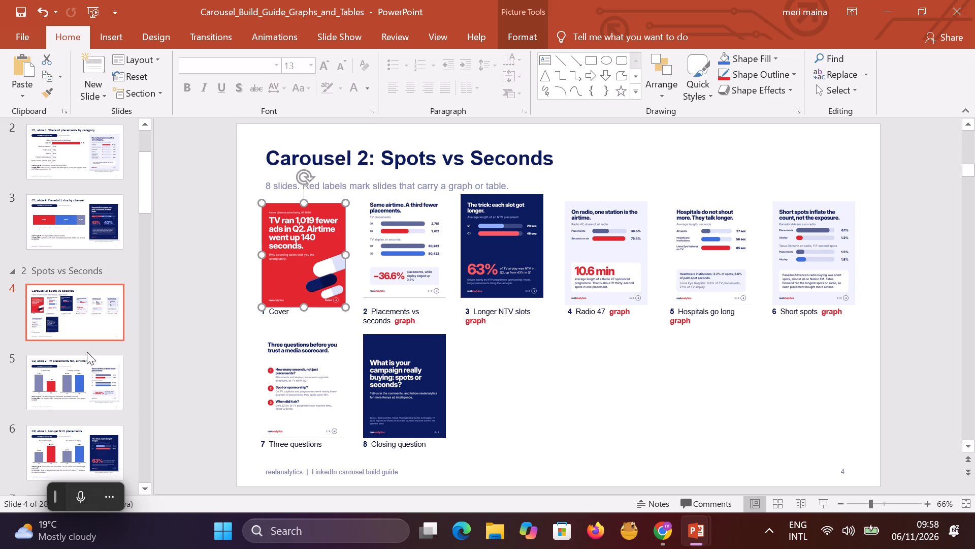
On "C2, slide 3: Longer NTV placements", move "The trick: each slot got longer." preview image slightly upward.
{"action": "scroll", "coordinate": [75, 368], "scroll_direction": "down", "scroll_amount": 3}
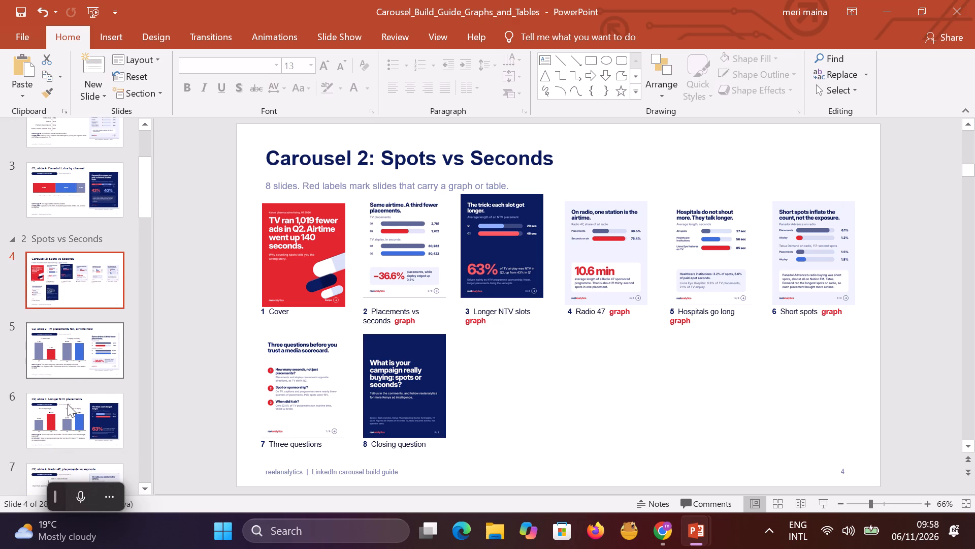
{"action": "left_click", "coordinate": [63, 415]}
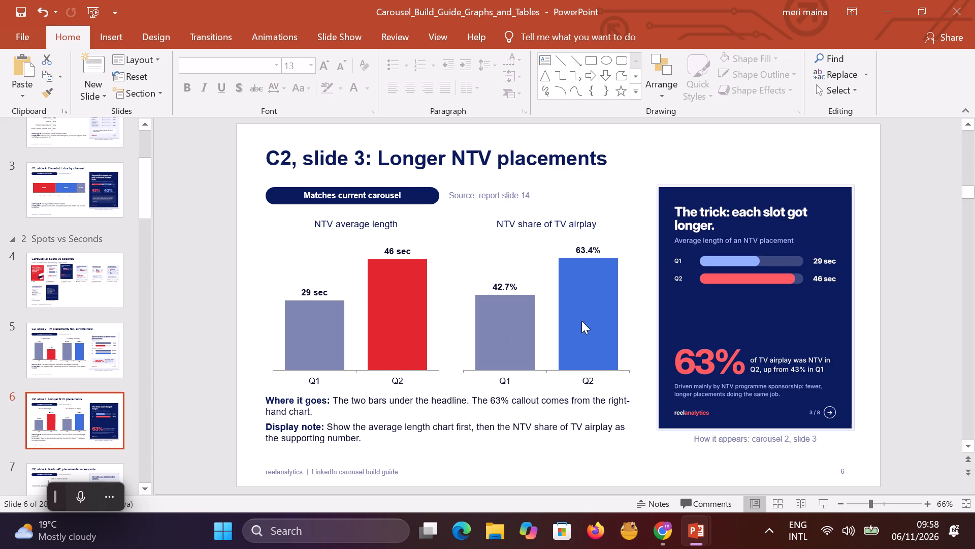
{"action": "left_click", "coordinate": [752, 281]}
{"action": "left_click", "coordinate": [727, 370]}
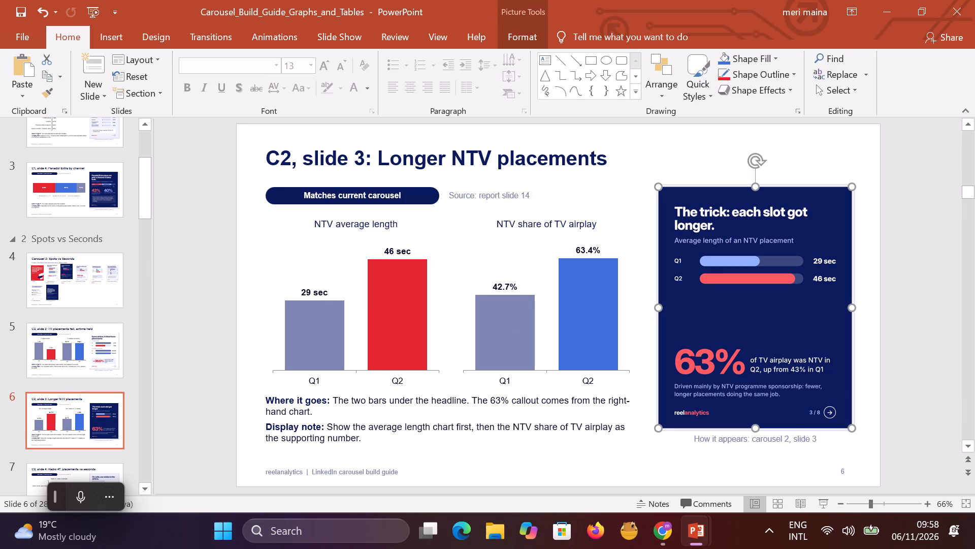
{"action": "left_click_drag", "start_coordinate": [709, 367], "coordinate": [708, 356]}
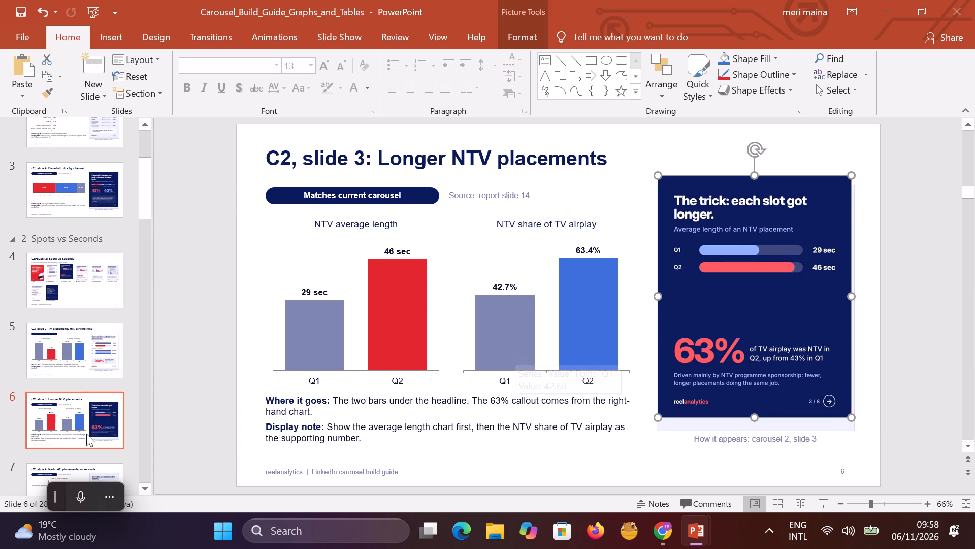
On "C2, slide 4: Radio 47, placements vs seconds", nudge the "Matches current carousel" label slightly to the left.
{"action": "scroll", "coordinate": [92, 448], "scroll_direction": "down", "scroll_amount": 4}
{"action": "left_click", "coordinate": [83, 448]}
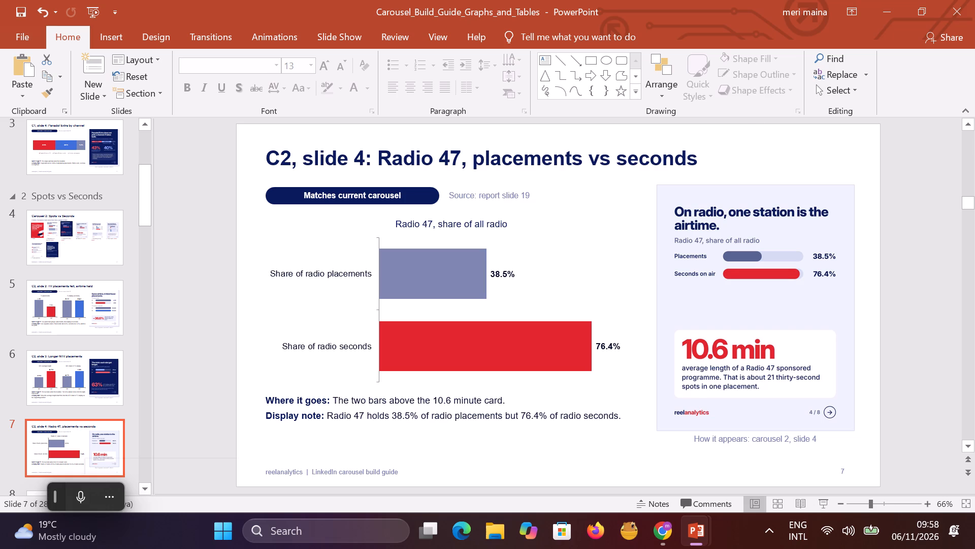
{"action": "left_click", "coordinate": [755, 292]}
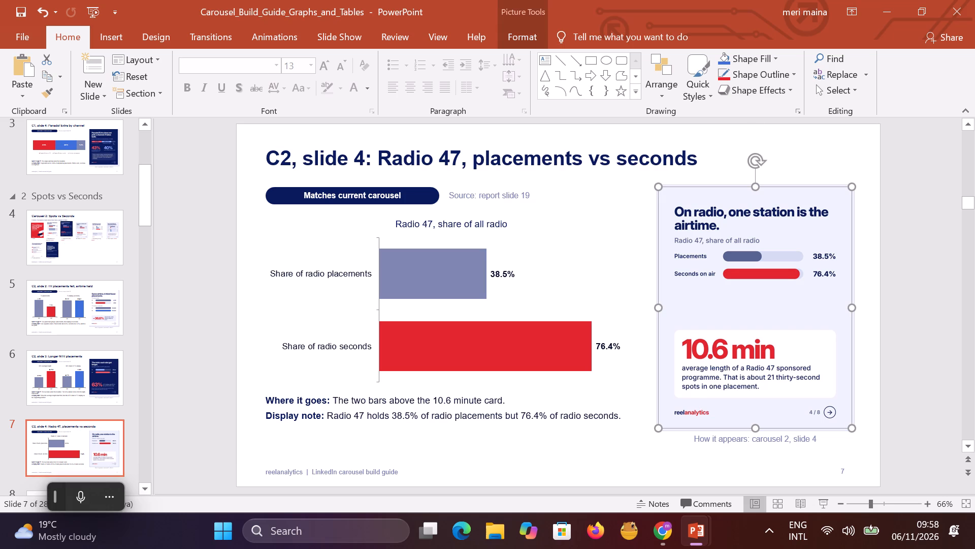
{"action": "left_click", "coordinate": [695, 355]}
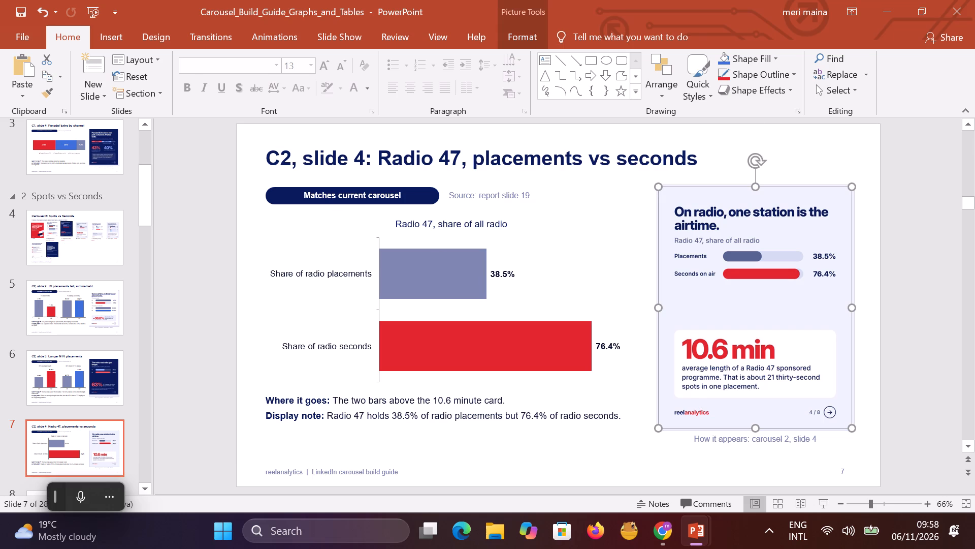
{"action": "left_click", "coordinate": [352, 196]}
{"action": "left_click", "coordinate": [291, 200]}
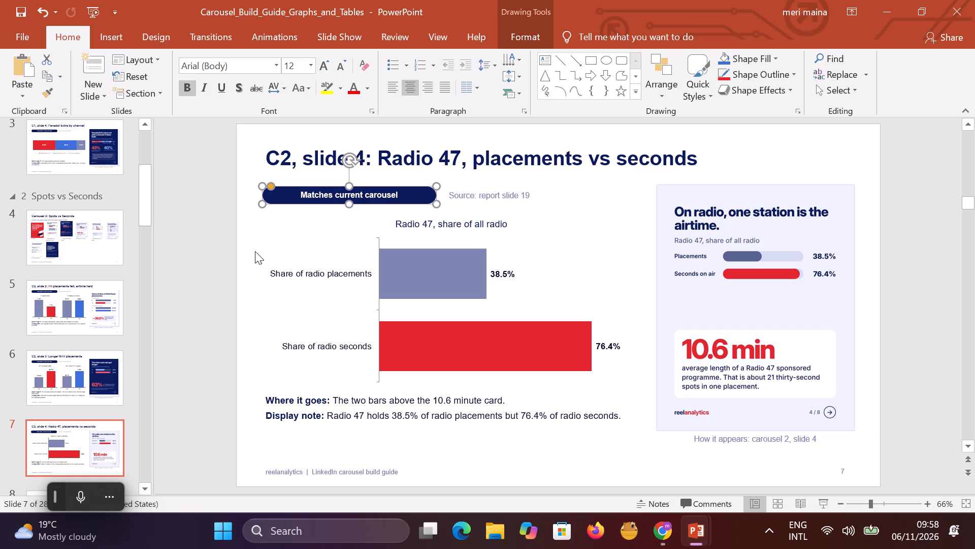
Move the "C2, slide 5: Average length, hospitals vs all" slide to position 4, at the end of the "The 83 in 100" section.
{"action": "scroll", "coordinate": [111, 367], "scroll_direction": "down", "scroll_amount": 12}
{"action": "left_click", "coordinate": [91, 401]}
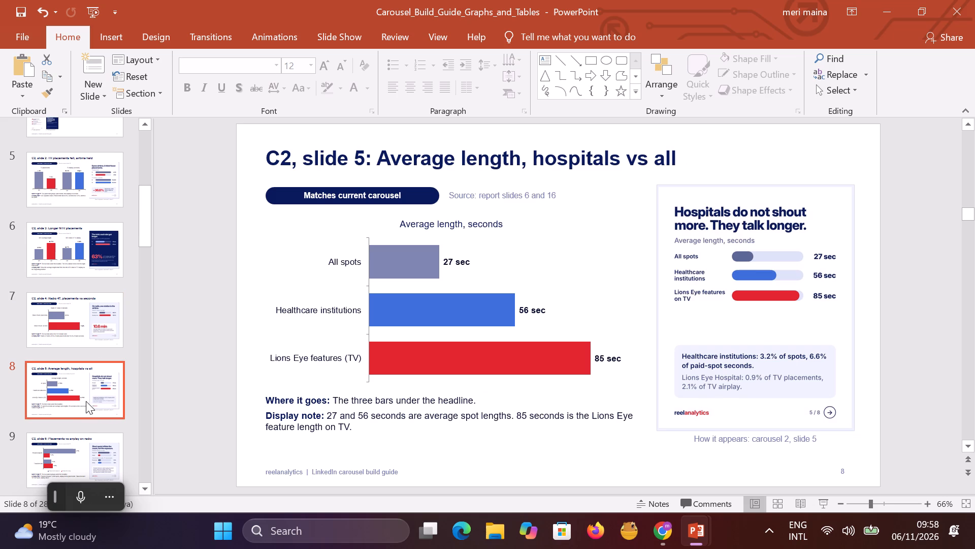
{"action": "left_click_drag", "start_coordinate": [79, 401], "coordinate": [69, 336]}
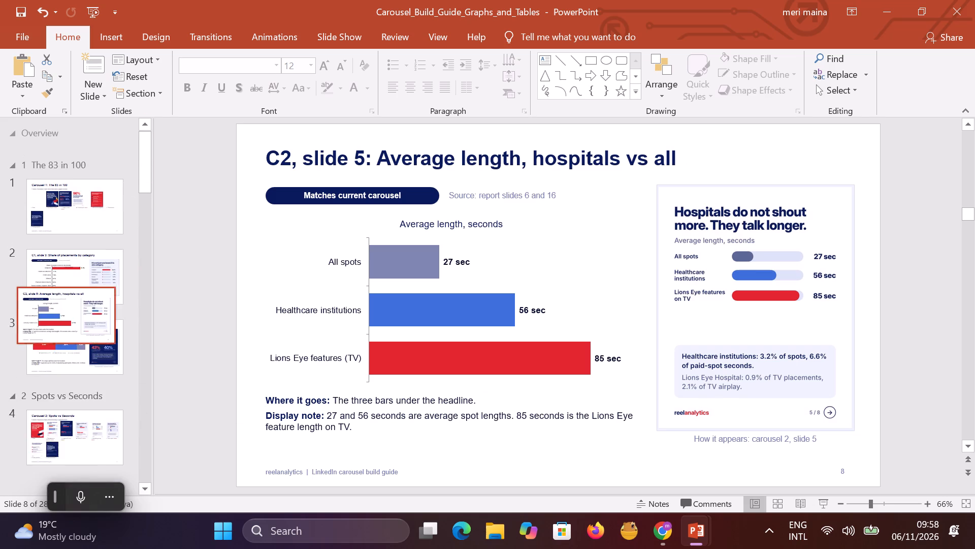
{"action": "left_click_drag", "start_coordinate": [69, 336], "coordinate": [74, 381]}
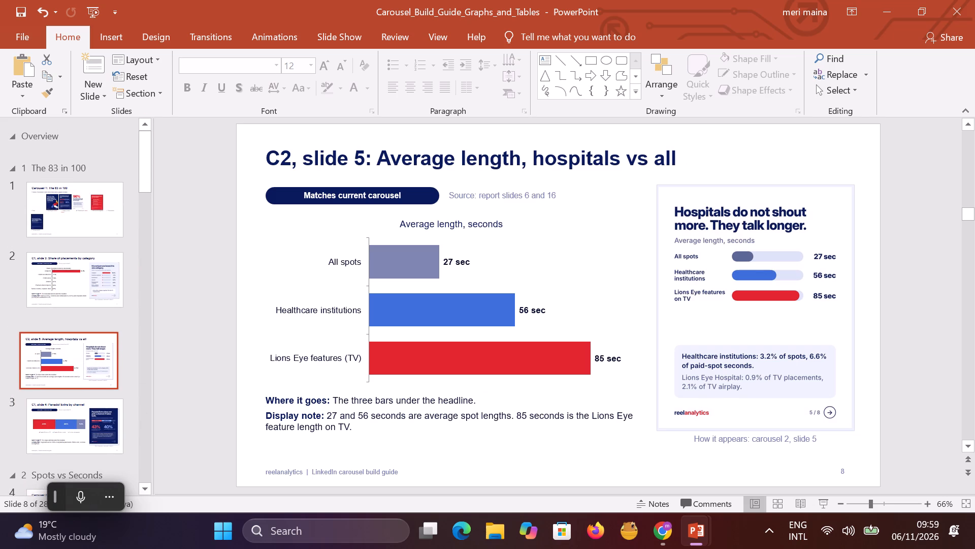
{"action": "left_click_drag", "start_coordinate": [74, 381], "coordinate": [68, 424]}
{"action": "scroll", "coordinate": [120, 394], "scroll_direction": "down", "scroll_amount": 9}
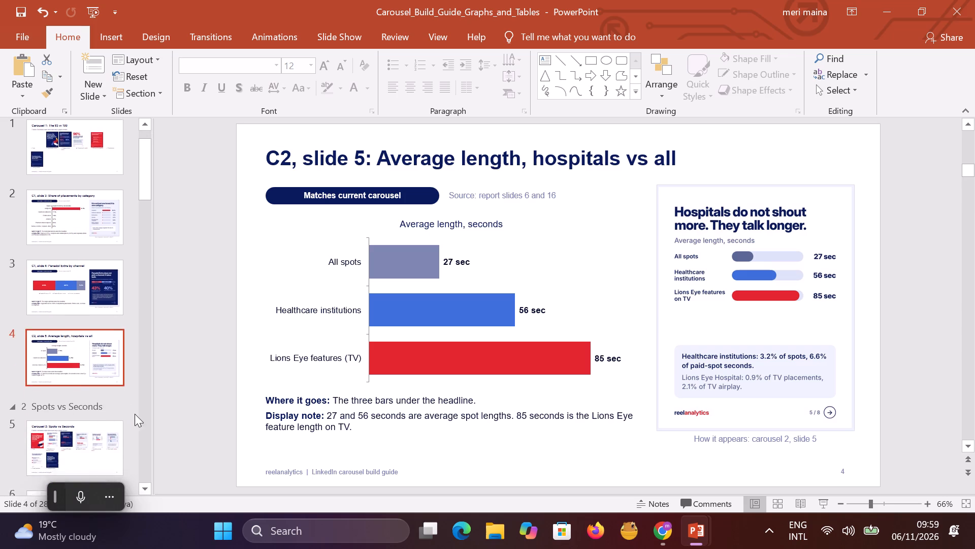
Open the "C2, slide 6: Placements vs airplay on radio" slide in the "Spots vs Seconds" section.
{"action": "scroll", "coordinate": [135, 414], "scroll_direction": "down", "scroll_amount": 20}
{"action": "scroll", "coordinate": [135, 414], "scroll_direction": "down", "scroll_amount": 9}
{"action": "left_click", "coordinate": [74, 328]}
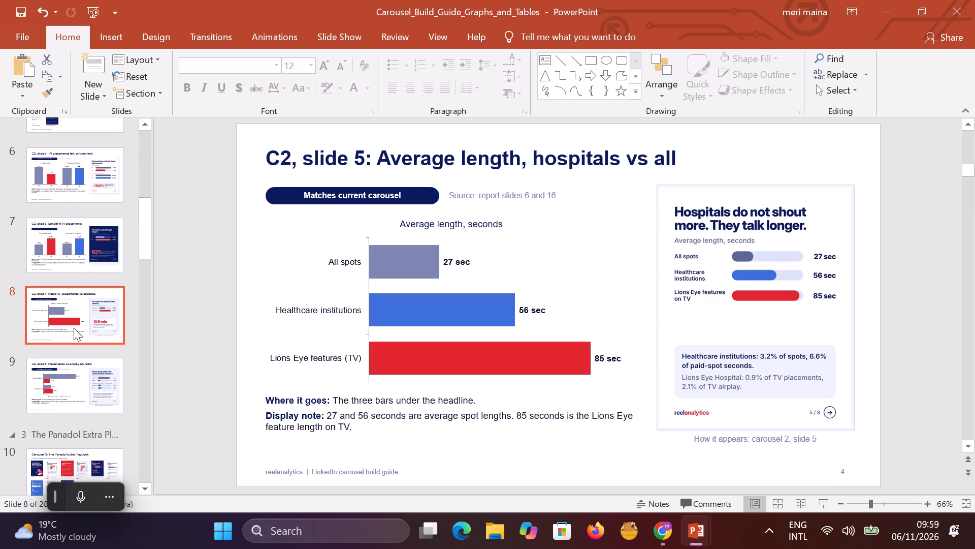
{"action": "left_click", "coordinate": [90, 389]}
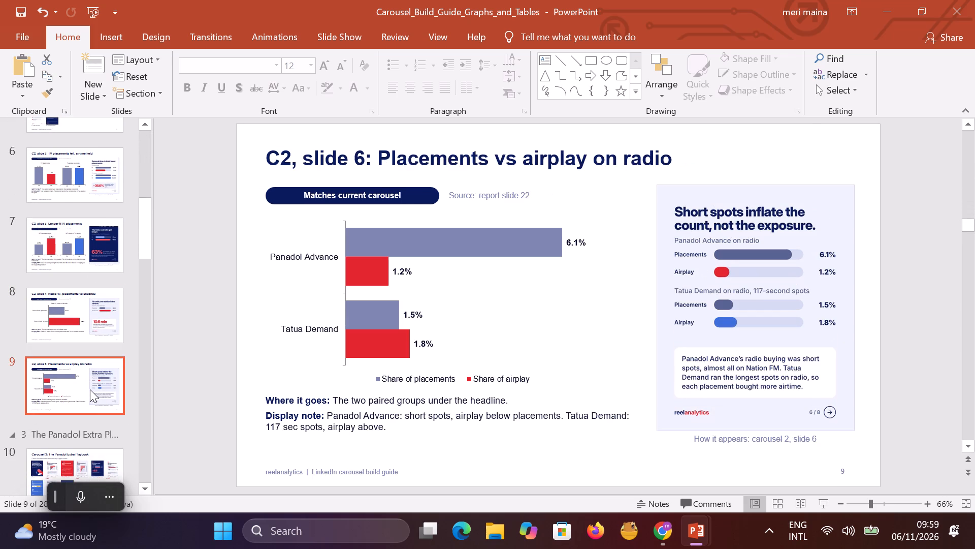
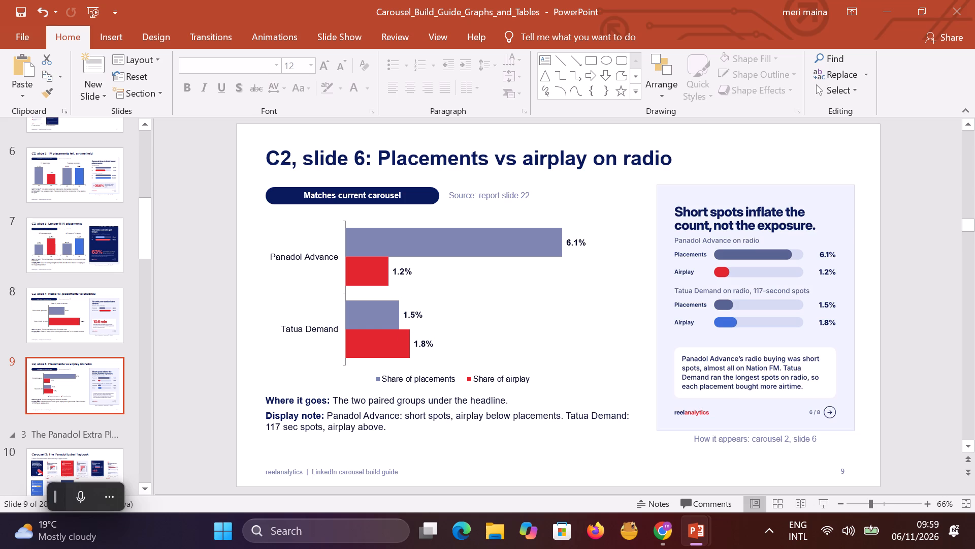
Move the "C2, slide 6: Placements vs airplay on radio" slide to position 4 in the "The 83 in 100" section.
{"action": "left_click", "coordinate": [362, 325]}
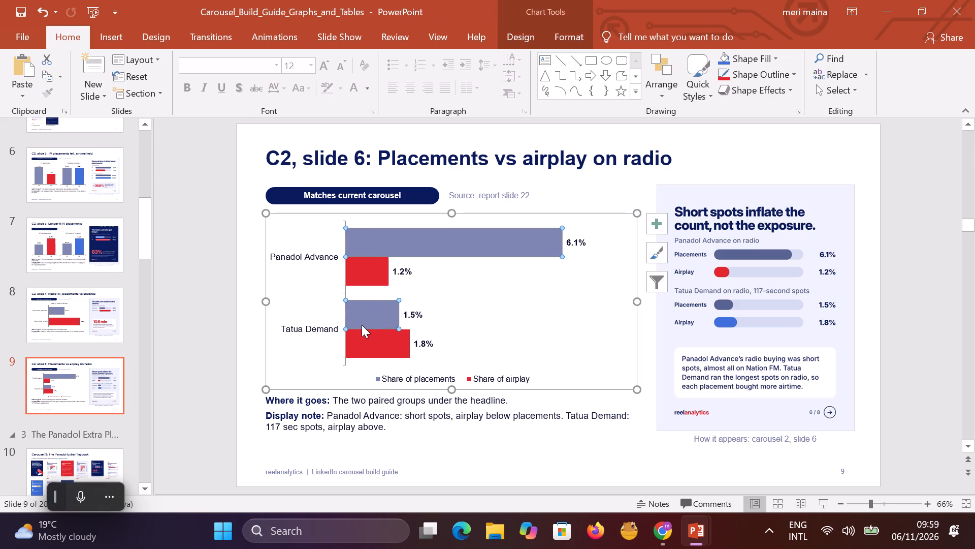
{"action": "left_click_drag", "start_coordinate": [61, 378], "coordinate": [62, 75]}
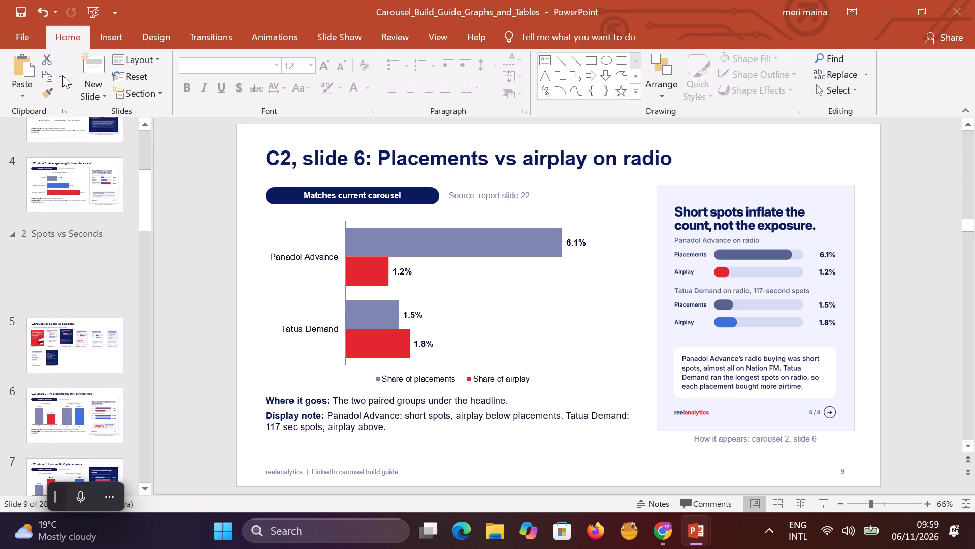
{"action": "left_click_drag", "start_coordinate": [62, 75], "coordinate": [55, 322]}
Review the Carousel 3 overview and compare the "C3, play 1: TV placements by format" and "C3, play 3: Radio placements by format" slides.
{"action": "scroll", "coordinate": [109, 309], "scroll_direction": "down", "scroll_amount": 20}
{"action": "scroll", "coordinate": [109, 309], "scroll_direction": "down", "scroll_amount": 19}
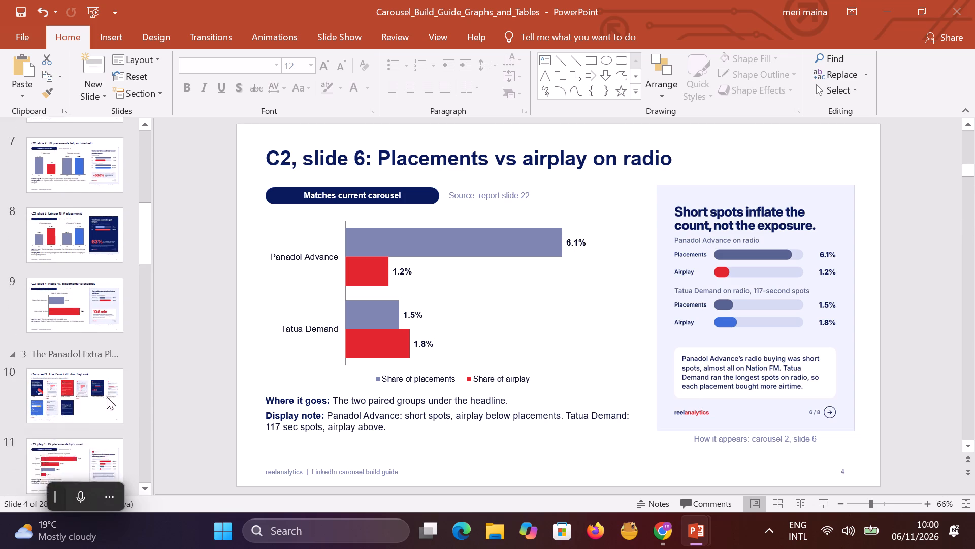
{"action": "scroll", "coordinate": [107, 396], "scroll_direction": "down", "scroll_amount": 5}
{"action": "left_click", "coordinate": [90, 332]}
{"action": "scroll", "coordinate": [90, 332], "scroll_direction": "down", "scroll_amount": 3}
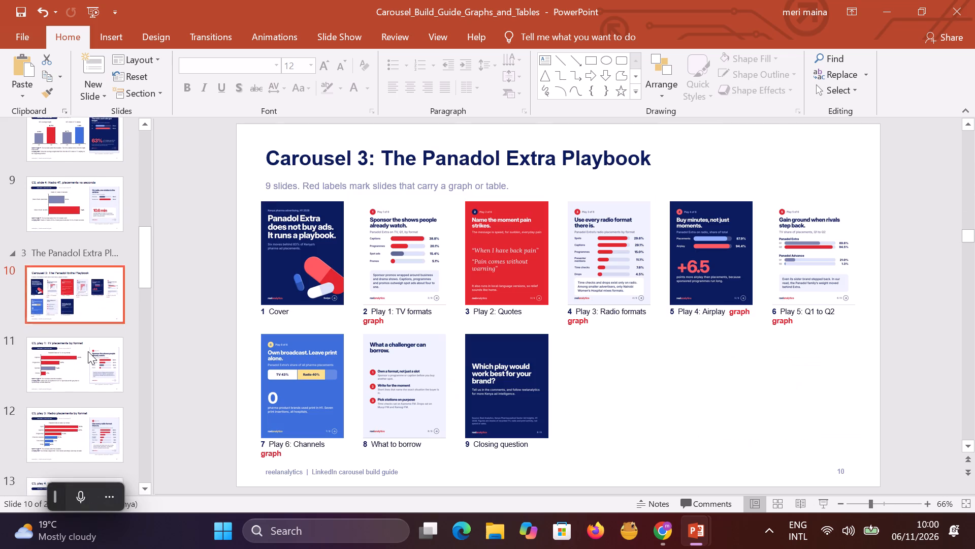
{"action": "left_click", "coordinate": [88, 354]}
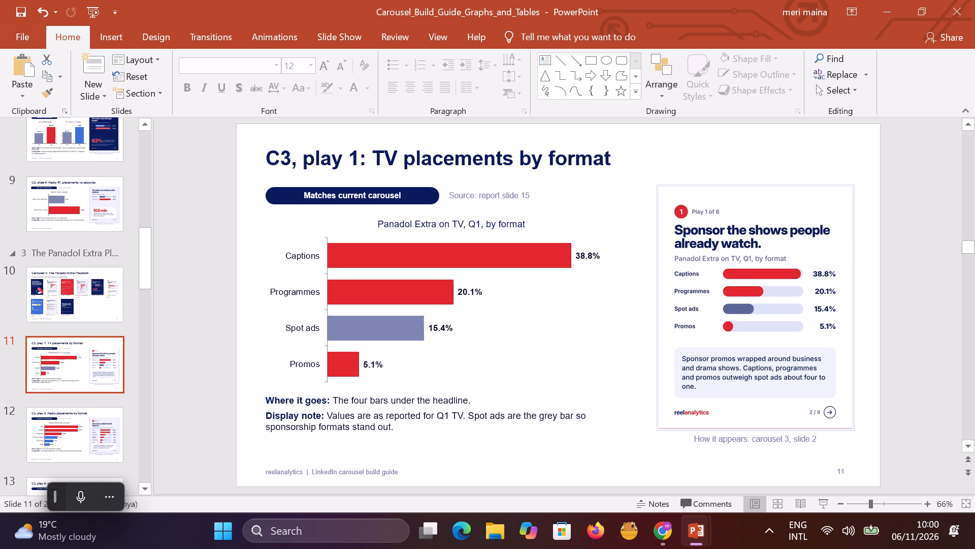
{"action": "left_click", "coordinate": [90, 423]}
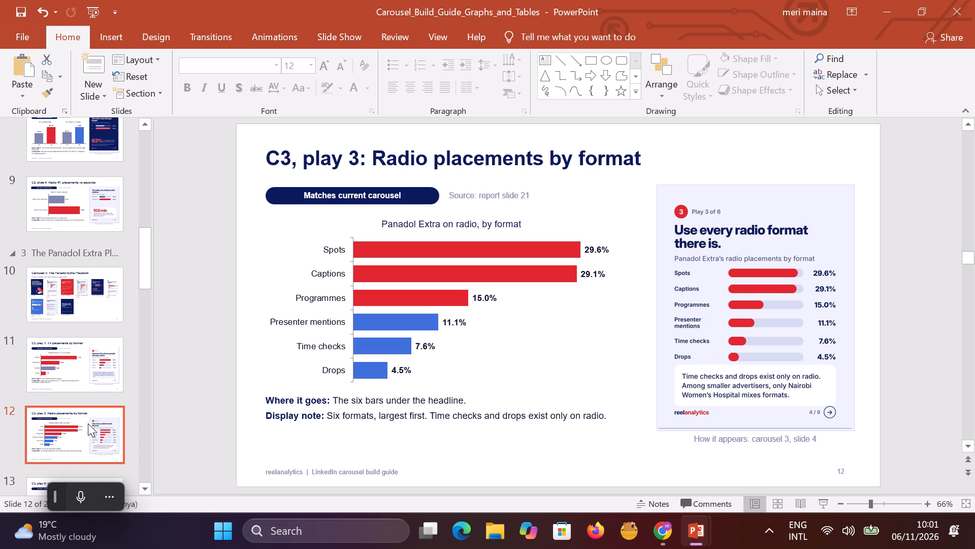
{"action": "left_click", "coordinate": [66, 362]}
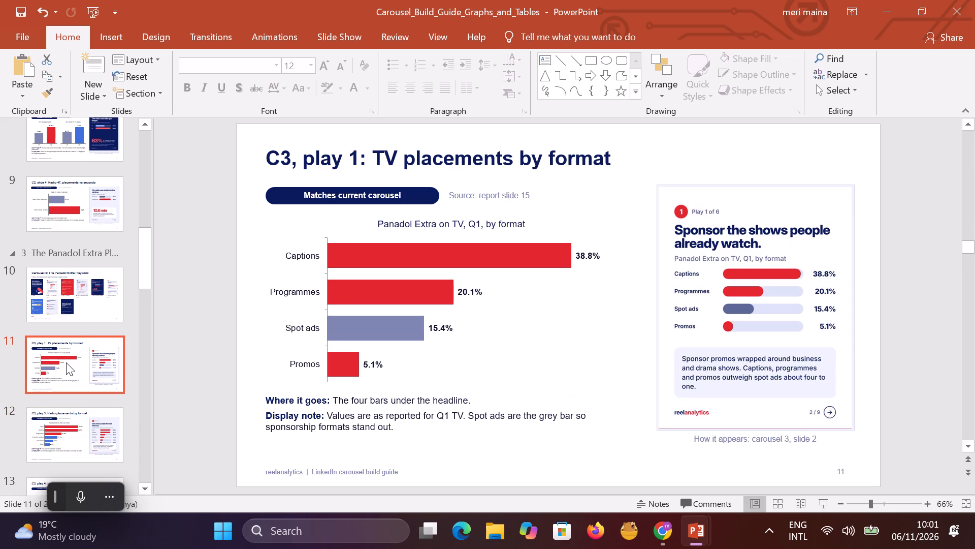
{"action": "left_click", "coordinate": [78, 443]}
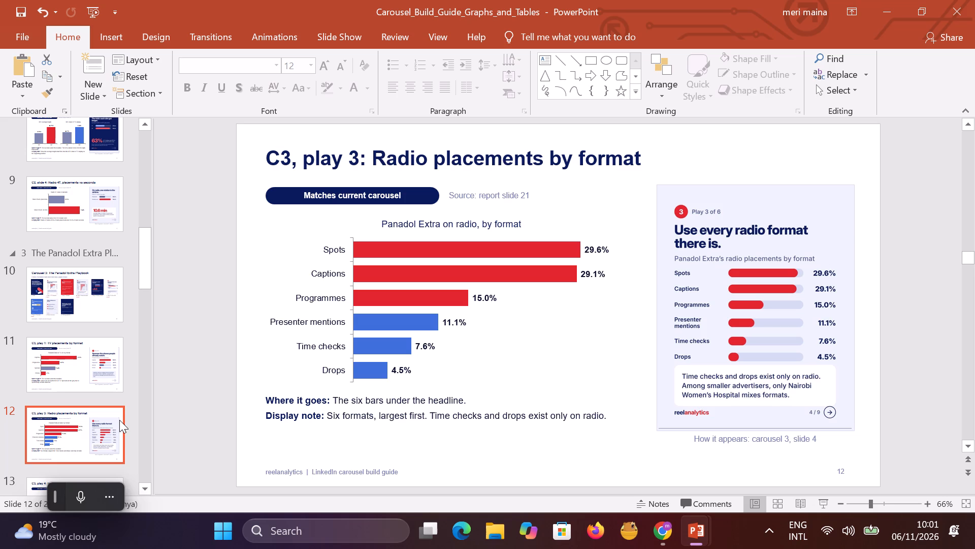
Move the "C3, play 4: Radio placements vs airplay" slide to position 5, after "C2, slide 6" in the "The 83 in 100" section.
{"action": "scroll", "coordinate": [118, 387], "scroll_direction": "down", "scroll_amount": 4}
{"action": "scroll", "coordinate": [85, 432], "scroll_direction": "down", "scroll_amount": 3}
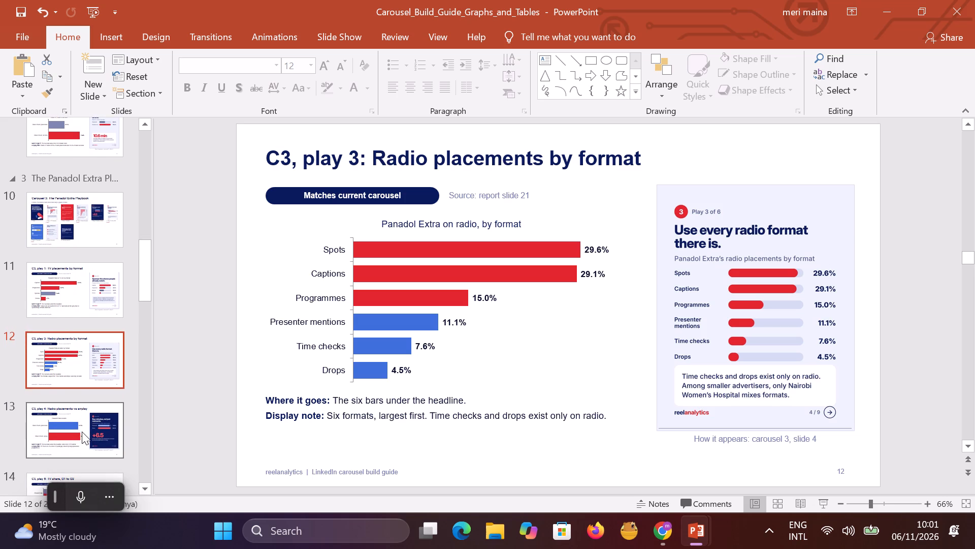
{"action": "left_click", "coordinate": [82, 432]}
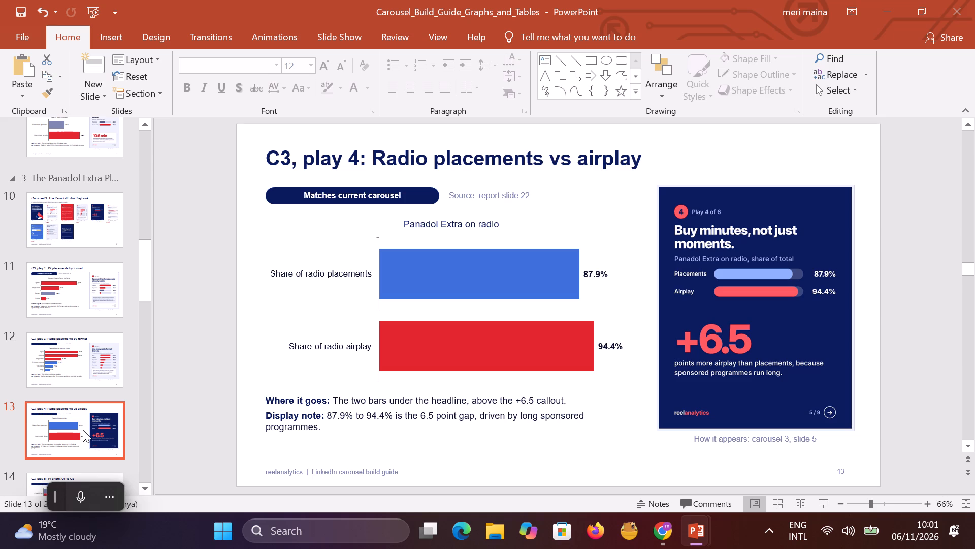
{"action": "left_click_drag", "start_coordinate": [78, 433], "coordinate": [77, 110]}
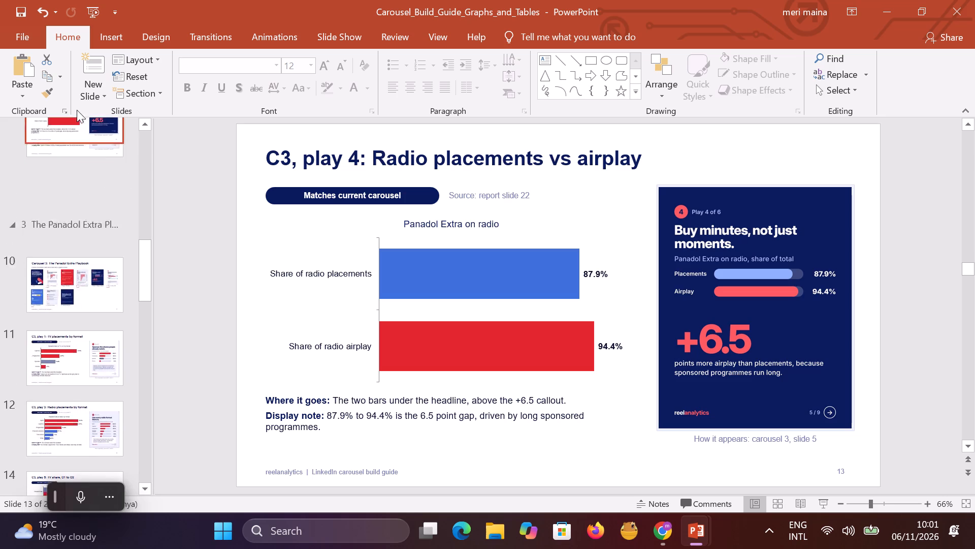
{"action": "left_click_drag", "start_coordinate": [77, 110], "coordinate": [71, 89]}
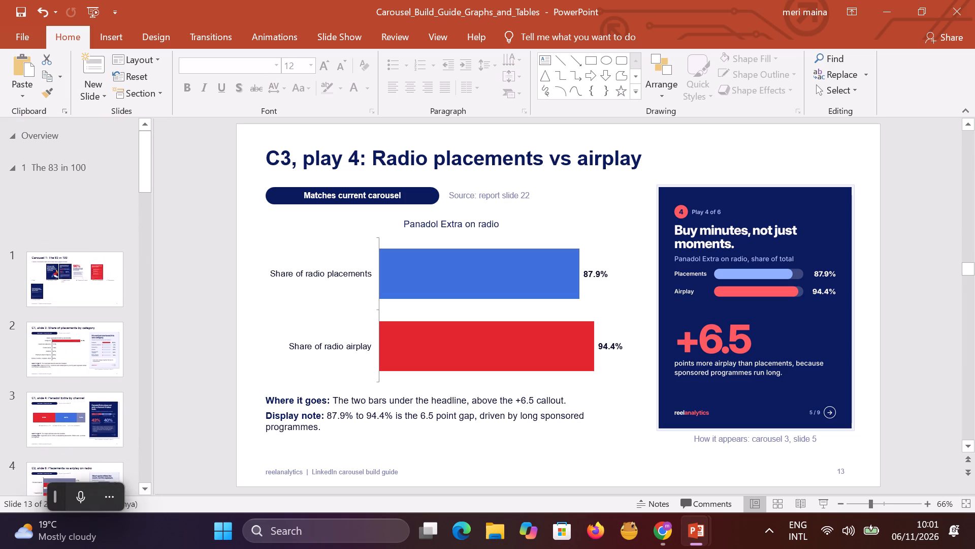
{"action": "left_click_drag", "start_coordinate": [71, 89], "coordinate": [69, 437]}
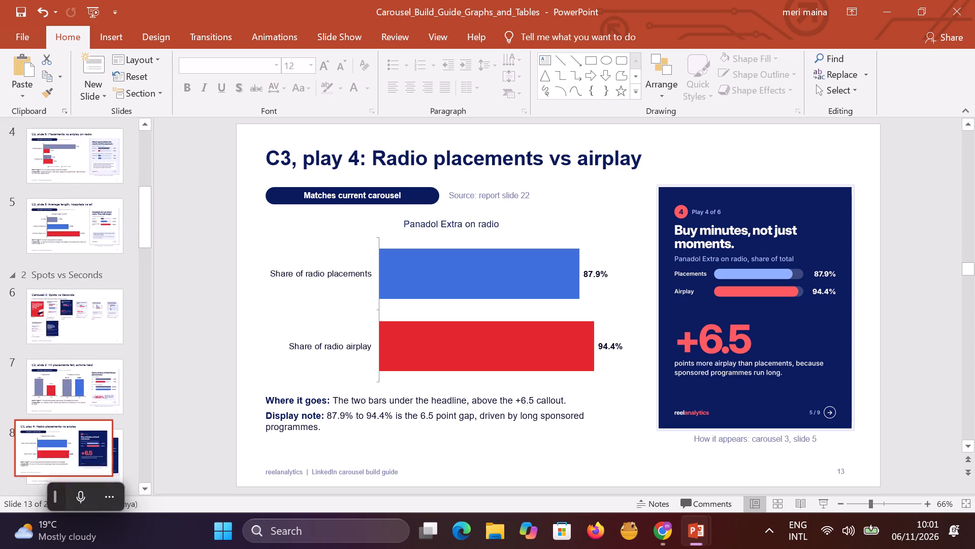
{"action": "left_click_drag", "start_coordinate": [69, 437], "coordinate": [77, 109]}
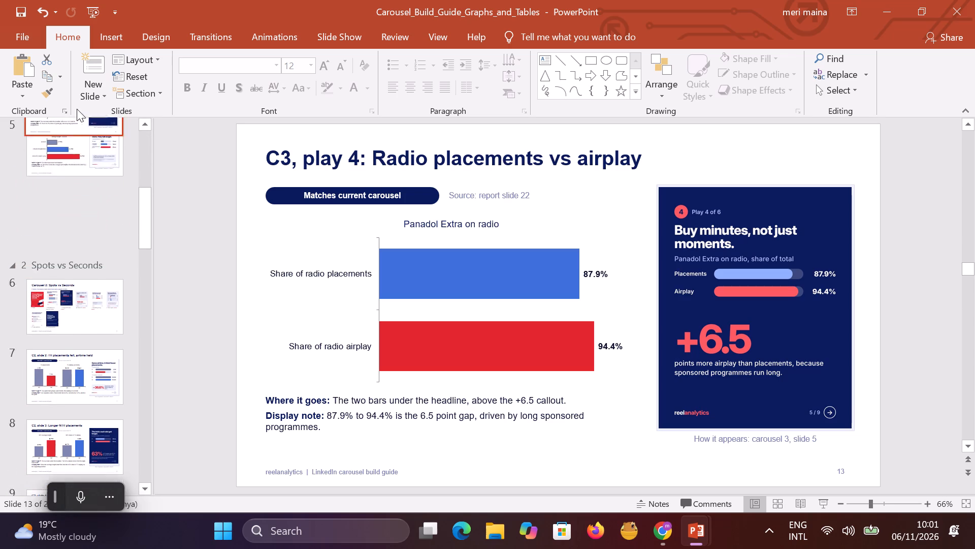
{"action": "left_click_drag", "start_coordinate": [77, 109], "coordinate": [66, 442]}
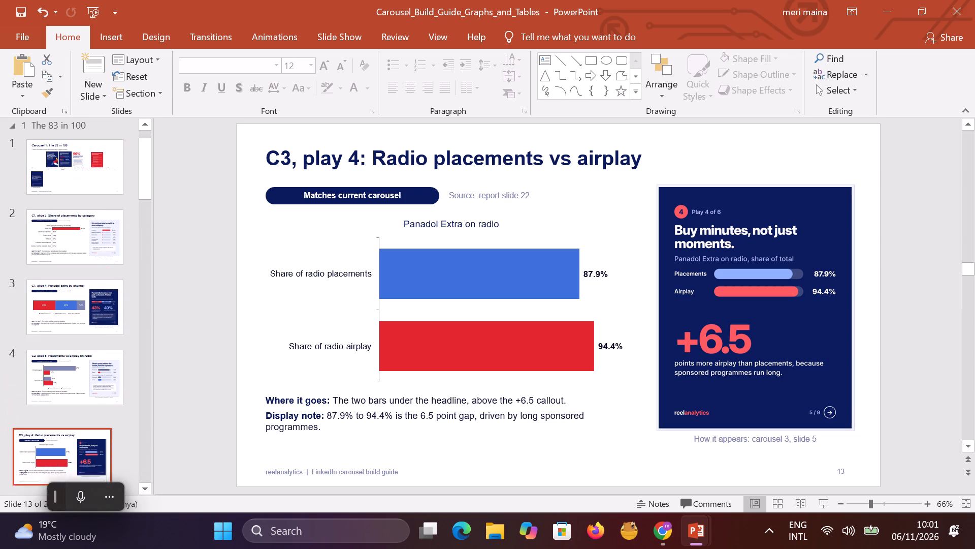
{"action": "left_click_drag", "start_coordinate": [66, 442], "coordinate": [73, 448]}
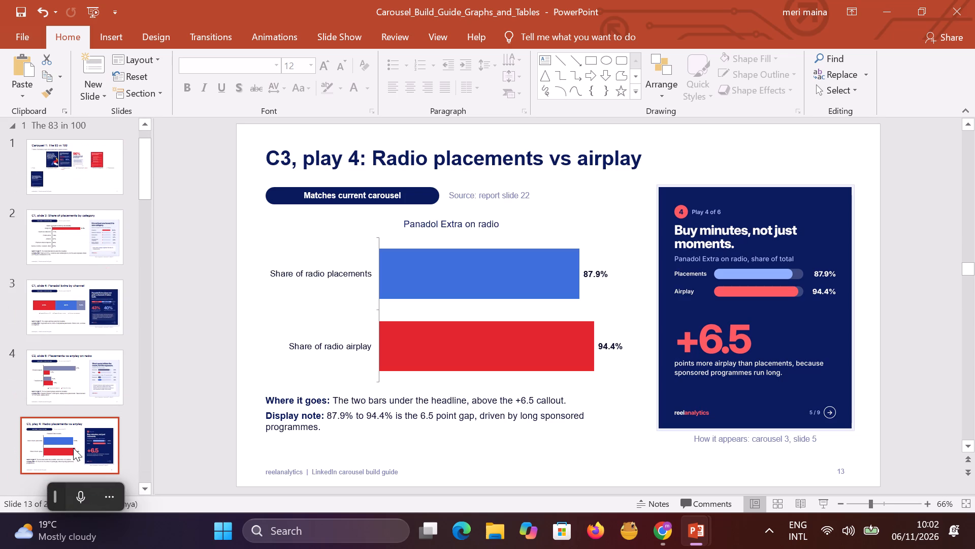
Move the "C6, slide 2: The regulator's calendar" slide to position 2, directly after the Carousel 1 overview.
{"action": "scroll", "coordinate": [134, 390], "scroll_direction": "down", "scroll_amount": 10}
{"action": "left_click_drag", "start_coordinate": [141, 208], "coordinate": [156, 357]}
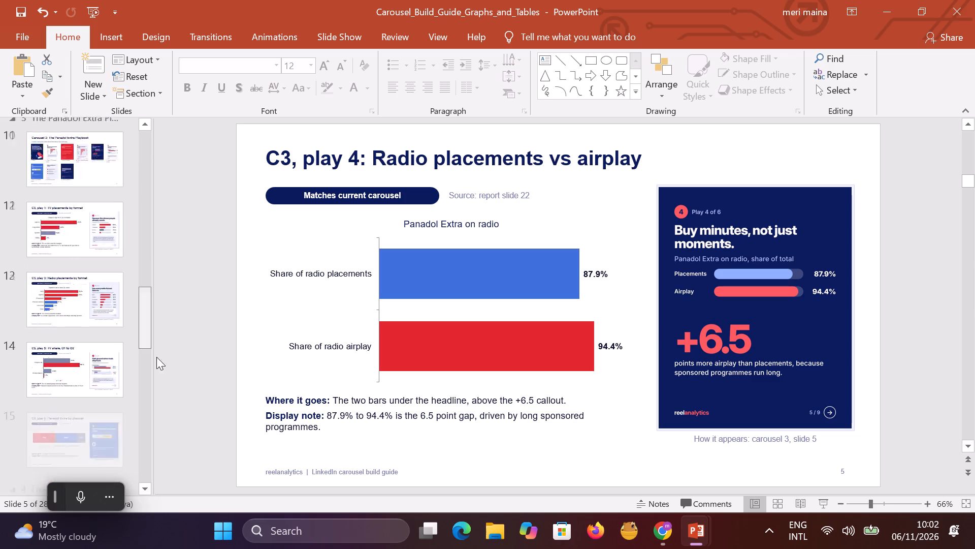
{"action": "left_click_drag", "start_coordinate": [156, 357], "coordinate": [150, 502]}
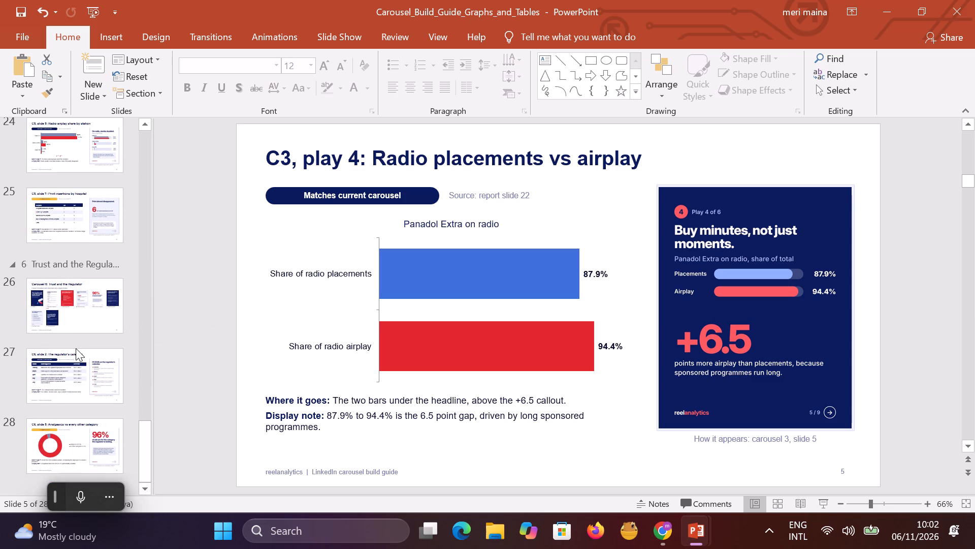
{"action": "scroll", "coordinate": [76, 348], "scroll_direction": "down", "scroll_amount": 5}
{"action": "left_click", "coordinate": [69, 367]}
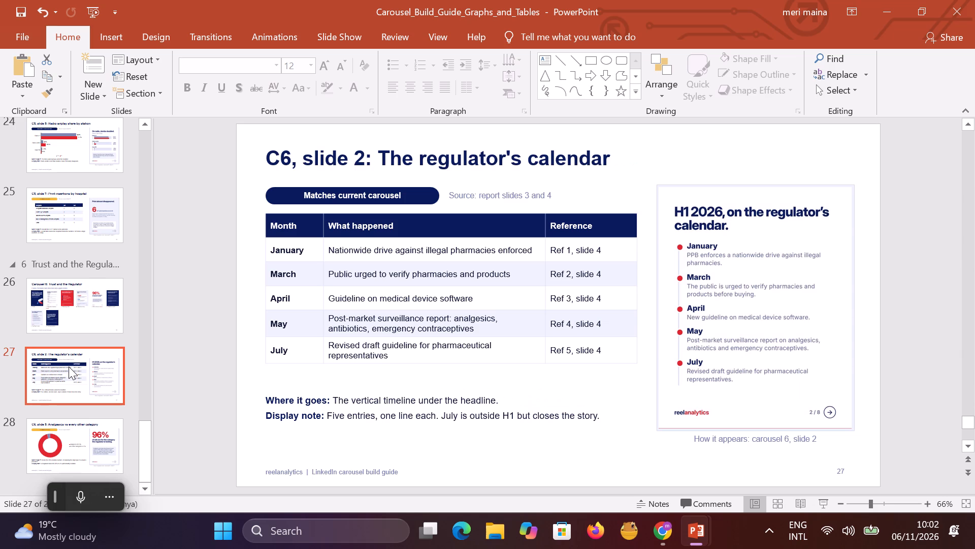
{"action": "left_click_drag", "start_coordinate": [69, 367], "coordinate": [49, 21]}
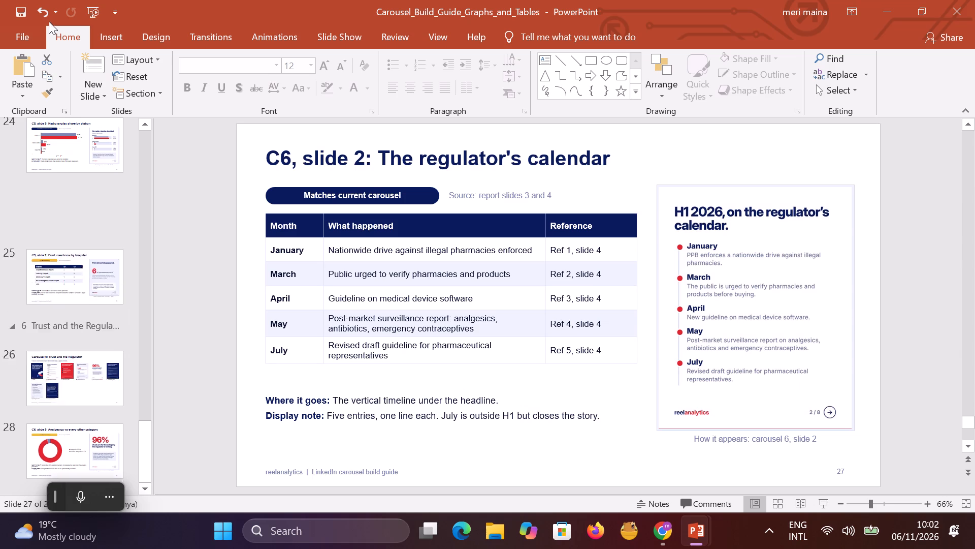
{"action": "left_click_drag", "start_coordinate": [49, 21], "coordinate": [74, 142]}
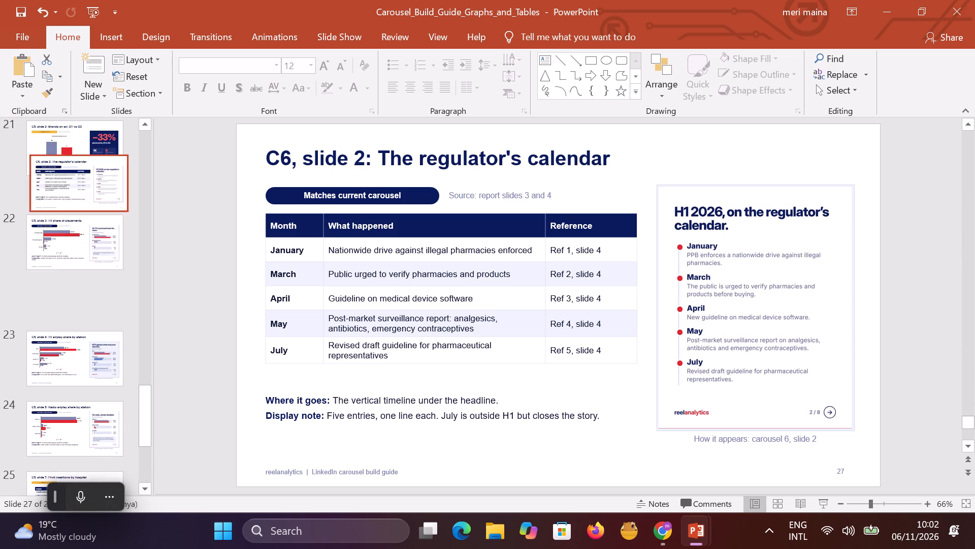
{"action": "left_click_drag", "start_coordinate": [74, 142], "coordinate": [73, 54]}
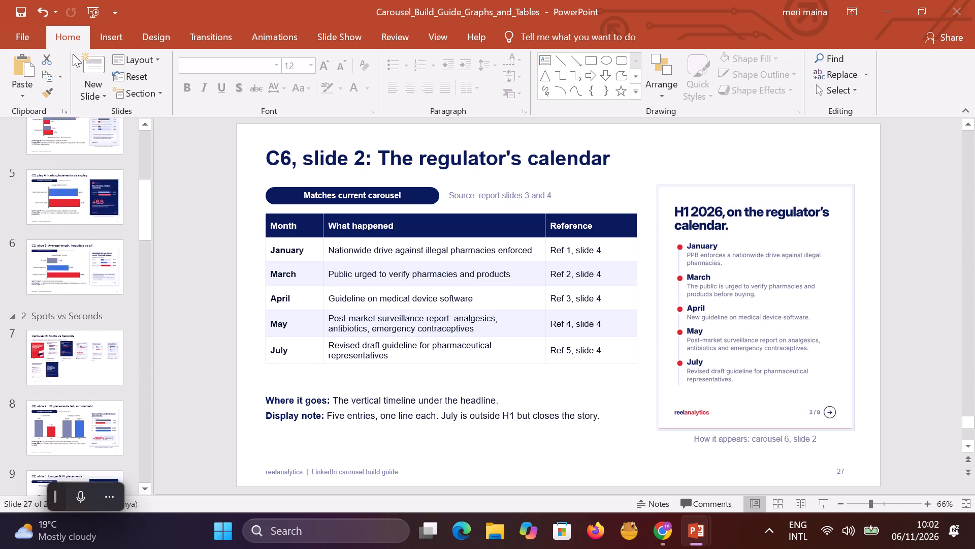
{"action": "left_click_drag", "start_coordinate": [73, 54], "coordinate": [64, 264]}
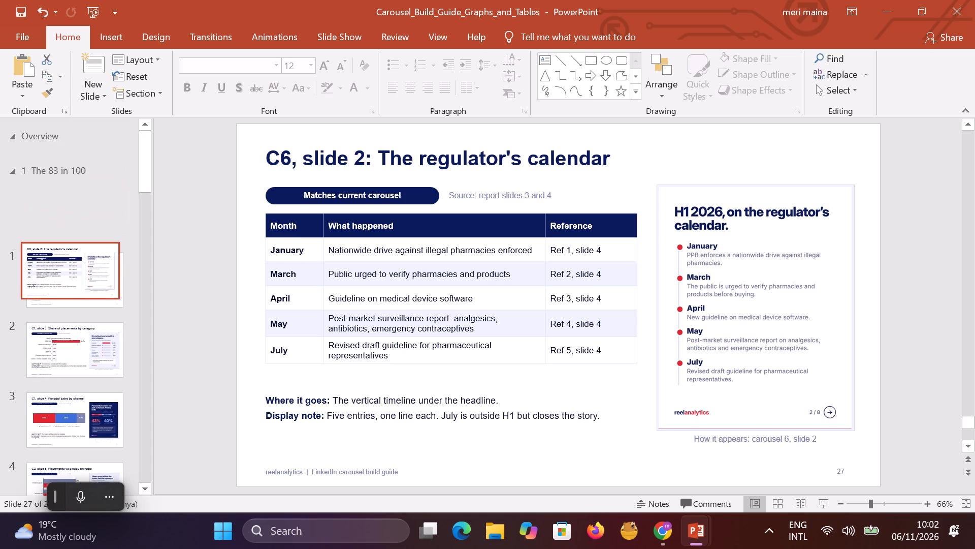
{"action": "left_click_drag", "start_coordinate": [64, 264], "coordinate": [62, 268]}
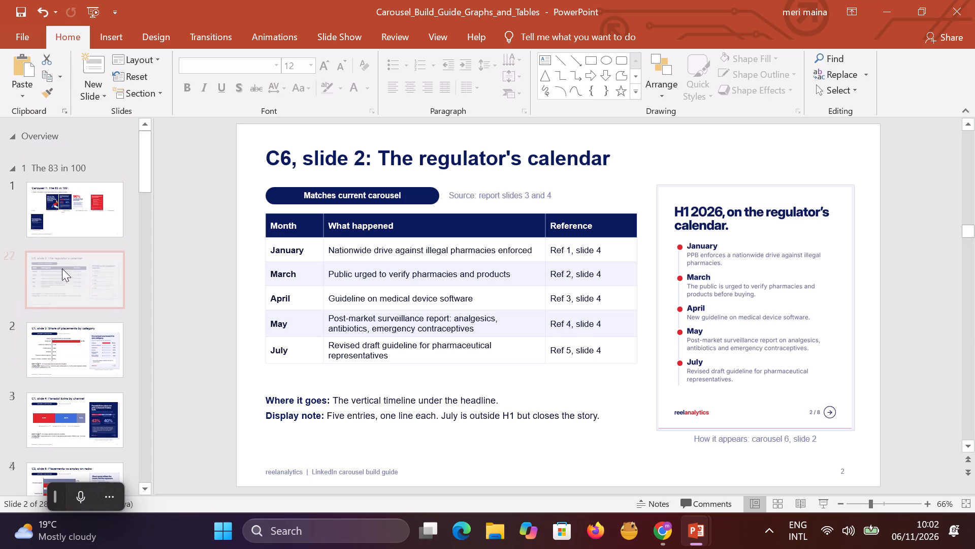
Move the "C6, slide 5: Analgesics vs every other category" slide to position 3, after "C6, slide 2" in the "The 83 in 100" section.
{"action": "left_click_drag", "start_coordinate": [143, 180], "coordinate": [143, 543]}
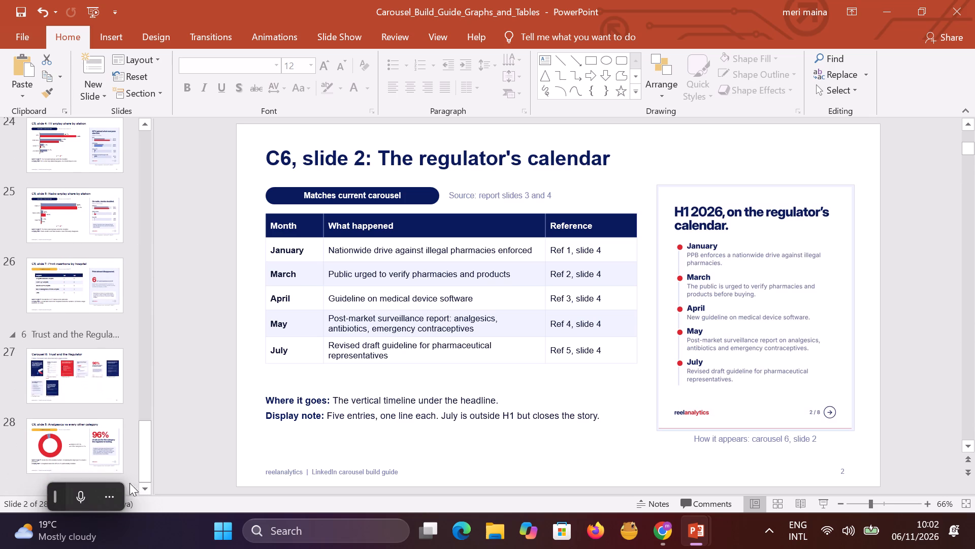
{"action": "left_click", "coordinate": [84, 383]}
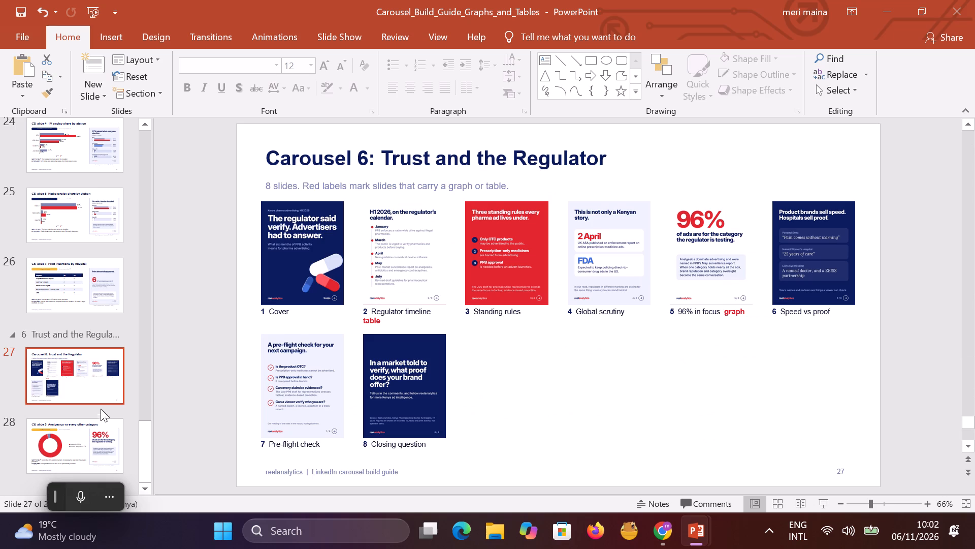
{"action": "left_click", "coordinate": [81, 448]}
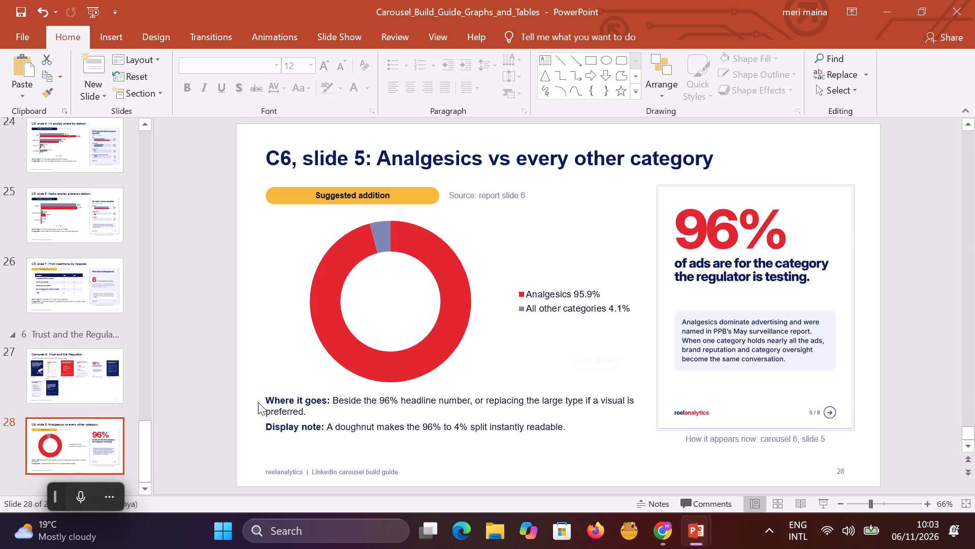
{"action": "left_click_drag", "start_coordinate": [73, 438], "coordinate": [79, 303]}
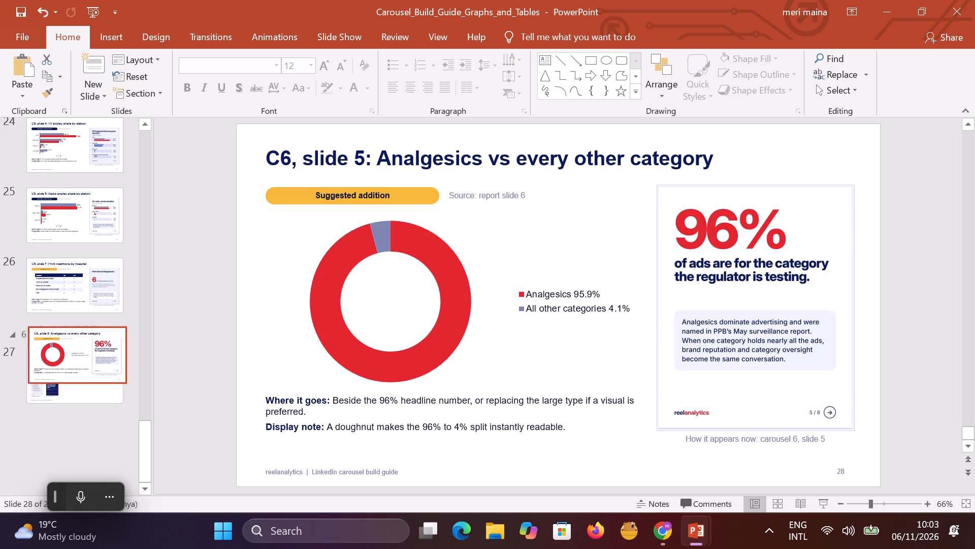
{"action": "left_click_drag", "start_coordinate": [79, 303], "coordinate": [71, 196]}
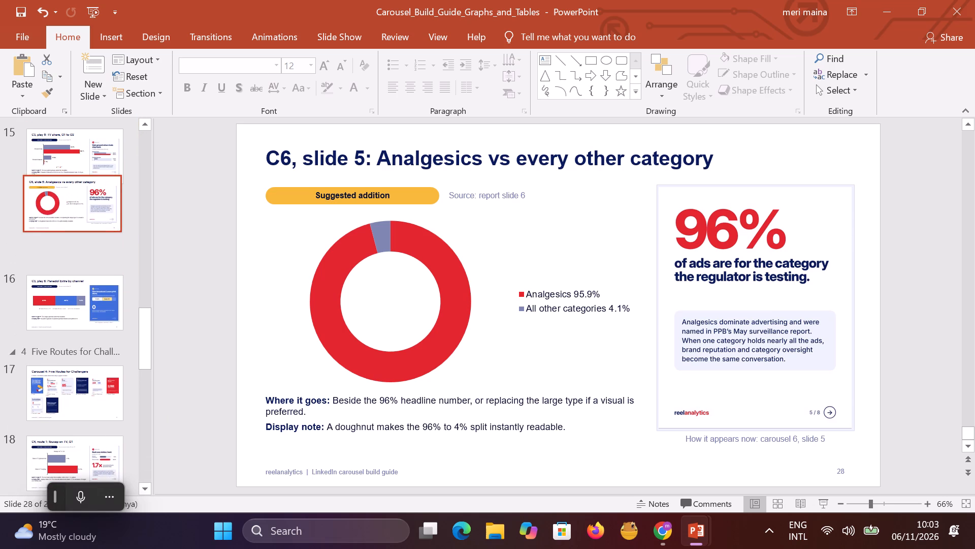
{"action": "left_click_drag", "start_coordinate": [71, 196], "coordinate": [64, 81]}
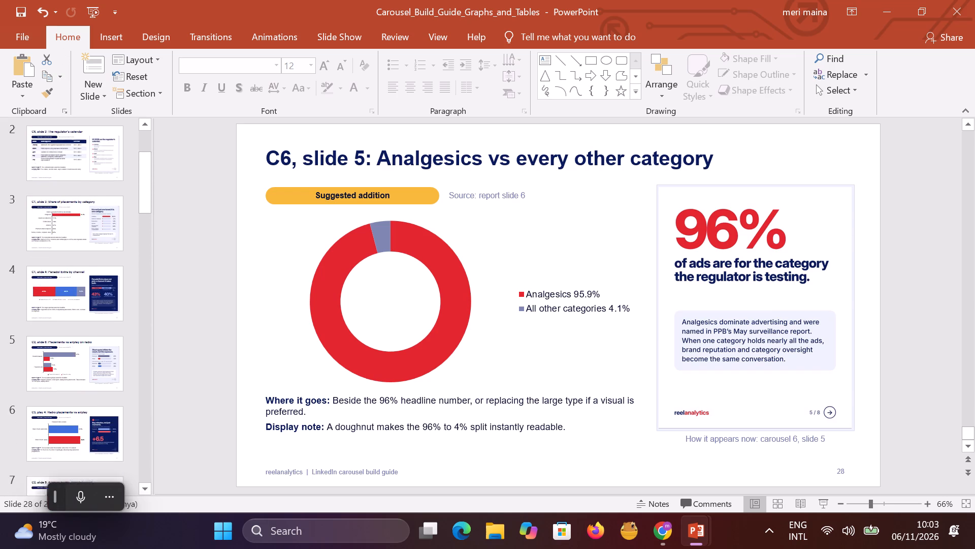
{"action": "left_click_drag", "start_coordinate": [64, 81], "coordinate": [70, 407]}
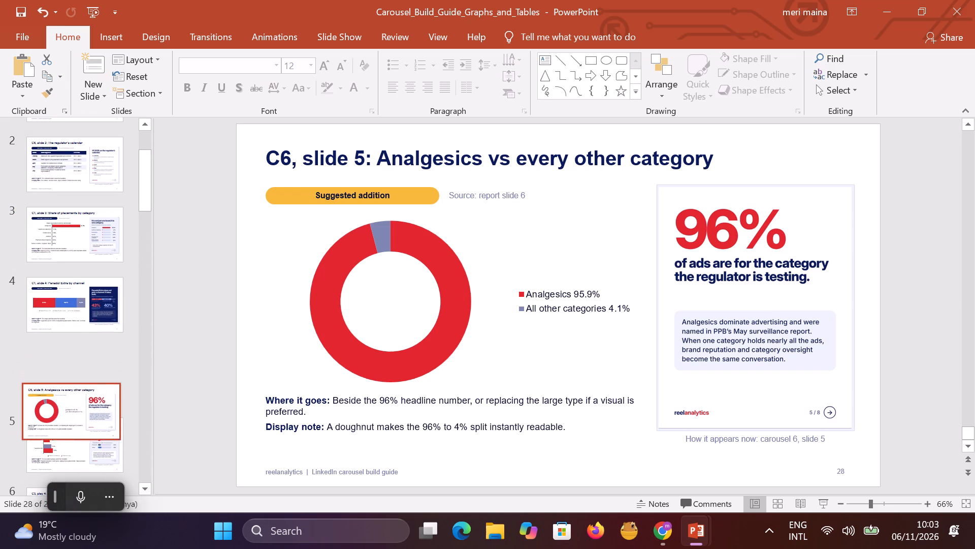
{"action": "left_click_drag", "start_coordinate": [70, 407], "coordinate": [68, 191]}
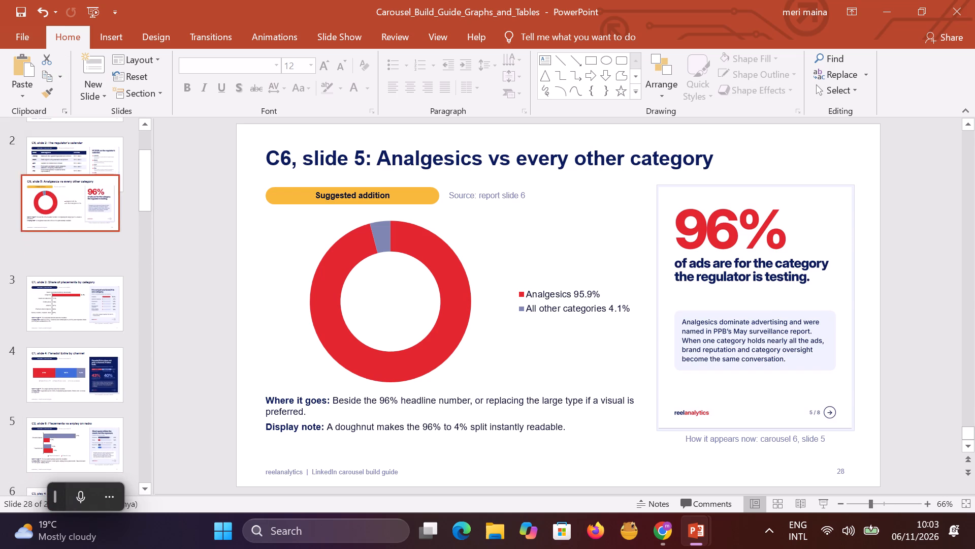
{"action": "left_click_drag", "start_coordinate": [68, 191], "coordinate": [52, 325]}
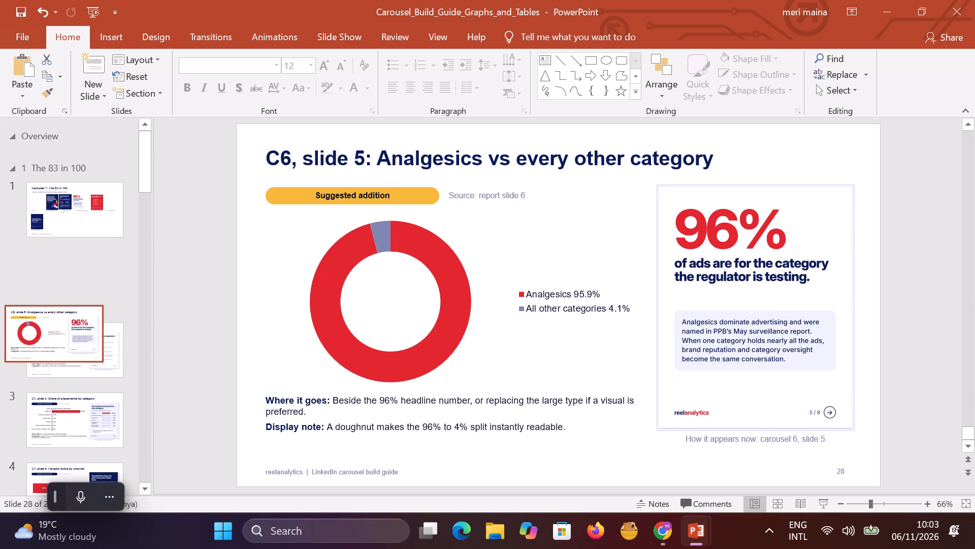
{"action": "left_click_drag", "start_coordinate": [52, 325], "coordinate": [64, 350]}
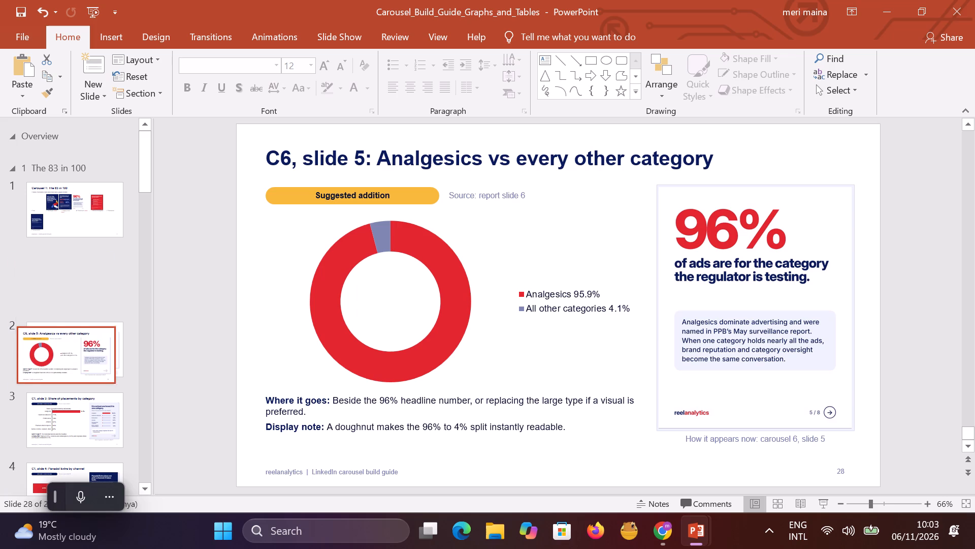
{"action": "left_click_drag", "start_coordinate": [64, 350], "coordinate": [64, 350]}
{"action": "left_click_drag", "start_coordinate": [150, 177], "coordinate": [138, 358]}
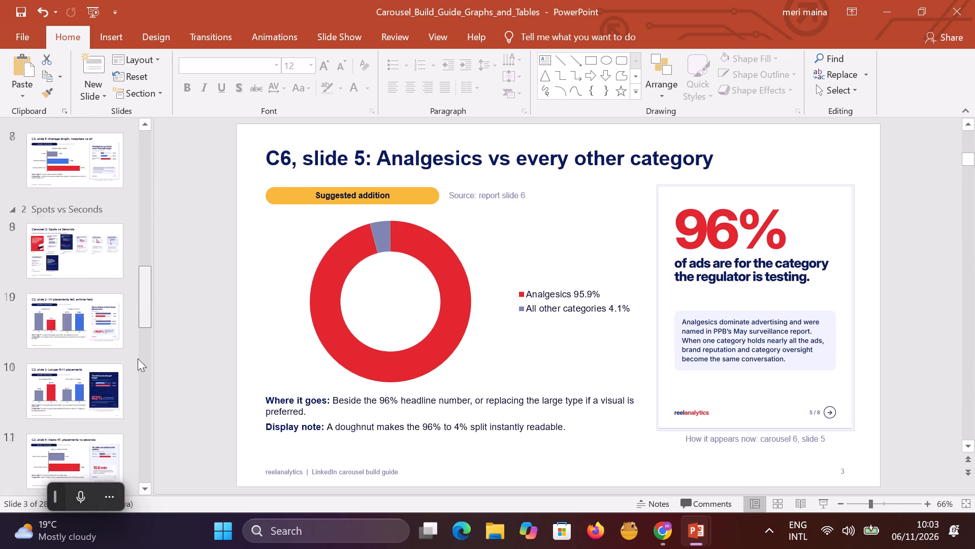
Move the "C5, slide 7: Print insertions by hospital" slide to position 7, directly after "C2, slide 6" in the "The 83 in 100" section.
{"action": "left_click_drag", "start_coordinate": [138, 358], "coordinate": [137, 495]}
{"action": "scroll", "coordinate": [89, 387], "scroll_direction": "down", "scroll_amount": 5}
{"action": "left_click", "coordinate": [74, 434]}
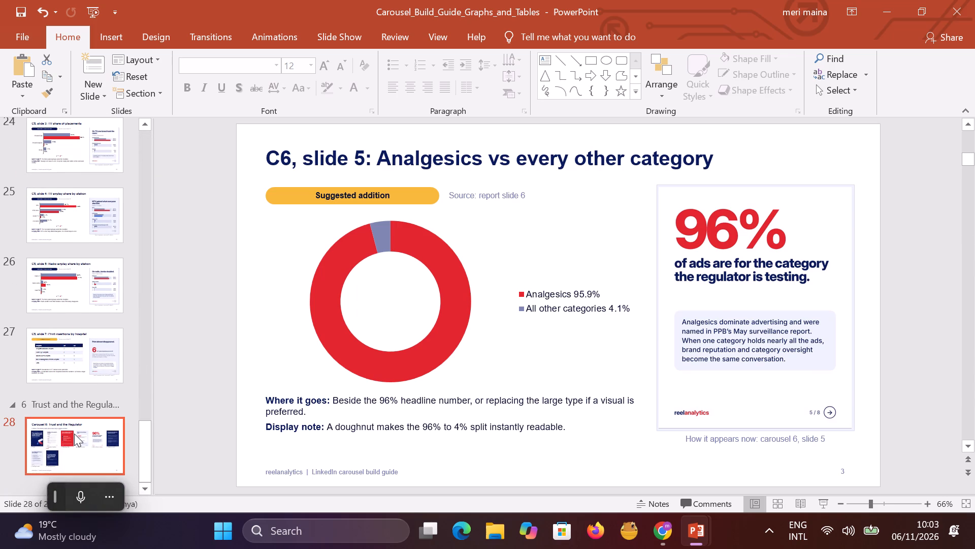
{"action": "scroll", "coordinate": [70, 380], "scroll_direction": "down", "scroll_amount": 15}
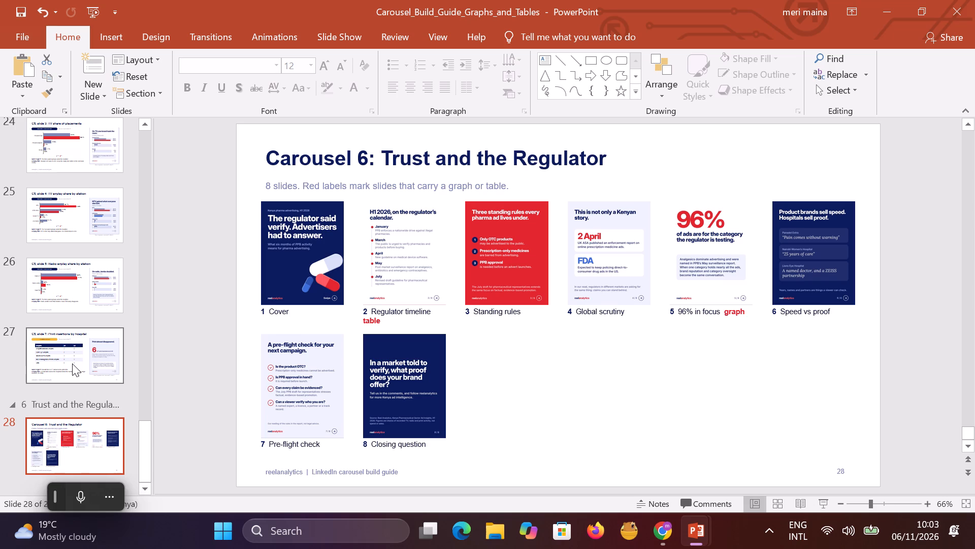
{"action": "left_click", "coordinate": [72, 363]}
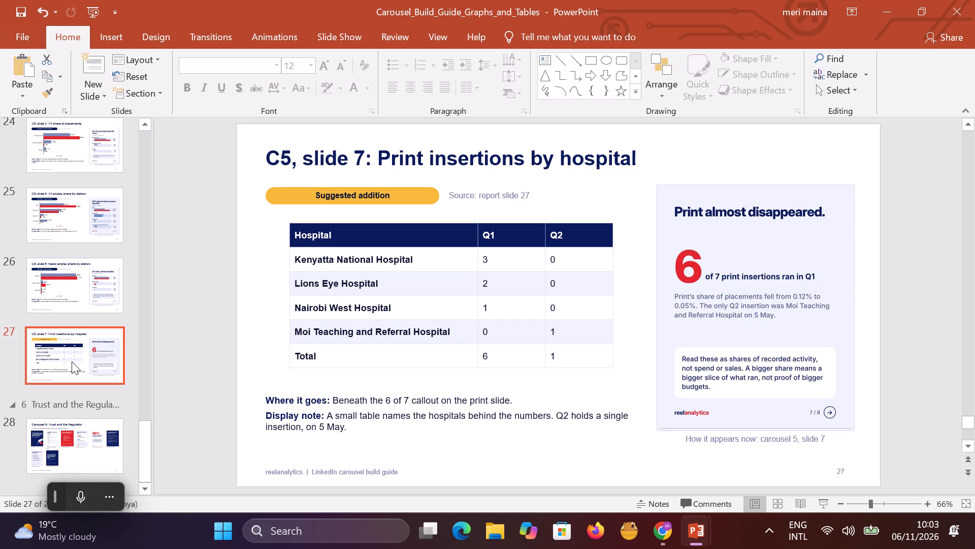
{"action": "left_click_drag", "start_coordinate": [72, 361], "coordinate": [75, 109]}
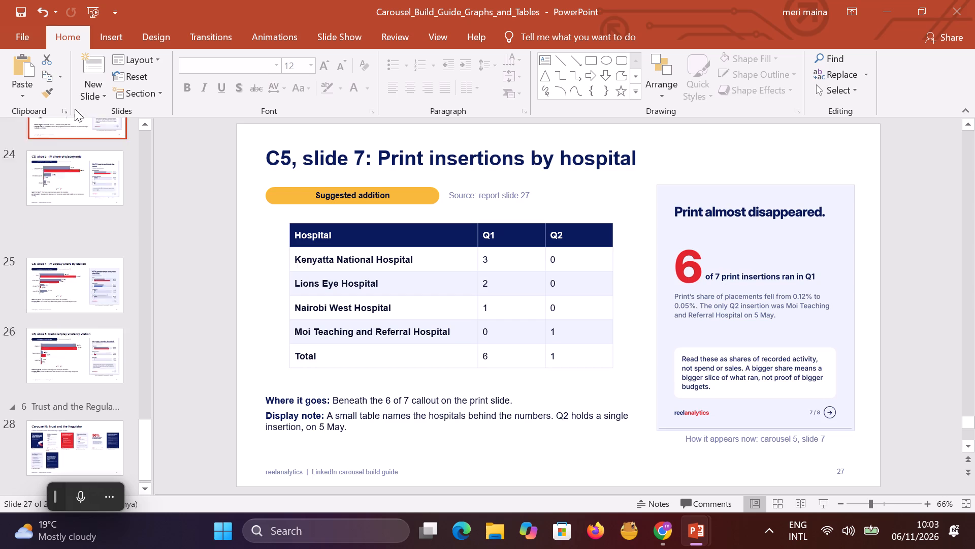
{"action": "left_click_drag", "start_coordinate": [75, 109], "coordinate": [59, 219]}
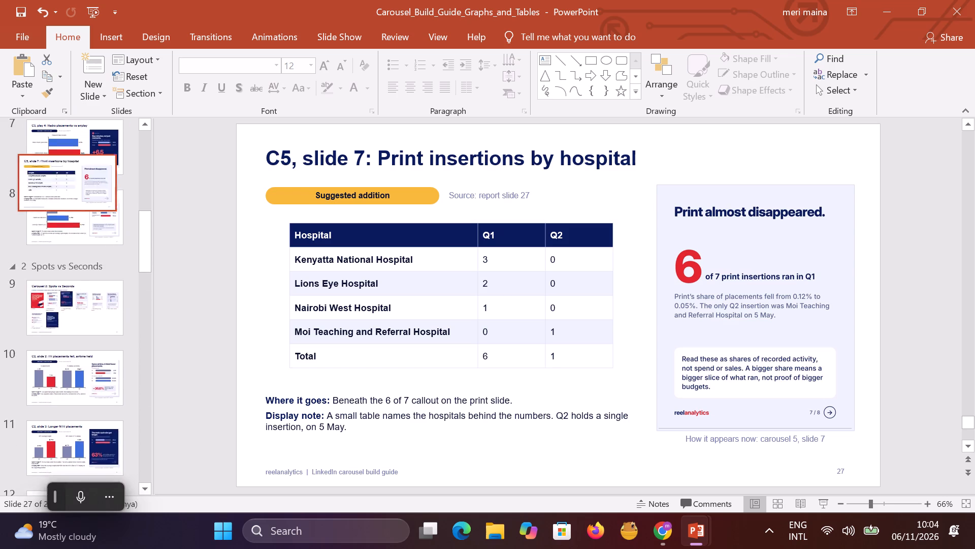
{"action": "left_click_drag", "start_coordinate": [59, 219], "coordinate": [64, 496]}
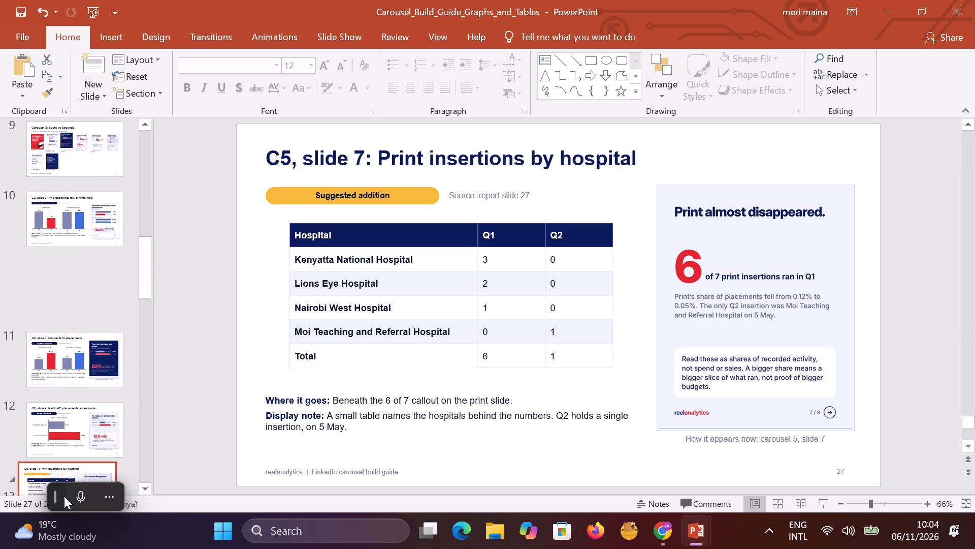
{"action": "left_click_drag", "start_coordinate": [64, 496], "coordinate": [60, 230]}
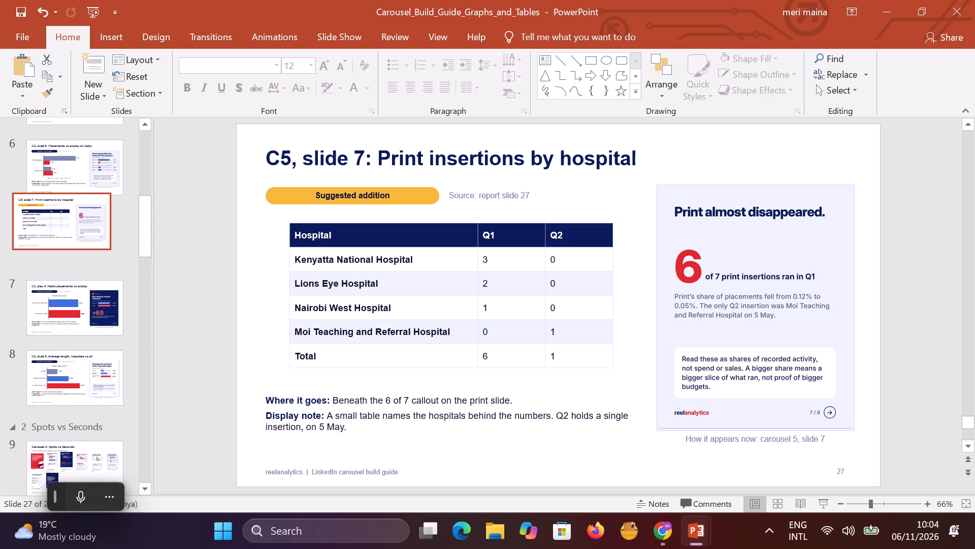
{"action": "left_click_drag", "start_coordinate": [60, 230], "coordinate": [64, 247]}
Move the "C5, slide 5: Radio airplay share by station" slide to position 4, directly after "C6, slide 5".
{"action": "left_click_drag", "start_coordinate": [143, 235], "coordinate": [141, 539]}
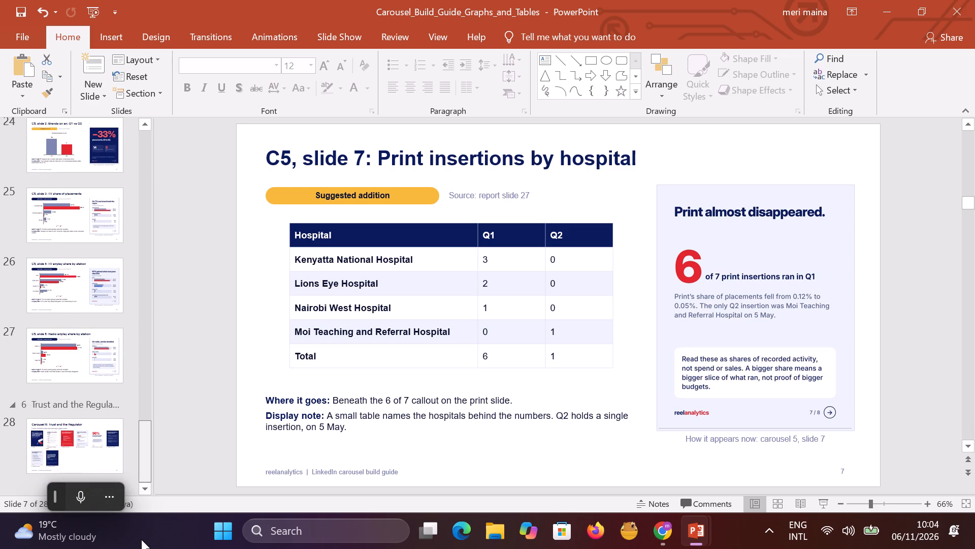
{"action": "left_click_drag", "start_coordinate": [141, 539], "coordinate": [140, 537]}
{"action": "left_click", "coordinate": [82, 361]}
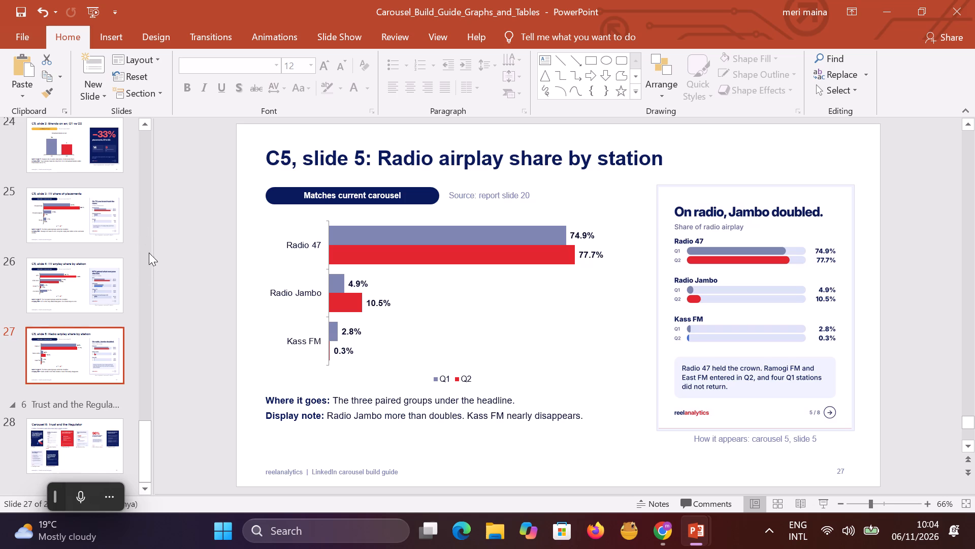
{"action": "left_click_drag", "start_coordinate": [62, 372], "coordinate": [67, 217]}
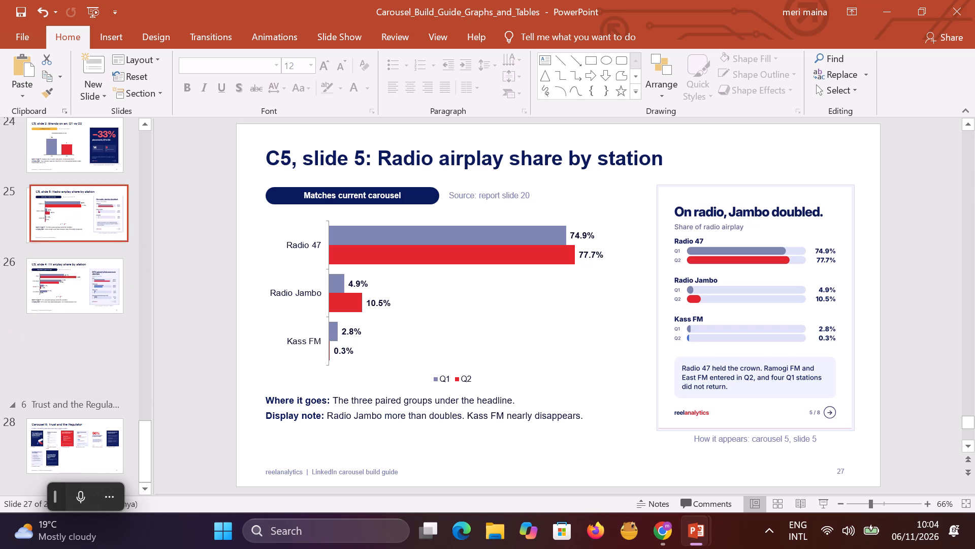
{"action": "left_click_drag", "start_coordinate": [67, 217], "coordinate": [66, 81]}
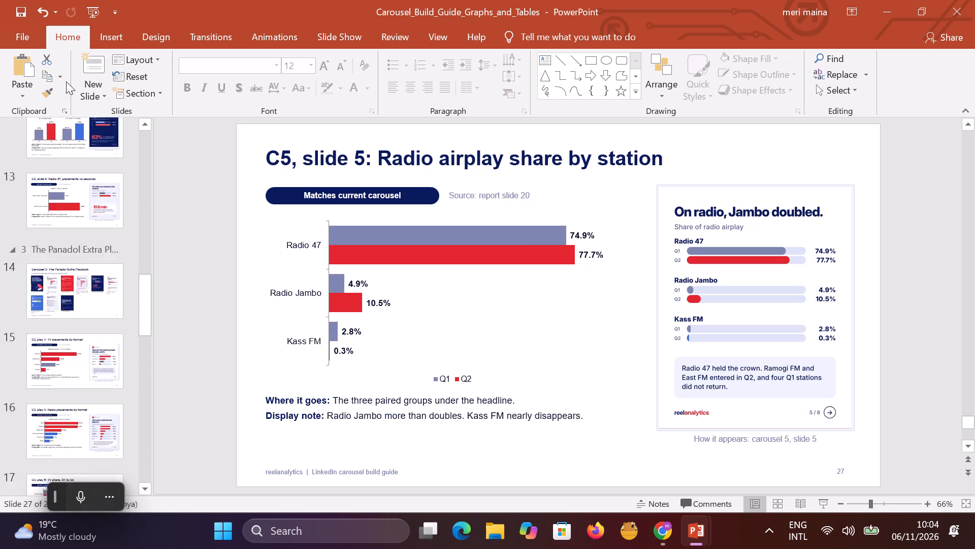
{"action": "left_click_drag", "start_coordinate": [66, 81], "coordinate": [56, 206]}
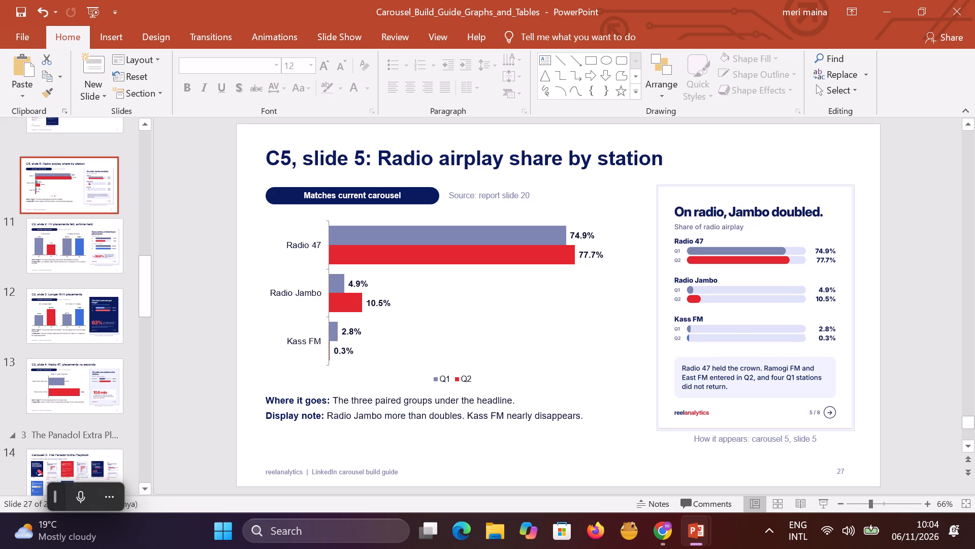
{"action": "left_click_drag", "start_coordinate": [56, 206], "coordinate": [59, 170]}
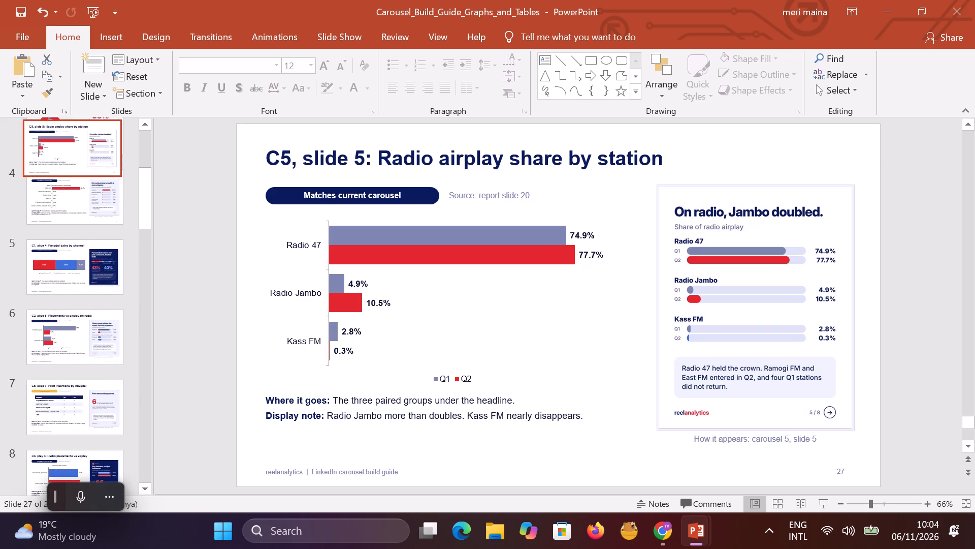
{"action": "left_click_drag", "start_coordinate": [59, 170], "coordinate": [50, 216]}
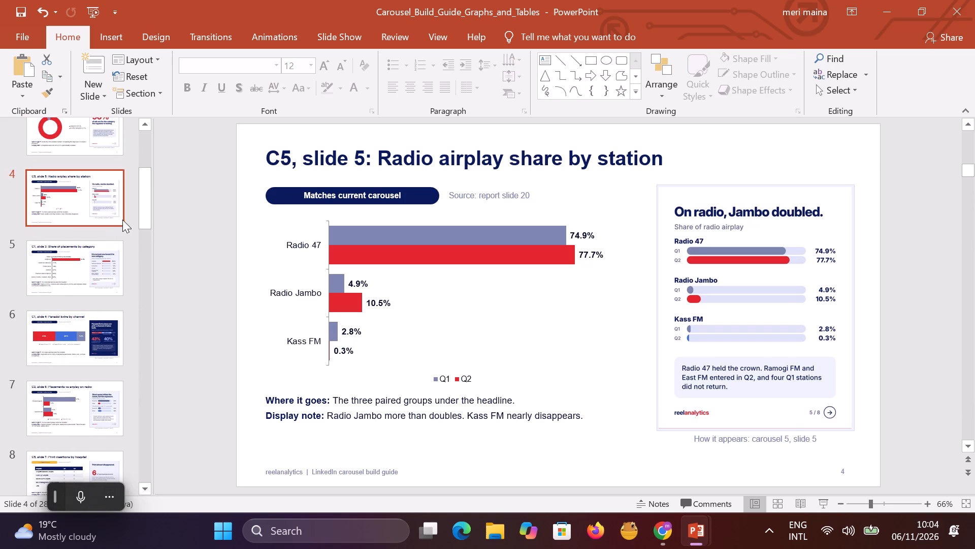
Move the "C5, slide 4: TV airplay share by station" slide to position 7, directly before "C2, slide 6".
{"action": "left_click_drag", "start_coordinate": [140, 211], "coordinate": [115, 548]}
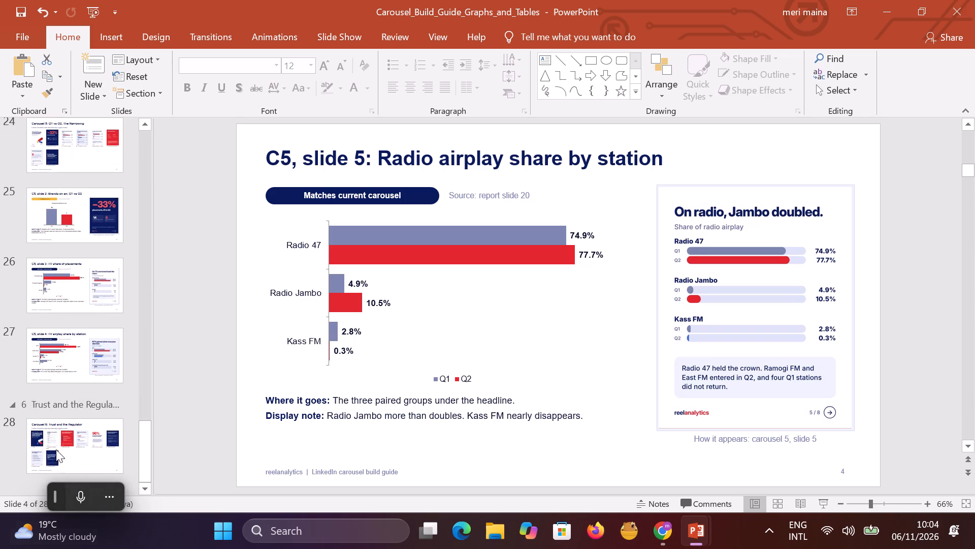
{"action": "left_click", "coordinate": [64, 370]}
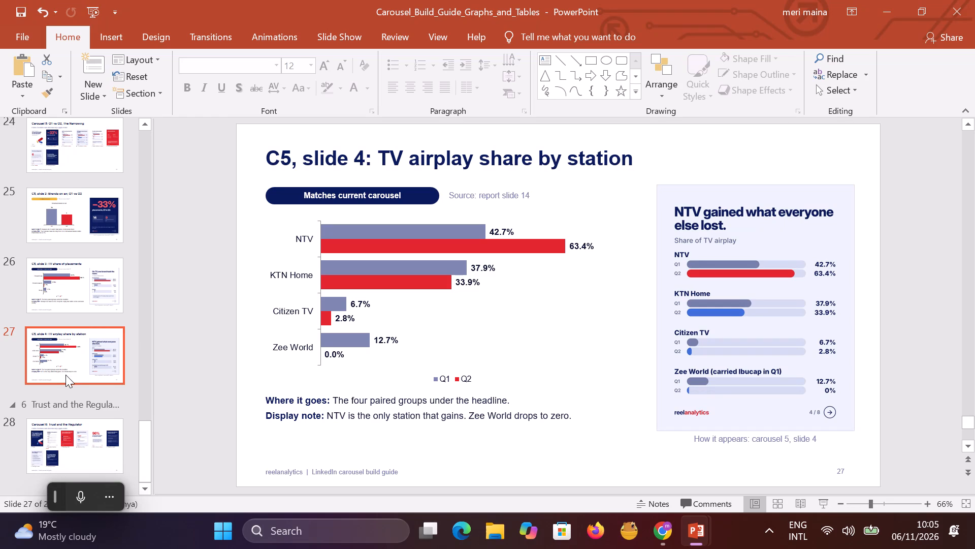
{"action": "left_click_drag", "start_coordinate": [66, 375], "coordinate": [78, 65]}
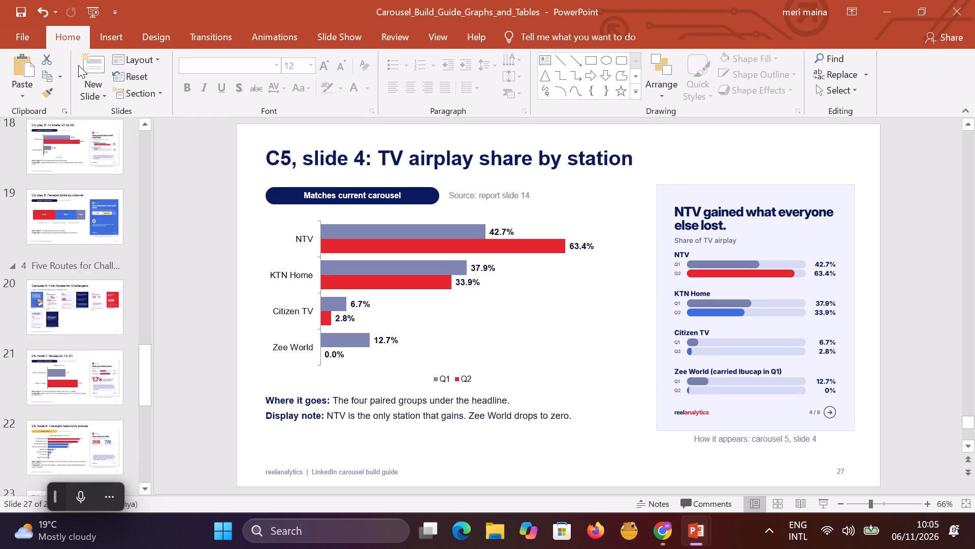
{"action": "left_click_drag", "start_coordinate": [78, 65], "coordinate": [60, 143]}
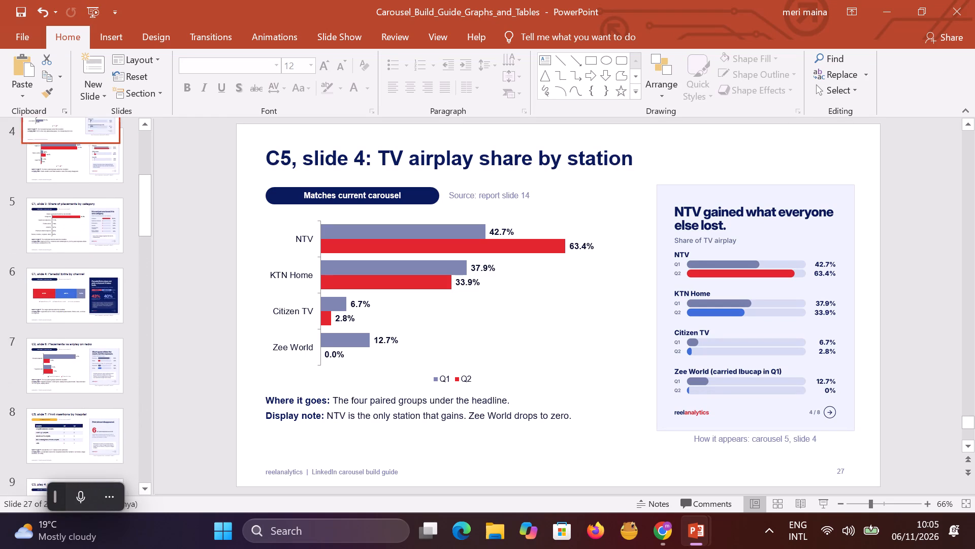
{"action": "left_click_drag", "start_coordinate": [60, 143], "coordinate": [54, 399]}
Move the "C5, slide 3: TV share of placements" slide to position 11, directly after "C3, play 4".
{"action": "left_click_drag", "start_coordinate": [141, 229], "coordinate": [148, 420]}
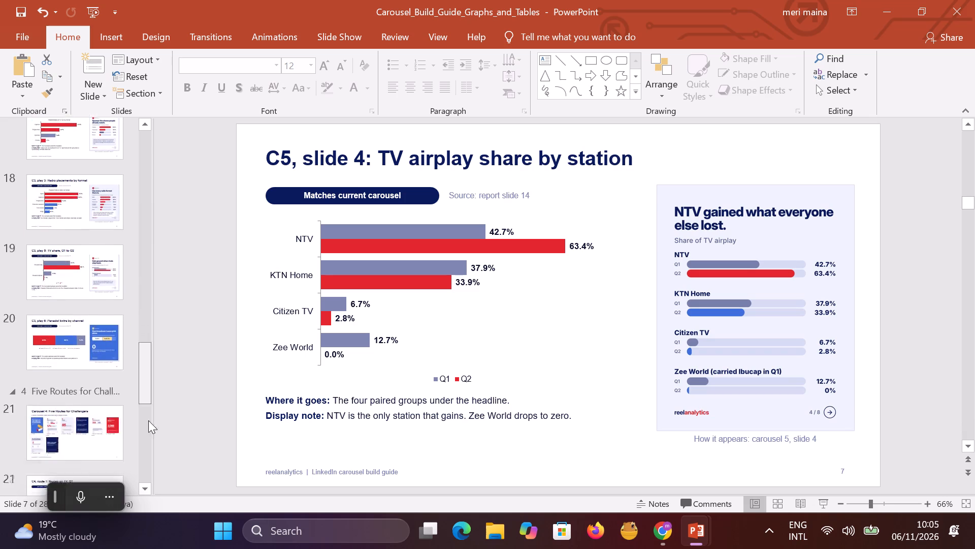
{"action": "left_click_drag", "start_coordinate": [148, 420], "coordinate": [141, 528]}
{"action": "left_click", "coordinate": [77, 361]}
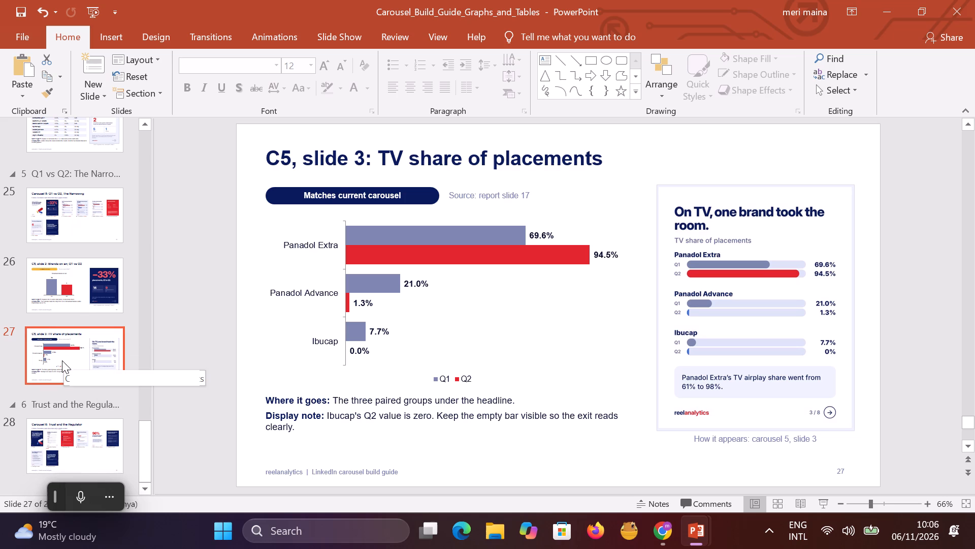
{"action": "left_click_drag", "start_coordinate": [62, 360], "coordinate": [69, 56]}
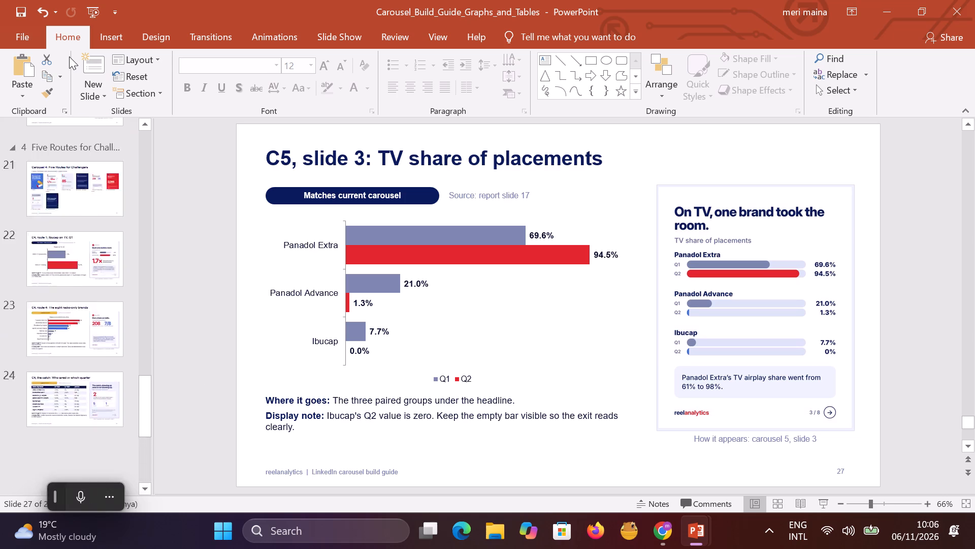
{"action": "left_click_drag", "start_coordinate": [69, 56], "coordinate": [55, 354]}
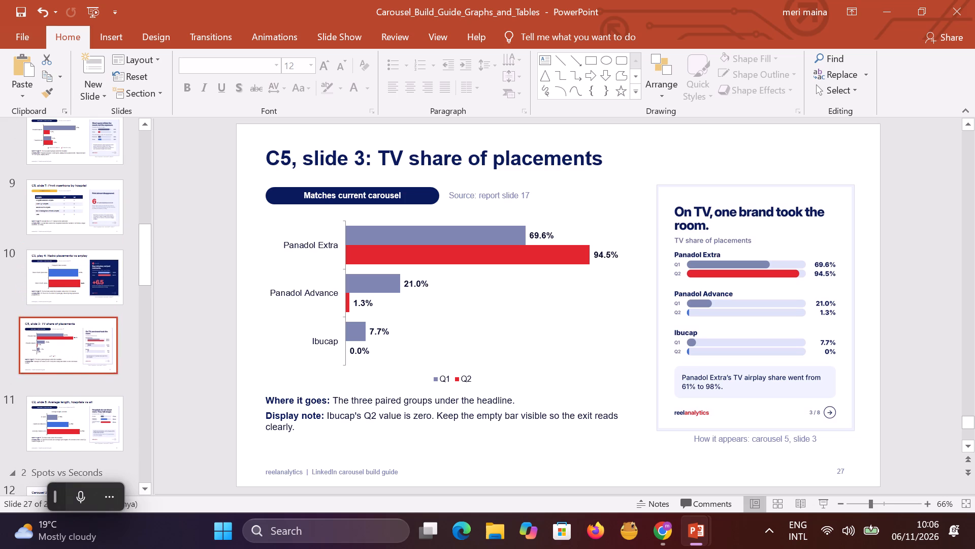
{"action": "left_click_drag", "start_coordinate": [55, 354], "coordinate": [56, 372]}
Move the "C5, slide 2: Brands on air, Q1 vs Q2" slide to position 8, between "C5, slide 4" and "C2, slide 6".
{"action": "left_click_drag", "start_coordinate": [145, 270], "coordinate": [142, 548]}
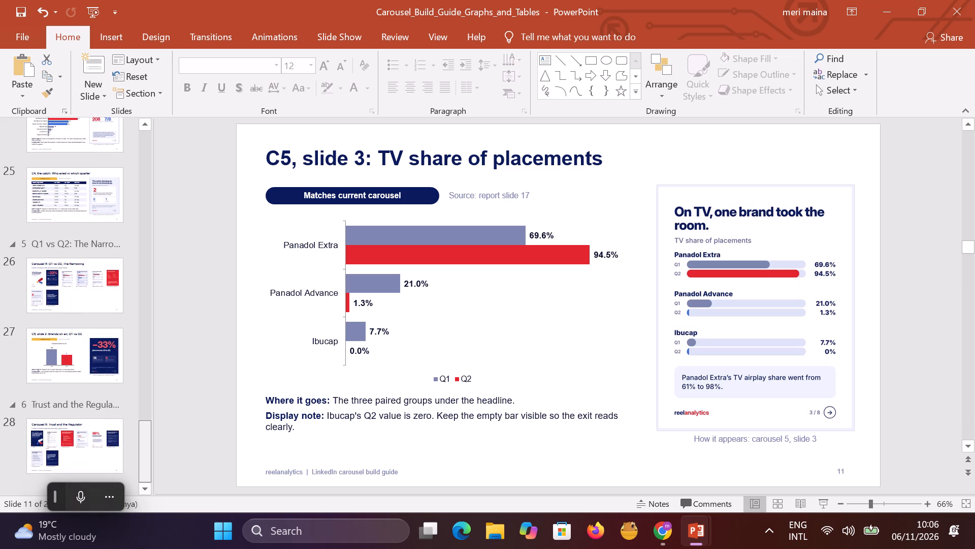
{"action": "left_click_drag", "start_coordinate": [142, 548], "coordinate": [140, 545]}
{"action": "left_click", "coordinate": [75, 363]}
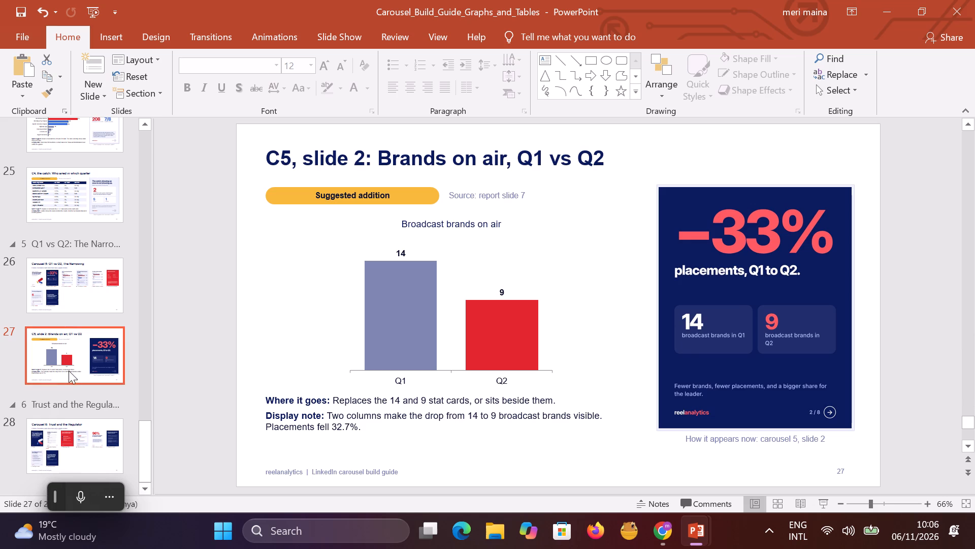
{"action": "left_click_drag", "start_coordinate": [69, 371], "coordinate": [64, 117]}
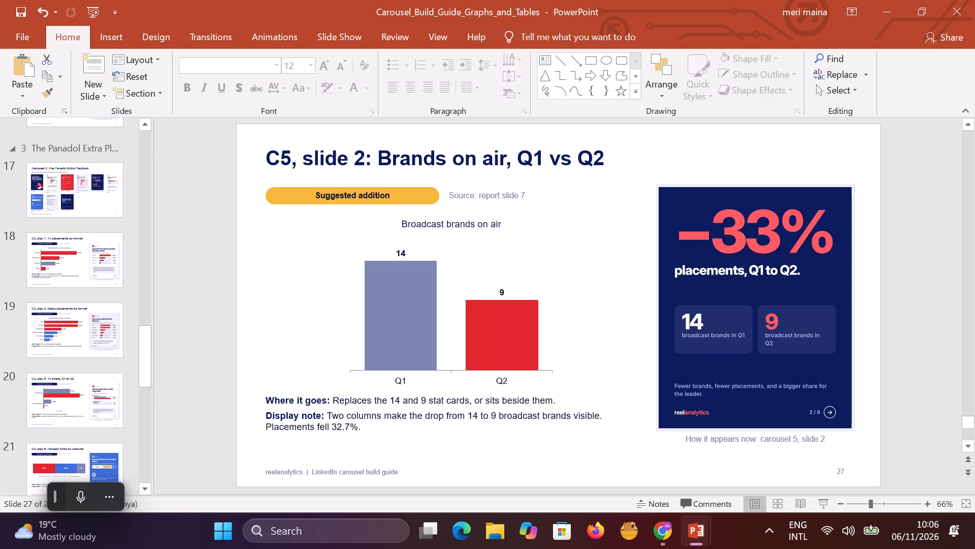
{"action": "left_click_drag", "start_coordinate": [64, 117], "coordinate": [68, 105]}
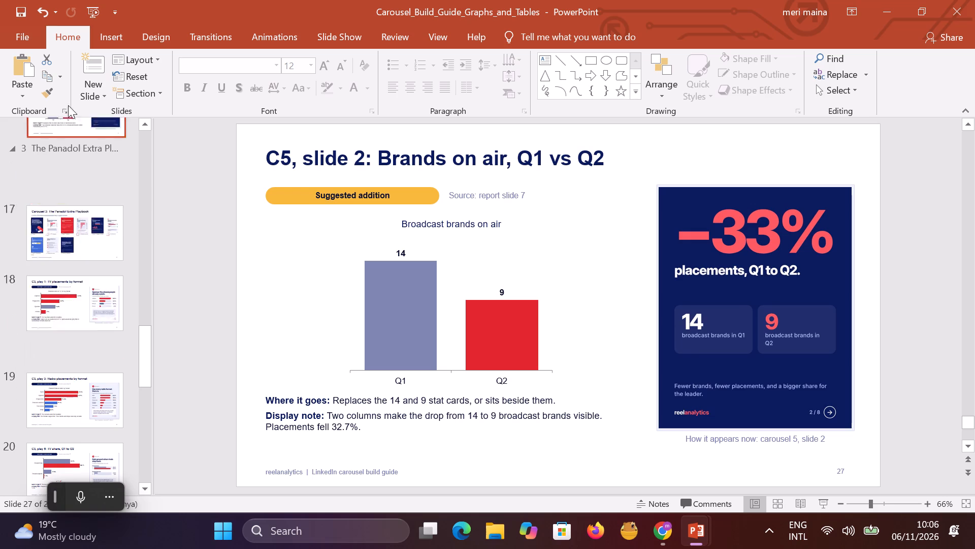
{"action": "left_click_drag", "start_coordinate": [68, 105], "coordinate": [51, 299]}
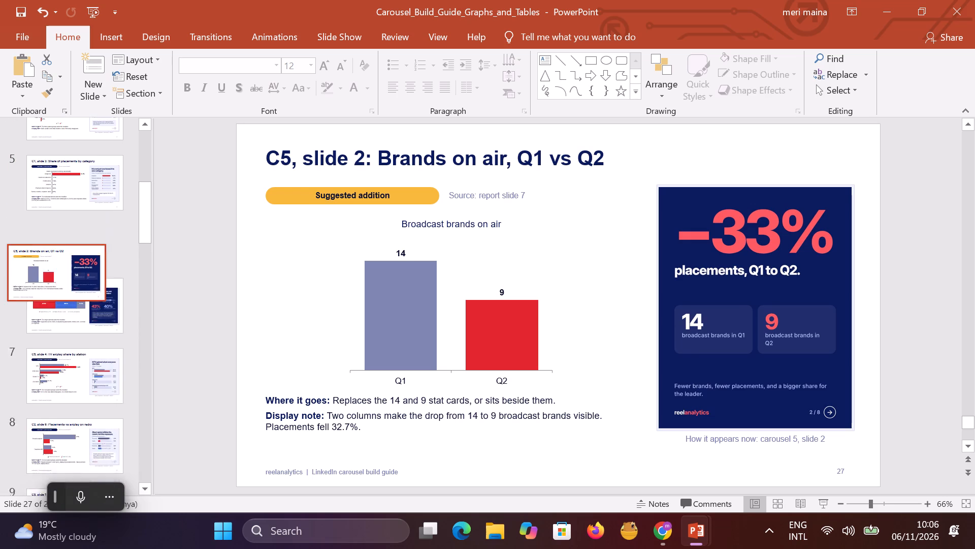
{"action": "left_click_drag", "start_coordinate": [51, 299], "coordinate": [63, 430]}
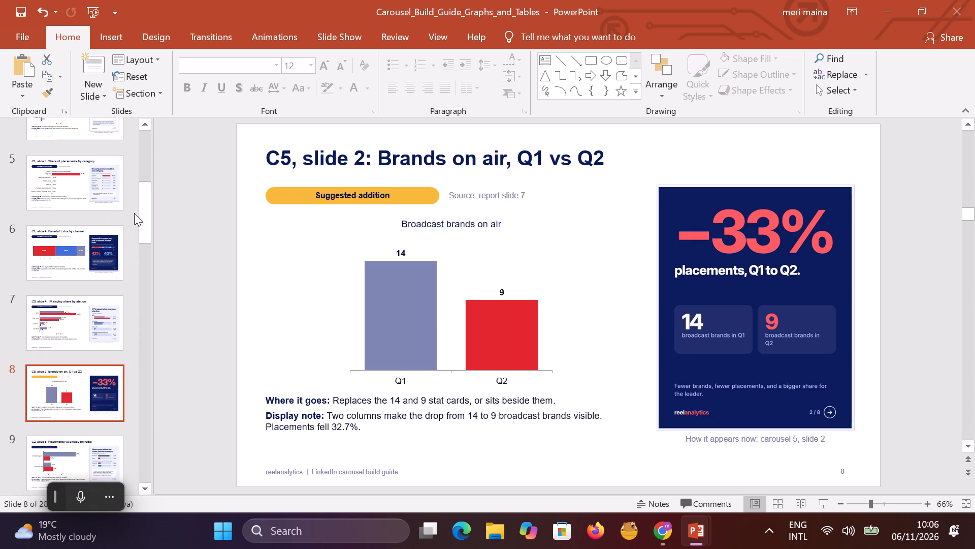
Delete the "C4, the catch: Who aired in which quarter" slide from the Carousel 4 section.
{"action": "left_click_drag", "start_coordinate": [145, 221], "coordinate": [125, 535]}
{"action": "left_click", "coordinate": [90, 370]}
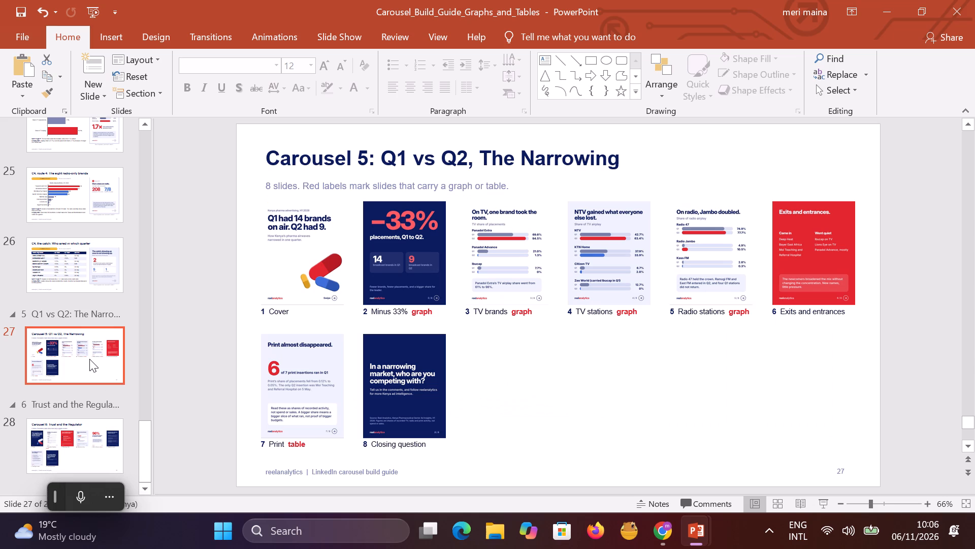
{"action": "left_click", "coordinate": [84, 282]}
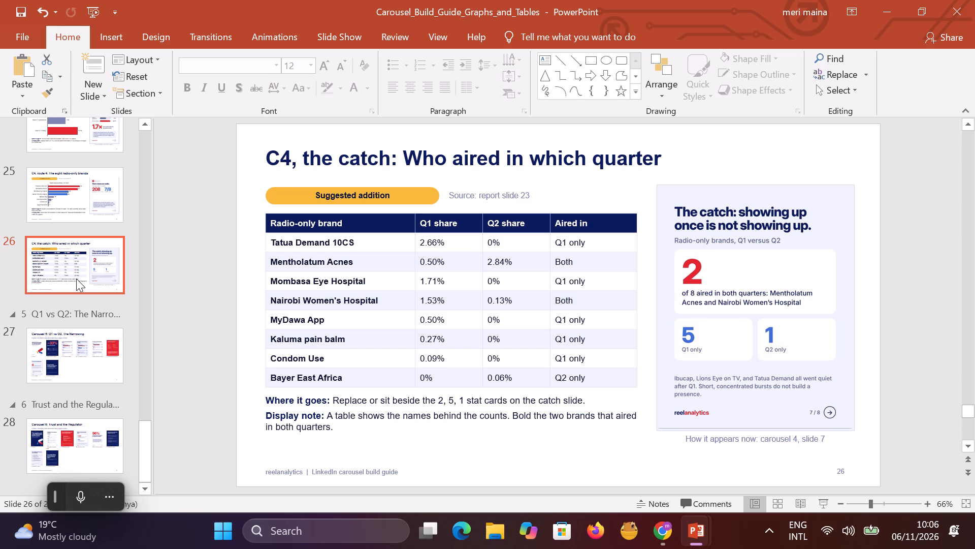
{"action": "left_click", "coordinate": [76, 279]}
{"action": "key", "text": "Delete"}
{"action": "left_click", "coordinate": [70, 284]}
{"action": "key", "text": "Delete"}
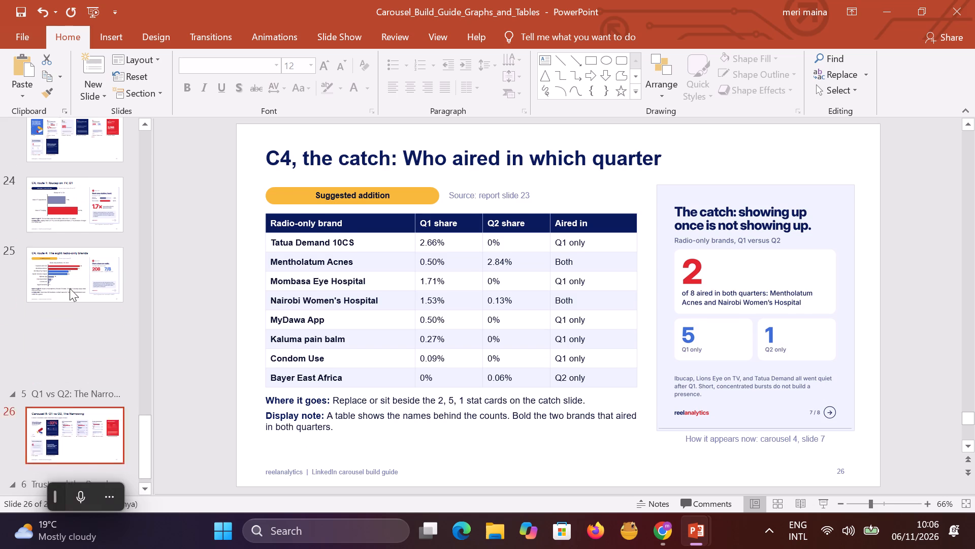
Delete the Carousel 5 "Q1 vs Q2, The Narrowing" and Carousel 6 "Trust and the Regulator" overview slides.
{"action": "left_click", "coordinate": [71, 384]}
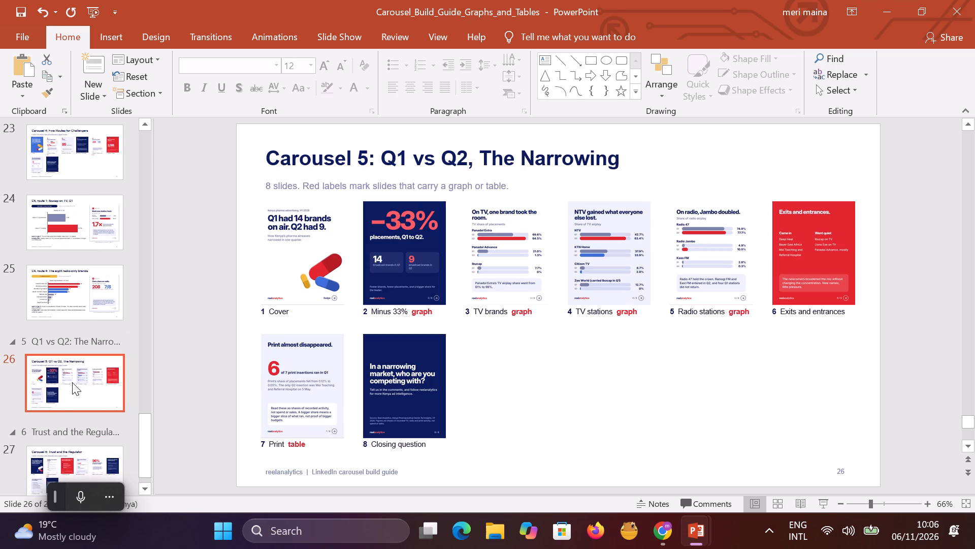
{"action": "left_click", "coordinate": [72, 382]}
{"action": "key", "text": "Delete"}
{"action": "left_click", "coordinate": [67, 432]}
{"action": "key", "text": "Delete"}
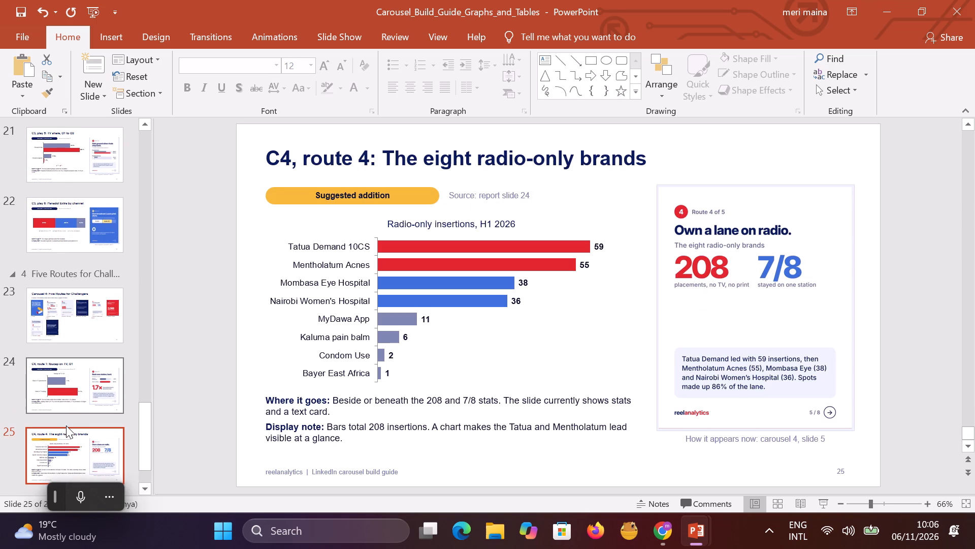
Delete the "C4, route 4: The eight radio-only brands" and "C4, route 1: Ibucap on TV, Q1" slides.
{"action": "scroll", "coordinate": [62, 417], "scroll_direction": "down", "scroll_amount": 3}
{"action": "left_click", "coordinate": [55, 432]}
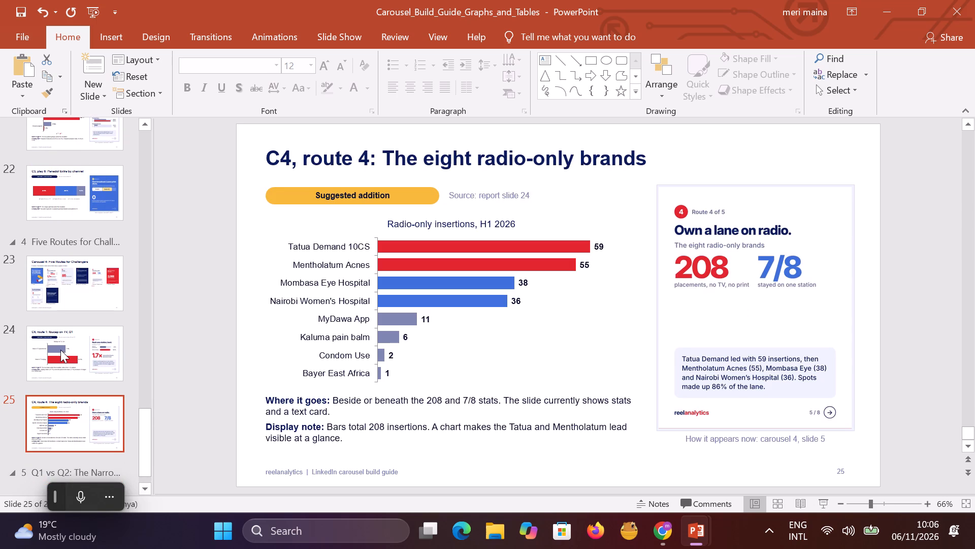
{"action": "left_click", "coordinate": [53, 431]}
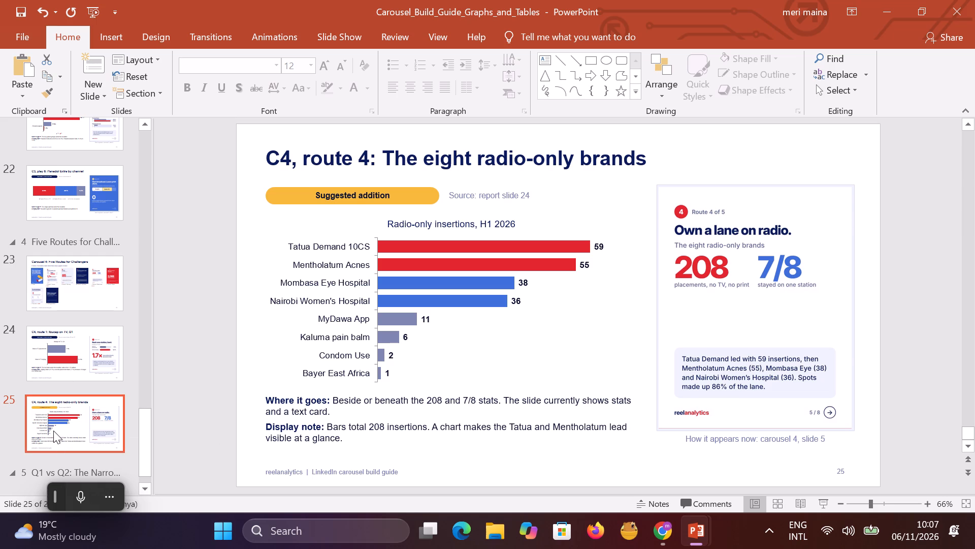
{"action": "key", "text": "Delete"}
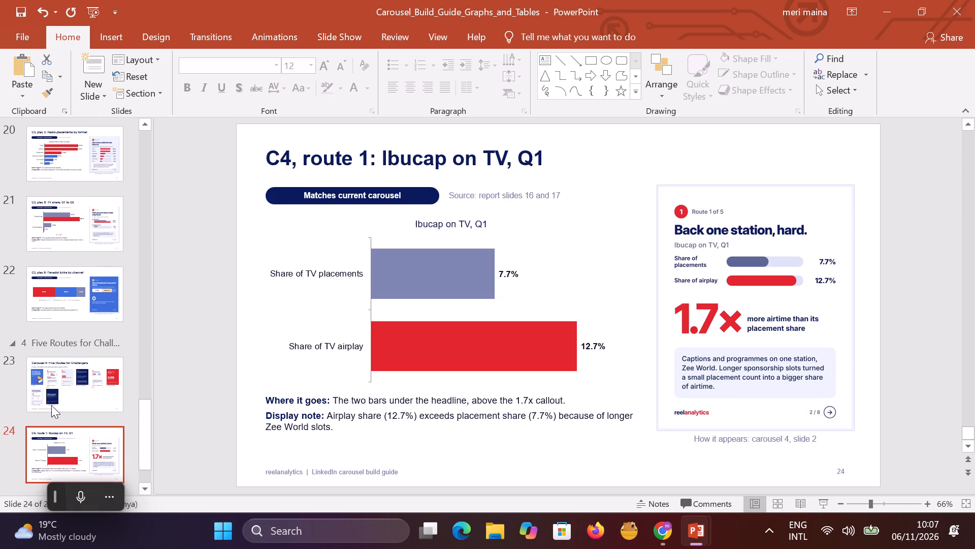
{"action": "left_click", "coordinate": [55, 440]}
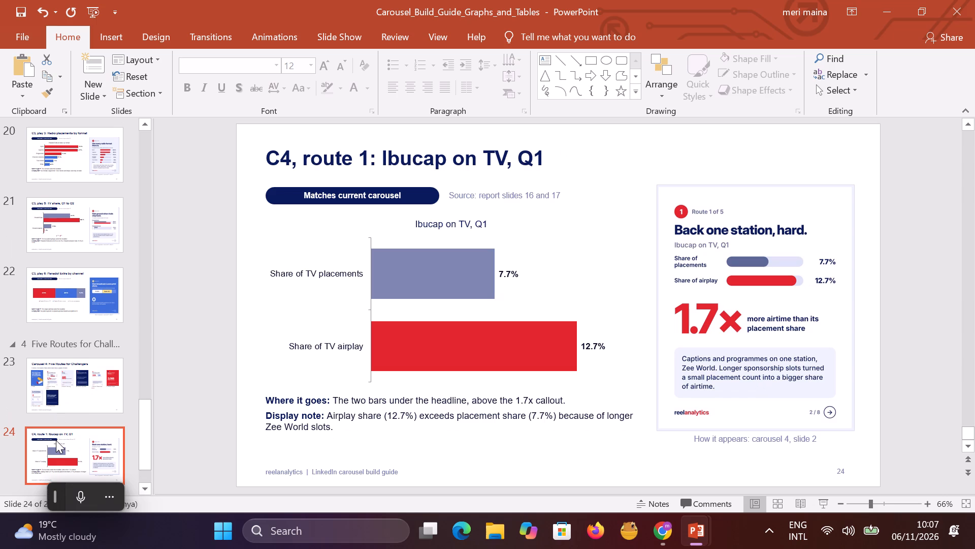
{"action": "key", "text": "Delete"}
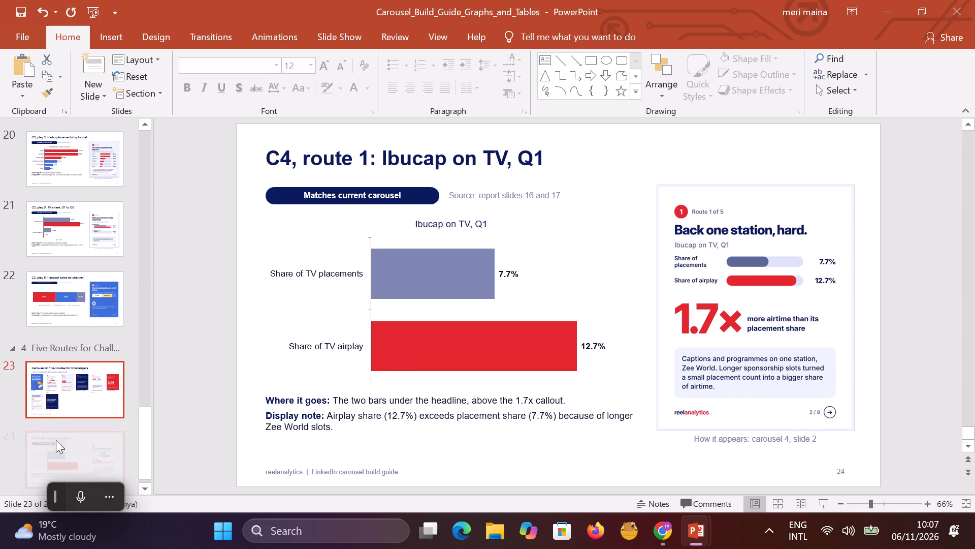
On the Carousel 4 overview slide, enlarge the cover picture to about 14.76 by 11.8 cm and move it down beneath the title.
{"action": "left_click", "coordinate": [59, 412]}
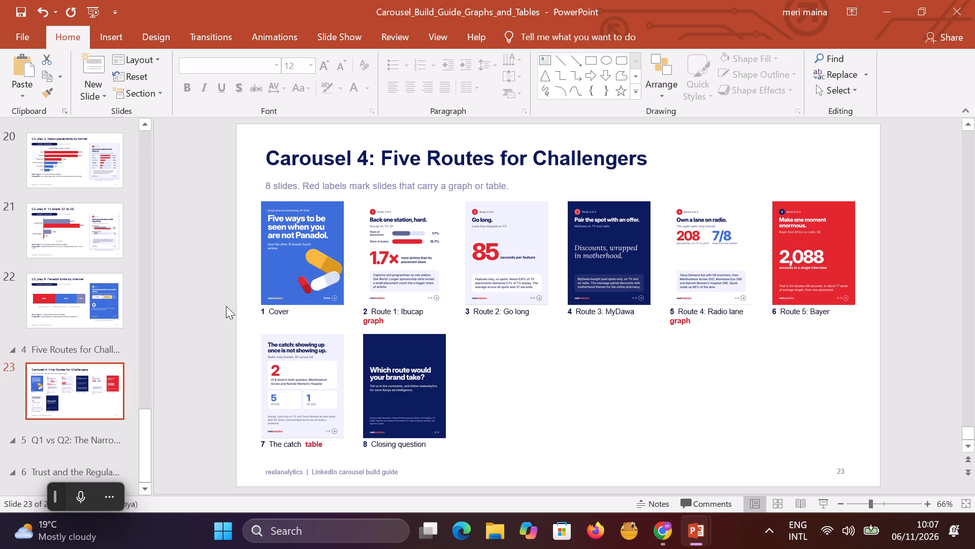
{"action": "left_click", "coordinate": [284, 271]}
{"action": "double_click", "coordinate": [284, 271]}
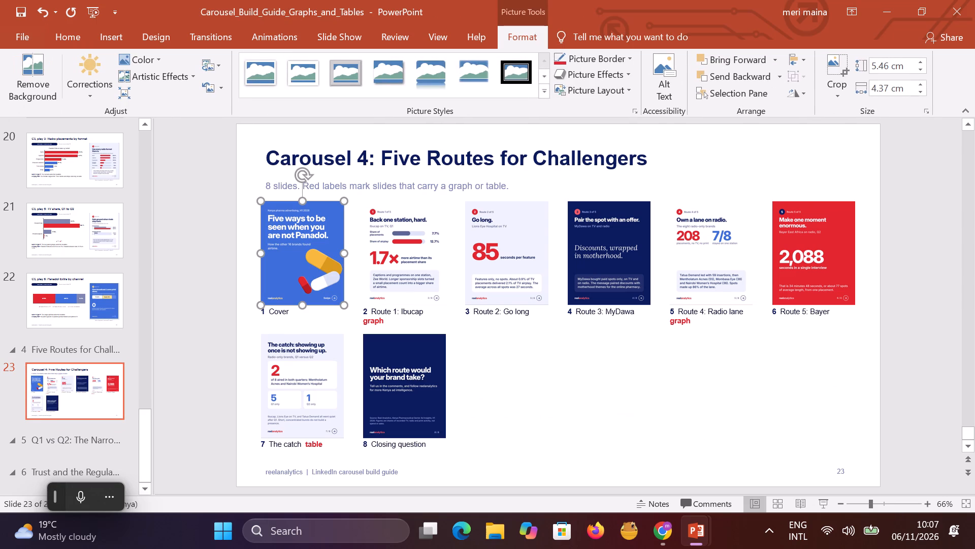
{"action": "left_click_drag", "start_coordinate": [343, 203], "coordinate": [485, 136]}
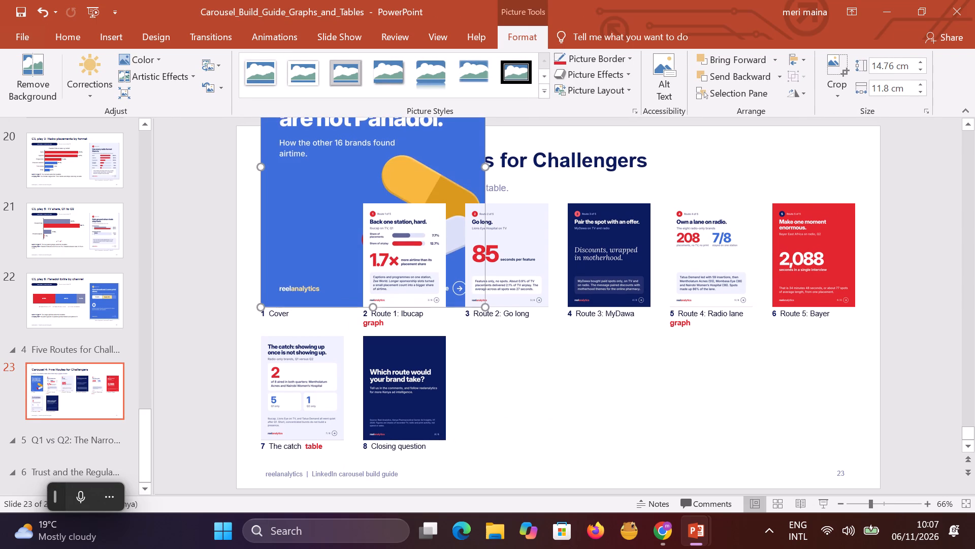
{"action": "left_click_drag", "start_coordinate": [341, 228], "coordinate": [529, 444]}
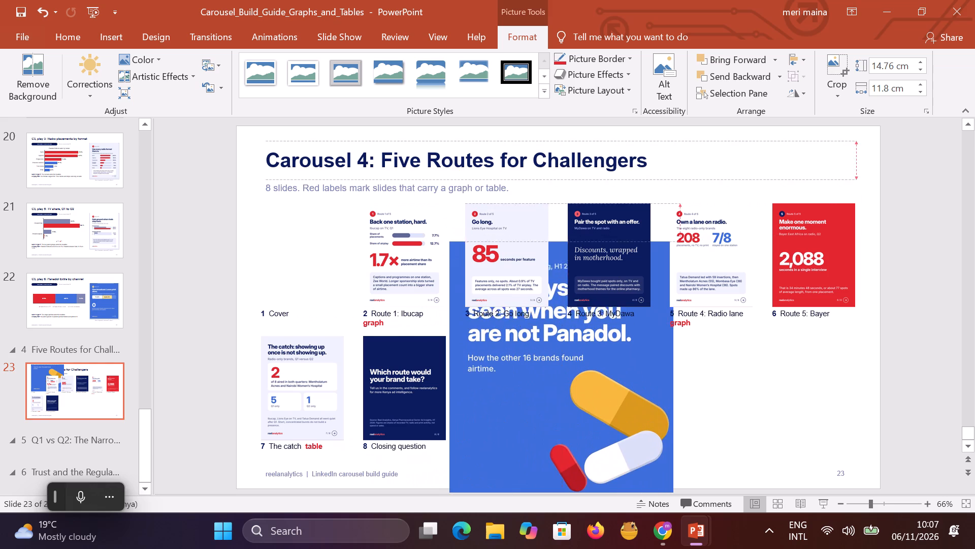
{"action": "left_click_drag", "start_coordinate": [529, 444], "coordinate": [556, 545]}
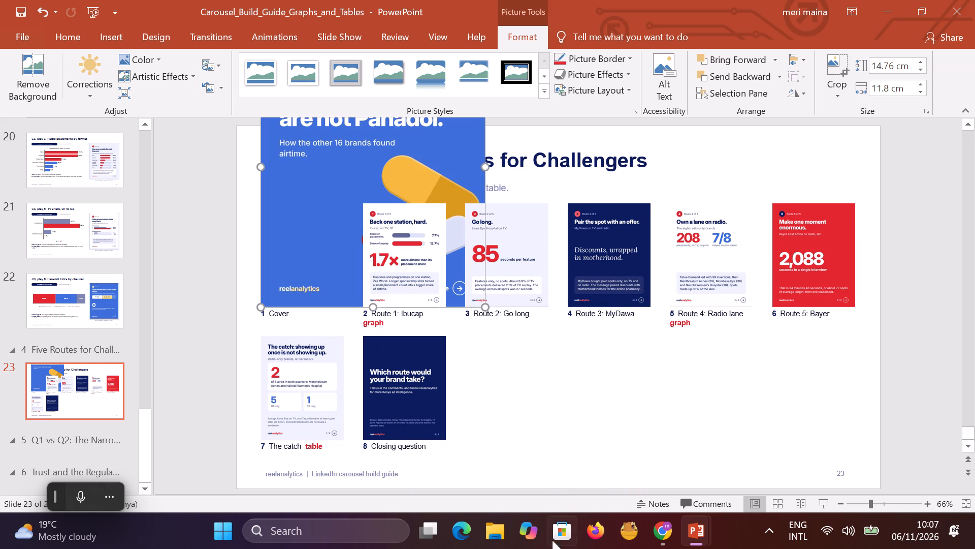
{"action": "left_click_drag", "start_coordinate": [324, 209], "coordinate": [314, 348]}
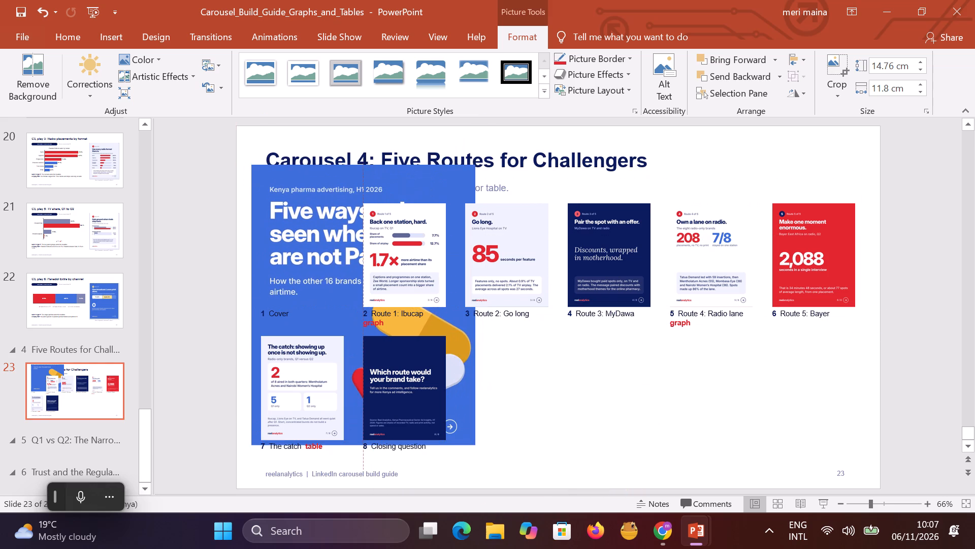
{"action": "left_click_drag", "start_coordinate": [314, 348], "coordinate": [295, 295]}
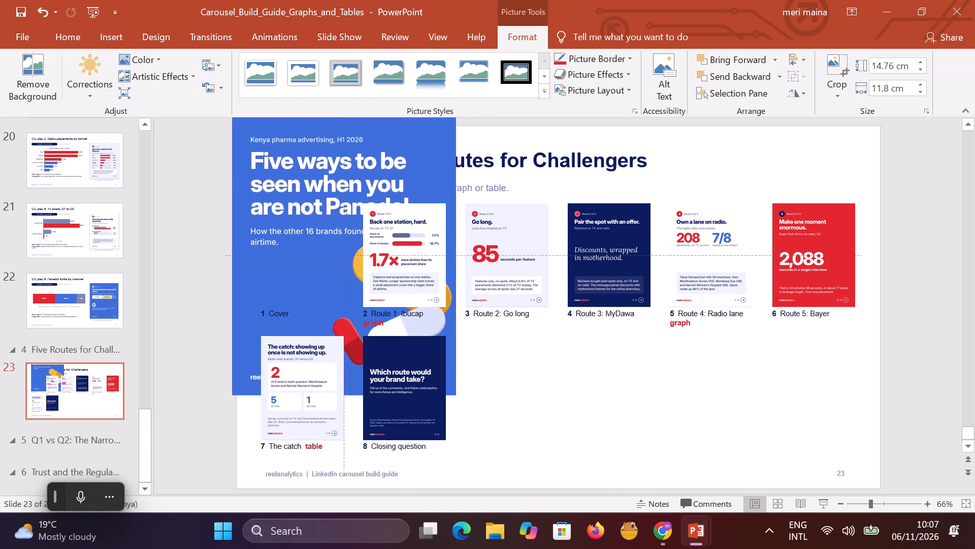
{"action": "left_click_drag", "start_coordinate": [295, 295], "coordinate": [241, 295]}
{"action": "left_click_drag", "start_coordinate": [245, 271], "coordinate": [293, 309]}
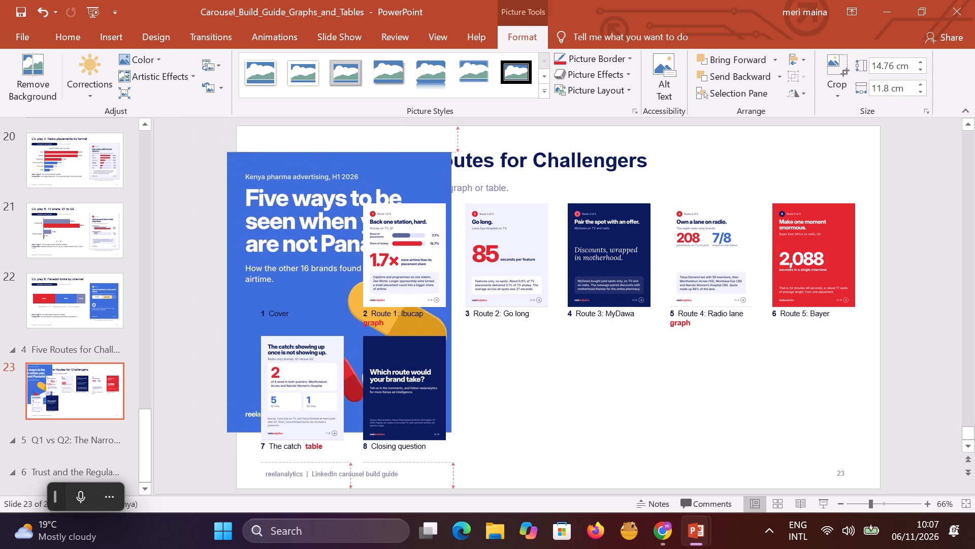
{"action": "left_click_drag", "start_coordinate": [293, 309], "coordinate": [306, 332]}
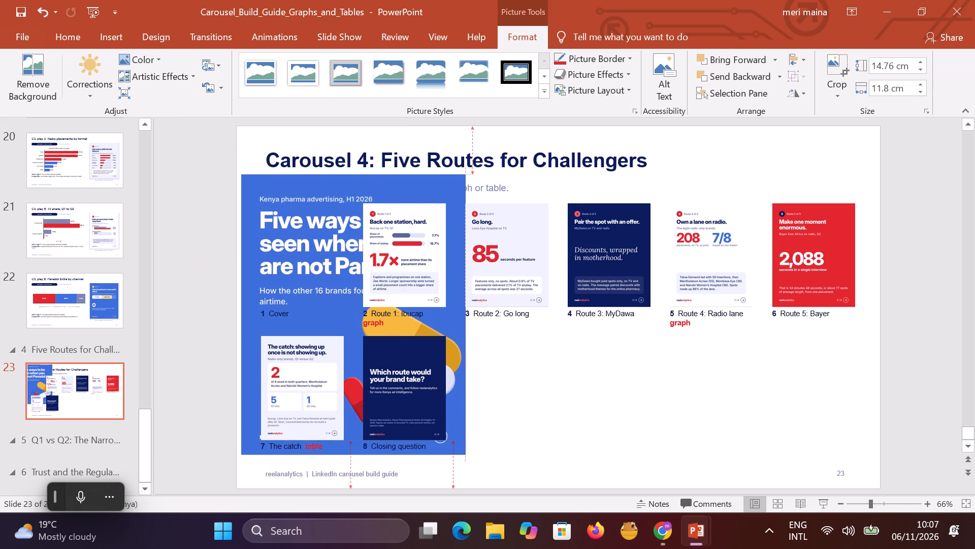
{"action": "left_click_drag", "start_coordinate": [306, 332], "coordinate": [303, 332]}
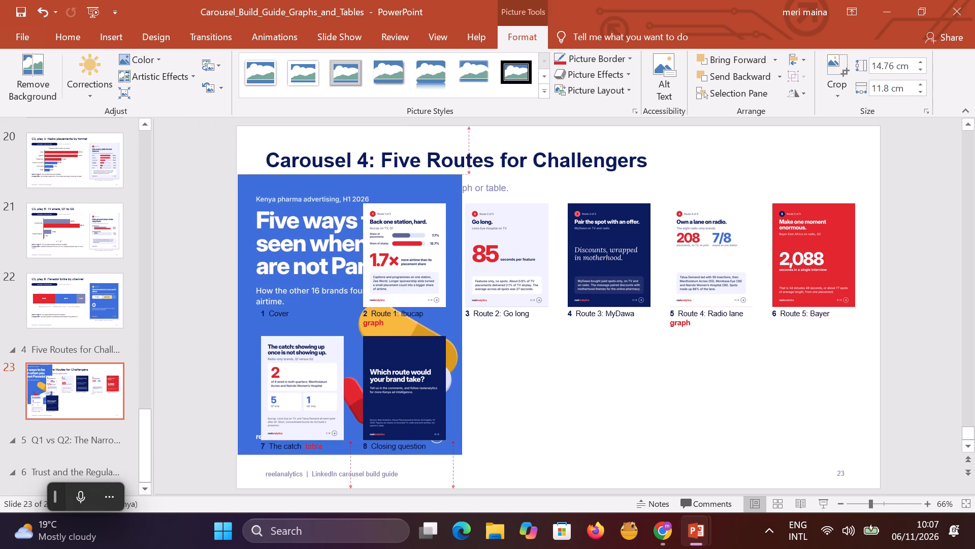
{"action": "left_click_drag", "start_coordinate": [303, 332], "coordinate": [317, 330]}
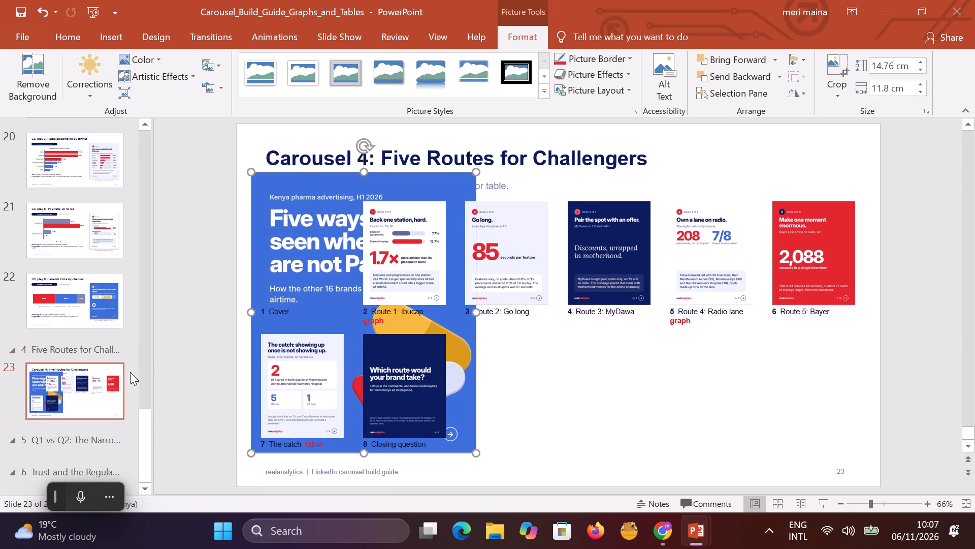
Delete the "C3, play 6: Panadol Extra by channel" and "C3, play 5: TV share, Q1 to Q2" slides.
{"action": "left_click", "coordinate": [77, 316]}
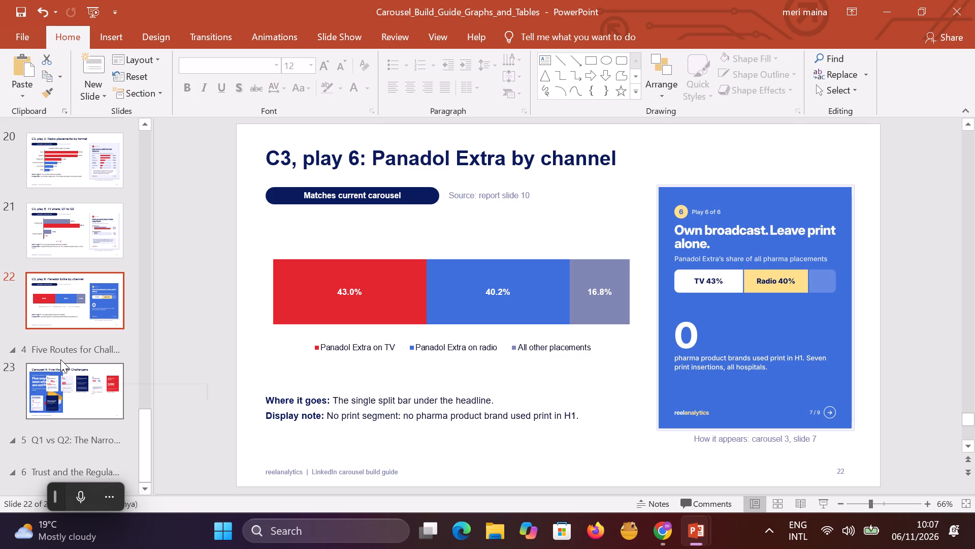
{"action": "left_click", "coordinate": [66, 322], "text": "shift"}
{"action": "key", "text": "shift+Delete"}
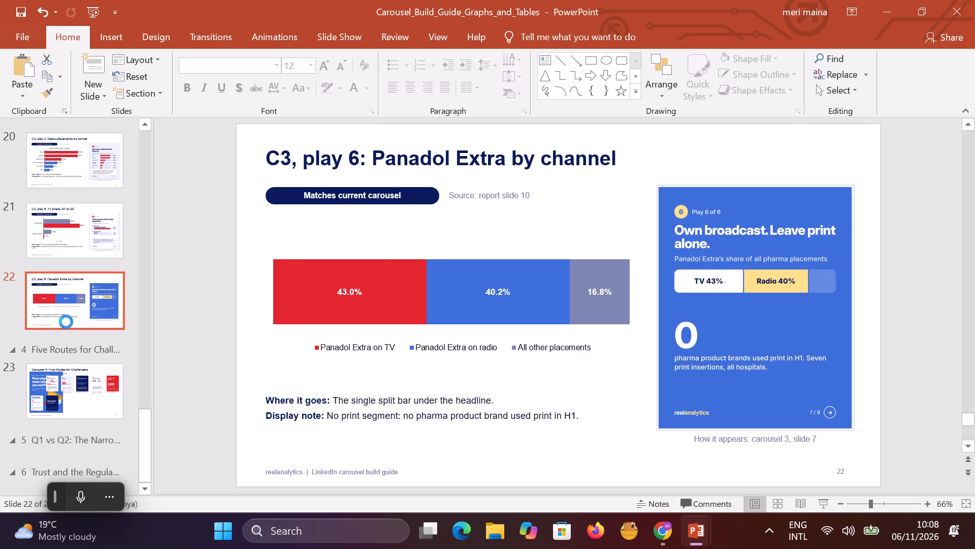
{"action": "left_click", "coordinate": [67, 351], "text": "shift"}
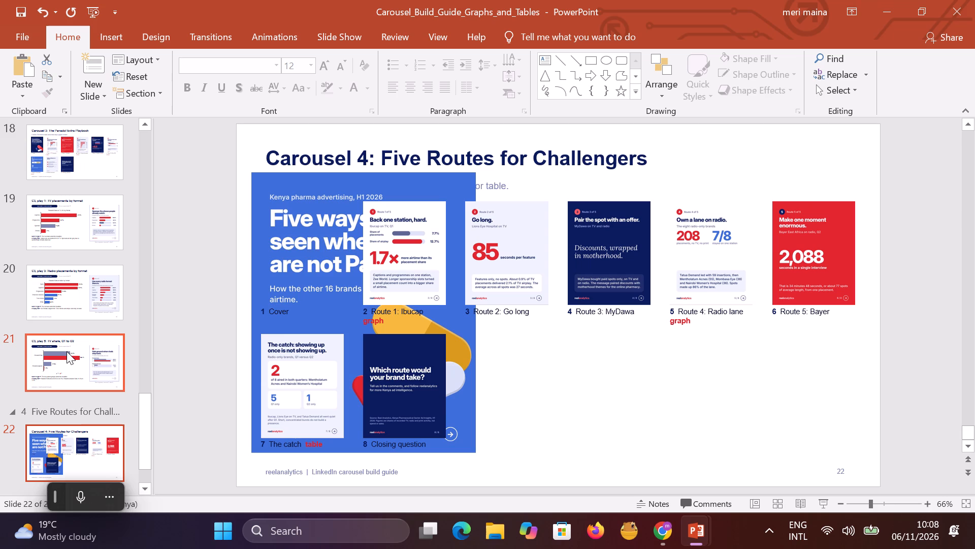
{"action": "left_click", "coordinate": [59, 356], "text": "shift"}
{"action": "left_click", "coordinate": [189, 349]}
{"action": "left_click", "coordinate": [105, 363]}
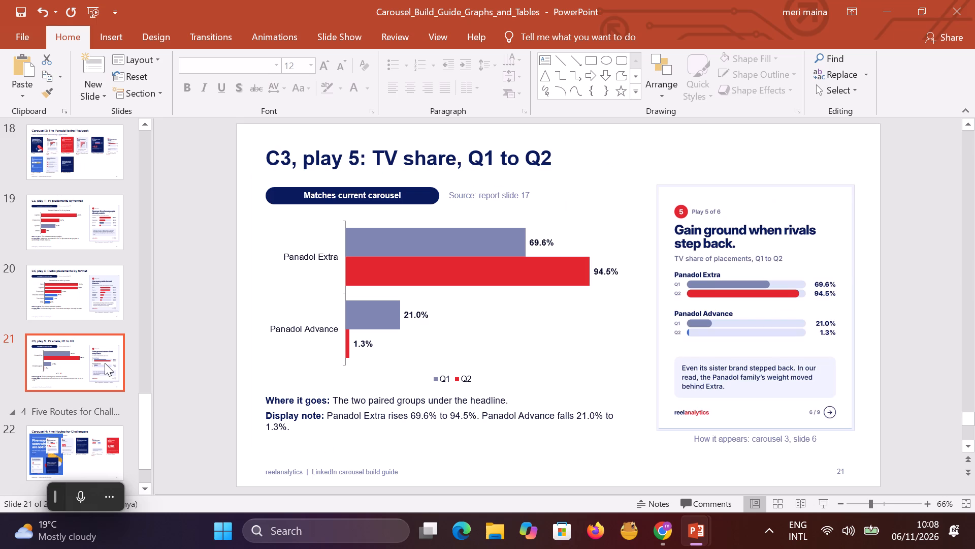
{"action": "left_click", "coordinate": [105, 363]}
{"action": "key", "text": "BackSpace"}
Delete the "C3, play 1: TV placements by format" slide, keeping the play 3 radio slide.
{"action": "left_click", "coordinate": [95, 318]}
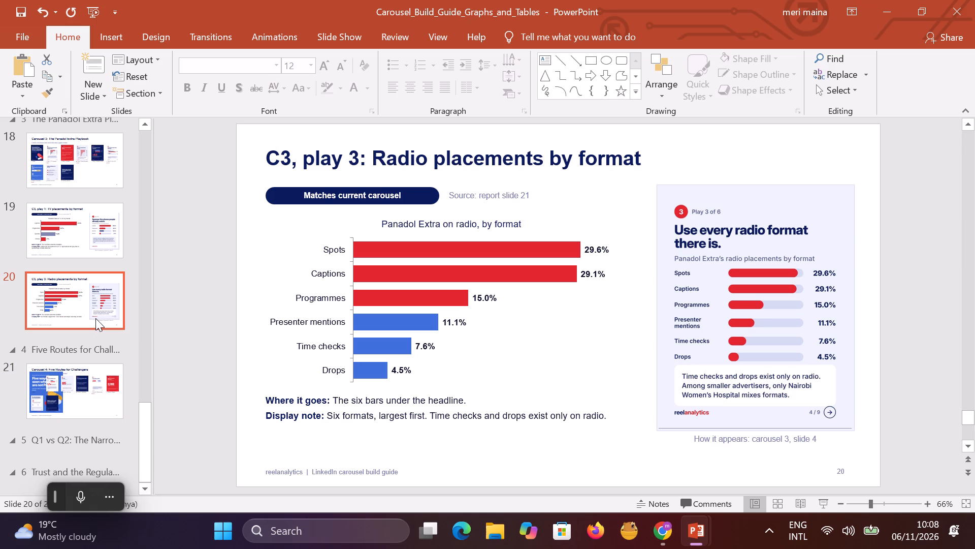
{"action": "left_click", "coordinate": [69, 253]}
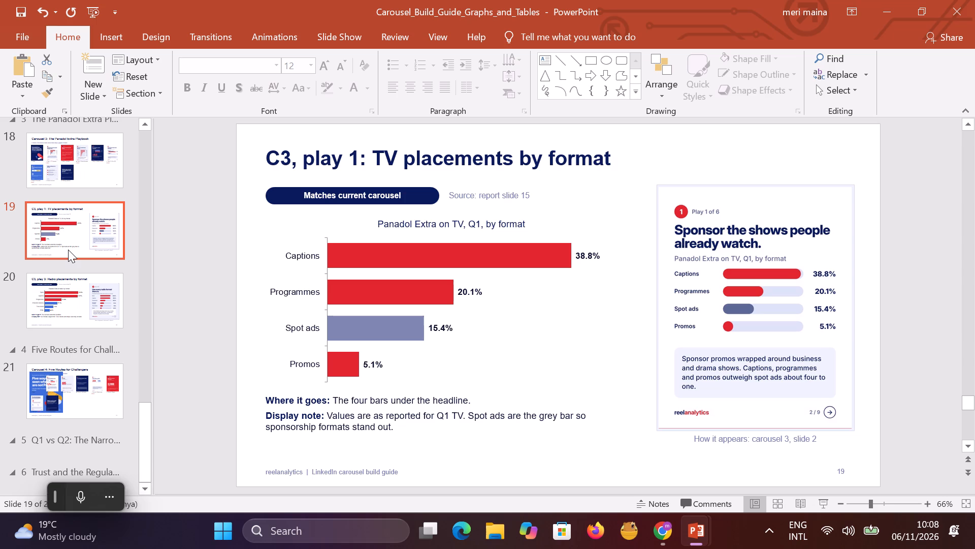
{"action": "key", "text": "Delete"}
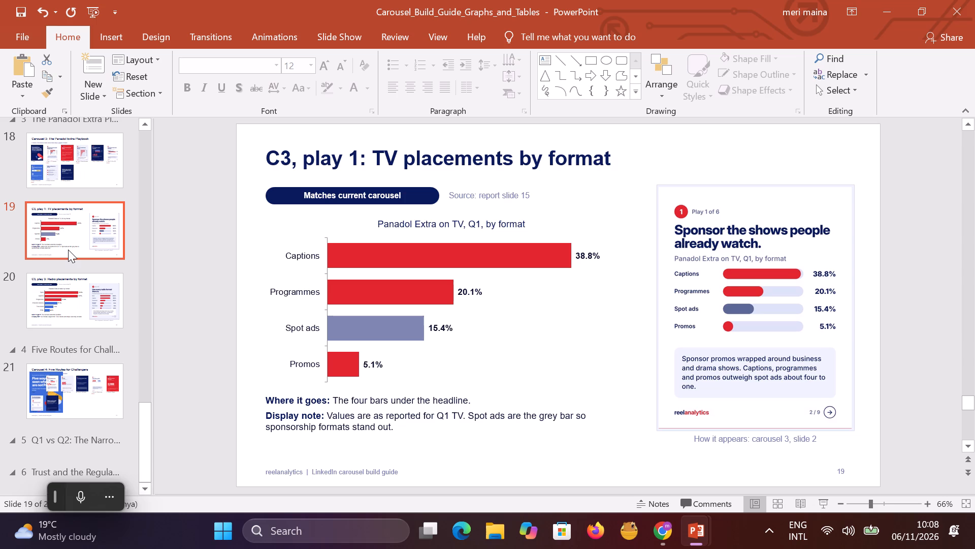
Delete the "C2, slide 4: Radio 47, placements vs seconds" slide from the Spots vs Seconds section.
{"action": "left_click", "coordinate": [72, 254]}
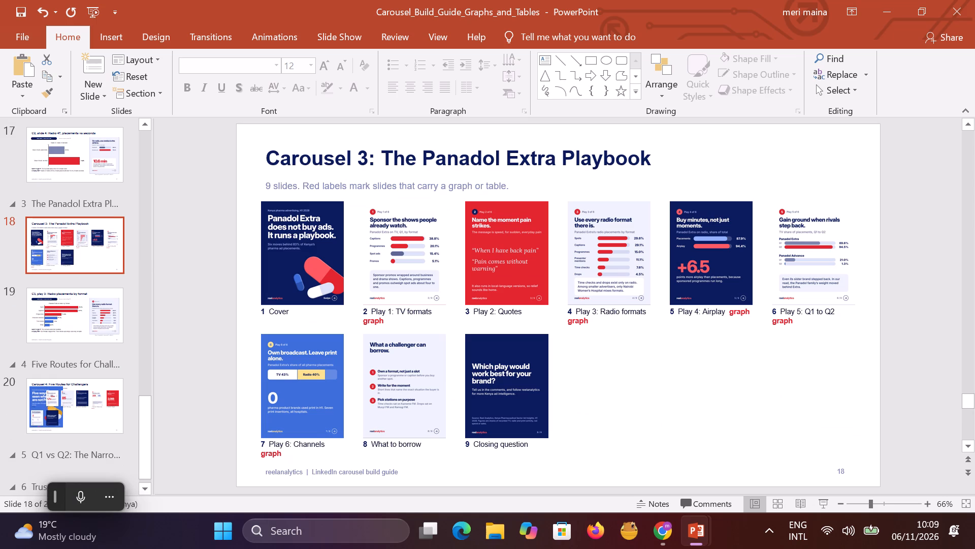
{"action": "left_click", "coordinate": [787, 263]}
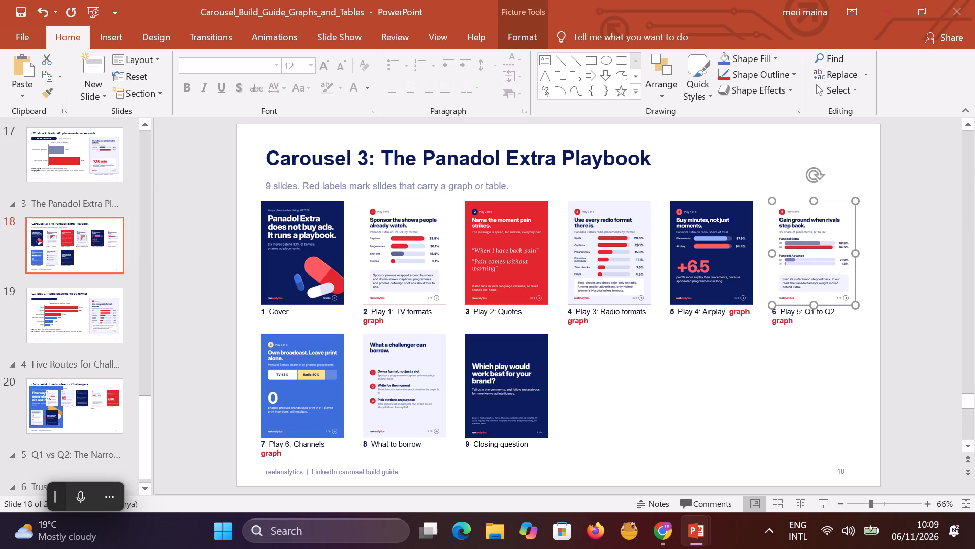
{"action": "left_click", "coordinate": [74, 165]}
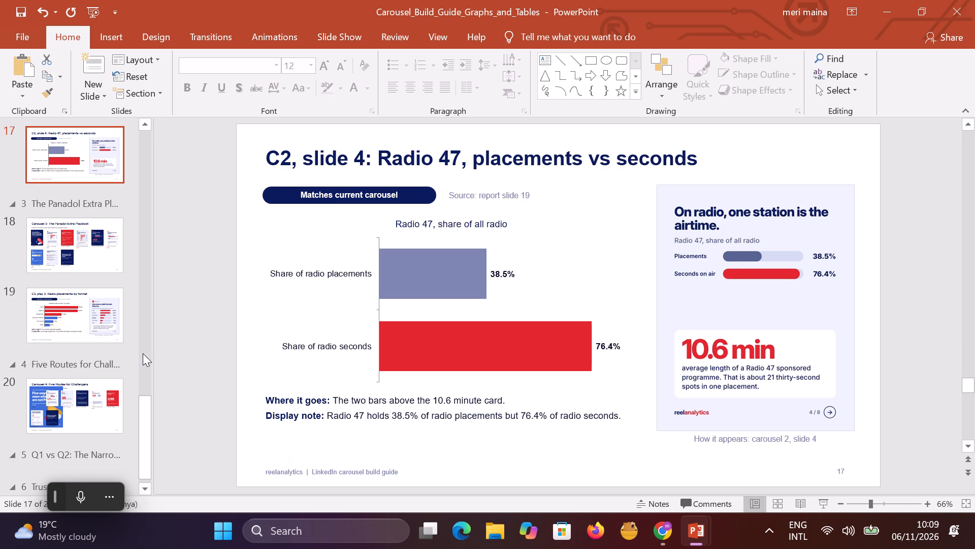
{"action": "scroll", "coordinate": [143, 354], "scroll_direction": "up", "scroll_amount": 1}
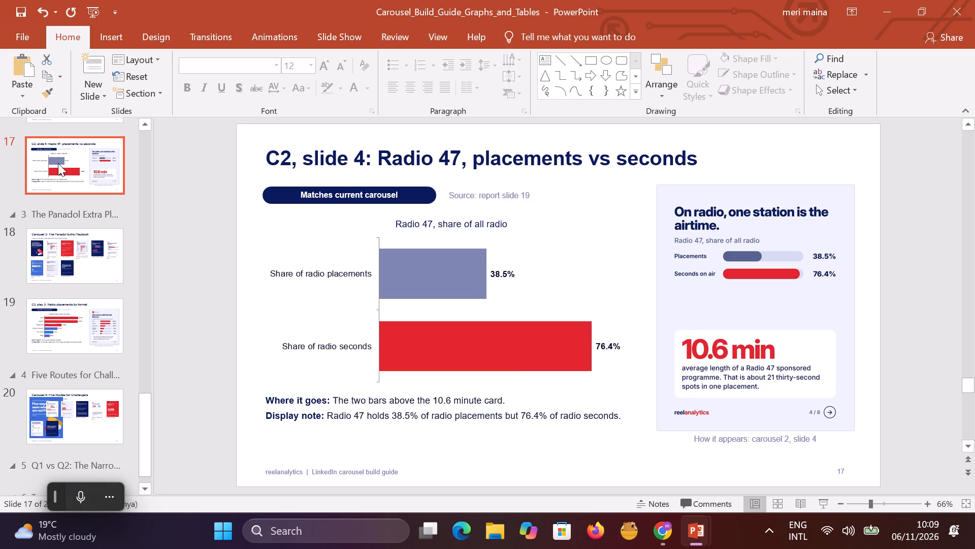
{"action": "key", "text": "Delete"}
On the Carousel 2 overview slide, enlarge the closing question picture to about the slide's full height and move it down onto the slide.
{"action": "left_click", "coordinate": [56, 228]}
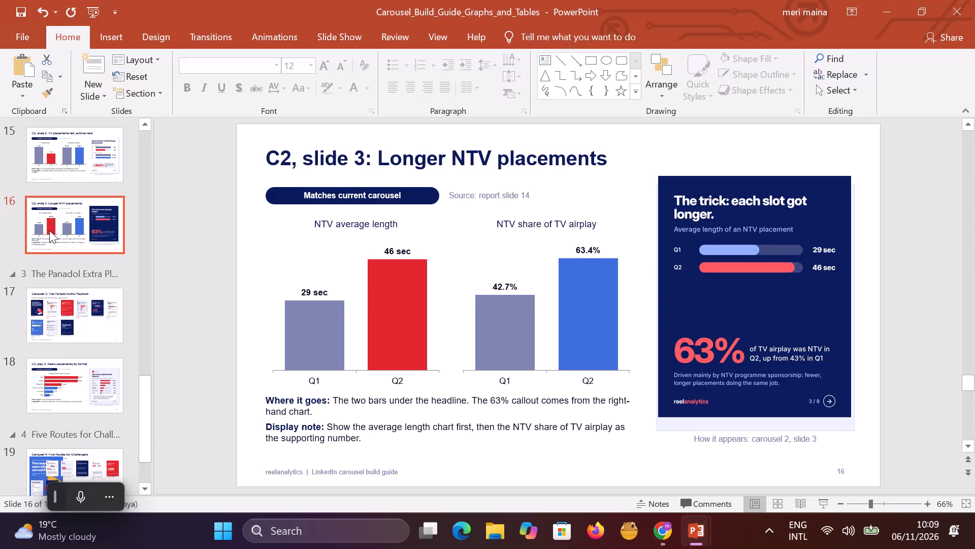
{"action": "scroll", "coordinate": [54, 212], "scroll_direction": "up", "scroll_amount": 5}
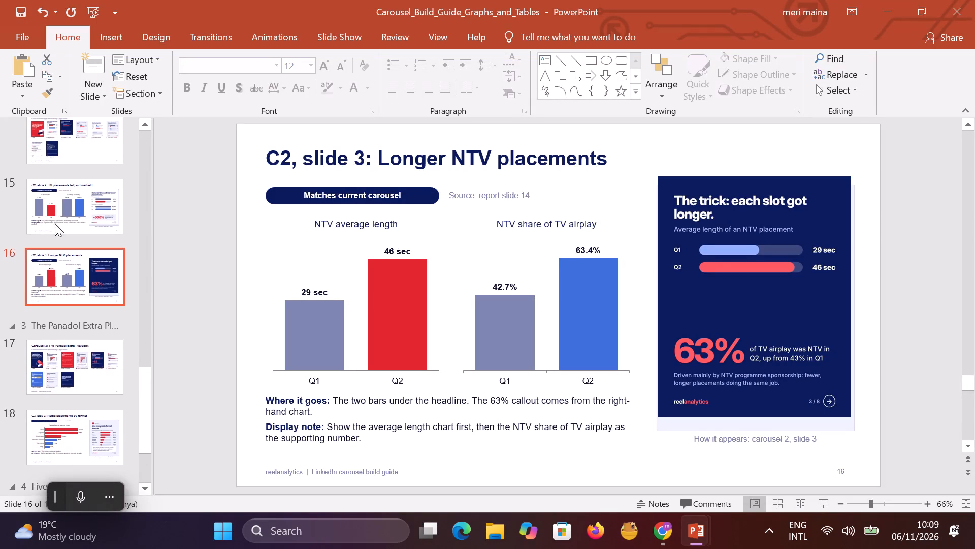
{"action": "left_click", "coordinate": [75, 274]}
{"action": "left_click", "coordinate": [75, 219]}
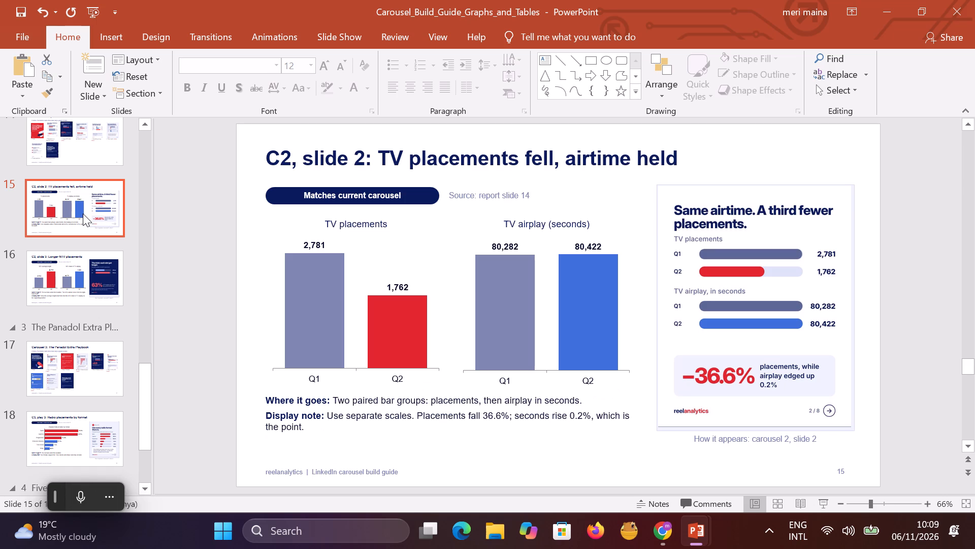
{"action": "scroll", "coordinate": [77, 205], "scroll_direction": "up", "scroll_amount": 4}
{"action": "left_click", "coordinate": [76, 192]}
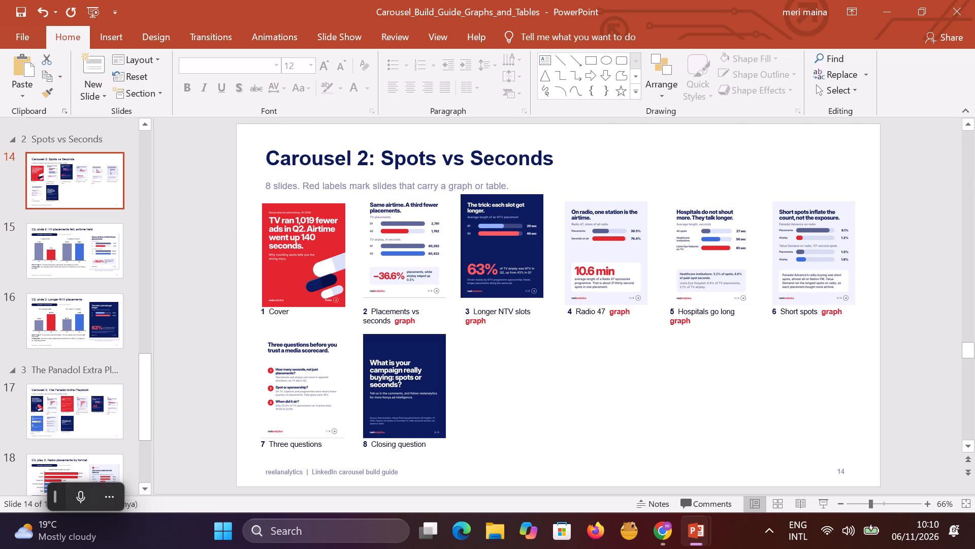
{"action": "left_click", "coordinate": [404, 398]}
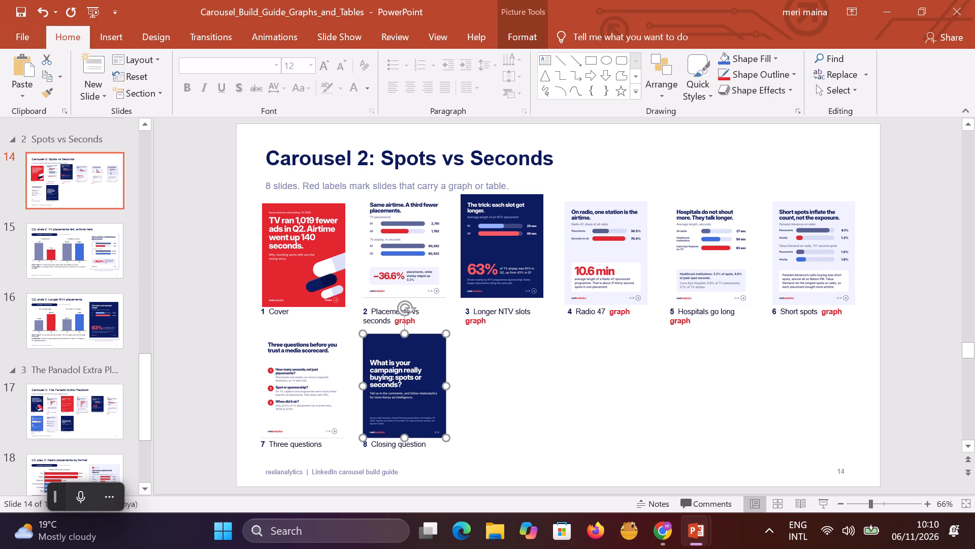
{"action": "left_click_drag", "start_coordinate": [448, 335], "coordinate": [569, 273]}
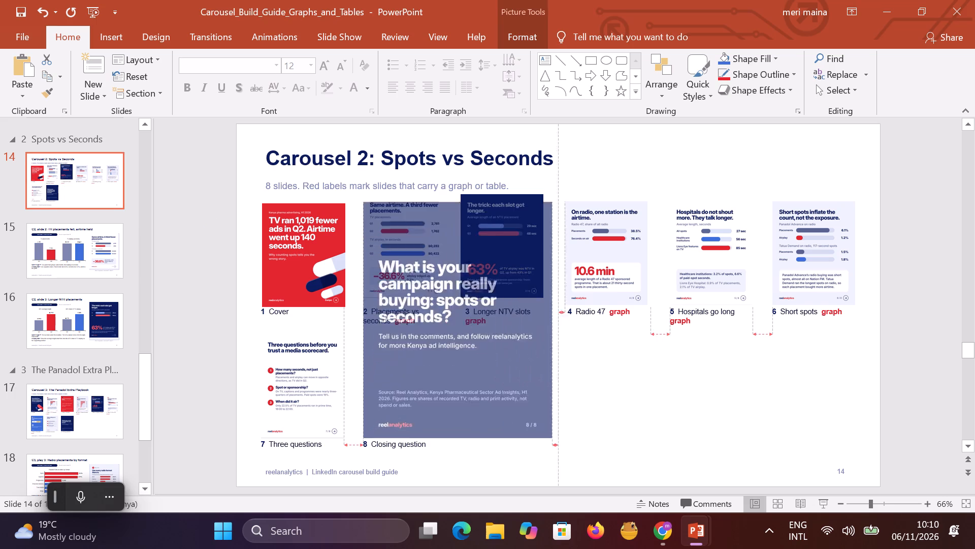
{"action": "left_click_drag", "start_coordinate": [569, 273], "coordinate": [663, 227]}
{"action": "left_click_drag", "start_coordinate": [568, 248], "coordinate": [566, 265]}
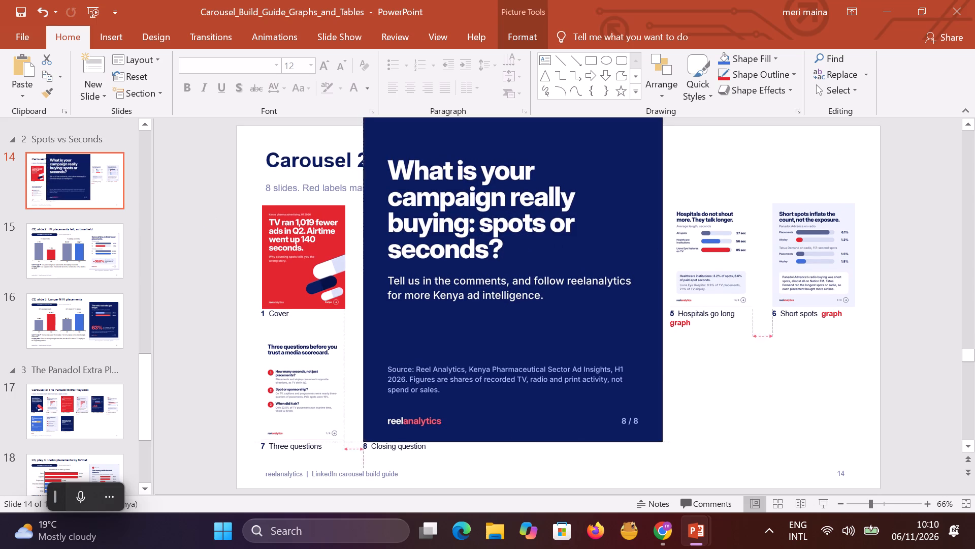
{"action": "left_click_drag", "start_coordinate": [566, 265], "coordinate": [571, 294]}
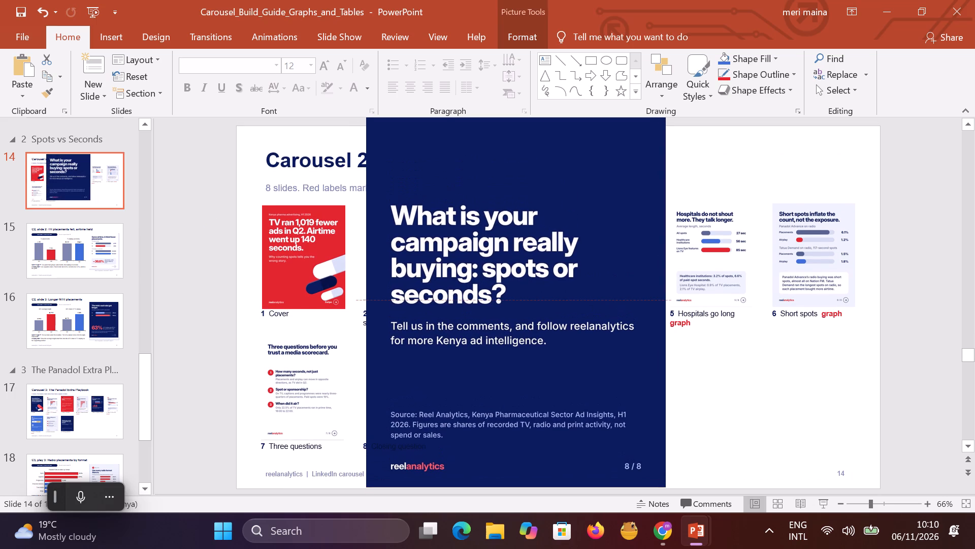
{"action": "left_click_drag", "start_coordinate": [571, 294], "coordinate": [571, 297]}
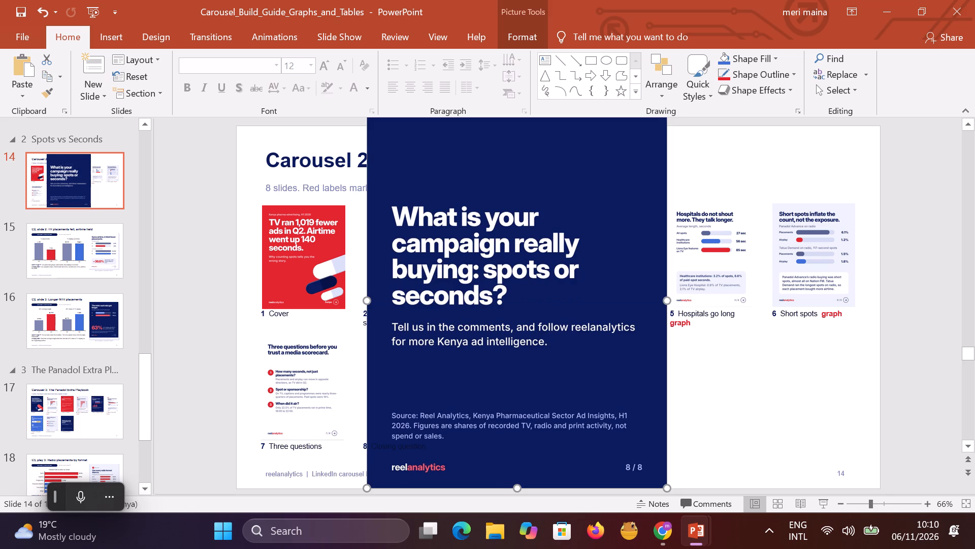
{"action": "left_click_drag", "start_coordinate": [578, 291], "coordinate": [583, 325]}
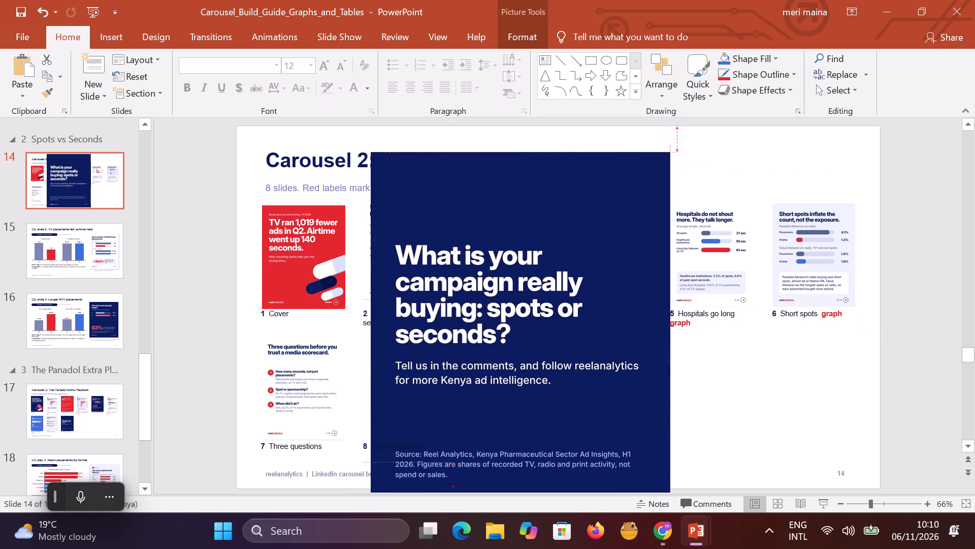
{"action": "left_click_drag", "start_coordinate": [583, 325], "coordinate": [588, 313]}
Look through the build guide's slides and sections, examining the Carousel 1 overview and the C6 regulator's calendar table.
{"action": "scroll", "coordinate": [85, 303], "scroll_direction": "up", "scroll_amount": 3}
{"action": "scroll", "coordinate": [131, 347], "scroll_direction": "up", "scroll_amount": 4}
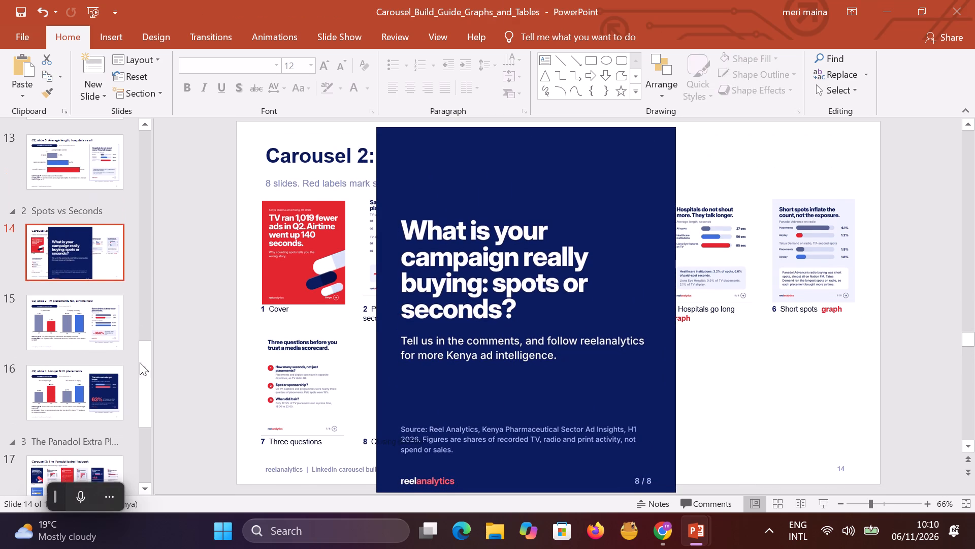
{"action": "left_click_drag", "start_coordinate": [145, 359], "coordinate": [146, 124]}
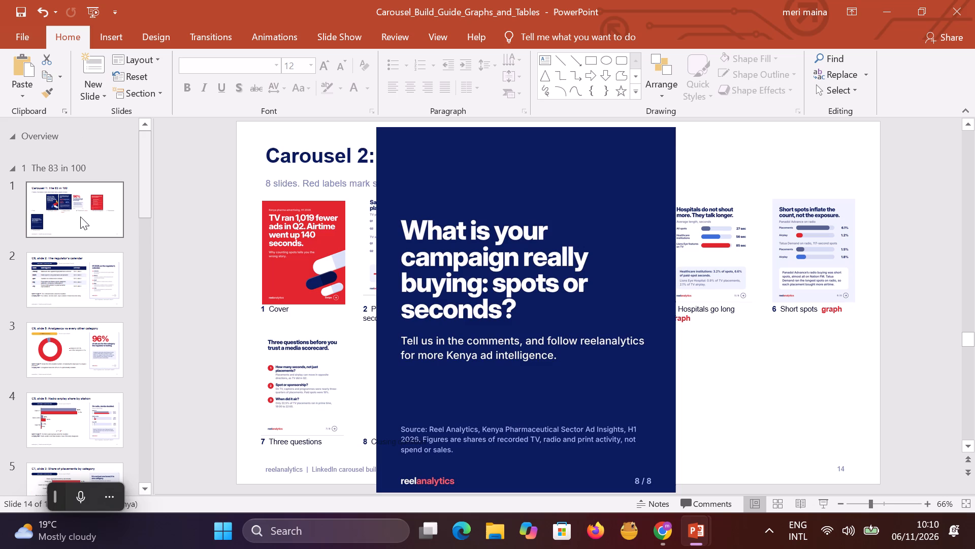
{"action": "left_click", "coordinate": [80, 217]}
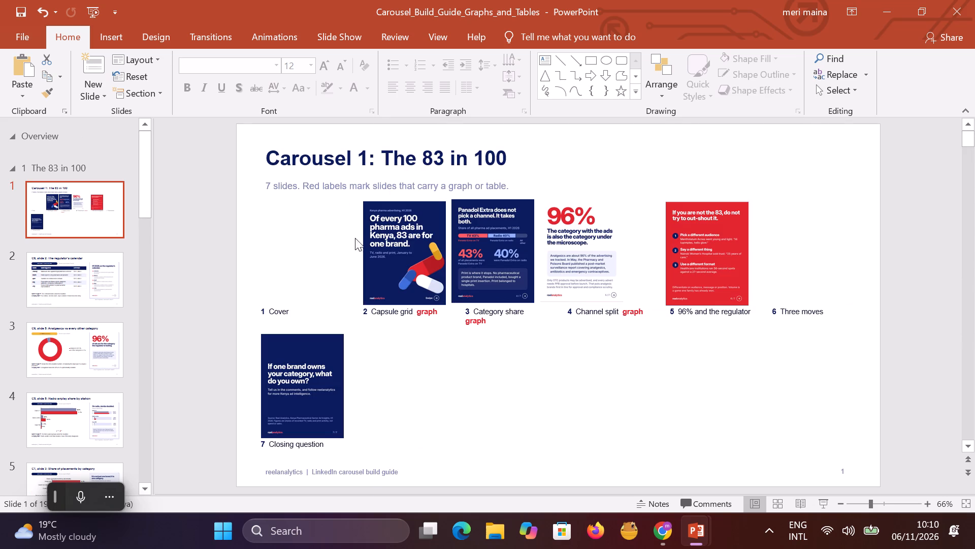
{"action": "left_click", "coordinate": [112, 278]}
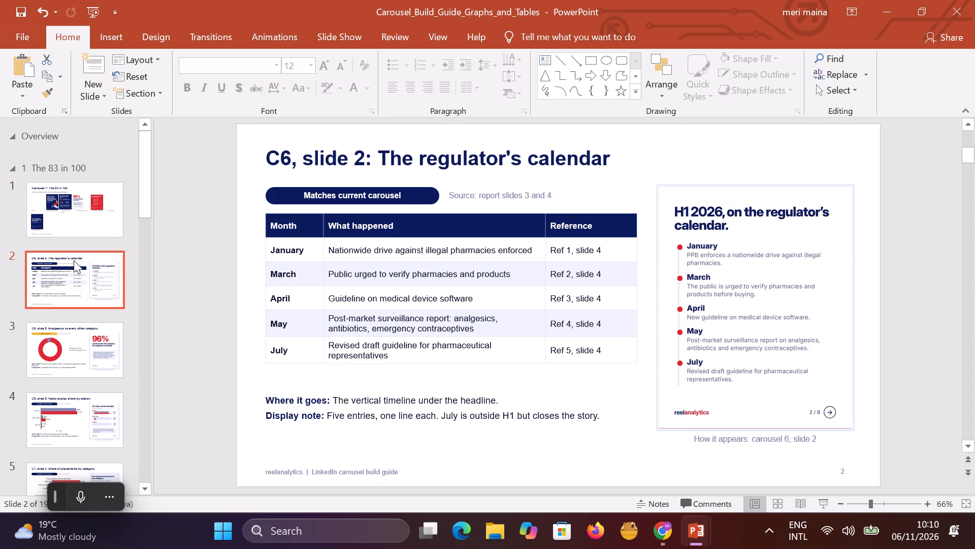
{"action": "left_click", "coordinate": [347, 284]}
{"action": "left_click_drag", "start_coordinate": [347, 284], "coordinate": [334, 301]}
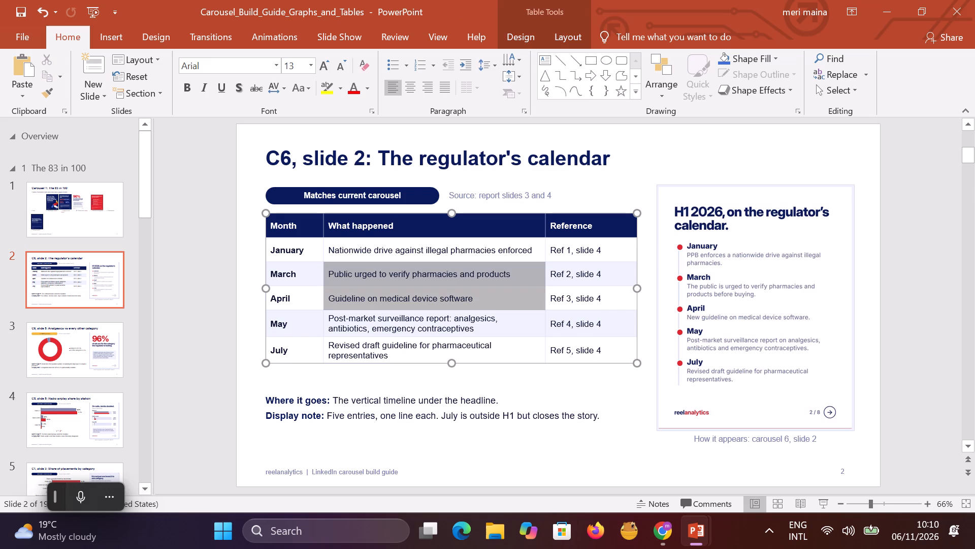
{"action": "left_click_drag", "start_coordinate": [334, 301], "coordinate": [333, 303]}
{"action": "left_click", "coordinate": [412, 225]}
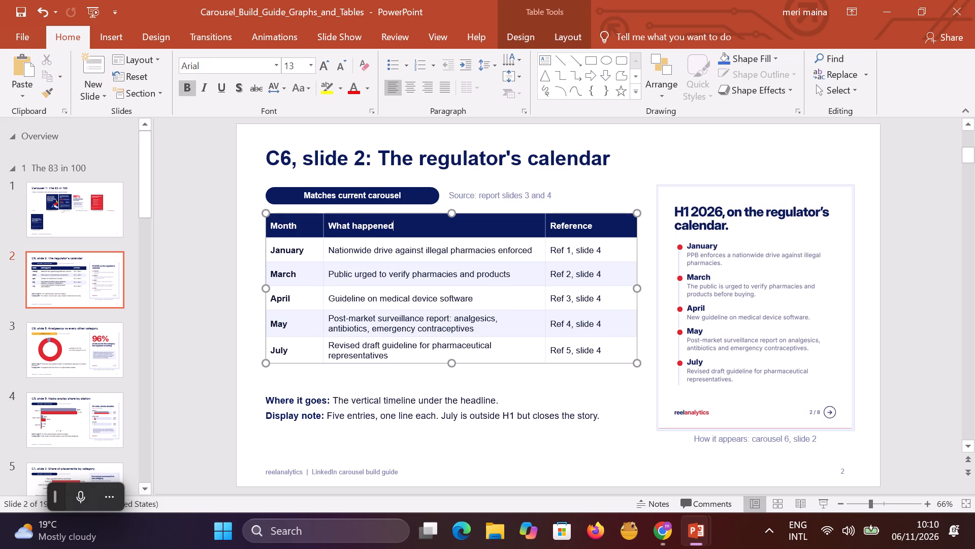
{"action": "left_click", "coordinate": [637, 169]}
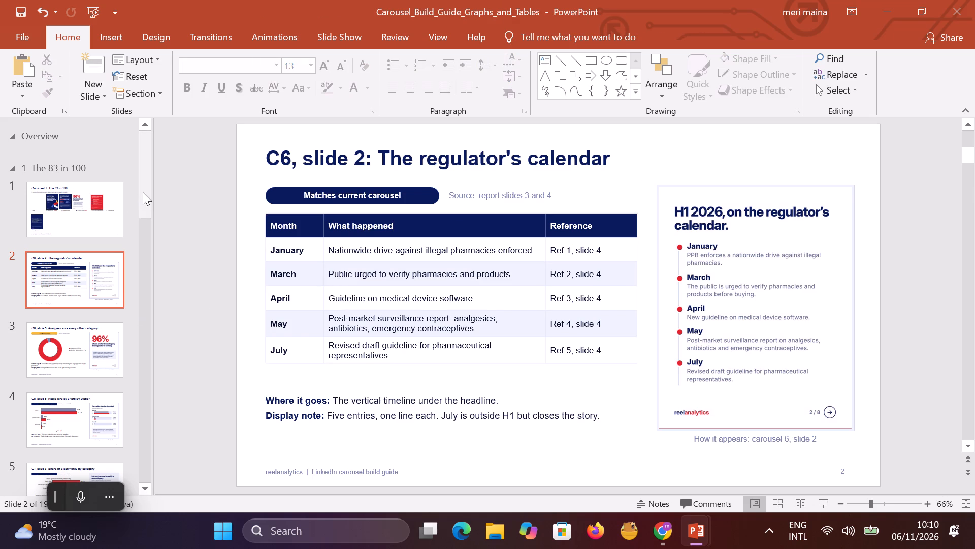
{"action": "left_click_drag", "start_coordinate": [143, 192], "coordinate": [142, 198]}
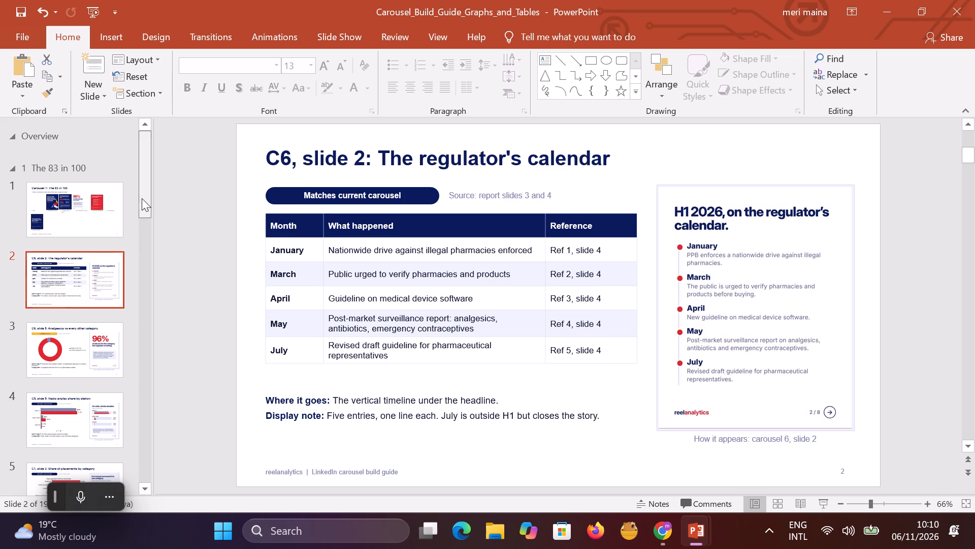
{"action": "left_click_drag", "start_coordinate": [142, 198], "coordinate": [111, 548]}
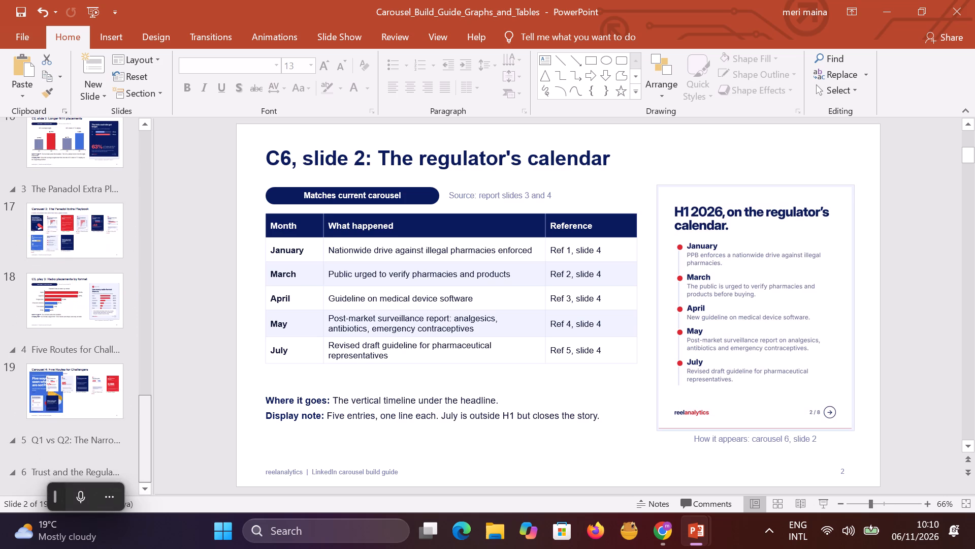
{"action": "left_click_drag", "start_coordinate": [111, 548], "coordinate": [111, 546]}
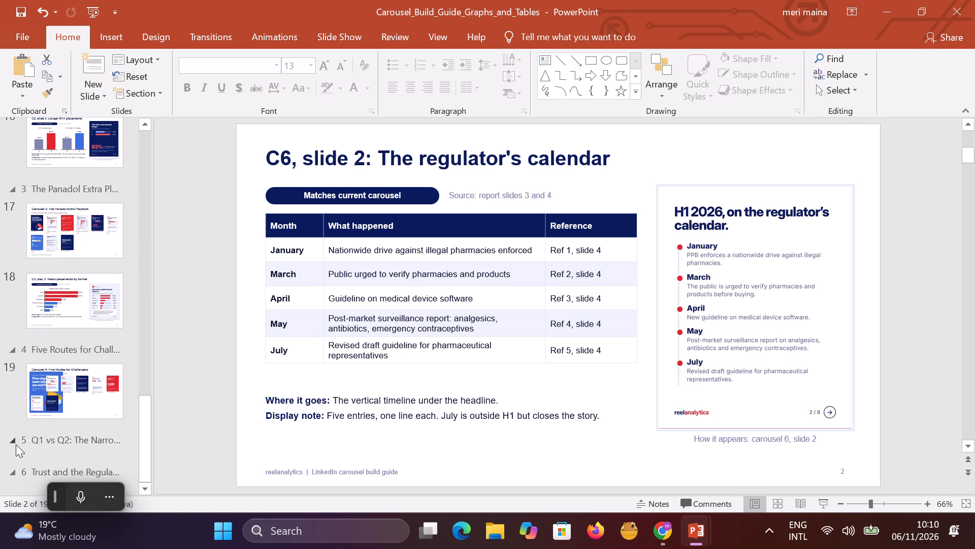
{"action": "left_click", "coordinate": [16, 444]}
{"action": "left_click", "coordinate": [43, 448]}
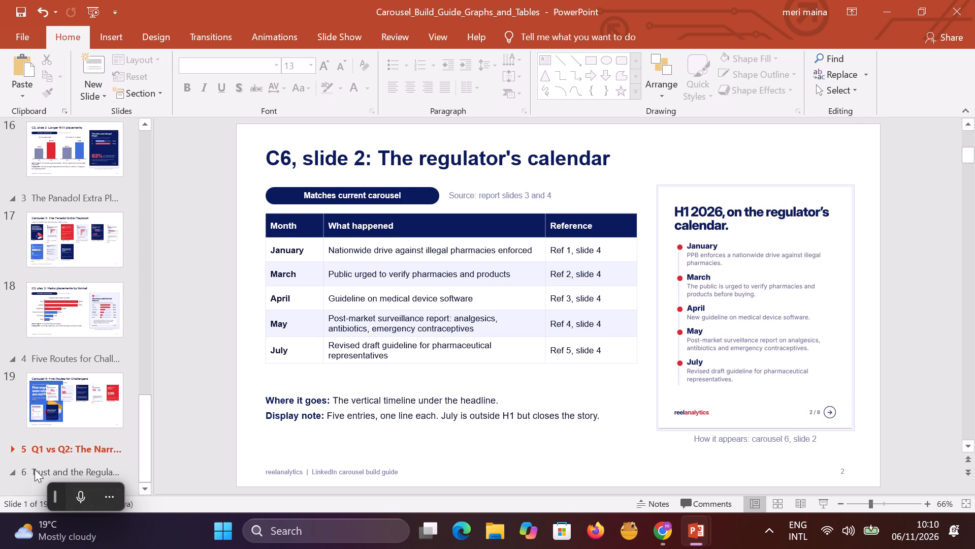
{"action": "left_click", "coordinate": [35, 469]}
{"action": "left_click_drag", "start_coordinate": [147, 431], "coordinate": [150, 398]}
{"action": "left_click", "coordinate": [190, 334]}
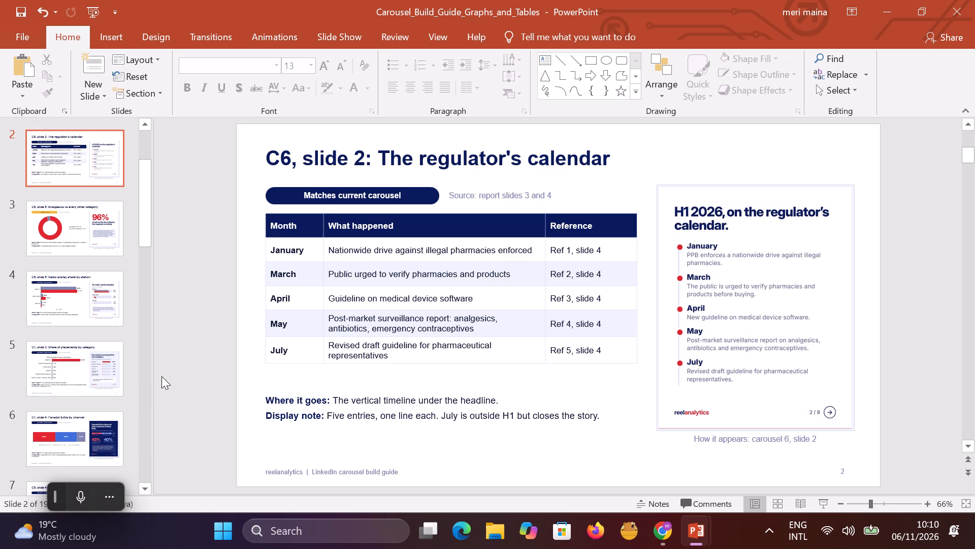
{"action": "left_click", "coordinate": [84, 159]}
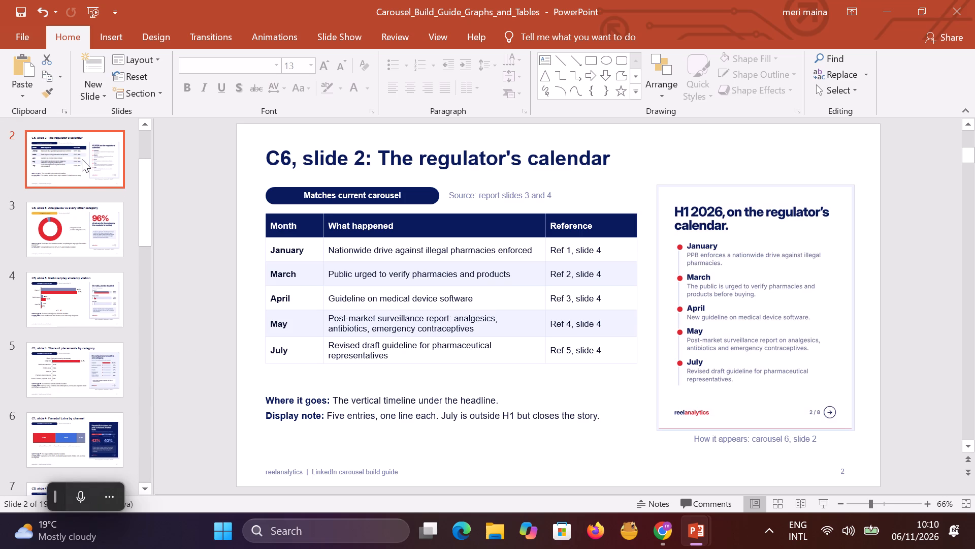
{"action": "scroll", "coordinate": [140, 251], "scroll_direction": "up", "scroll_amount": 1}
{"action": "left_click_drag", "start_coordinate": [145, 230], "coordinate": [142, 131]}
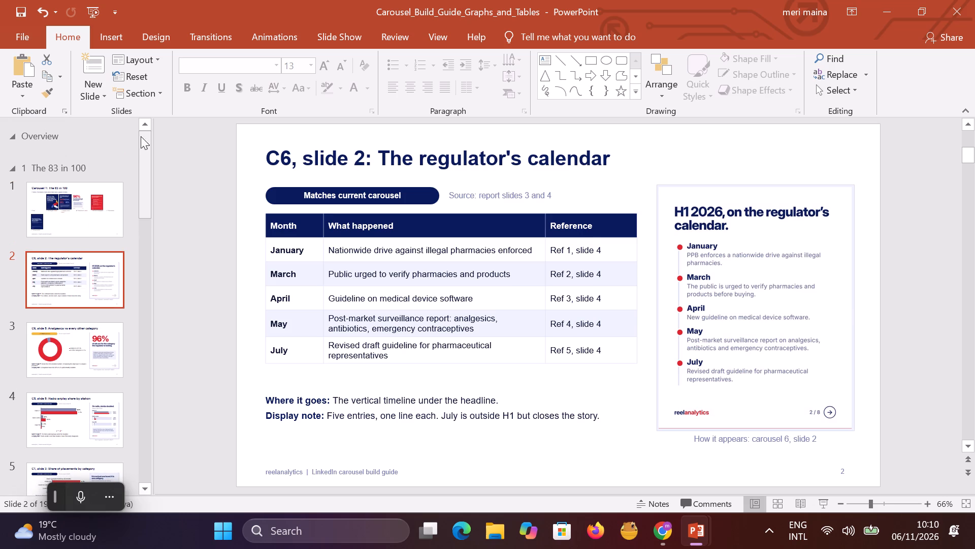
On the Carousel 1 overview slide, enlarge the "If one brand owns your category, what do you own?" picture to nearly the slide's full height.
{"action": "left_click", "coordinate": [82, 205]}
{"action": "left_click", "coordinate": [390, 235]}
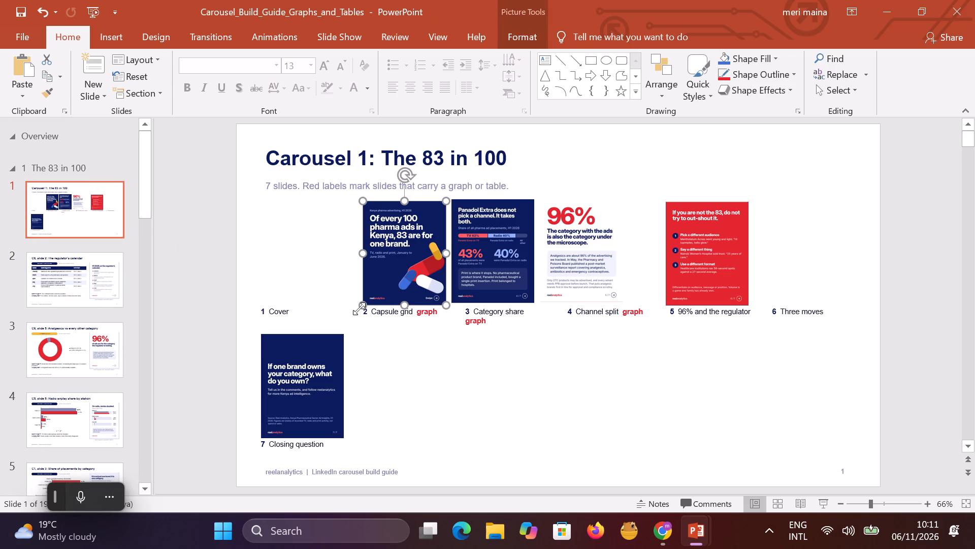
{"action": "left_click", "coordinate": [301, 376]}
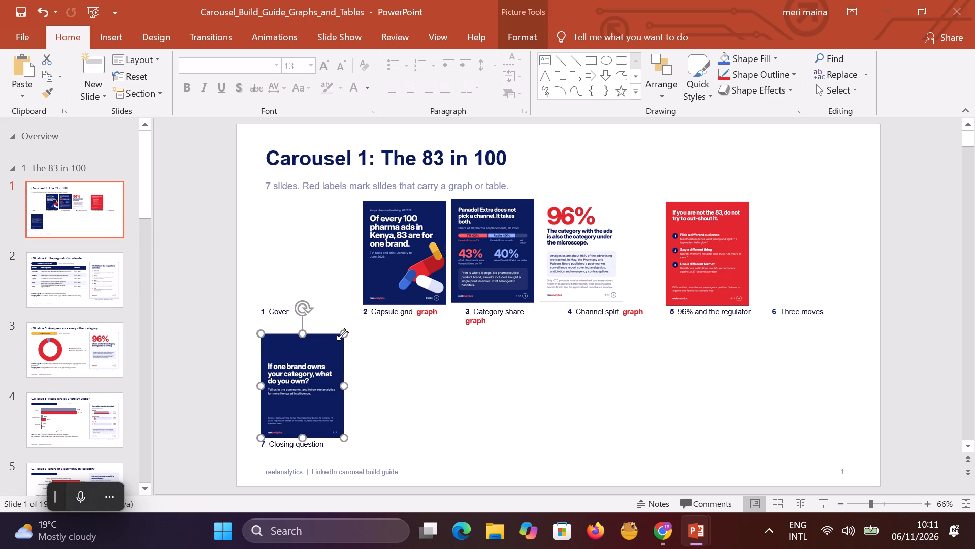
{"action": "left_click_drag", "start_coordinate": [343, 334], "coordinate": [510, 138]}
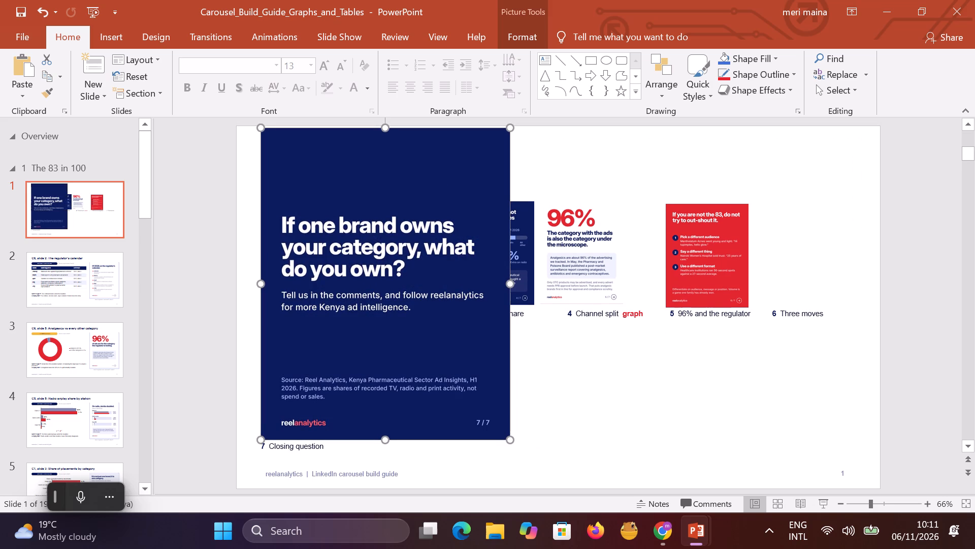
Copy the enlarged closing picture to the Canva LinkedIn post design in Chrome, placing it on a new blank page added after page 1.
{"action": "key", "text": "ctrl+c"}
{"action": "left_click", "coordinate": [659, 527]}
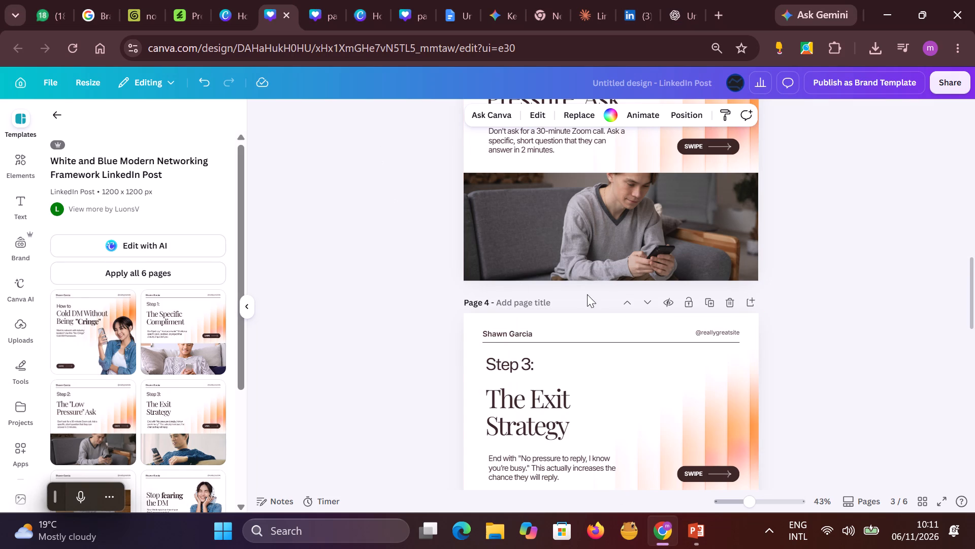
{"action": "scroll", "coordinate": [946, 174], "scroll_direction": "down", "scroll_amount": 3}
{"action": "left_click_drag", "start_coordinate": [974, 278], "coordinate": [974, 295]}
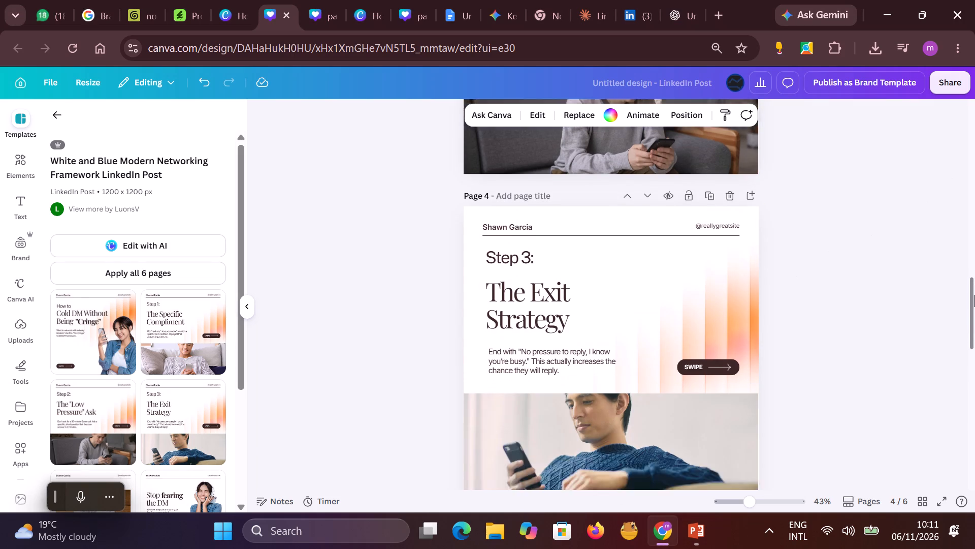
{"action": "left_click_drag", "start_coordinate": [974, 295], "coordinate": [939, 522]}
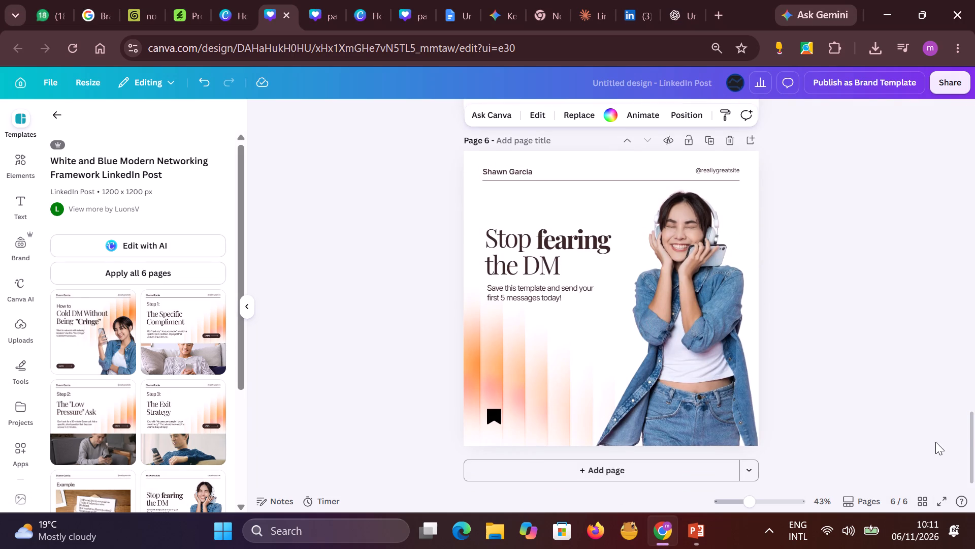
{"action": "left_click_drag", "start_coordinate": [974, 422], "coordinate": [954, 0]}
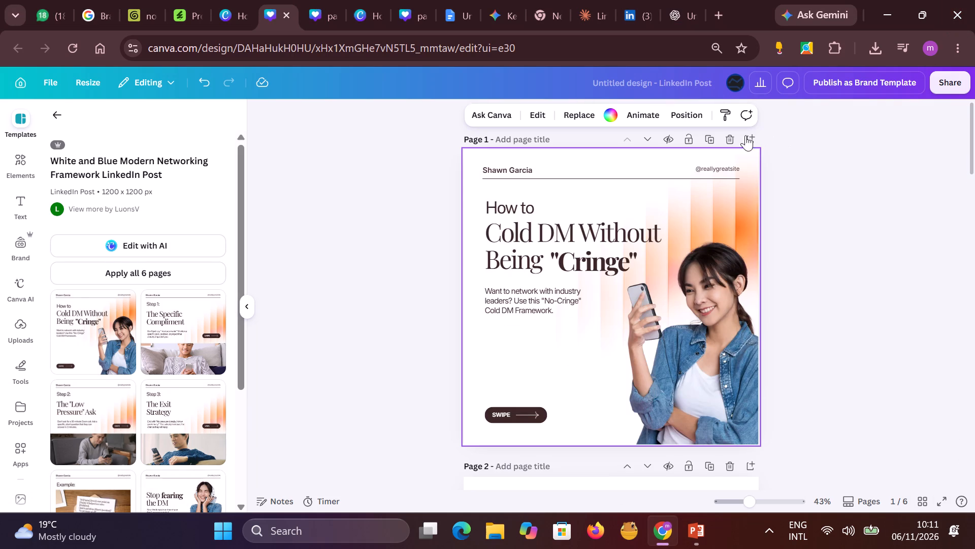
{"action": "left_click", "coordinate": [747, 135]}
{"action": "left_click", "coordinate": [598, 310]}
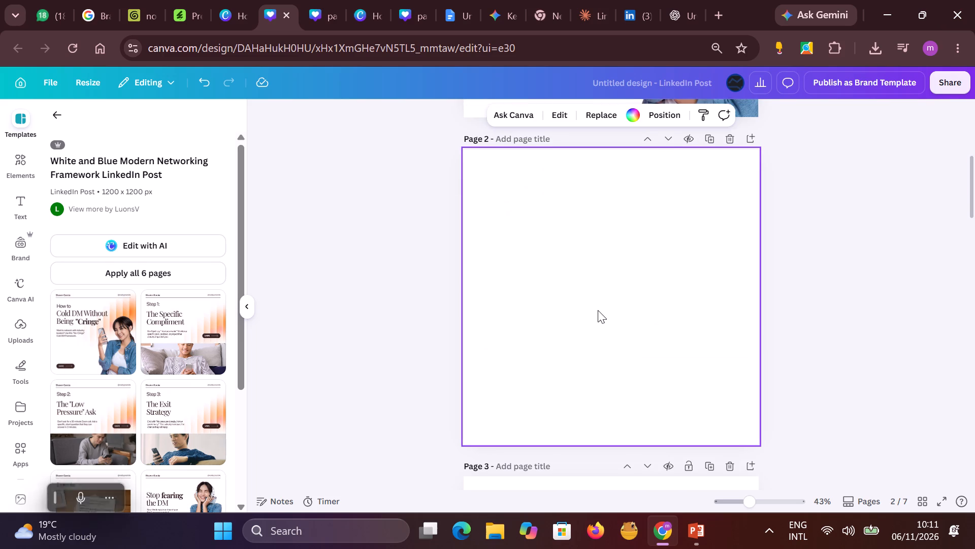
{"action": "key", "text": "ctrl+v"}
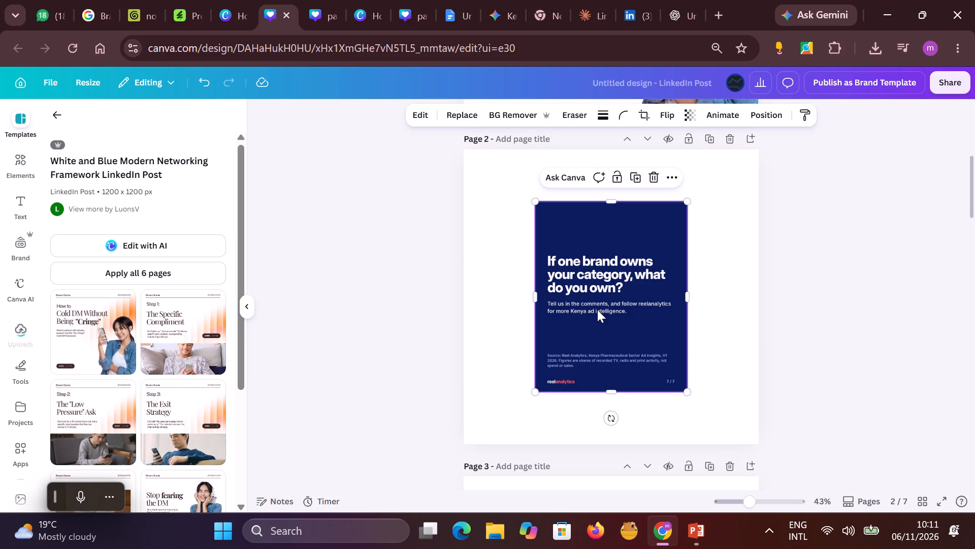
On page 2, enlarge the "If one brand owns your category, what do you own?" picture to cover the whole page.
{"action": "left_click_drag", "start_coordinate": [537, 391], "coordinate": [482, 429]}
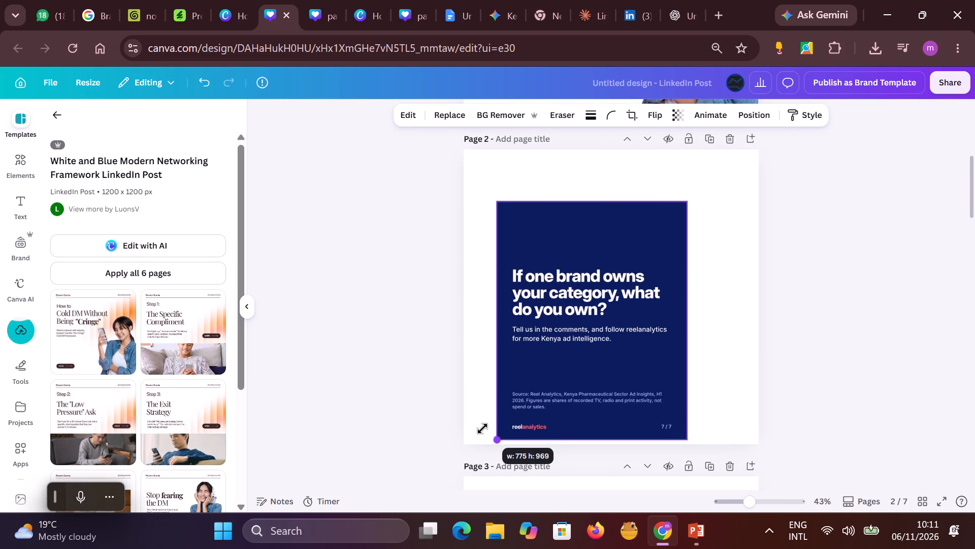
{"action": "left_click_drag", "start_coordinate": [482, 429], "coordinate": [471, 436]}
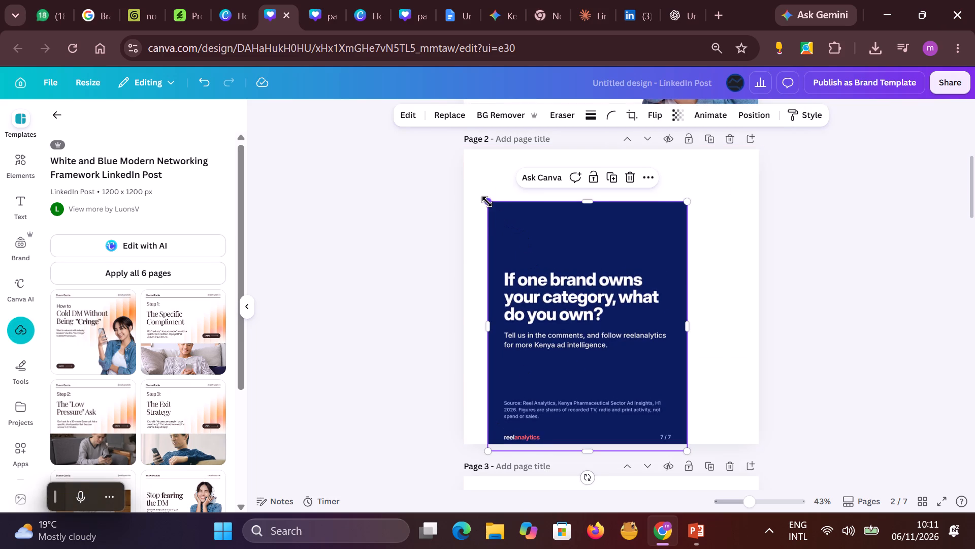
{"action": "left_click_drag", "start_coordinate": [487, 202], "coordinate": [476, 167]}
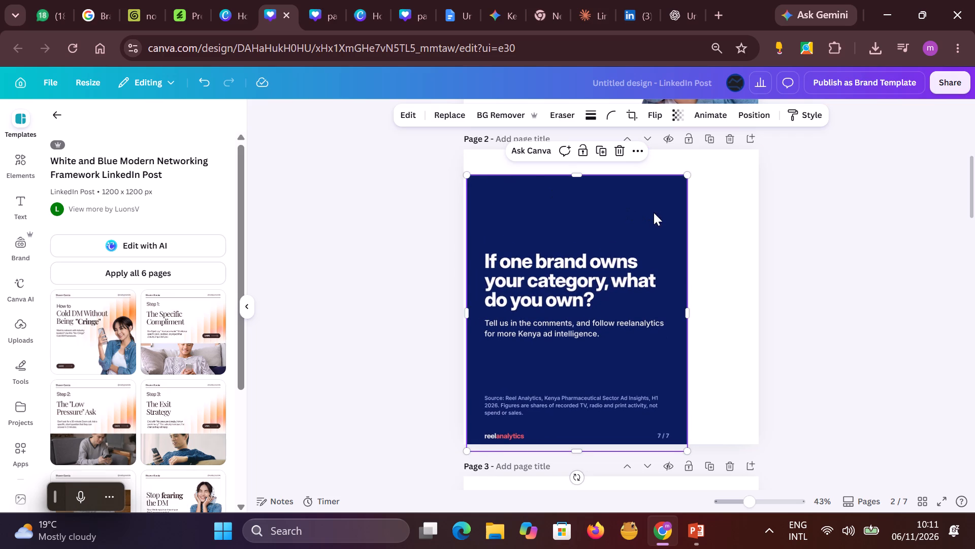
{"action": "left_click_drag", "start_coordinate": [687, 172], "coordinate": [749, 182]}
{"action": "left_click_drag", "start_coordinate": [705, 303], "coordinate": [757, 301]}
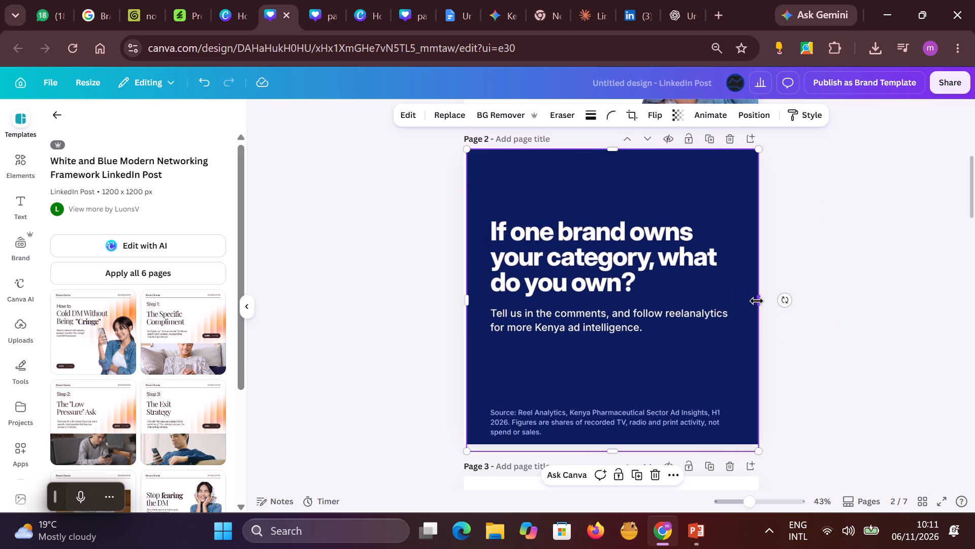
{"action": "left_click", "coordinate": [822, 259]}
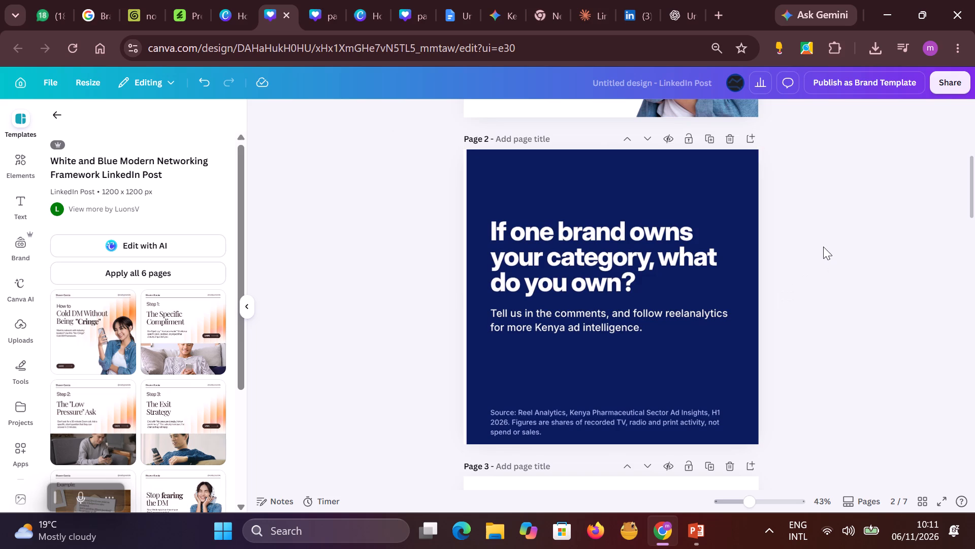
Delete the closing question picture from page 2, leaving the page blank.
{"action": "left_click", "coordinate": [500, 228]}
{"action": "scroll", "coordinate": [691, 247], "scroll_direction": "up", "scroll_amount": 3}
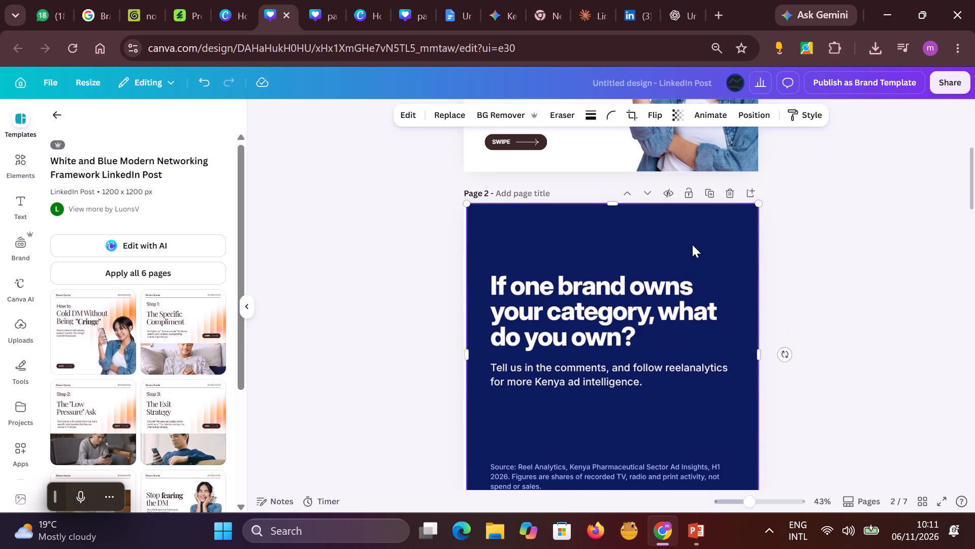
{"action": "left_click", "coordinate": [708, 257]}
{"action": "key", "text": "Delete"}
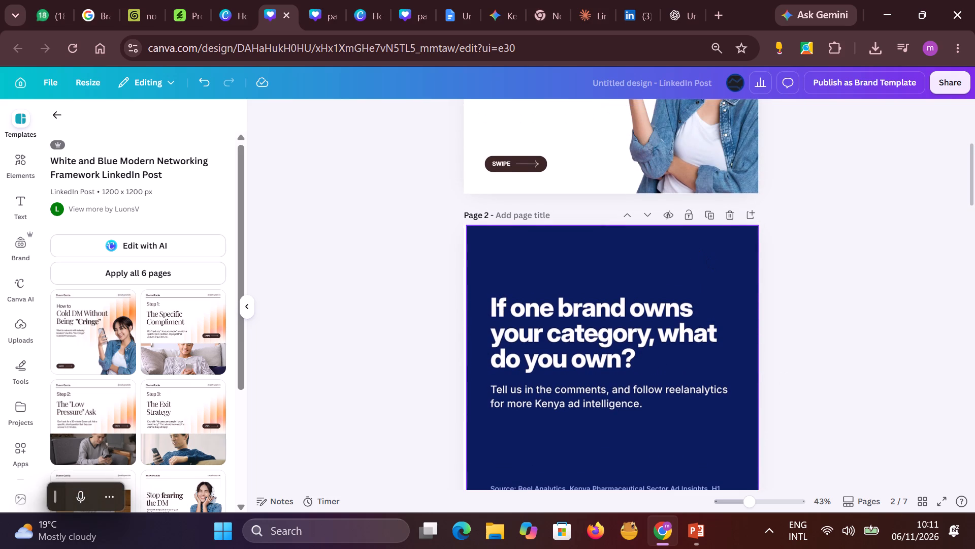
{"action": "left_click", "coordinate": [754, 228]}
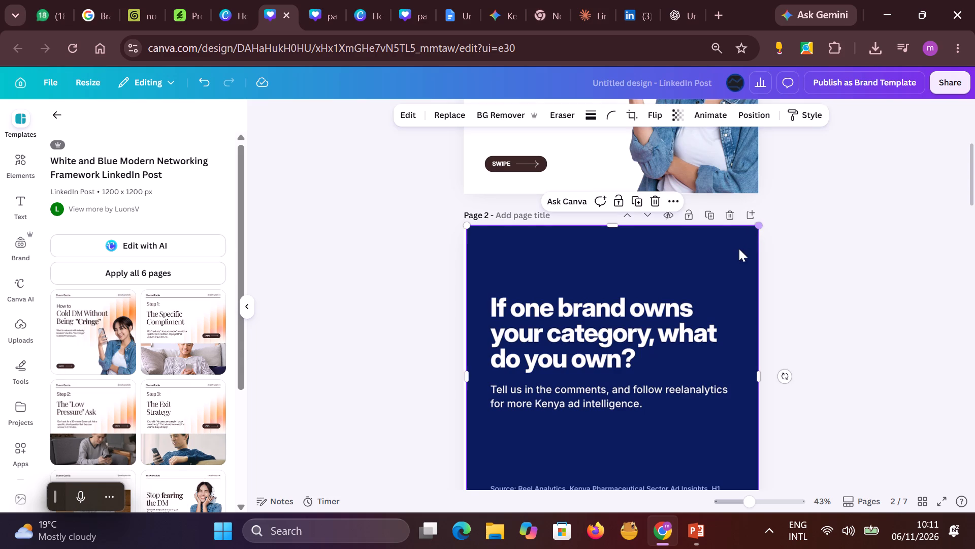
{"action": "left_click_drag", "start_coordinate": [735, 252], "coordinate": [682, 292]}
{"action": "key", "text": "Delete"}
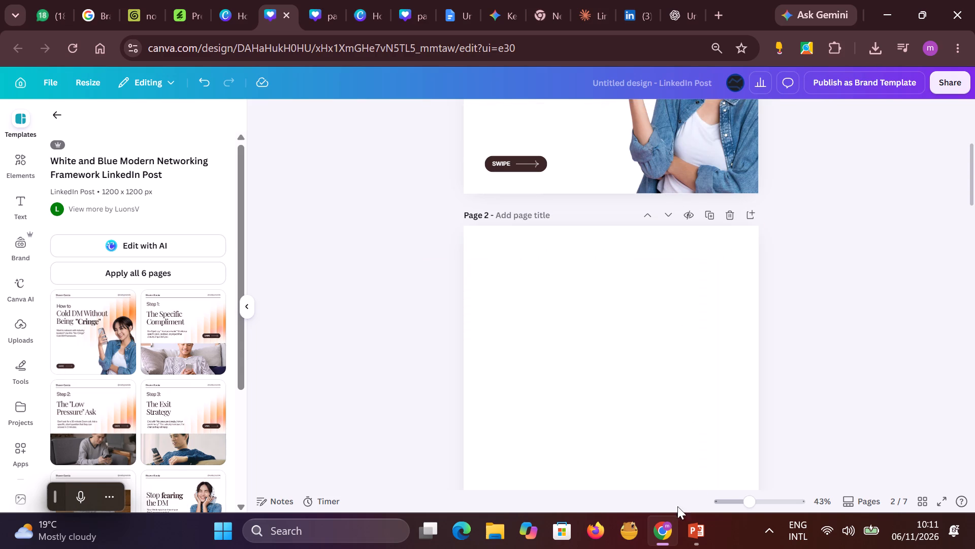
Switch to PowerPoint and shrink the closing question picture on the Carousel 1 overview, placing it beside the "7 Closing question" label.
{"action": "left_click", "coordinate": [692, 536]}
{"action": "left_click", "coordinate": [679, 464]}
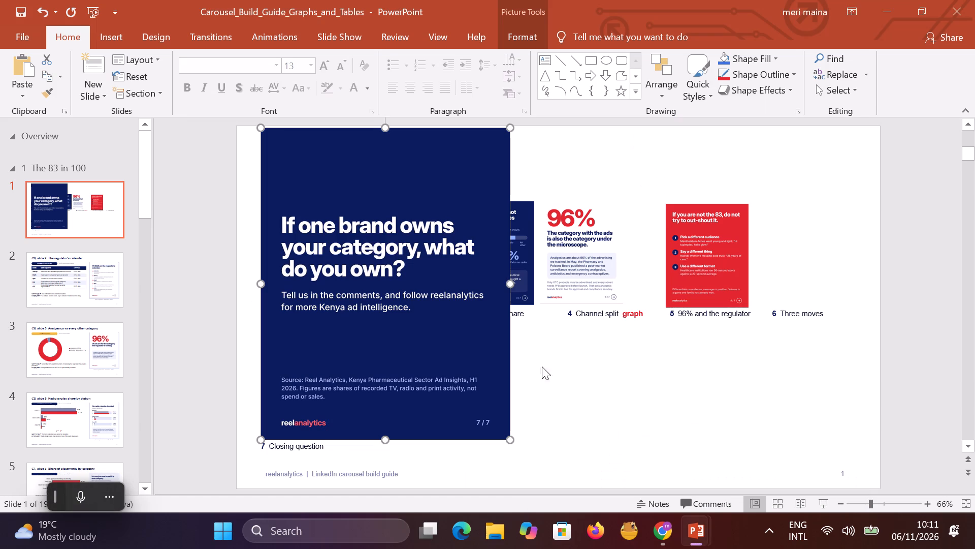
{"action": "left_click_drag", "start_coordinate": [501, 143], "coordinate": [490, 276]}
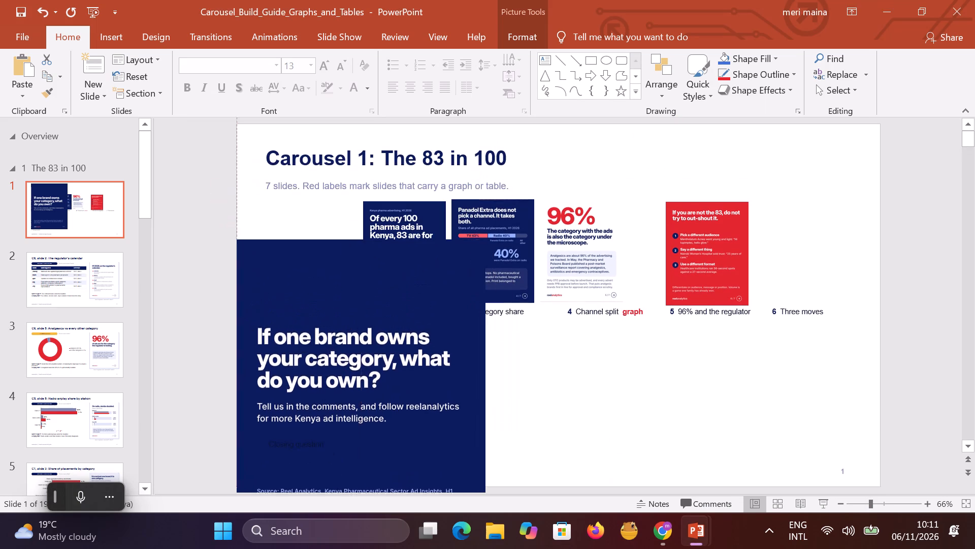
{"action": "left_click_drag", "start_coordinate": [490, 276], "coordinate": [583, 355]}
{"action": "left_click", "coordinate": [422, 264]}
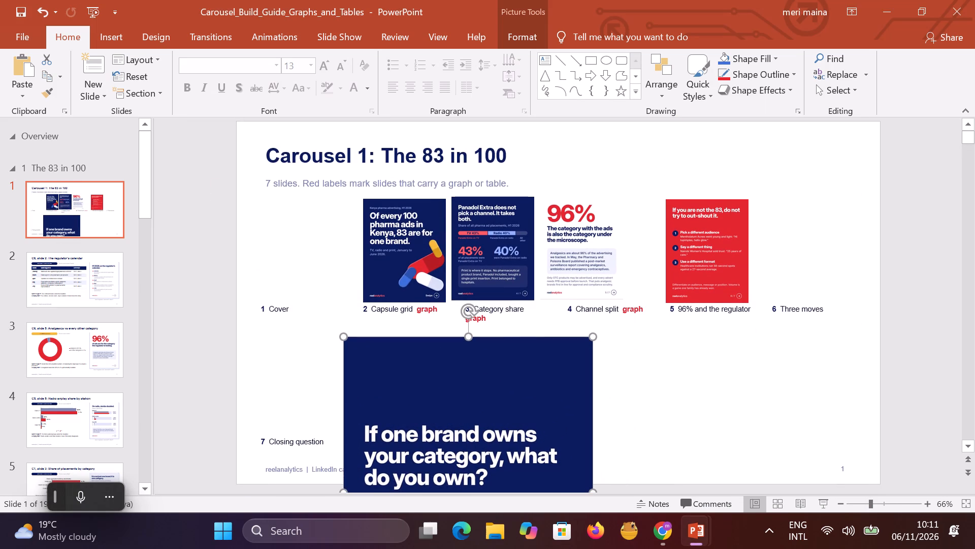
{"action": "left_click", "coordinate": [576, 359]}
{"action": "left_click_drag", "start_coordinate": [591, 337], "coordinate": [497, 457]}
{"action": "left_click_drag", "start_coordinate": [460, 484], "coordinate": [480, 350]}
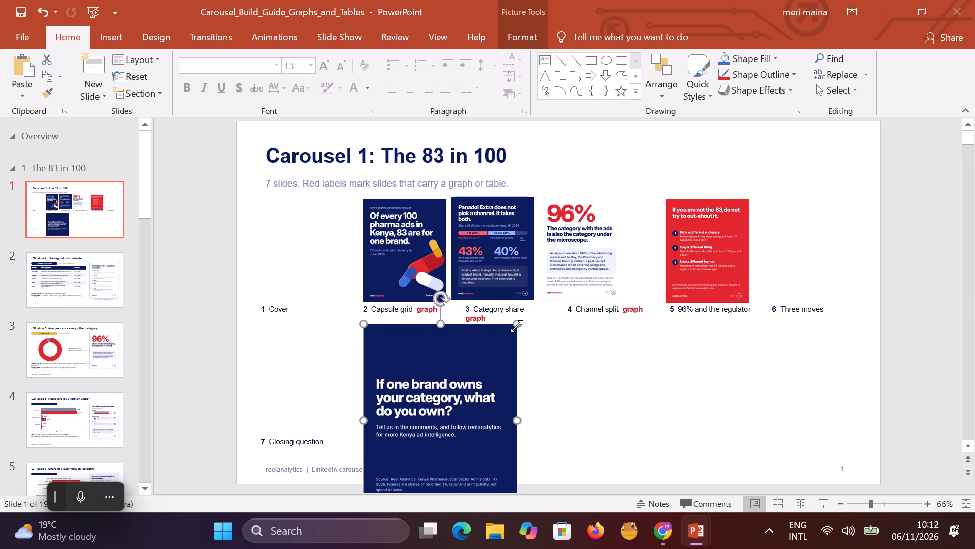
{"action": "left_click_drag", "start_coordinate": [516, 326], "coordinate": [459, 408]}
{"action": "left_click_drag", "start_coordinate": [423, 427], "coordinate": [437, 372]}
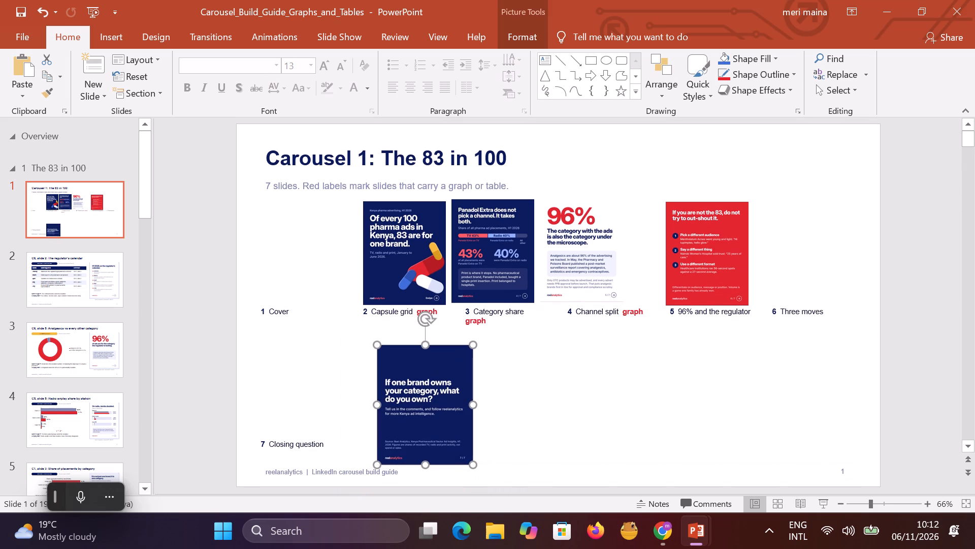
{"action": "left_click_drag", "start_coordinate": [474, 347], "coordinate": [433, 395]}
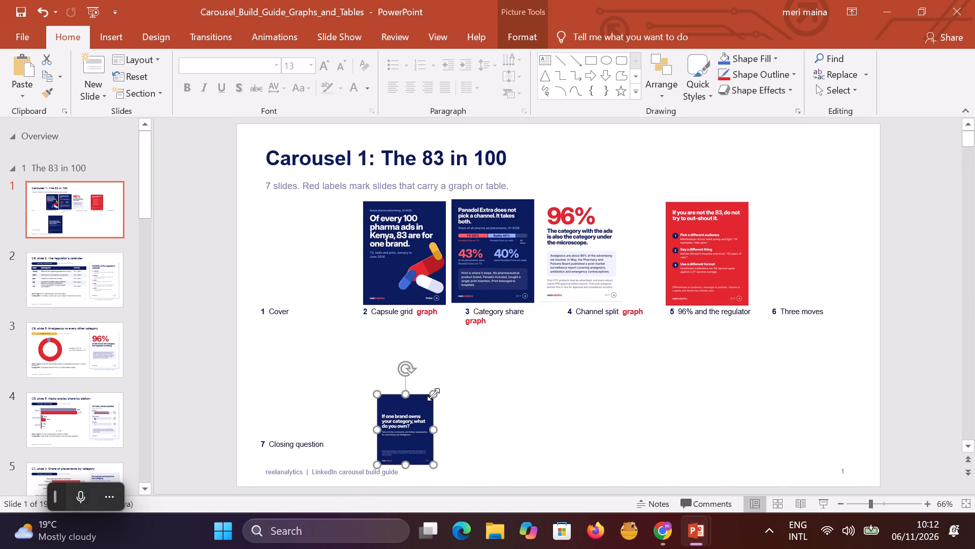
Enlarge the "Of every 100 pharma ads in Kenya, 83 are for one brand." picture to most of the slide's height.
{"action": "left_click", "coordinate": [403, 247]}
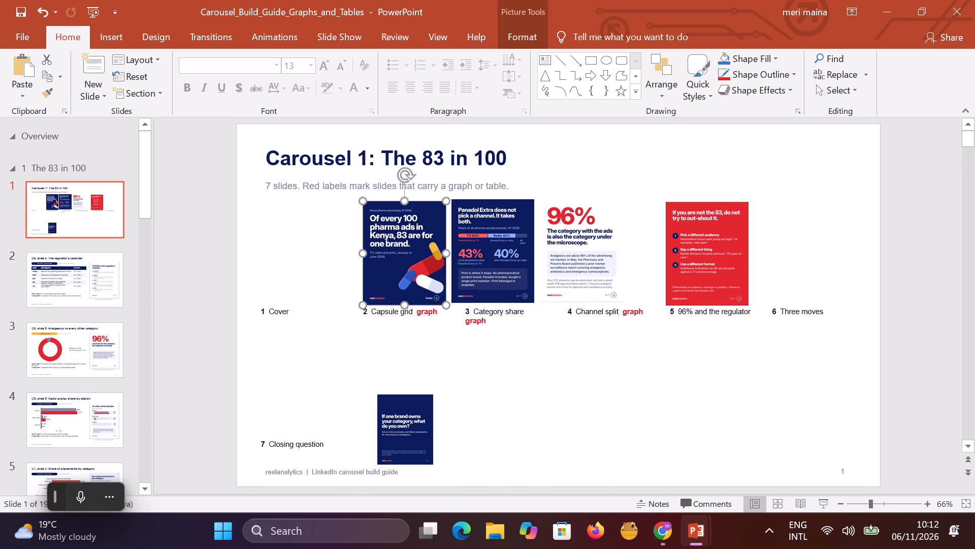
{"action": "left_click_drag", "start_coordinate": [365, 305], "coordinate": [253, 395]}
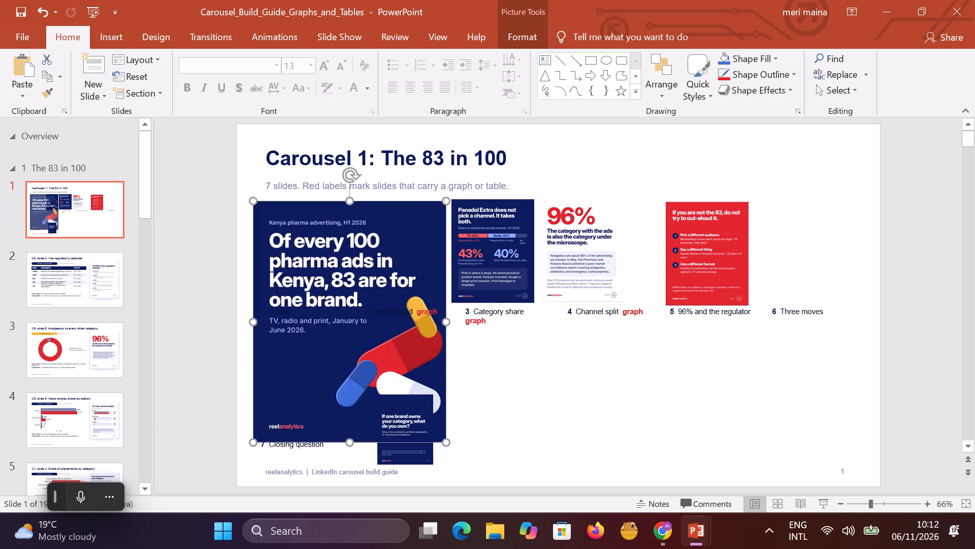
{"action": "left_click_drag", "start_coordinate": [447, 201], "coordinate": [498, 229]}
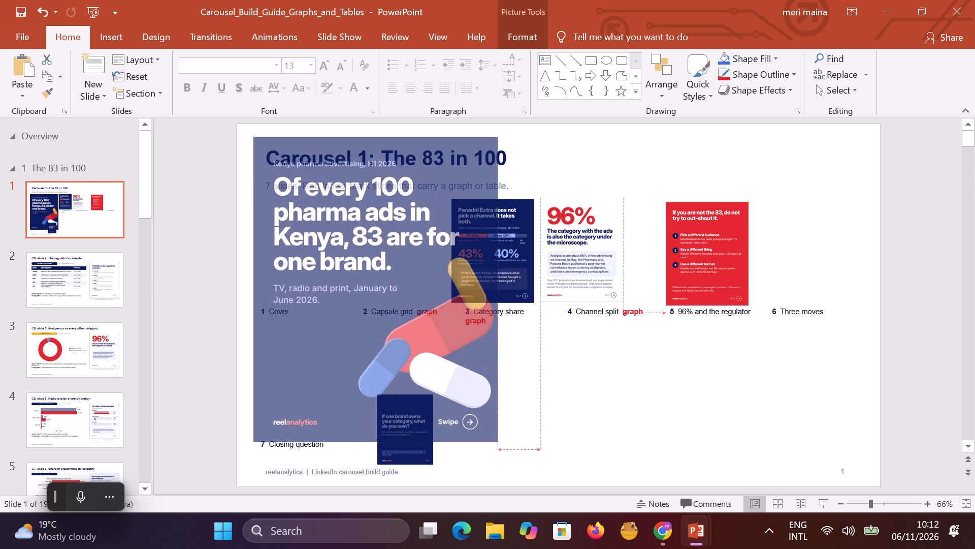
{"action": "left_click_drag", "start_coordinate": [498, 229], "coordinate": [497, 229]}
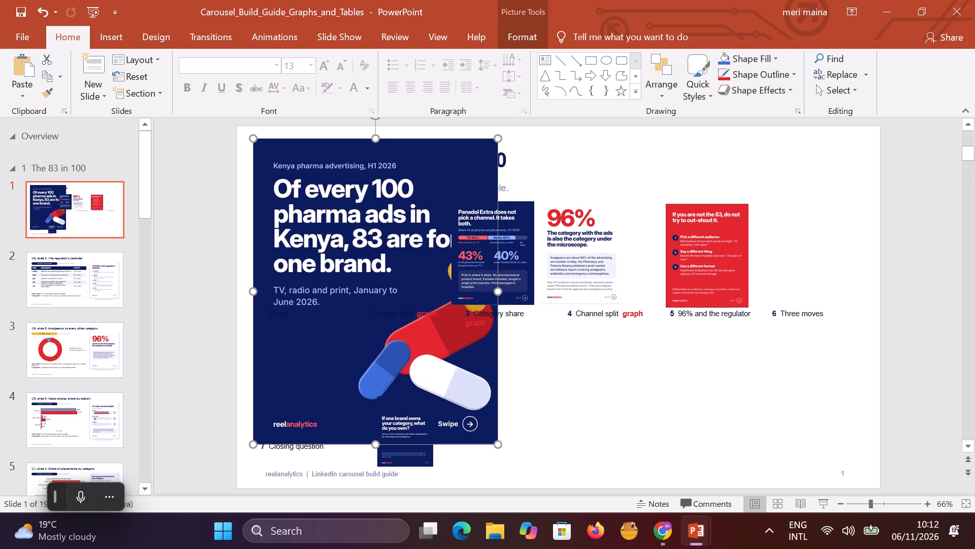
Copy the enlarged "Of every 100 pharma ads" picture to blank page 2 of the Canva design in Chrome and move it down the page.
{"action": "left_click", "coordinate": [272, 189]}
{"action": "key", "text": "ctrl+c"}
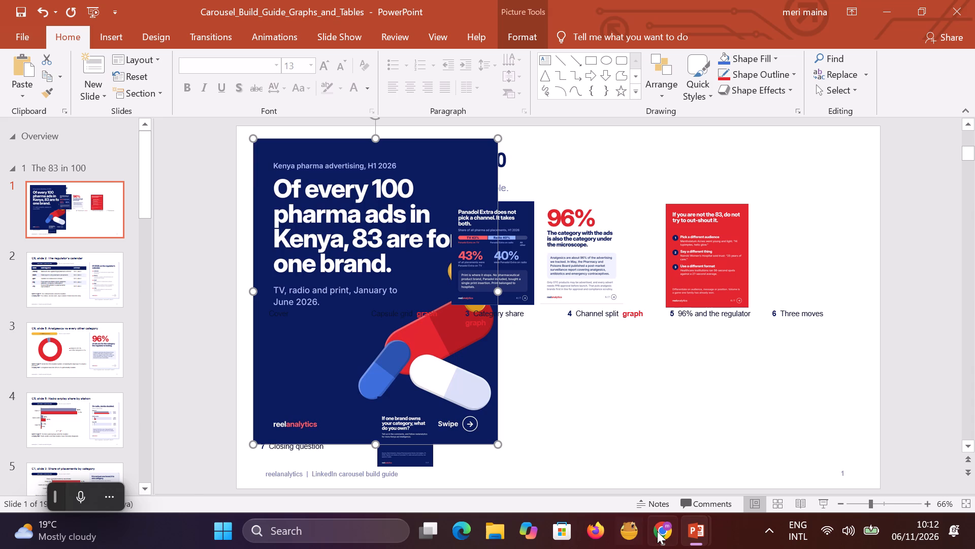
{"action": "left_click", "coordinate": [657, 531]}
{"action": "left_click", "coordinate": [588, 356]}
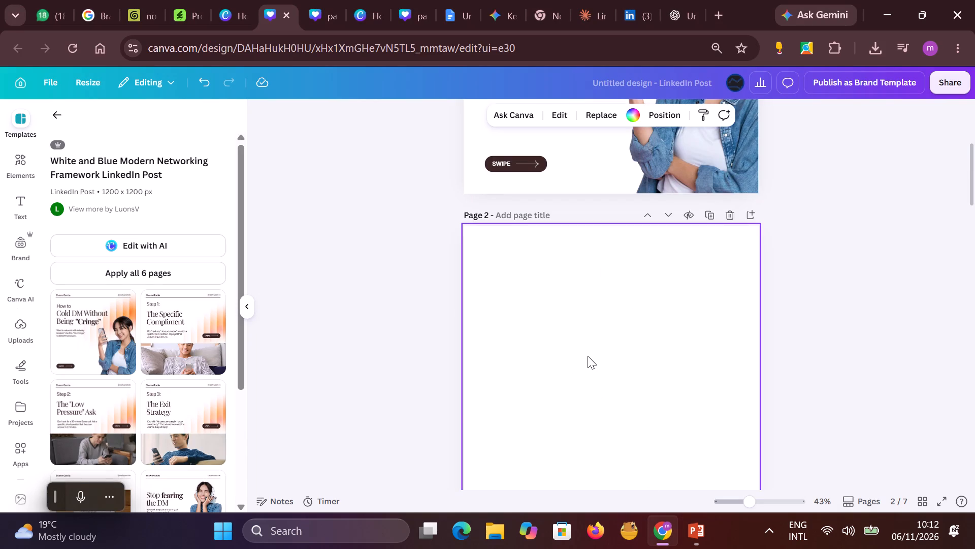
{"action": "key", "text": "ctrl+v"}
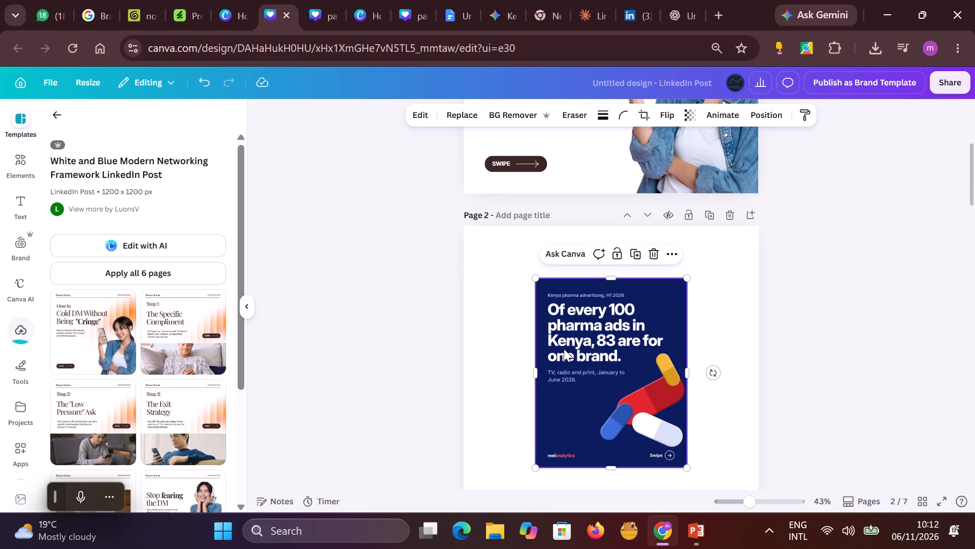
{"action": "left_click_drag", "start_coordinate": [570, 396], "coordinate": [552, 440]}
{"action": "double_click", "coordinate": [526, 259]}
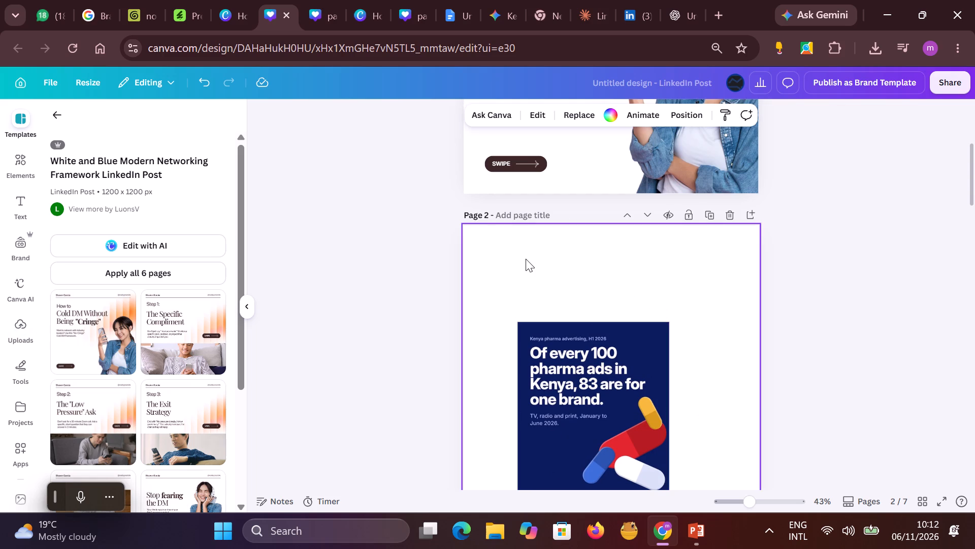
{"action": "left_click", "coordinate": [549, 293]}
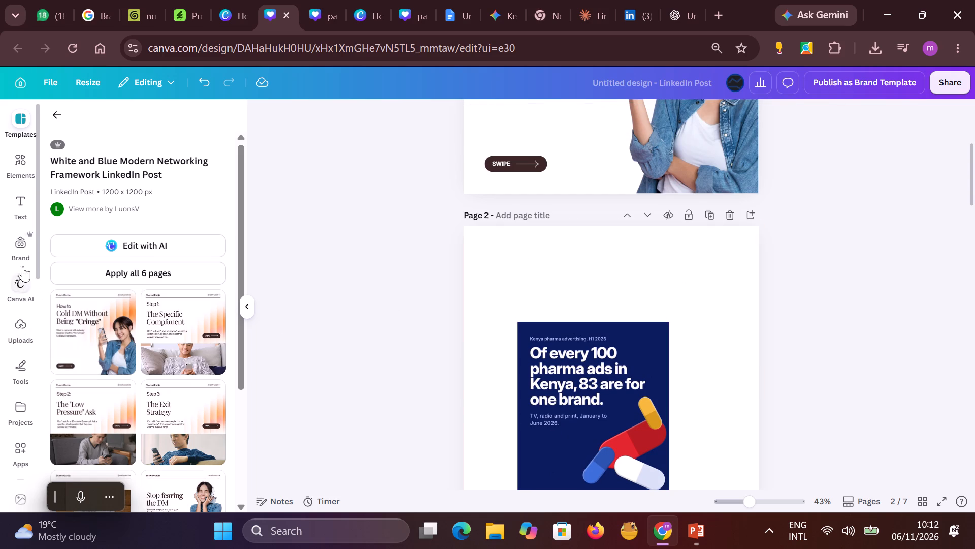
Paste the same picture on page 1 as a reference and move it below the headline, partly past the page's bottom edge.
{"action": "scroll", "coordinate": [623, 407], "scroll_direction": "up", "scroll_amount": 3}
{"action": "scroll", "coordinate": [639, 366], "scroll_direction": "up", "scroll_amount": 4}
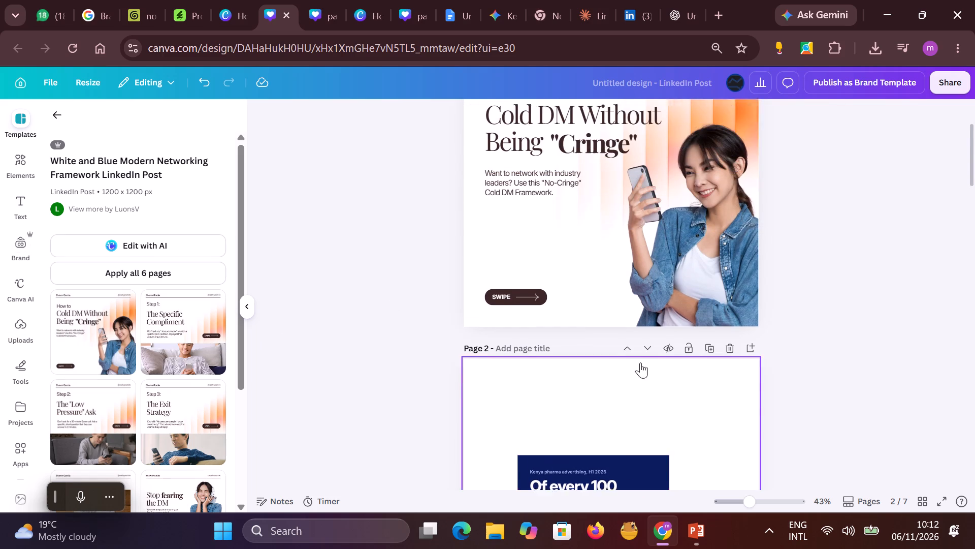
{"action": "left_click", "coordinate": [583, 335]}
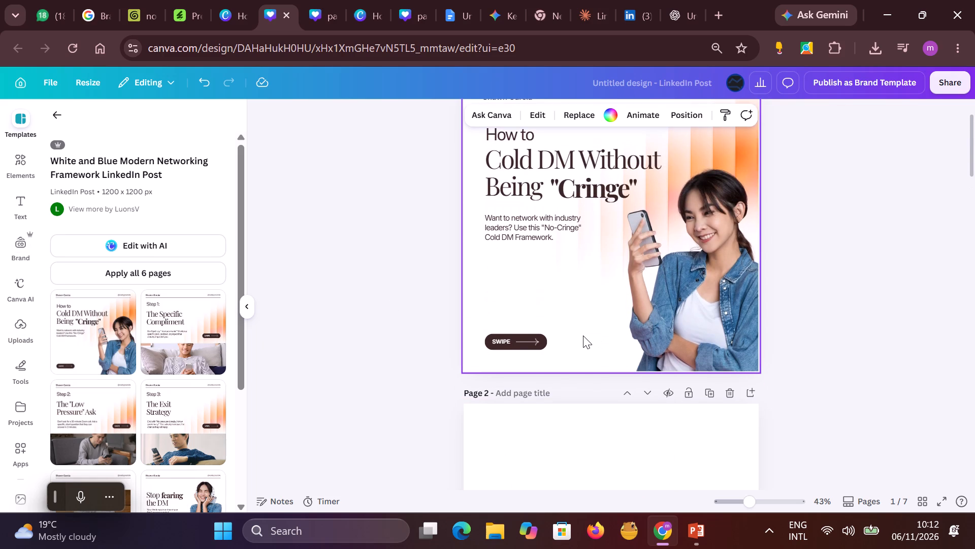
{"action": "key", "text": "ctrl+v"}
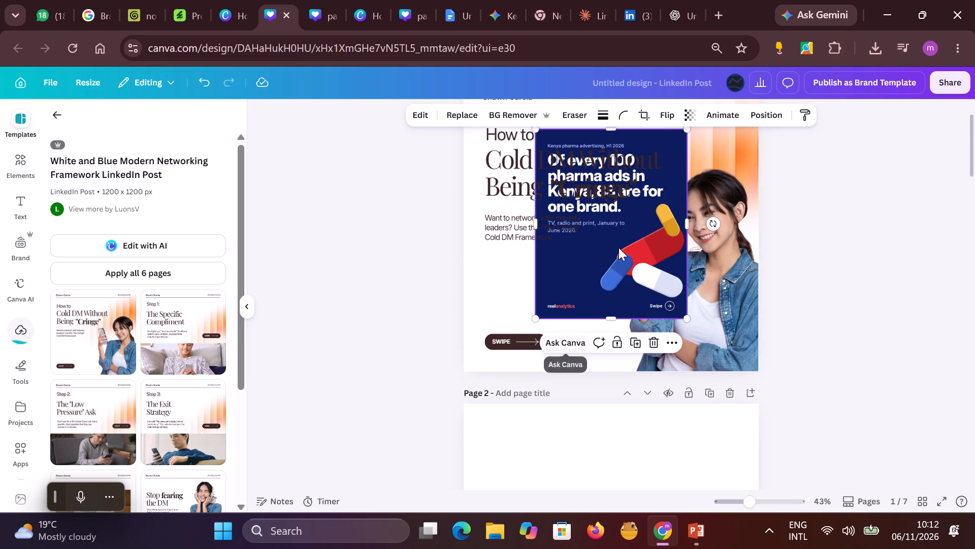
{"action": "left_click_drag", "start_coordinate": [604, 238], "coordinate": [597, 349]}
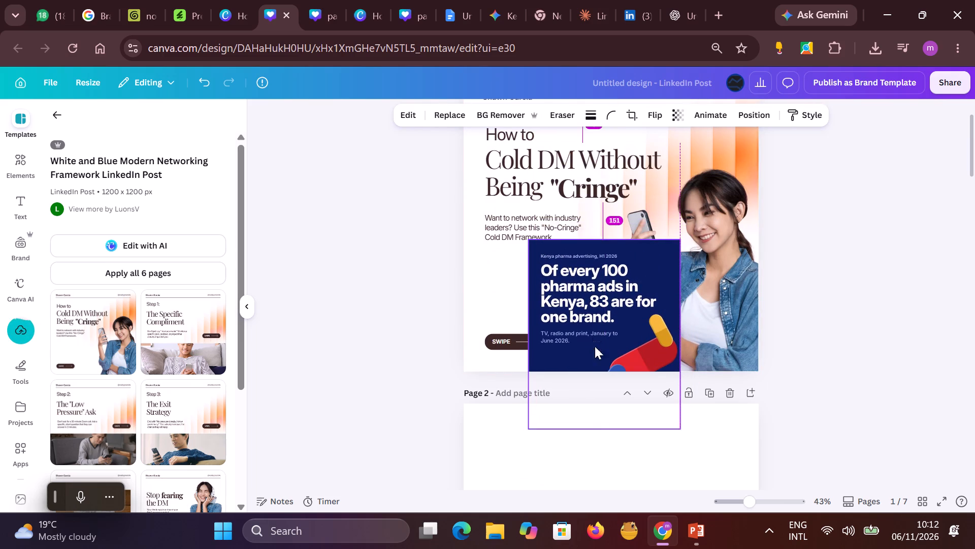
Replace "Cold" in page 1's headline with "Of every 100 pharma ads in Kenya, 83 are for one brand".
{"action": "double_click", "coordinate": [499, 158]}
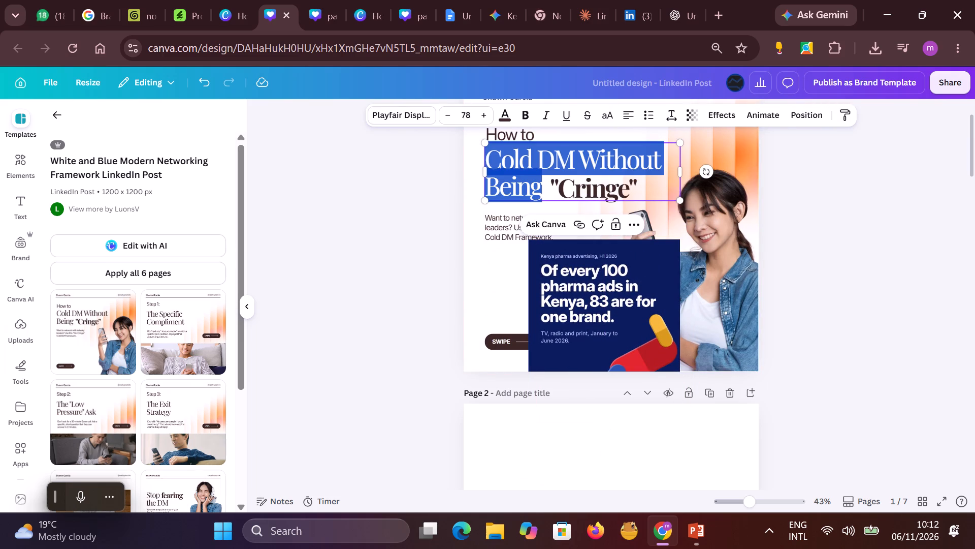
{"action": "left_click", "coordinate": [533, 159]}
{"action": "left_click_drag", "start_coordinate": [531, 159], "coordinate": [485, 162]}
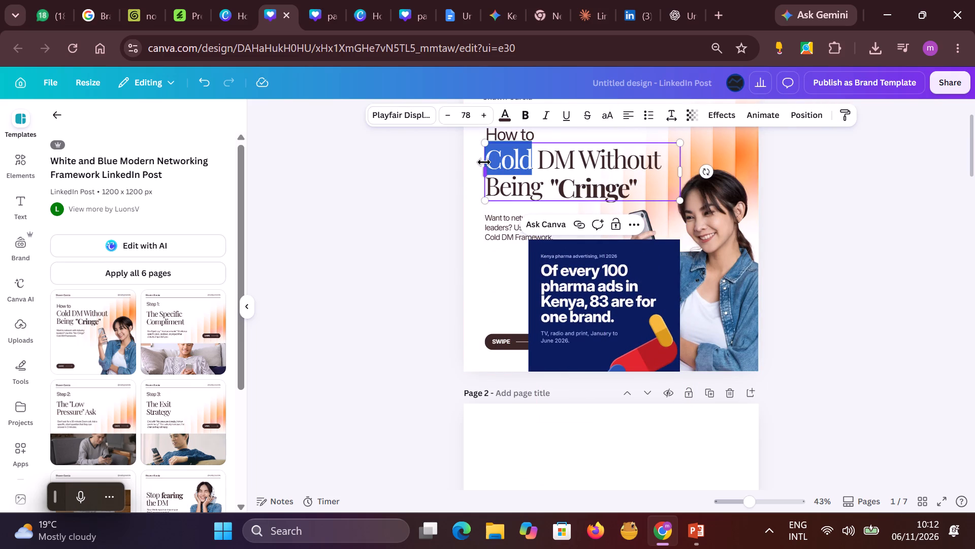
{"action": "type", "text": "Of"}
{"action": "key", "text": "space"}
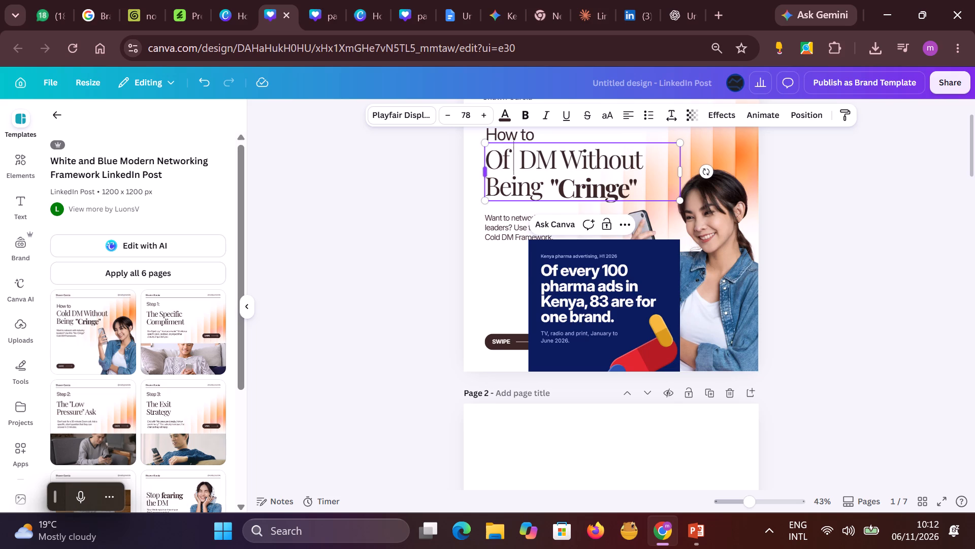
{"action": "key", "text": "space"}
{"action": "type", "text": "evert"}
{"action": "key", "text": "BackSpace"}
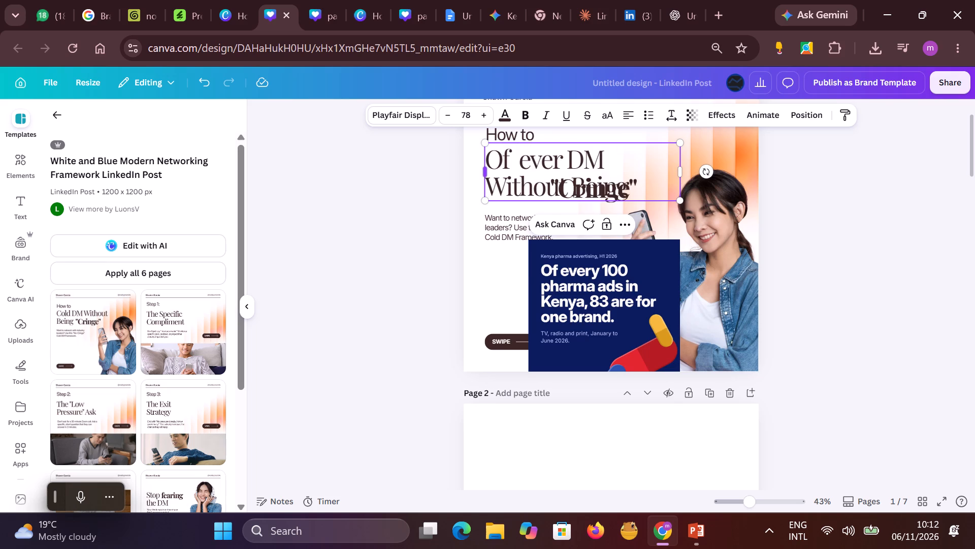
{"action": "type", "text": "y 100"}
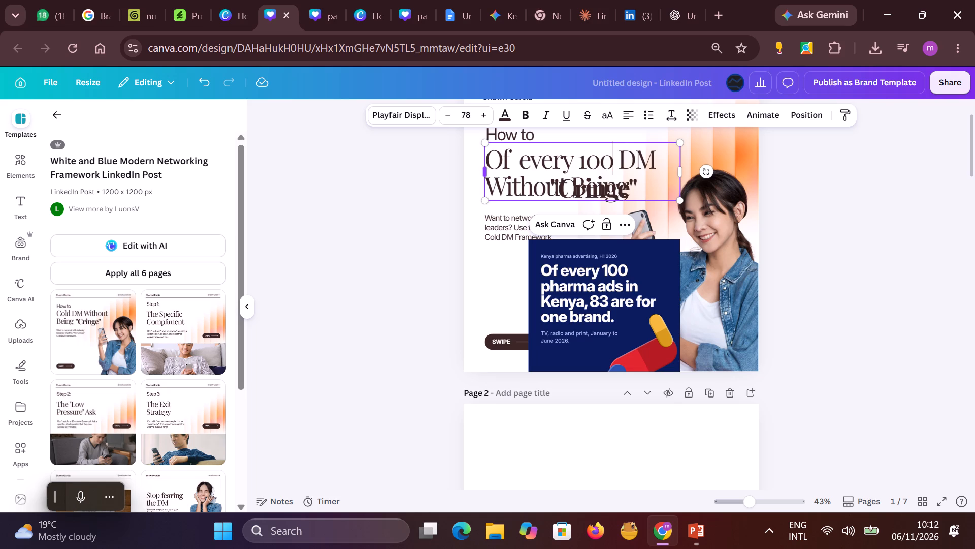
{"action": "key", "text": "space"}
{"action": "type", "text": "phar"}
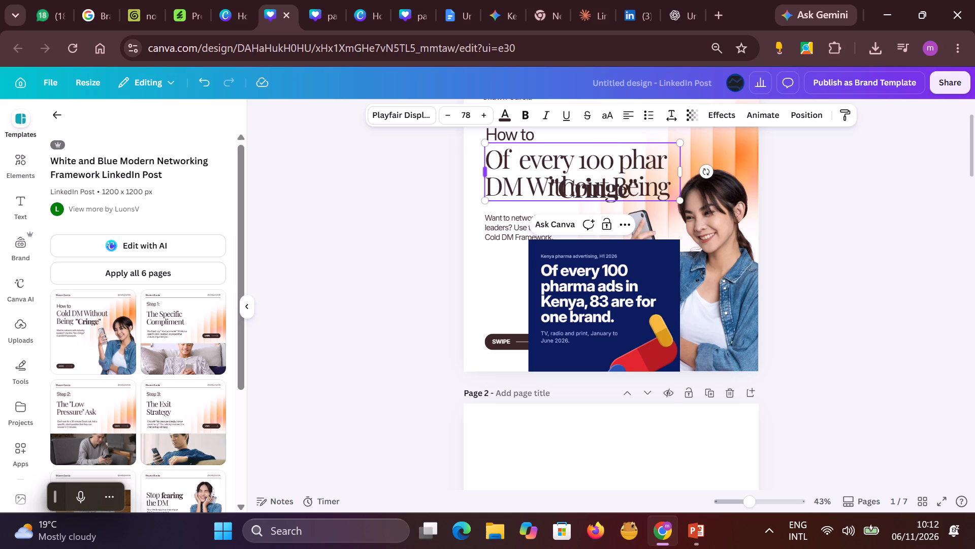
{"action": "type", "text": "ma"}
{"action": "key", "text": "space"}
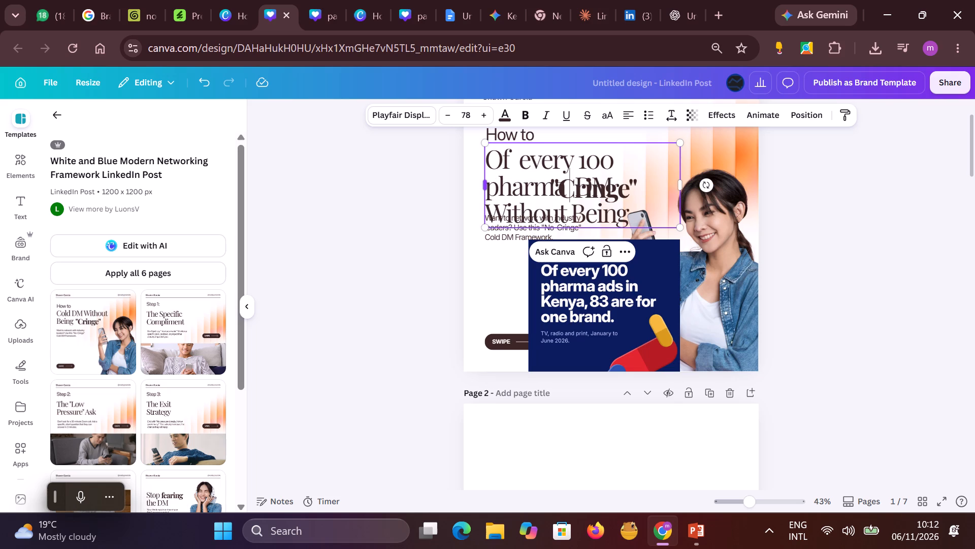
{"action": "type", "text": "ads"}
{"action": "key", "text": "space"}
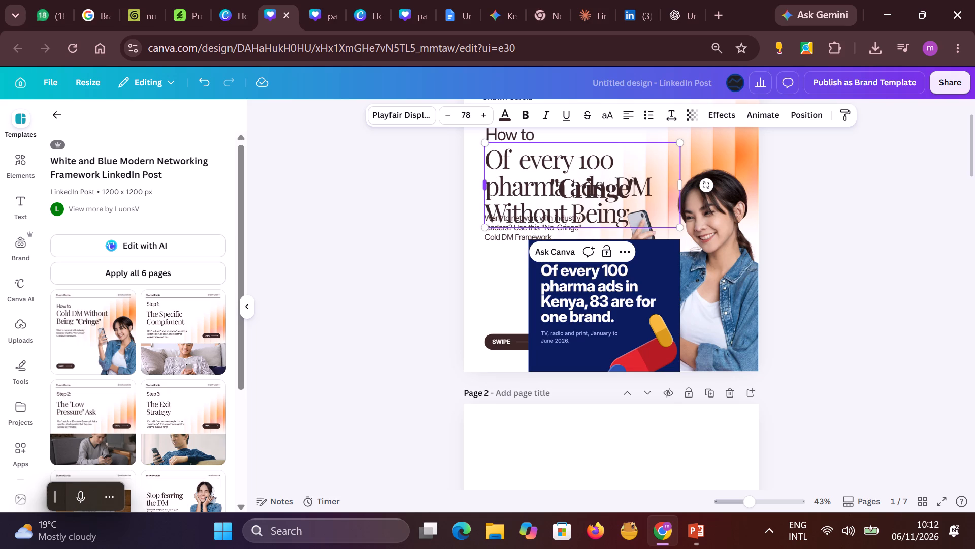
{"action": "type", "text": "in"}
{"action": "key", "text": "space"}
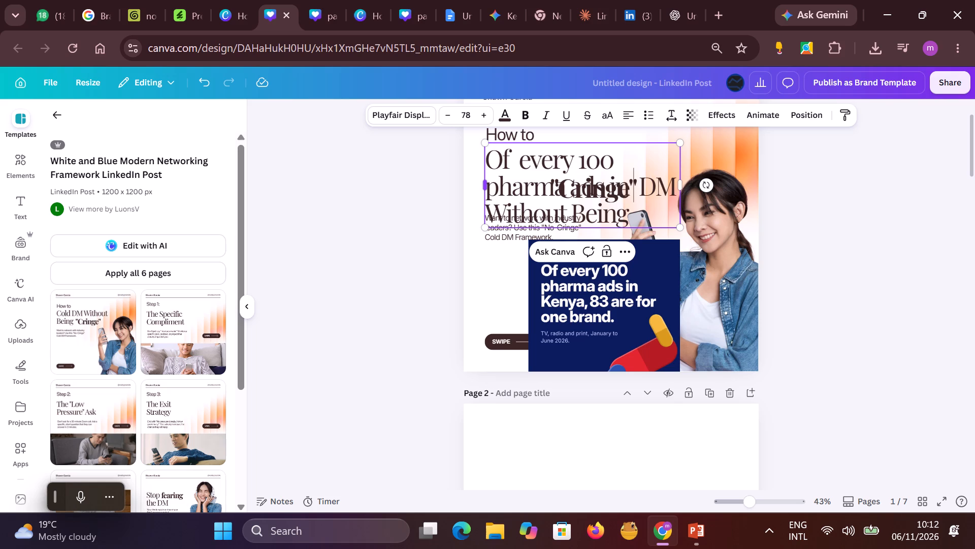
{"action": "type", "text": "Kenya"}
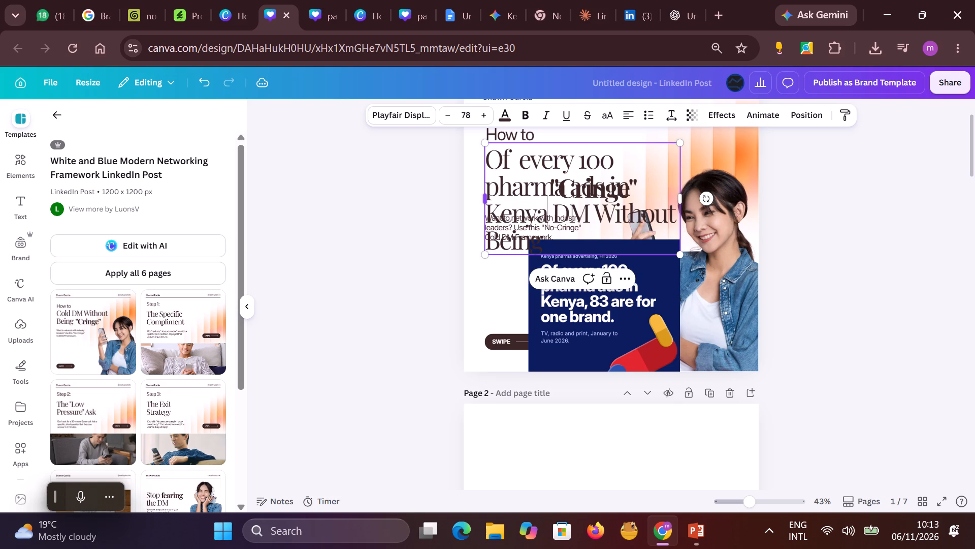
{"action": "type", "text": ","}
{"action": "key", "text": "space"}
{"action": "type", "text": "83"}
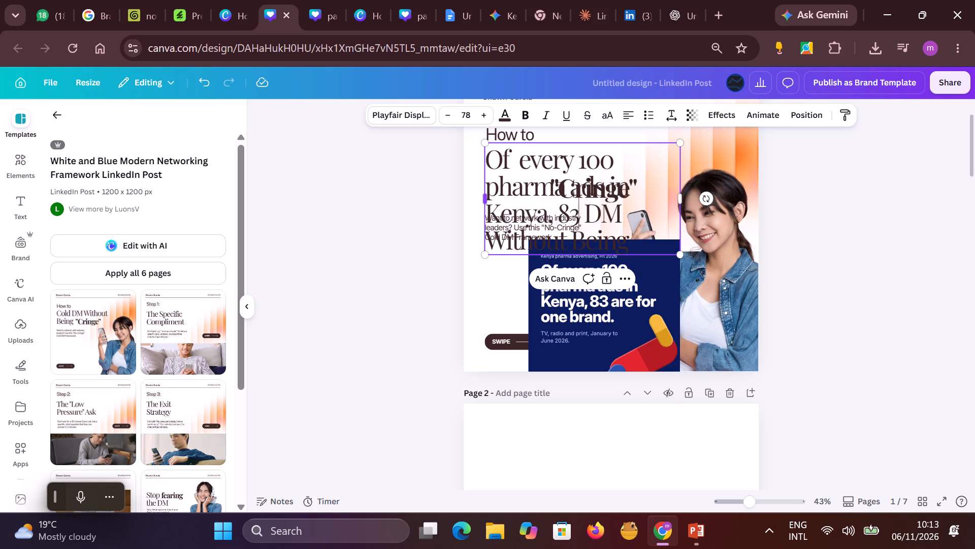
{"action": "key", "text": "space"}
{"action": "type", "text": "are"}
{"action": "key", "text": "space"}
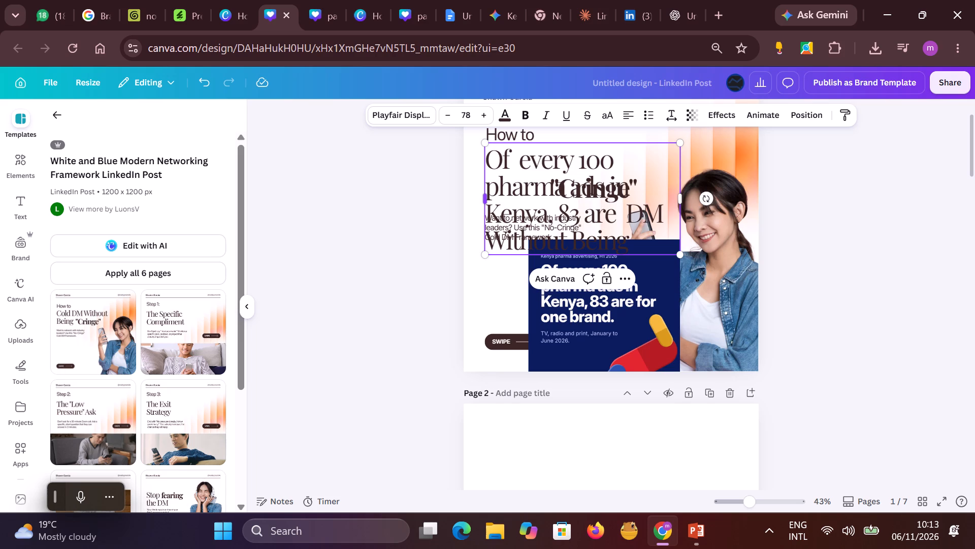
{"action": "type", "text": "for"}
{"action": "key", "text": "space"}
{"action": "type", "text": "one brand"}
{"action": "key", "text": "space"}
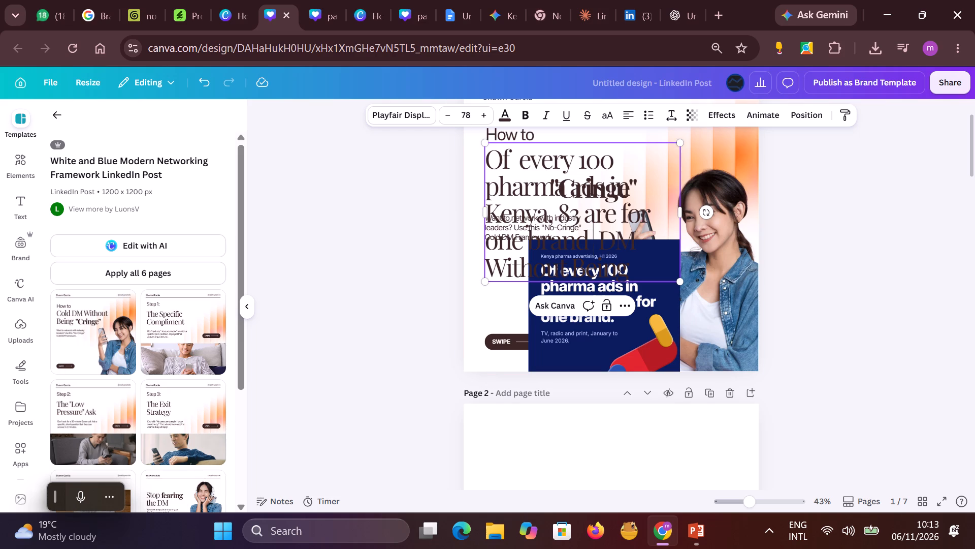
Move the edited headline sideways on page 1 so it overlaps the photo of the woman.
{"action": "left_click", "coordinate": [471, 154]}
{"action": "left_click_drag", "start_coordinate": [499, 155], "coordinate": [646, 149]}
Replace the small paragraph under "Cringe" on page 1 with "Tv,radio and print, January to June 2026".
{"action": "double_click", "coordinate": [514, 217]}
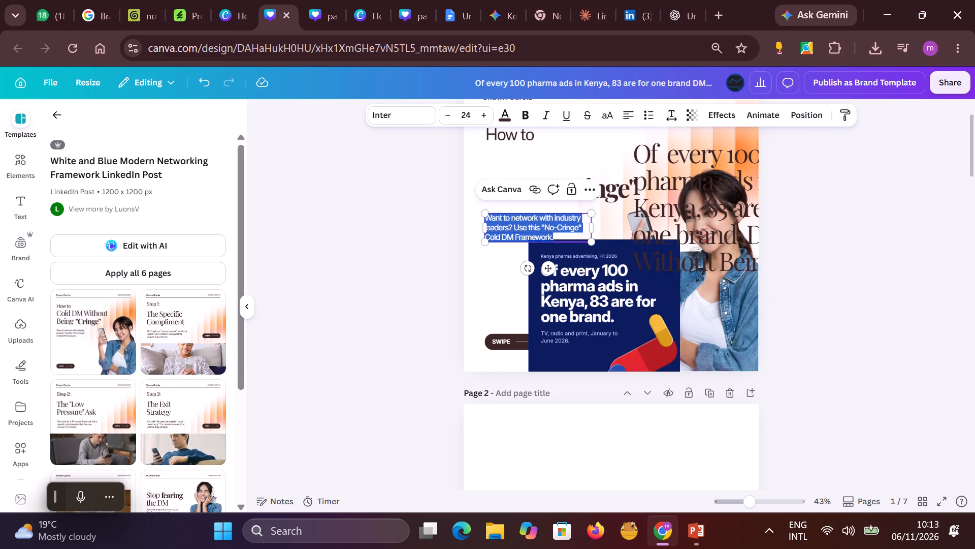
{"action": "type", "text": "Tv,"}
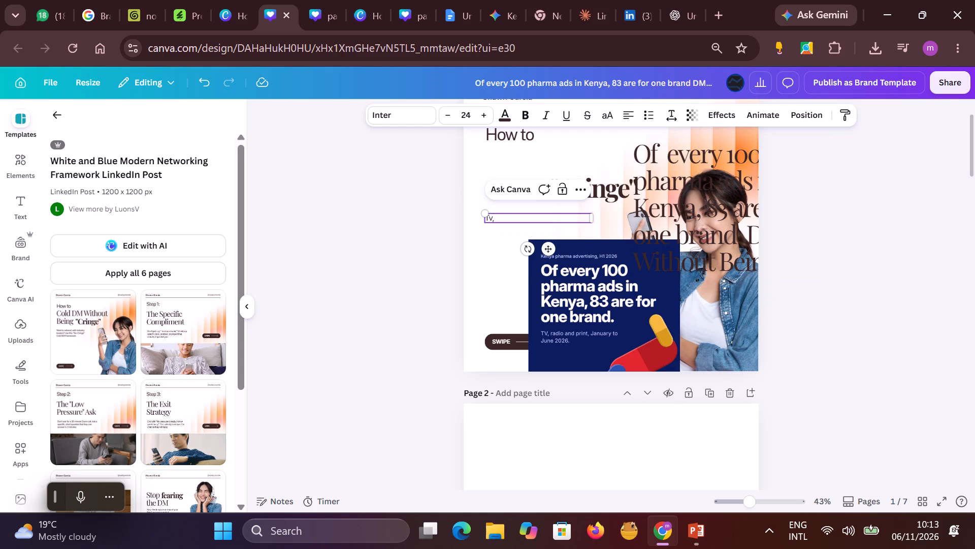
{"action": "type", "text": "radio"}
{"action": "key", "text": "space"}
{"action": "type", "text": "and"}
{"action": "key", "text": "space"}
{"action": "type", "text": "print"}
{"action": "type", "text": ","}
{"action": "key", "text": "space"}
{"action": "type", "text": "January"}
{"action": "key", "text": "space"}
{"action": "type", "text": "to"}
{"action": "key", "text": "space"}
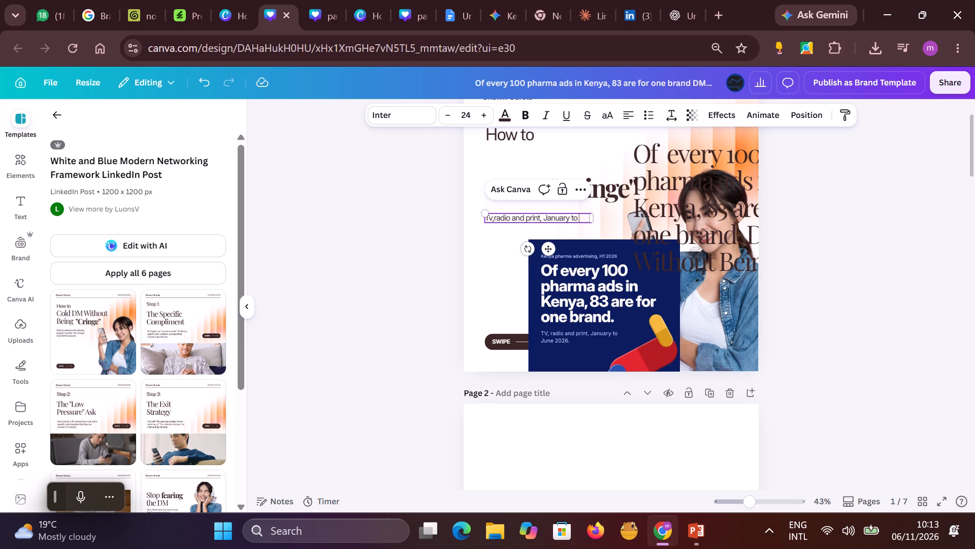
{"action": "type", "text": "June"}
{"action": "key", "text": "space"}
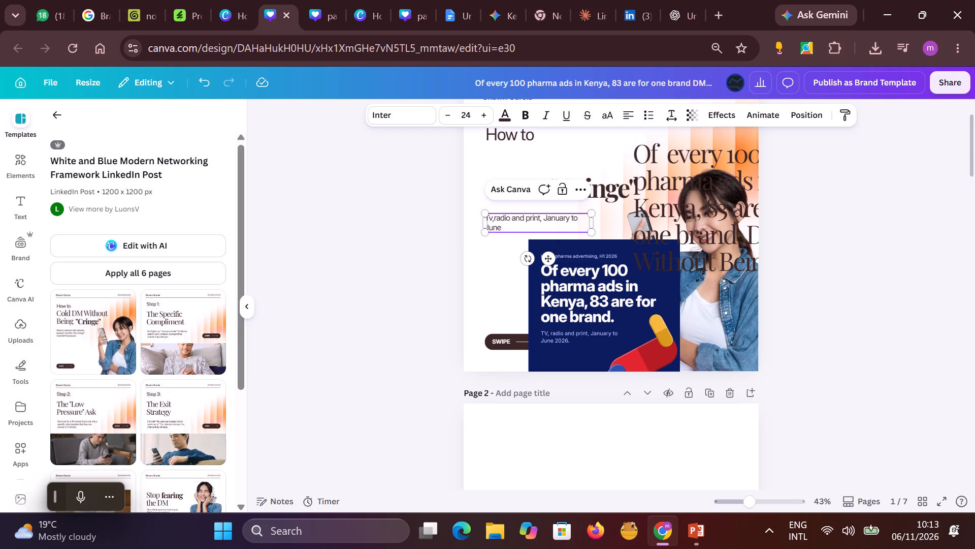
{"action": "type", "text": "2026"}
{"action": "key", "text": "space"}
Lower the reference picture on page 1 and shift the "Tv,radio and print" text down to just above it.
{"action": "left_click_drag", "start_coordinate": [561, 295], "coordinate": [552, 329]}
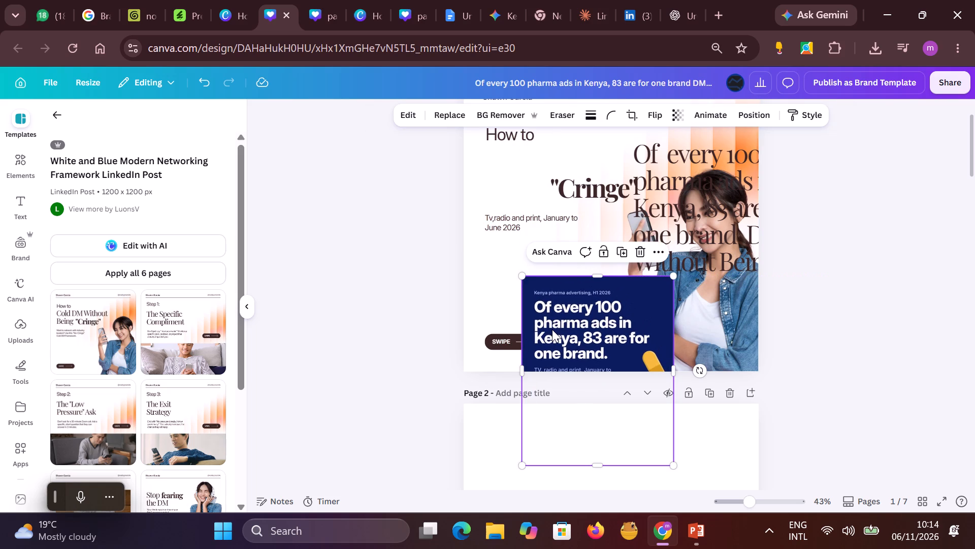
{"action": "left_click_drag", "start_coordinate": [506, 219], "coordinate": [534, 233]}
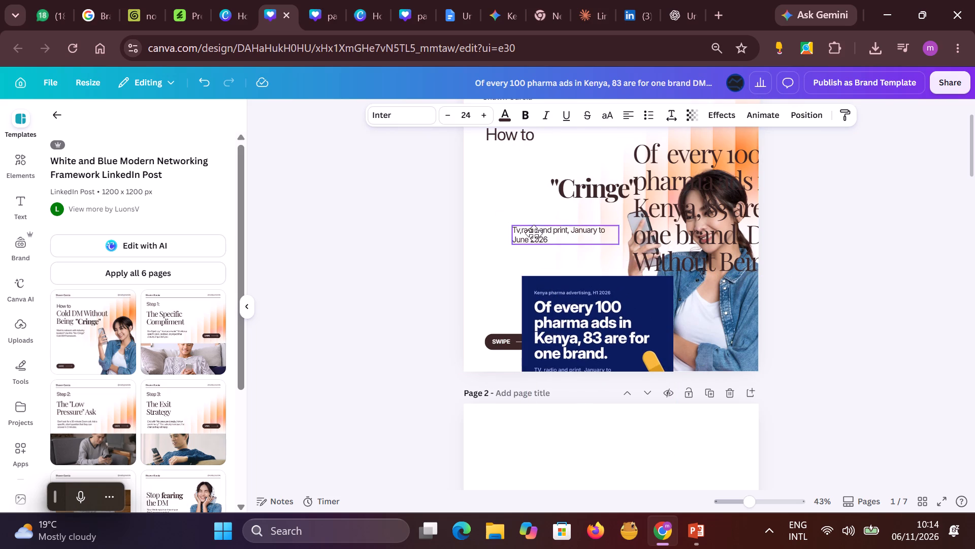
{"action": "left_click_drag", "start_coordinate": [534, 233], "coordinate": [534, 248]}
Replace page 1's "How to" text with "Kenya Pharmaadvertising , H1 2026".
{"action": "double_click", "coordinate": [506, 135]}
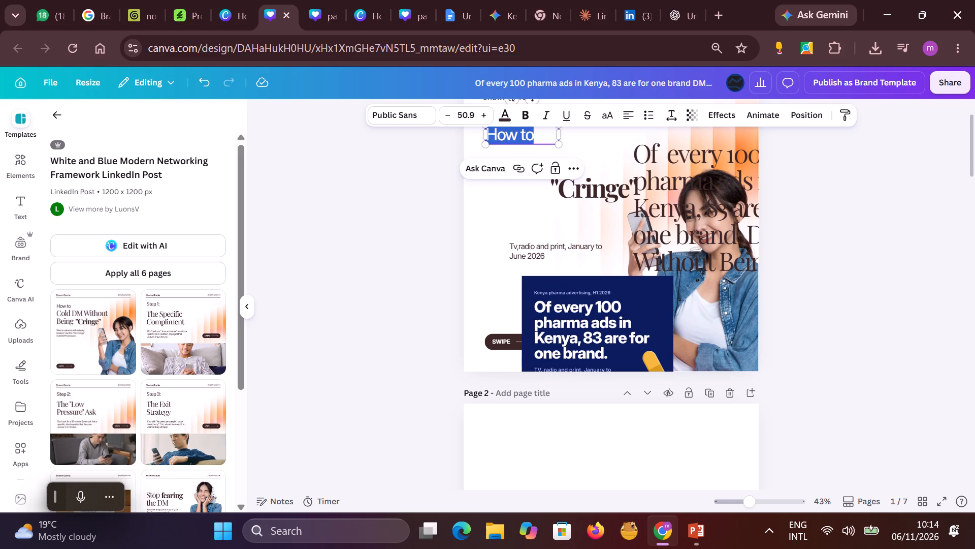
{"action": "type", "text": "Kenya"}
{"action": "key", "text": "space"}
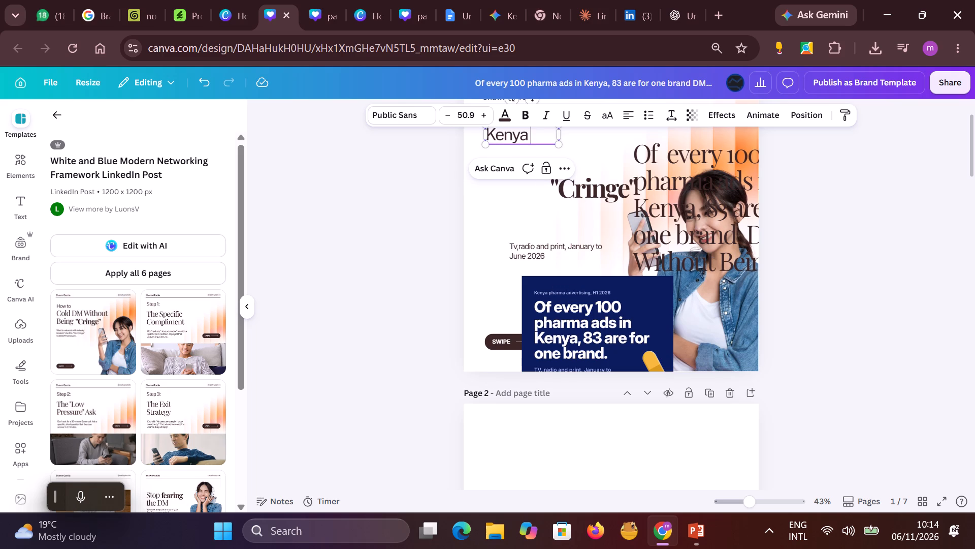
{"action": "type", "text": "Pharma"}
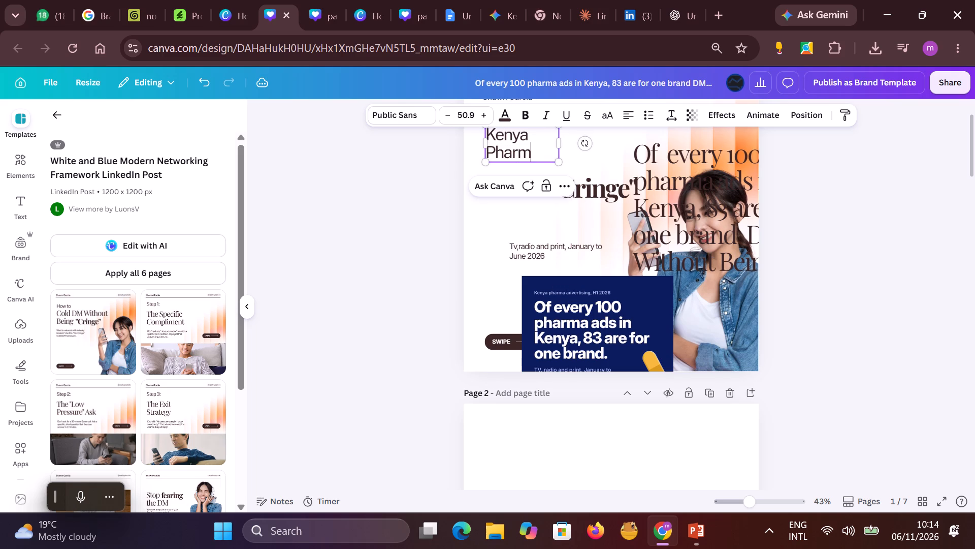
{"action": "type", "text": "advert"}
{"action": "type", "text": "ising ,"}
{"action": "key", "text": "space"}
{"action": "key", "text": "shift+h"}
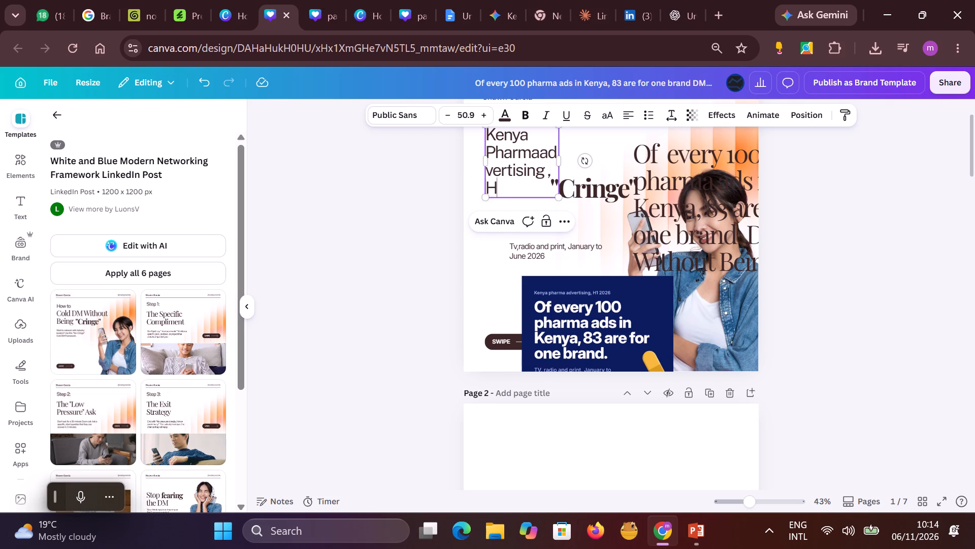
{"action": "type", "text": "1 2026"}
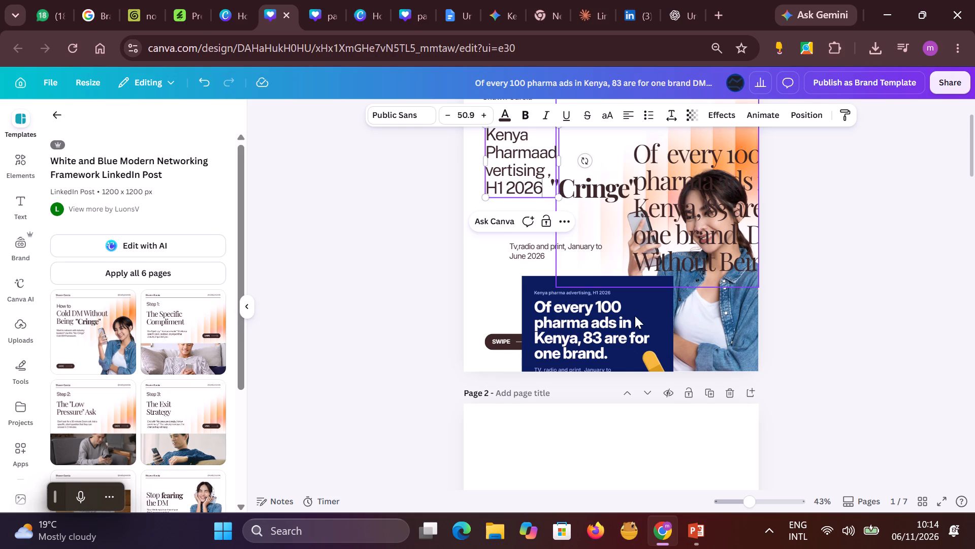
Move the reference picture up to page 1's left edge, below the "H1 2026" text.
{"action": "left_click_drag", "start_coordinate": [635, 316], "coordinate": [627, 277]}
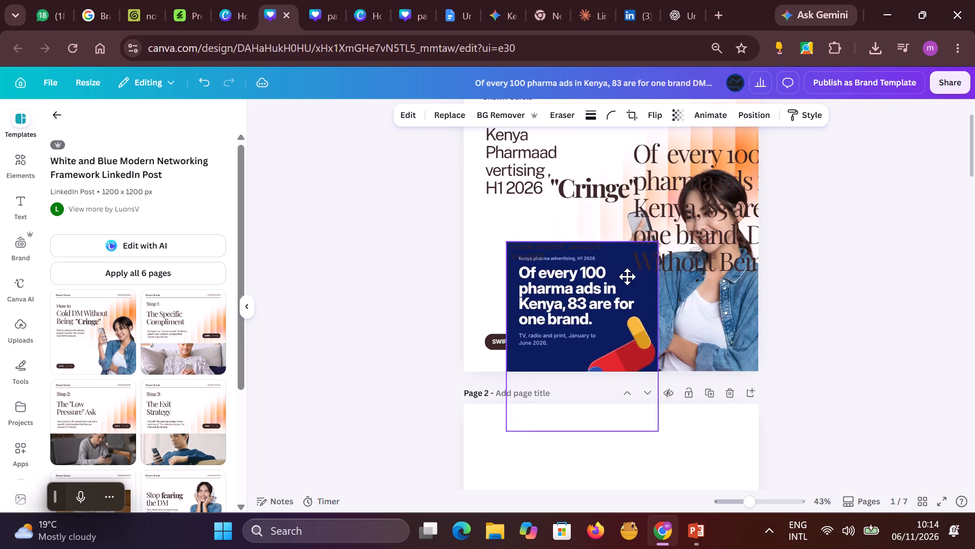
{"action": "left_click_drag", "start_coordinate": [627, 277], "coordinate": [654, 264]}
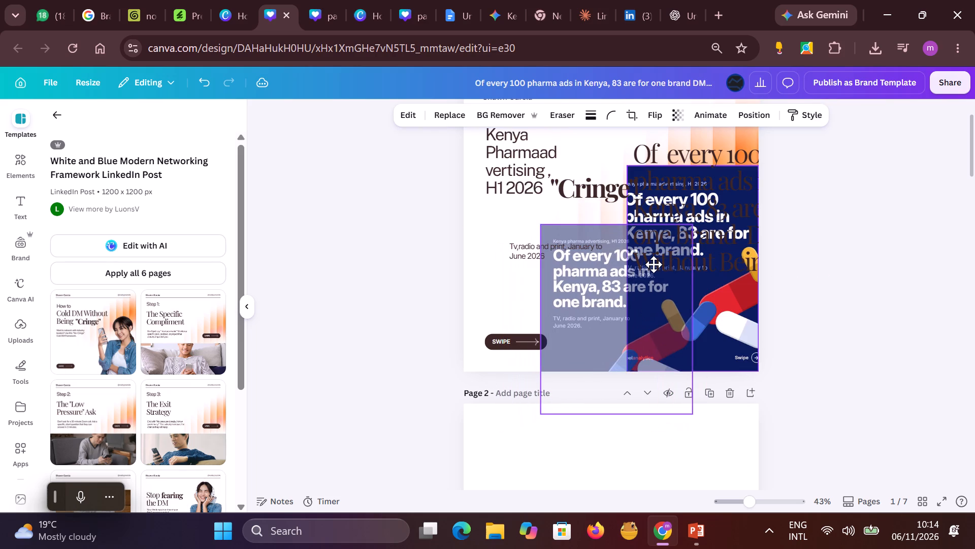
{"action": "left_click_drag", "start_coordinate": [654, 264], "coordinate": [577, 275]}
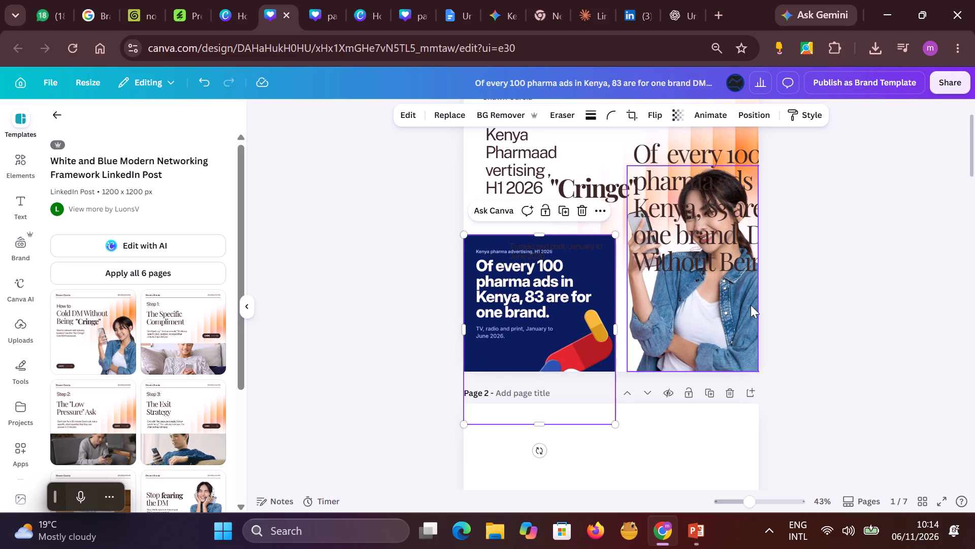
Delete the reference picture overlapping the bottom of page 1.
{"action": "scroll", "coordinate": [748, 304], "scroll_direction": "down", "scroll_amount": 4}
{"action": "scroll", "coordinate": [663, 334], "scroll_direction": "down", "scroll_amount": 2}
{"action": "scroll", "coordinate": [609, 269], "scroll_direction": "up", "scroll_amount": 2}
{"action": "left_click", "coordinate": [601, 242]}
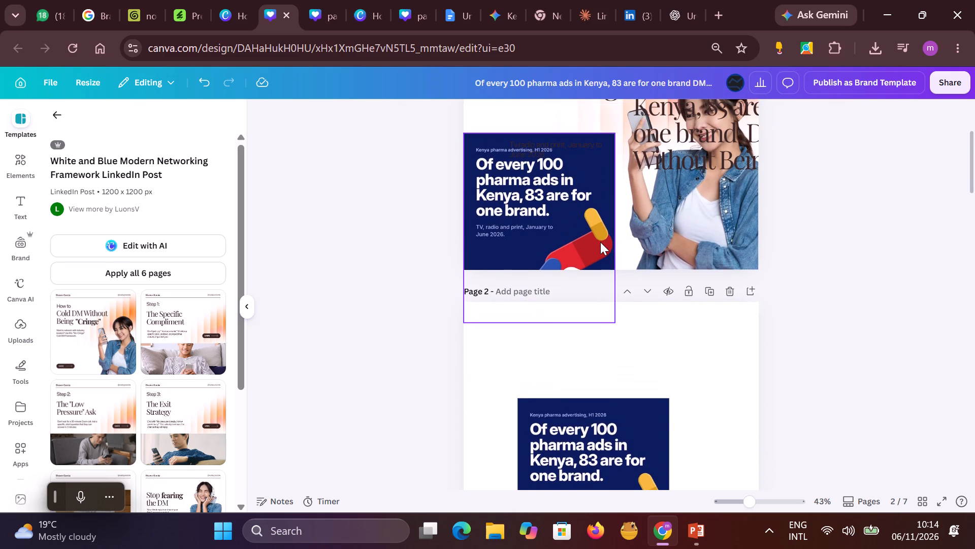
{"action": "key", "text": "Delete"}
{"action": "left_click", "coordinate": [594, 184]}
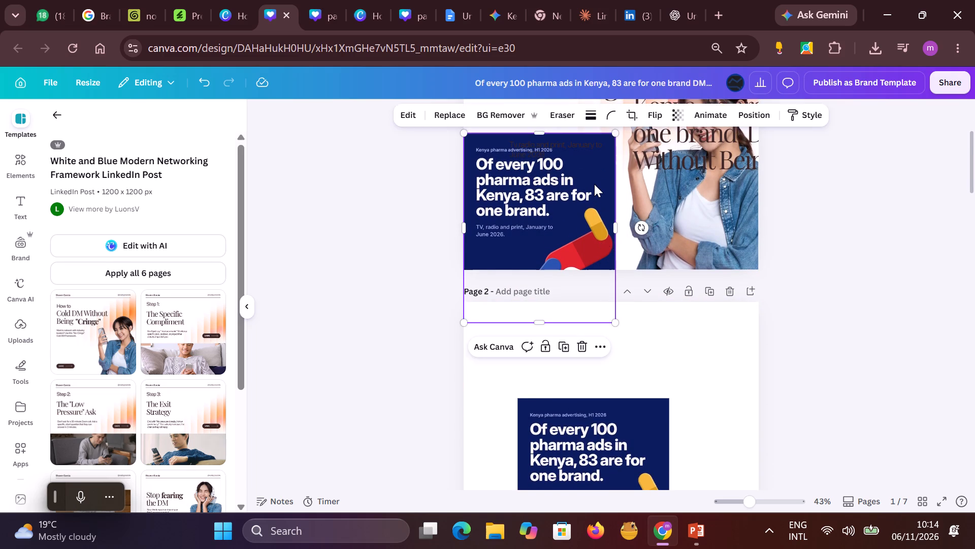
{"action": "key", "text": "Delete"}
Widen page 1's "Kenya Pharmaadvertising , H1 2026" text to two lines and move it up just below the header line.
{"action": "scroll", "coordinate": [816, 263], "scroll_direction": "up", "scroll_amount": 8}
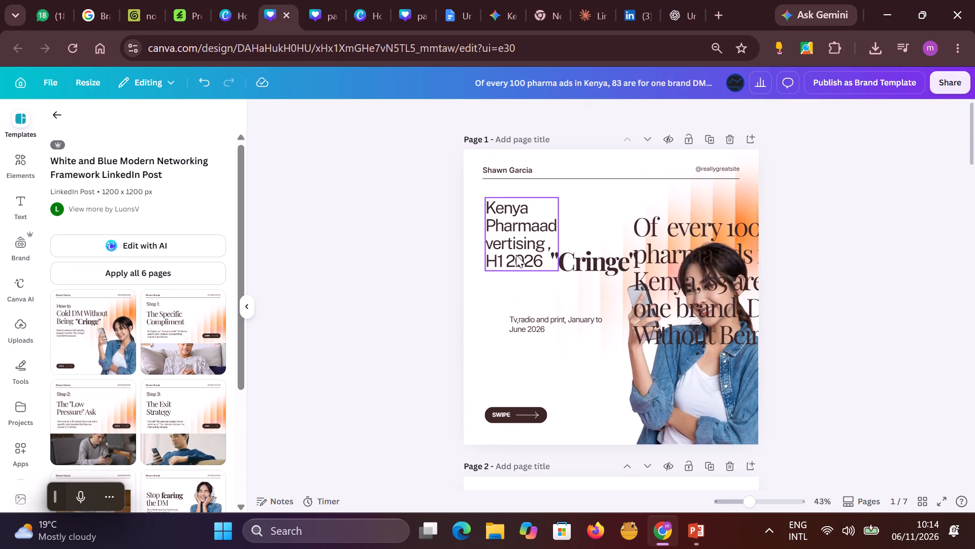
{"action": "left_click", "coordinate": [516, 252]}
{"action": "left_click_drag", "start_coordinate": [564, 232], "coordinate": [701, 195]}
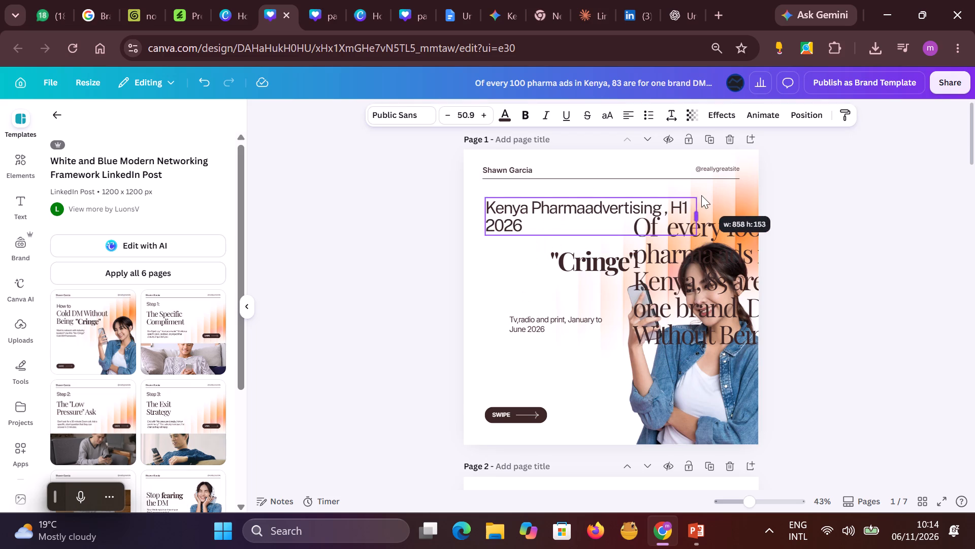
{"action": "left_click_drag", "start_coordinate": [701, 195], "coordinate": [714, 190]}
{"action": "left_click_drag", "start_coordinate": [536, 224], "coordinate": [535, 209]}
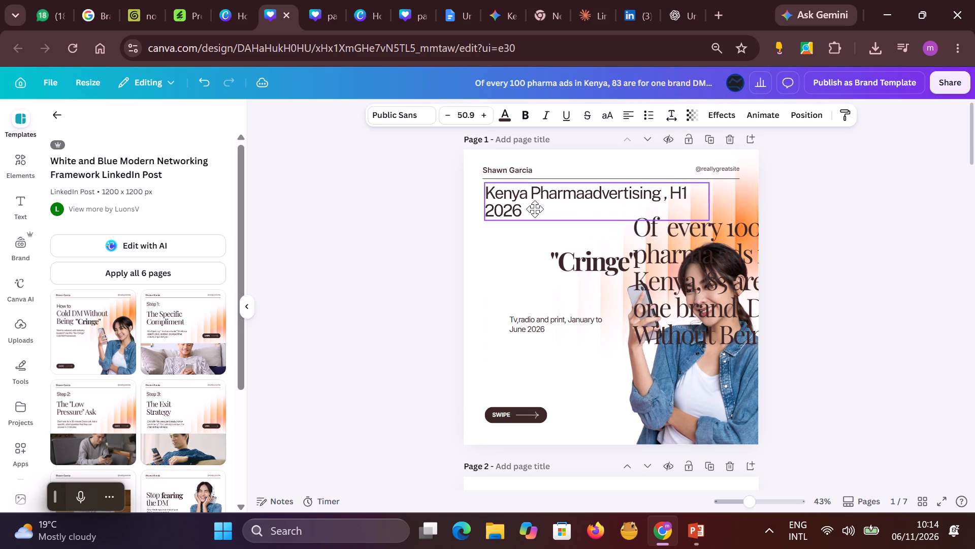
{"action": "left_click_drag", "start_coordinate": [535, 209], "coordinate": [532, 209]}
{"action": "left_click", "coordinate": [499, 169]}
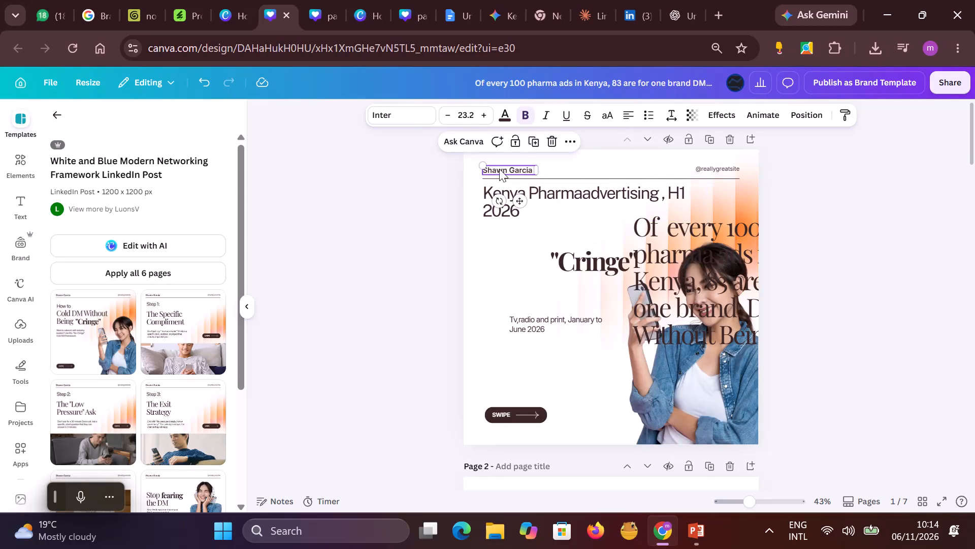
{"action": "key", "text": "Delete"}
{"action": "left_click", "coordinate": [517, 178]}
{"action": "key", "text": "Delete"}
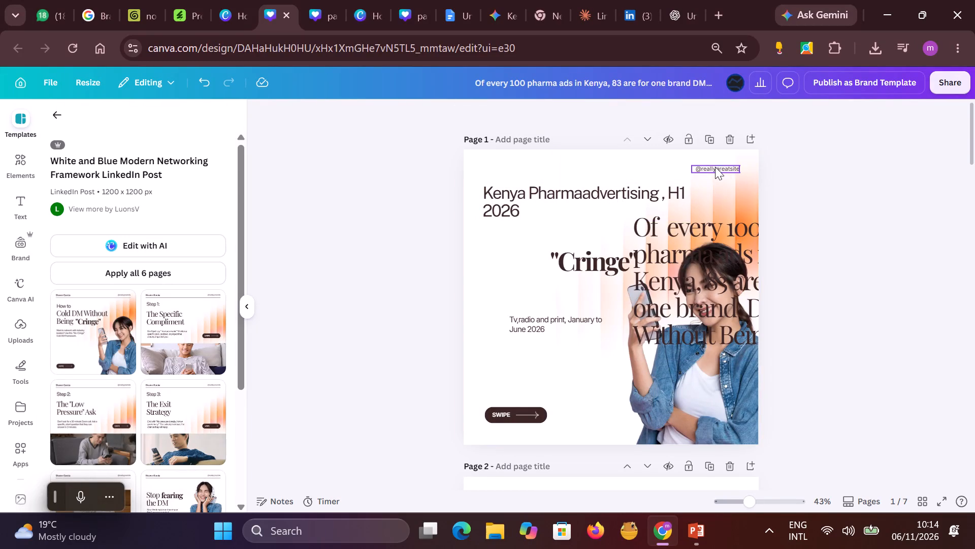
{"action": "left_click", "coordinate": [720, 166]}
{"action": "key", "text": "Delete"}
Delete the "Cringe" text from page 1.
{"action": "left_click", "coordinate": [651, 241]}
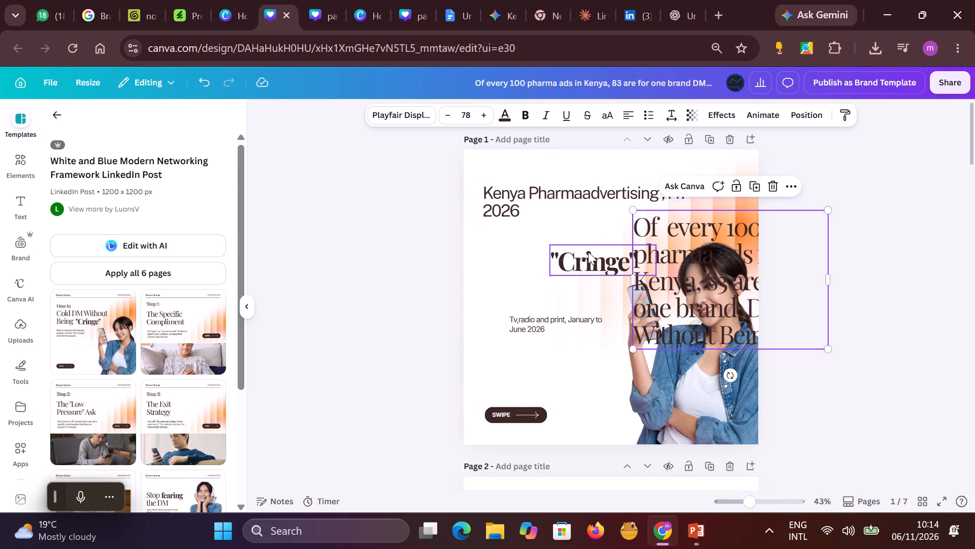
{"action": "left_click", "coordinate": [587, 253]}
{"action": "key", "text": "Delete"}
Resize page 1's "Of every 100 pharma ads" headline to start at the left margin and span about 885 px.
{"action": "left_click", "coordinate": [649, 250]}
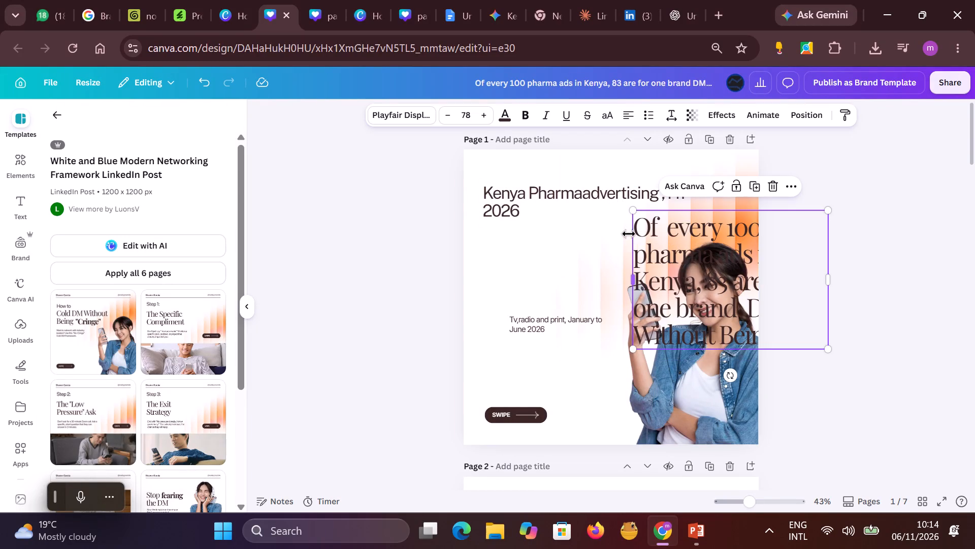
{"action": "left_click_drag", "start_coordinate": [632, 282], "coordinate": [479, 274]}
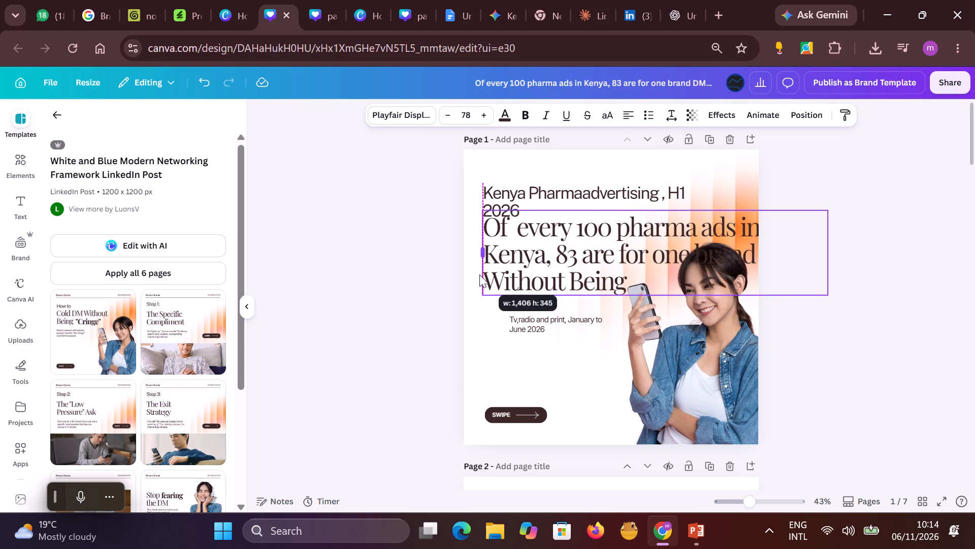
{"action": "left_click_drag", "start_coordinate": [479, 274], "coordinate": [478, 284]}
{"action": "left_click_drag", "start_coordinate": [829, 252], "coordinate": [682, 263]}
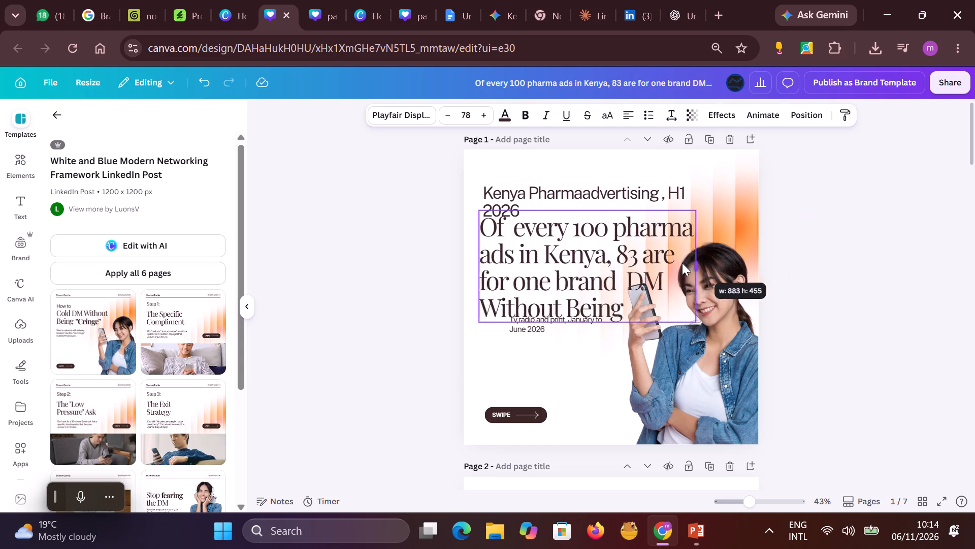
{"action": "left_click_drag", "start_coordinate": [682, 263], "coordinate": [697, 256]}
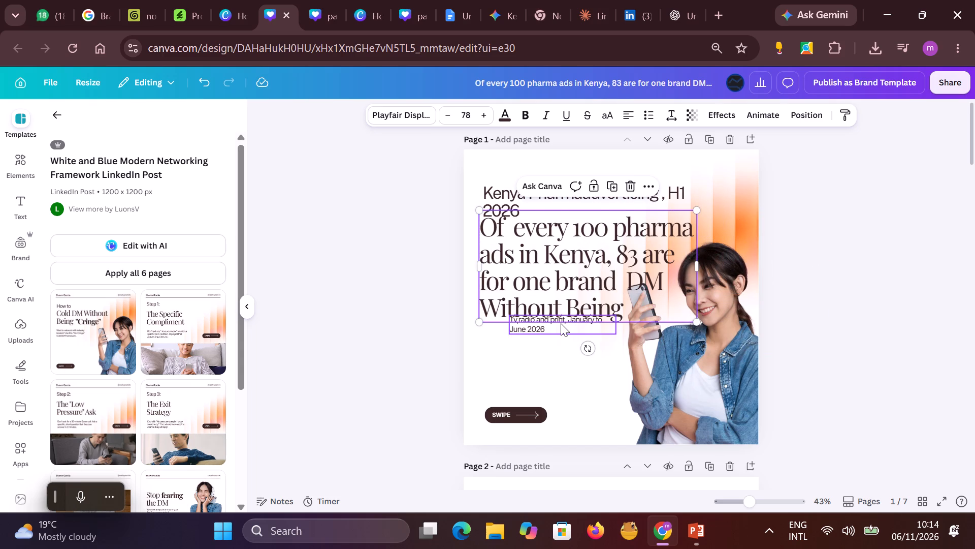
Widen page 1's "Tv,radio and print, January to June 2026" text to one line and place it just below the headline.
{"action": "left_click", "coordinate": [561, 323]}
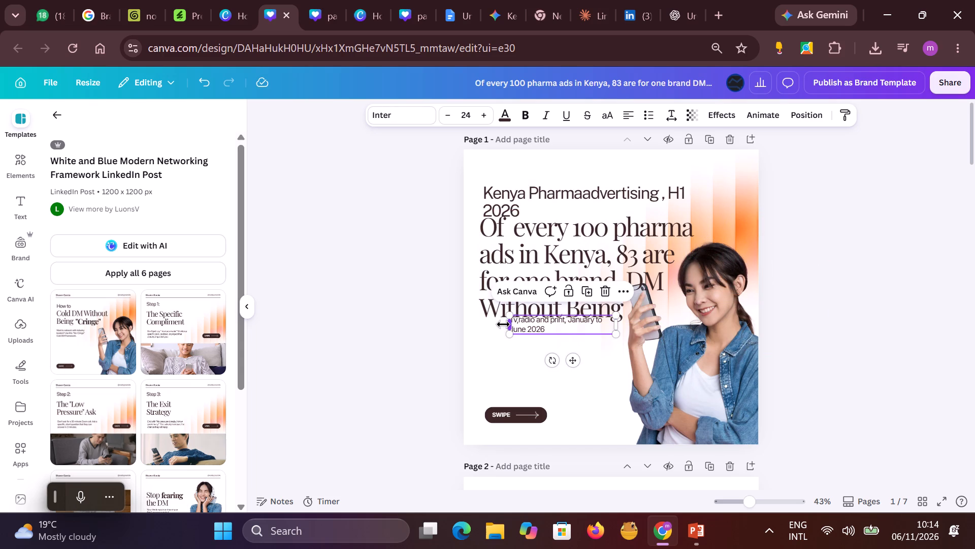
{"action": "left_click_drag", "start_coordinate": [503, 324], "coordinate": [461, 327]}
{"action": "left_click_drag", "start_coordinate": [537, 323], "coordinate": [560, 337]}
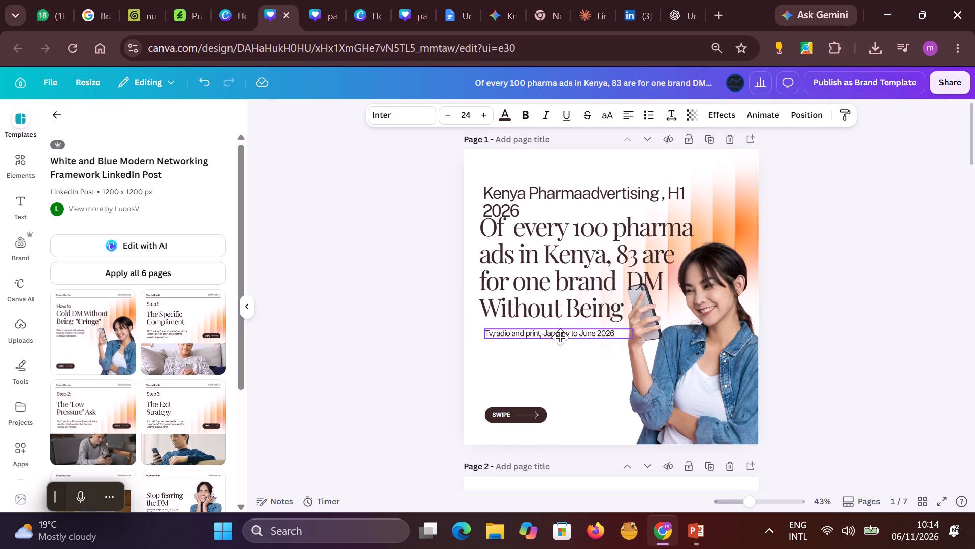
{"action": "left_click_drag", "start_coordinate": [560, 337], "coordinate": [549, 338]}
Delete the grouped "SWIPE" arrow badge from the bottom of page 1.
{"action": "left_click", "coordinate": [522, 417]}
{"action": "key", "text": "Delete"}
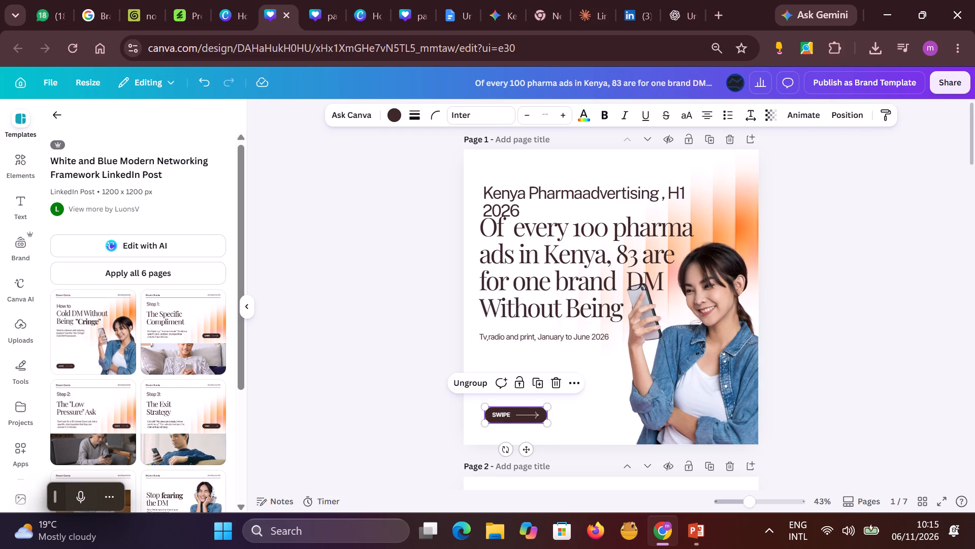
{"action": "left_click", "coordinate": [521, 416]}
{"action": "left_click_drag", "start_coordinate": [567, 393], "coordinate": [476, 430]}
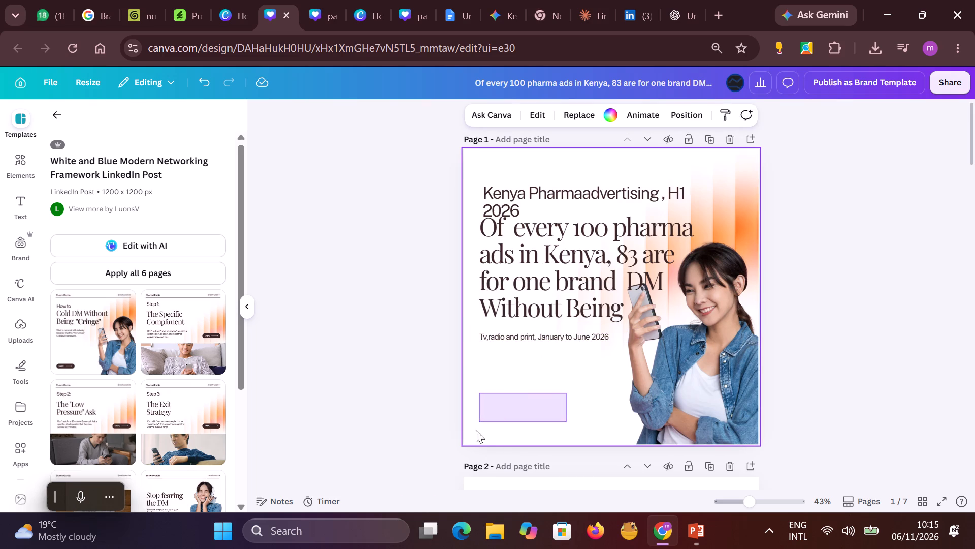
{"action": "left_click_drag", "start_coordinate": [476, 430], "coordinate": [475, 445]}
Search the elements library for "tablets" and look through the photo results for pills resembling page 2's reference picture.
{"action": "left_click", "coordinate": [687, 417]}
{"action": "scroll", "coordinate": [852, 345], "scroll_direction": "down", "scroll_amount": 5}
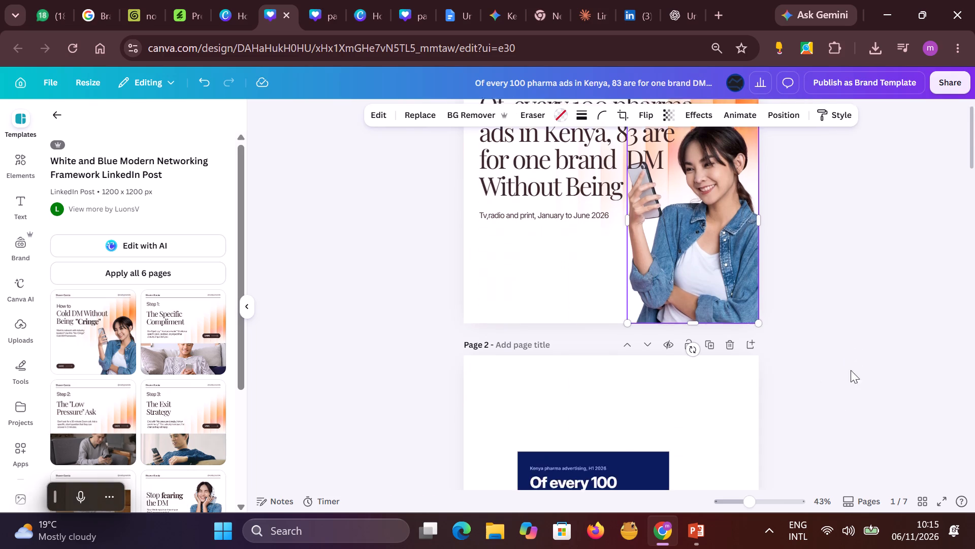
{"action": "scroll", "coordinate": [851, 370], "scroll_direction": "down", "scroll_amount": 4}
{"action": "left_click", "coordinate": [634, 387]}
{"action": "scroll", "coordinate": [646, 394], "scroll_direction": "down", "scroll_amount": 5}
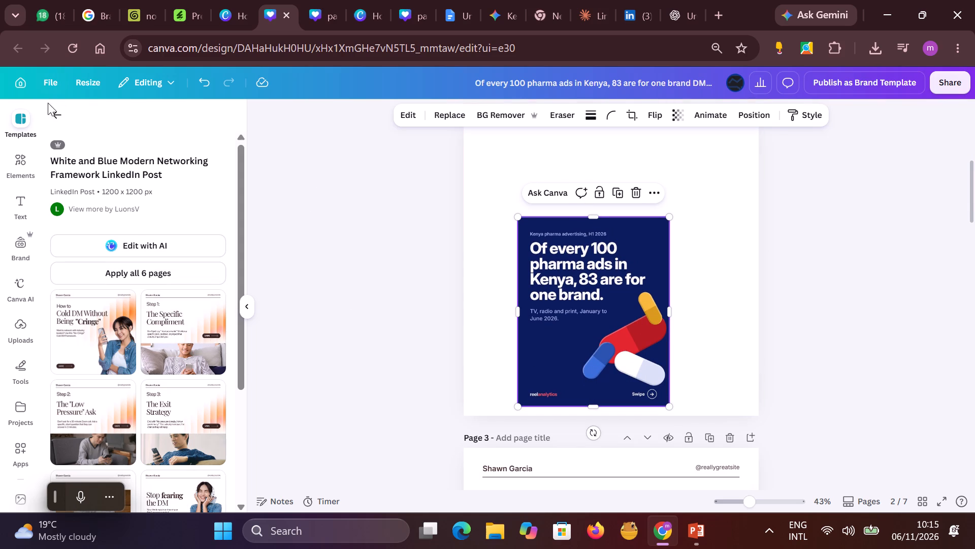
{"action": "left_click", "coordinate": [18, 115]}
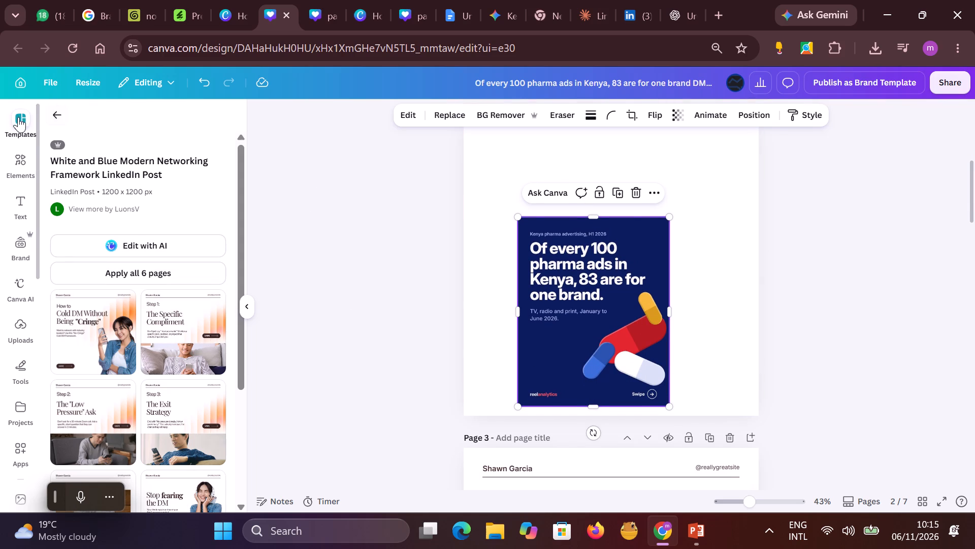
{"action": "left_click", "coordinate": [15, 168]}
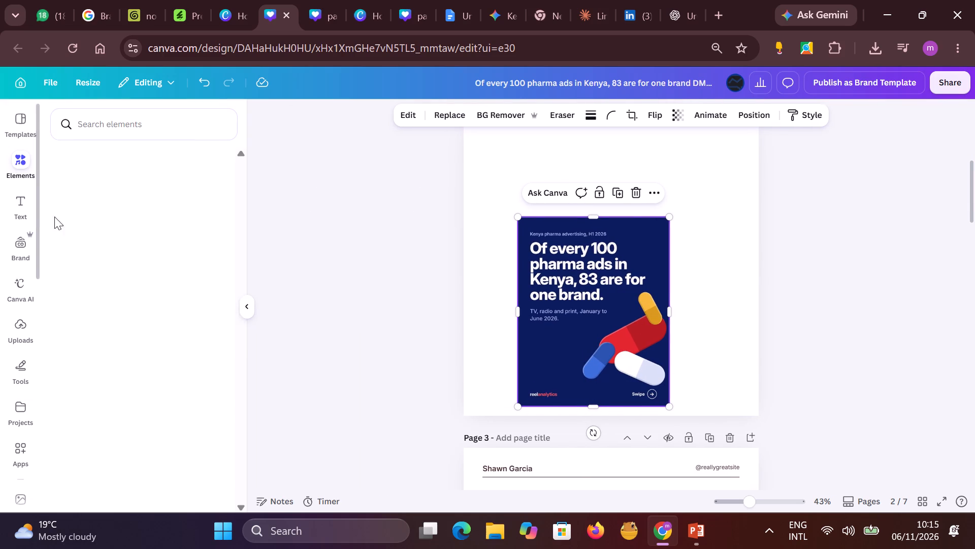
{"action": "left_click", "coordinate": [119, 126]}
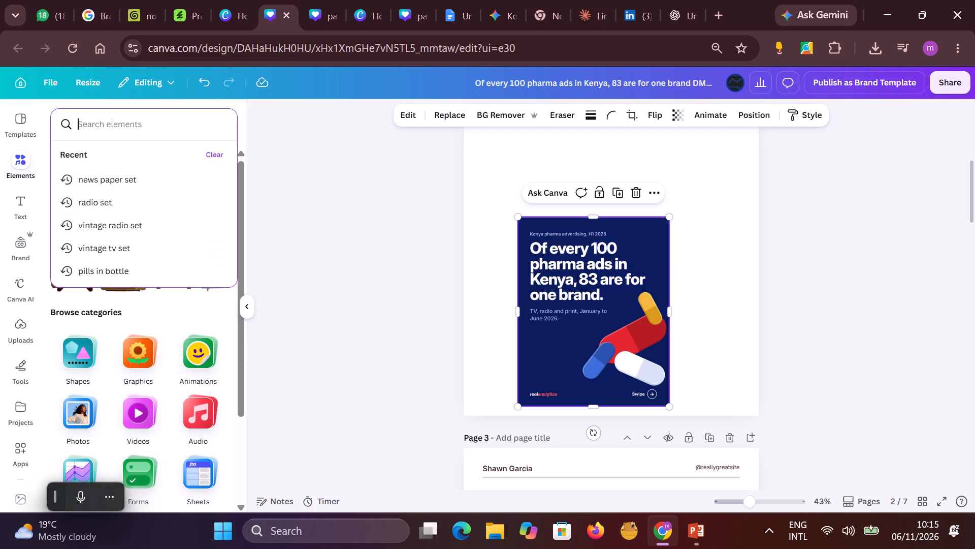
{"action": "type", "text": "tablets"}
{"action": "key", "text": "space"}
{"action": "key", "text": "Return"}
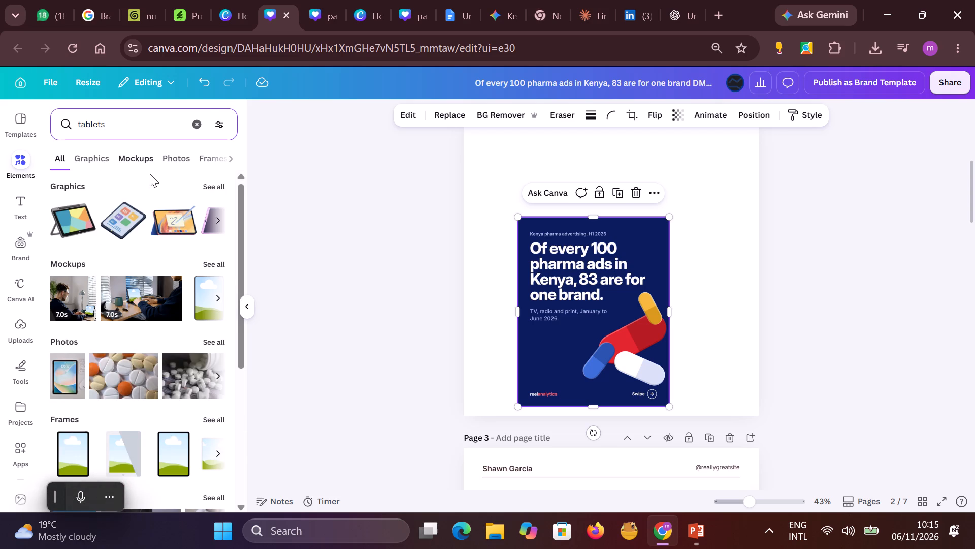
{"action": "scroll", "coordinate": [200, 302], "scroll_direction": "down", "scroll_amount": 4}
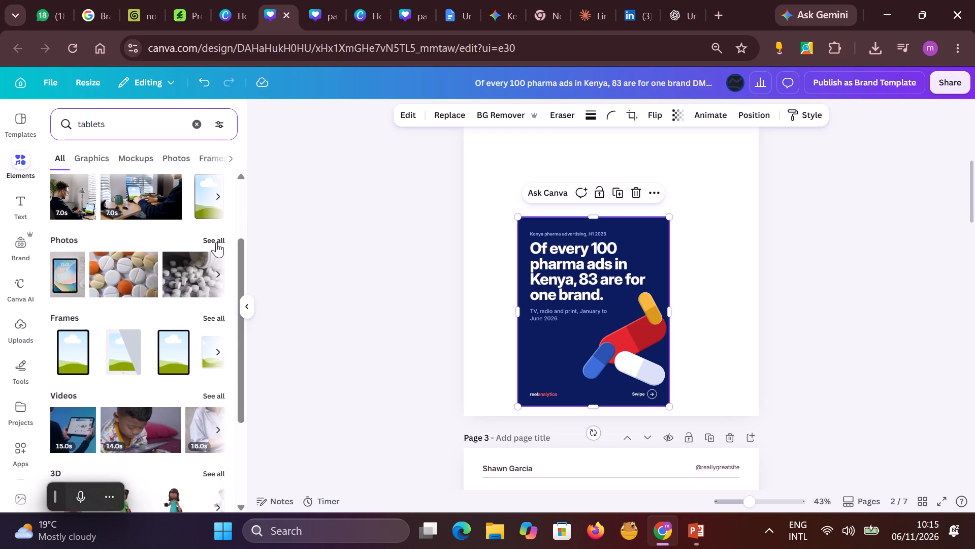
{"action": "left_click", "coordinate": [216, 242]}
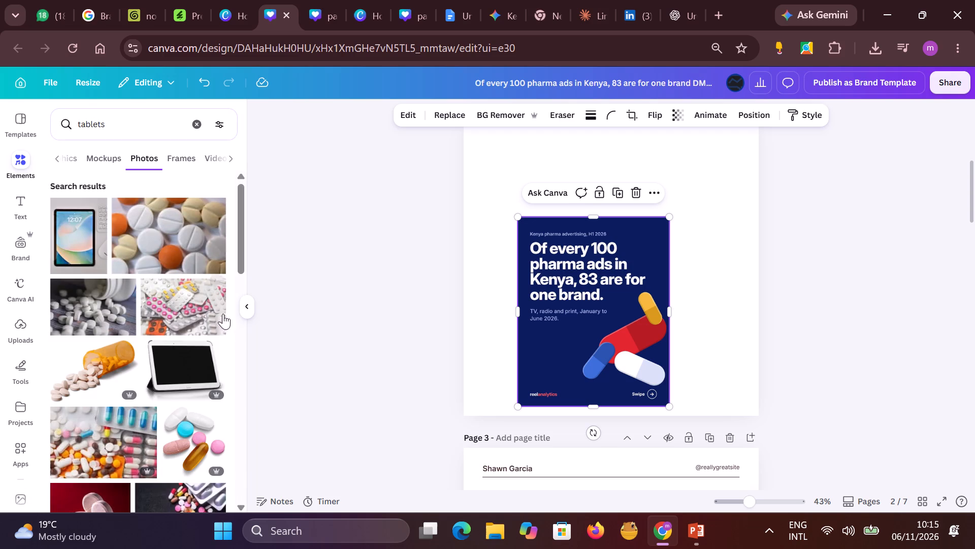
{"action": "left_click_drag", "start_coordinate": [240, 262], "coordinate": [236, 381]}
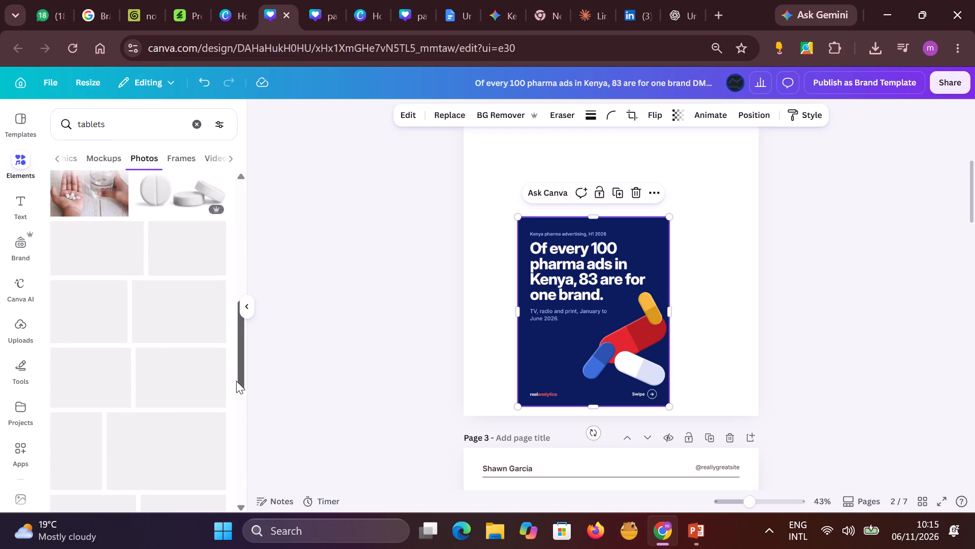
{"action": "left_click_drag", "start_coordinate": [236, 381], "coordinate": [228, 543]}
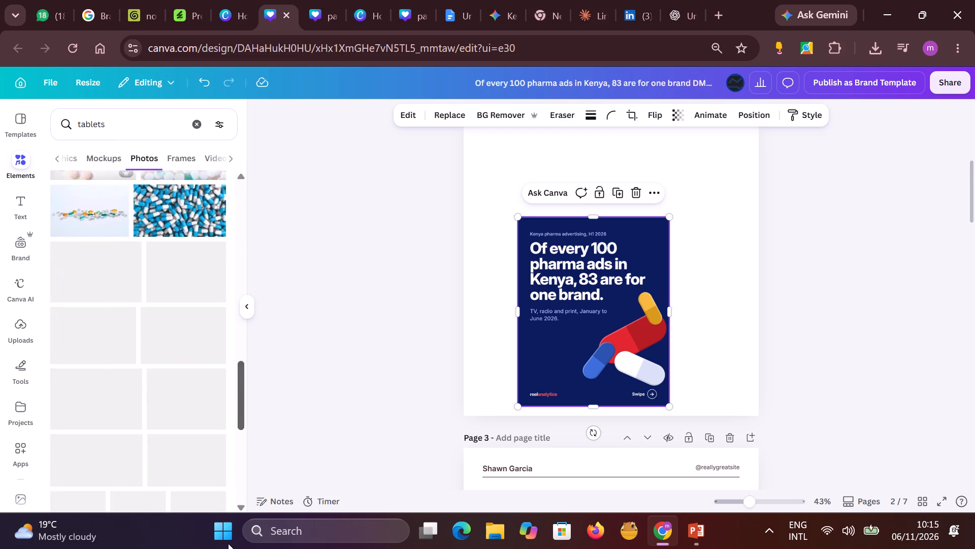
{"action": "left_click_drag", "start_coordinate": [228, 543], "coordinate": [246, 197]}
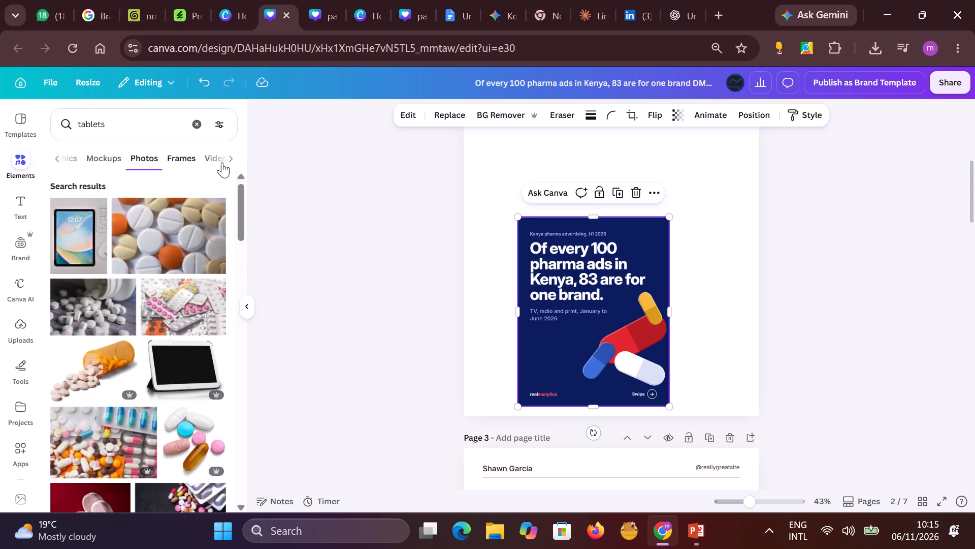
Look through the graphics results for "tablets" for capsules resembling the red, blue, white and yellow pills in page 2's reference picture.
{"action": "left_click", "coordinate": [232, 163]}
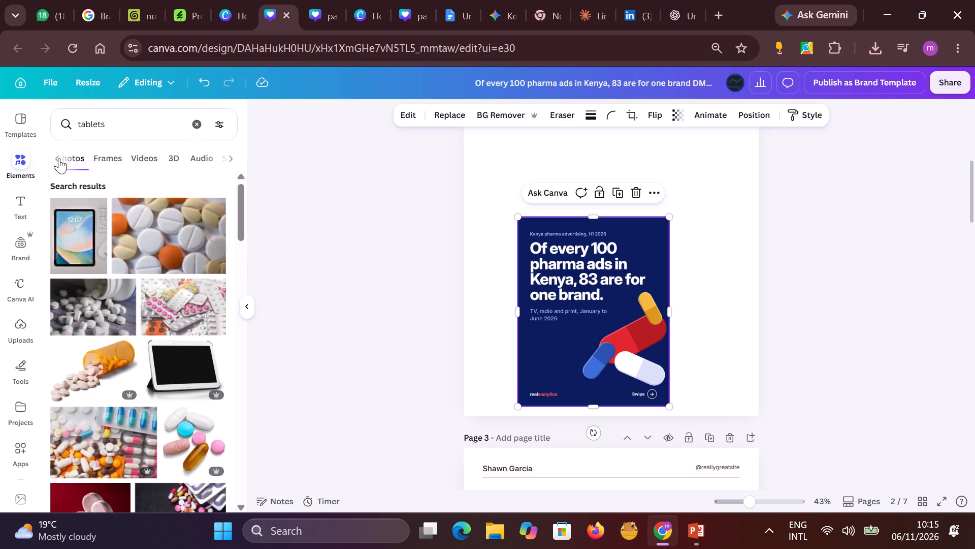
{"action": "left_click", "coordinate": [59, 158]}
{"action": "left_click", "coordinate": [59, 158]}
{"action": "left_click", "coordinate": [104, 158]}
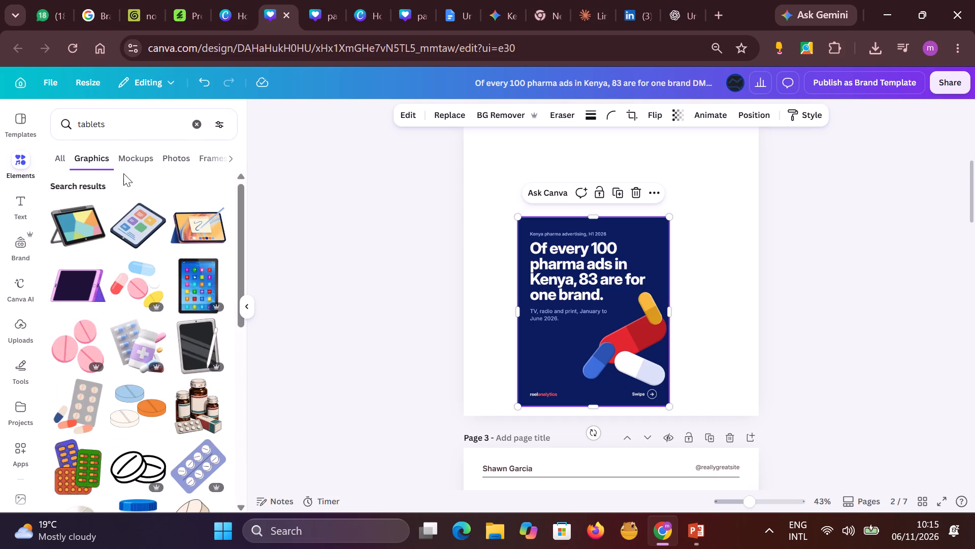
{"action": "scroll", "coordinate": [141, 257], "scroll_direction": "down", "scroll_amount": 5}
{"action": "scroll", "coordinate": [182, 331], "scroll_direction": "up", "scroll_amount": 6}
{"action": "left_click_drag", "start_coordinate": [241, 271], "coordinate": [231, 341]}
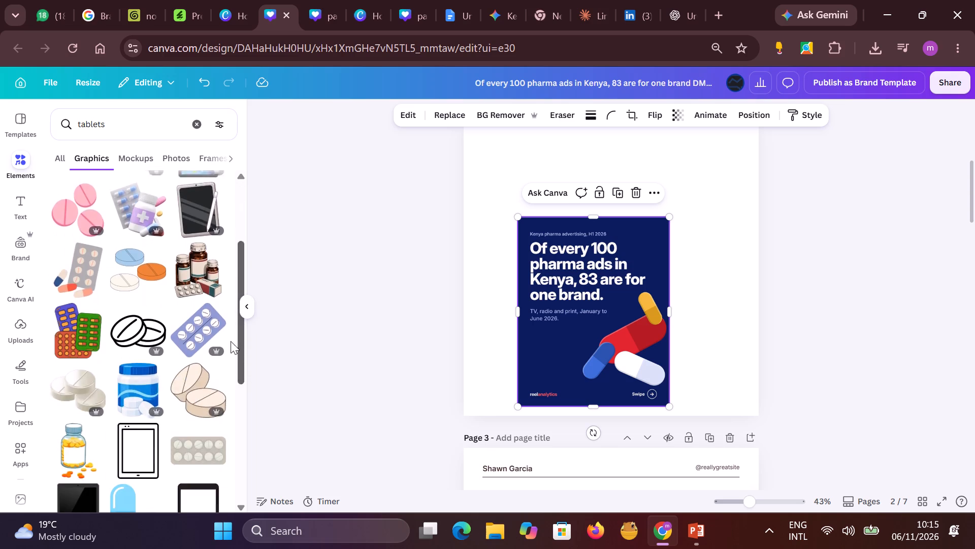
{"action": "left_click_drag", "start_coordinate": [231, 341], "coordinate": [220, 483]}
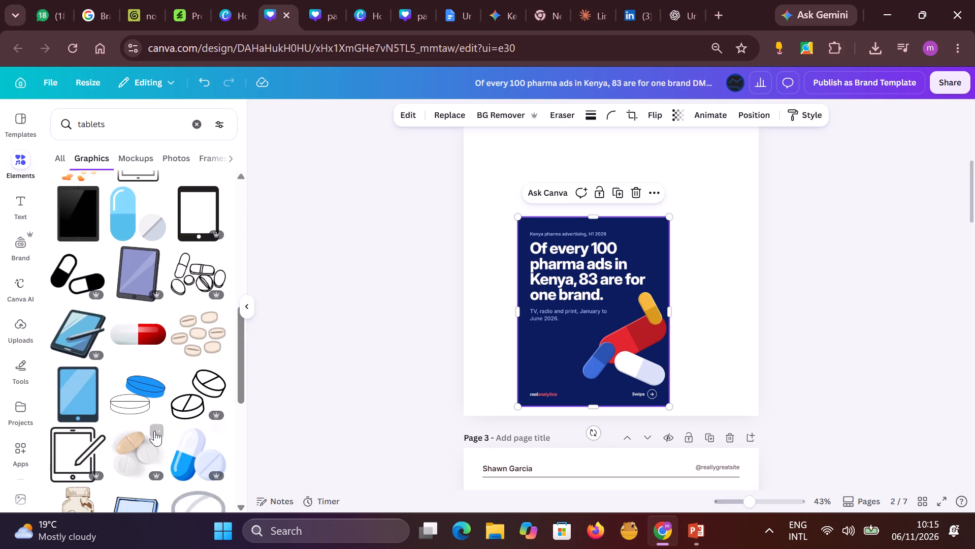
{"action": "scroll", "coordinate": [154, 430], "scroll_direction": "down", "scroll_amount": 12}
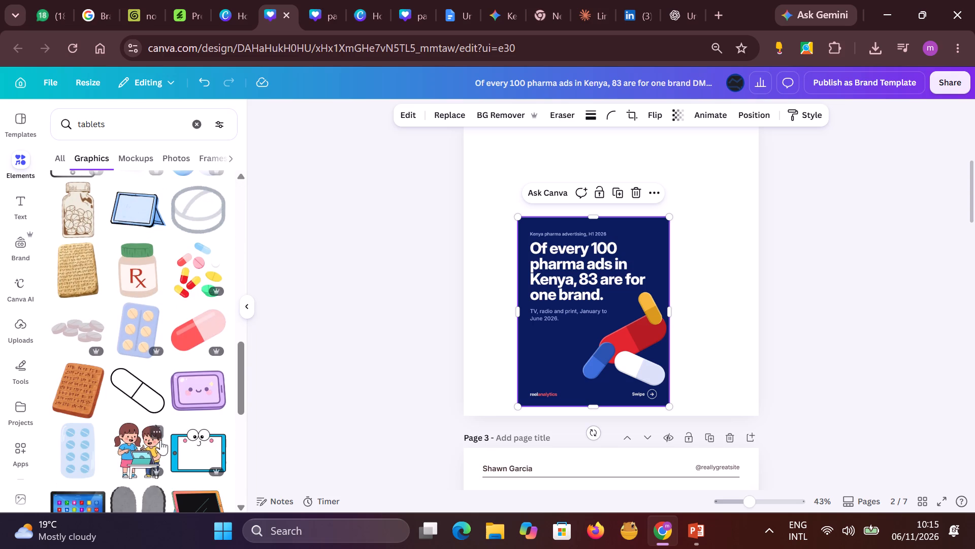
{"action": "scroll", "coordinate": [160, 440], "scroll_direction": "down", "scroll_amount": 13}
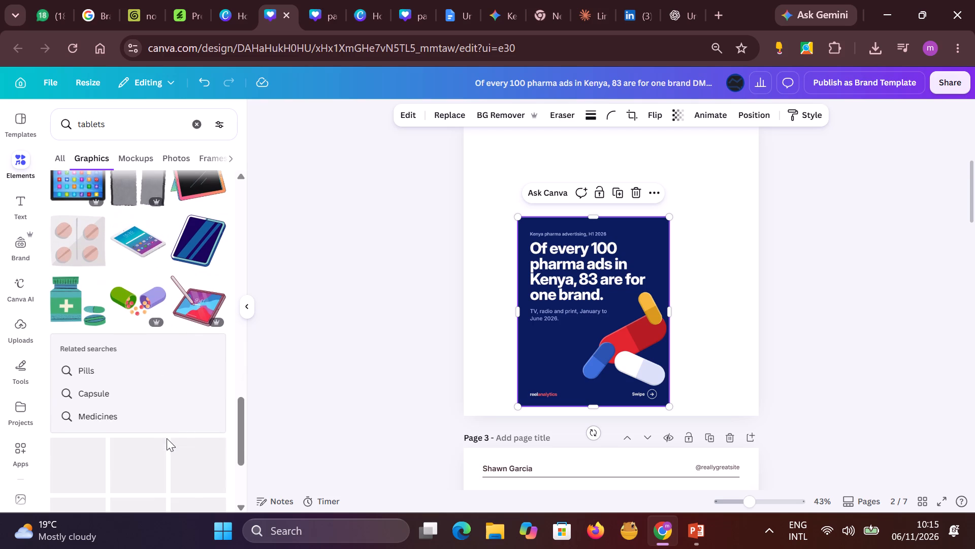
{"action": "left_click_drag", "start_coordinate": [242, 438], "coordinate": [235, 504]}
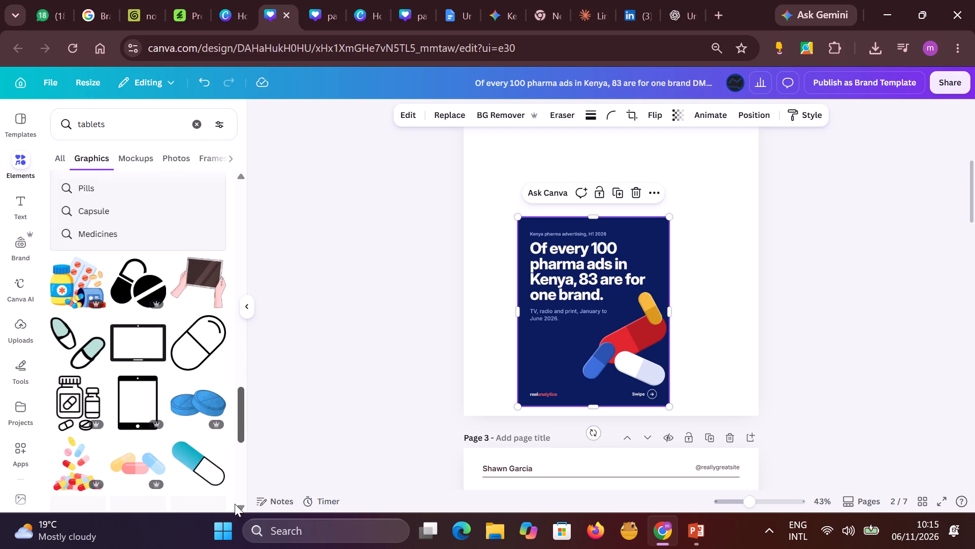
{"action": "left_click_drag", "start_coordinate": [235, 504], "coordinate": [234, 548]}
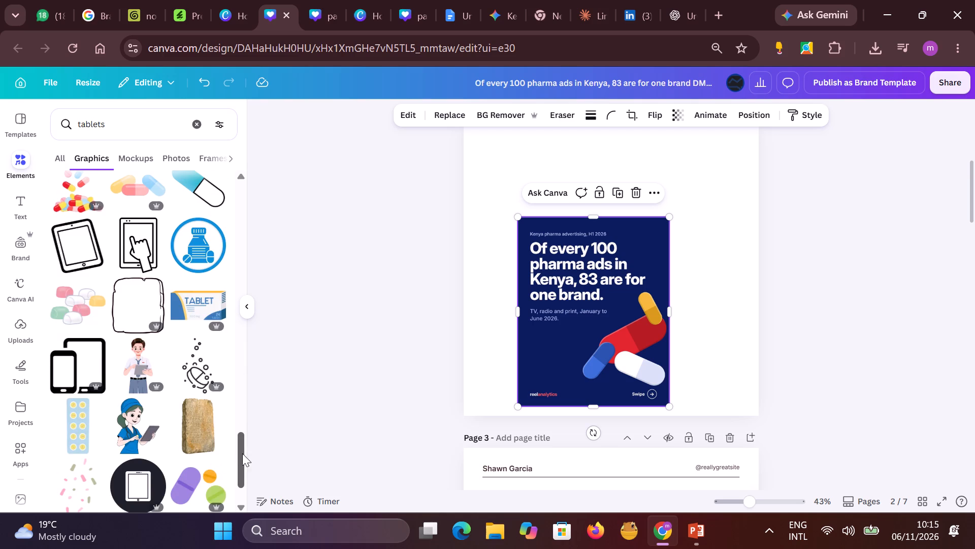
{"action": "left_click_drag", "start_coordinate": [243, 454], "coordinate": [238, 525]}
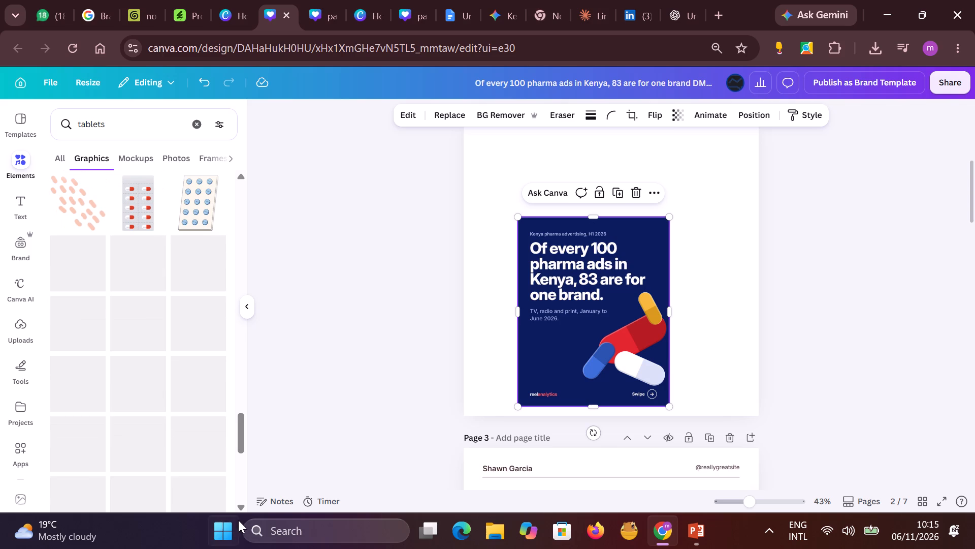
{"action": "scroll", "coordinate": [210, 350], "scroll_direction": "down", "scroll_amount": 6}
{"action": "scroll", "coordinate": [185, 395], "scroll_direction": "down", "scroll_amount": 6}
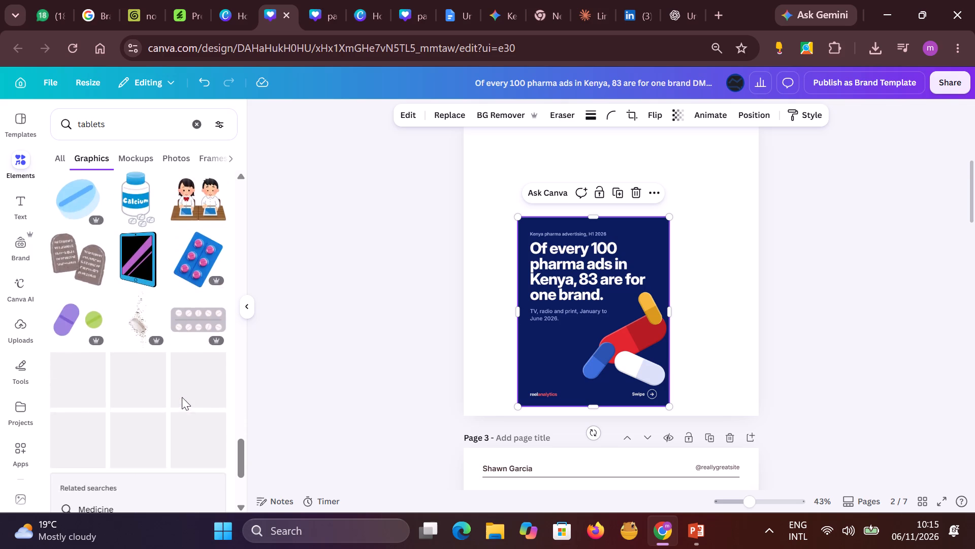
{"action": "scroll", "coordinate": [182, 401], "scroll_direction": "down", "scroll_amount": 6}
{"action": "left_click_drag", "start_coordinate": [241, 444], "coordinate": [242, 449]}
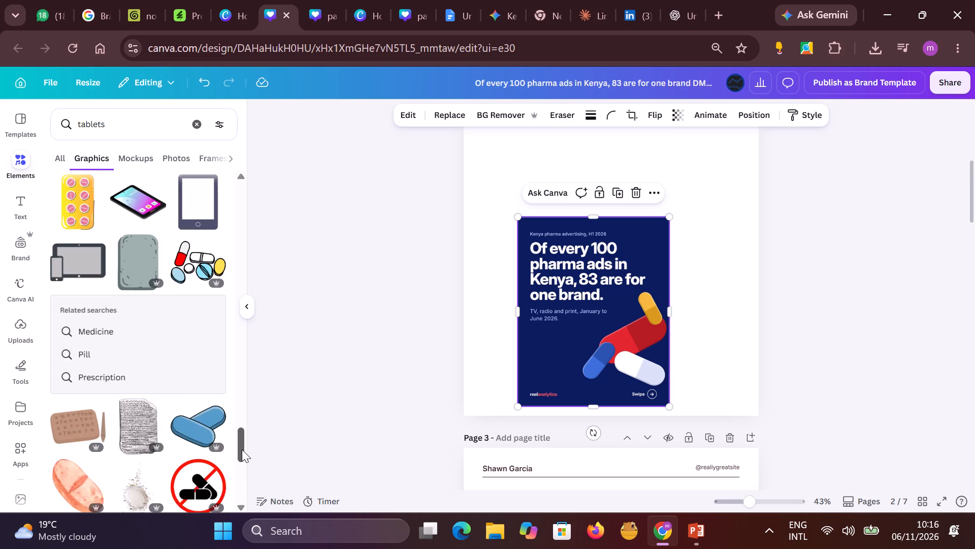
{"action": "left_click_drag", "start_coordinate": [242, 449], "coordinate": [244, 359]}
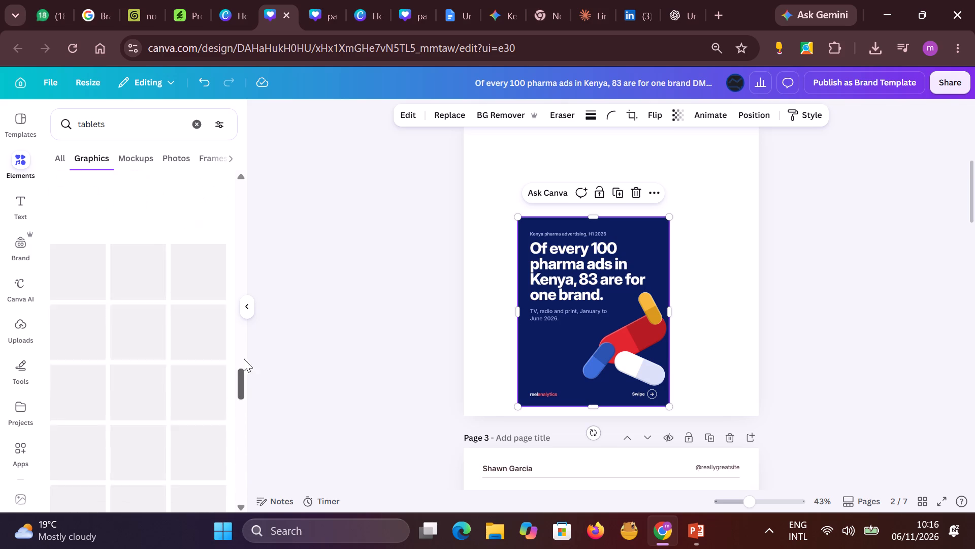
{"action": "left_click_drag", "start_coordinate": [244, 359], "coordinate": [250, 201]}
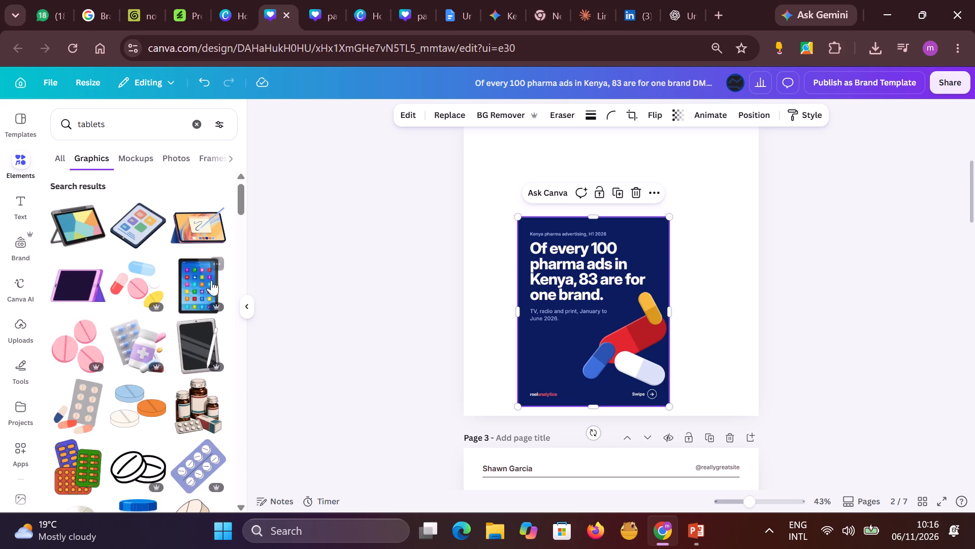
Add the "Pills Capsule and Tablets Medicine Illustration" graphic to page 2 and bring up more graphics like it.
{"action": "left_click", "coordinate": [137, 296]}
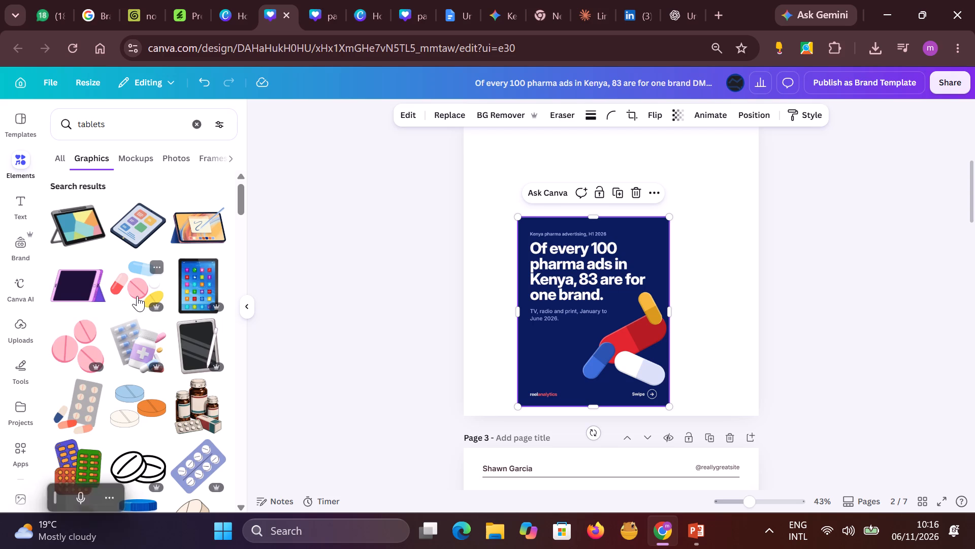
{"action": "left_click", "coordinate": [161, 269]}
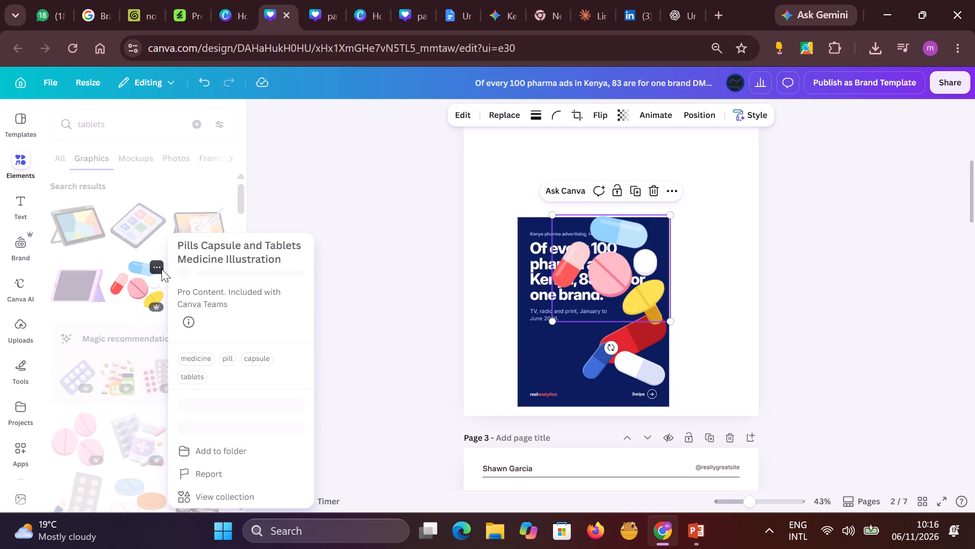
{"action": "scroll", "coordinate": [199, 355], "scroll_direction": "down", "scroll_amount": 2}
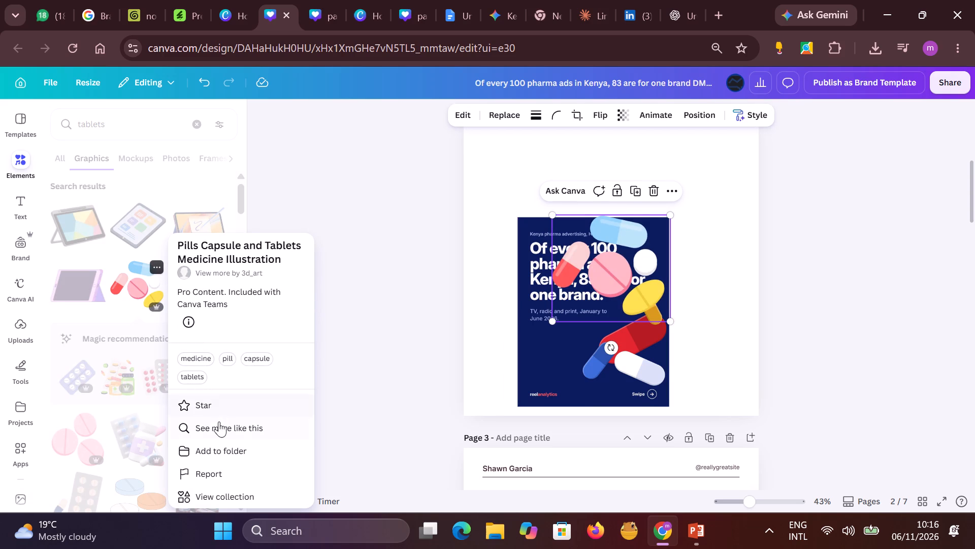
{"action": "left_click", "coordinate": [224, 425]}
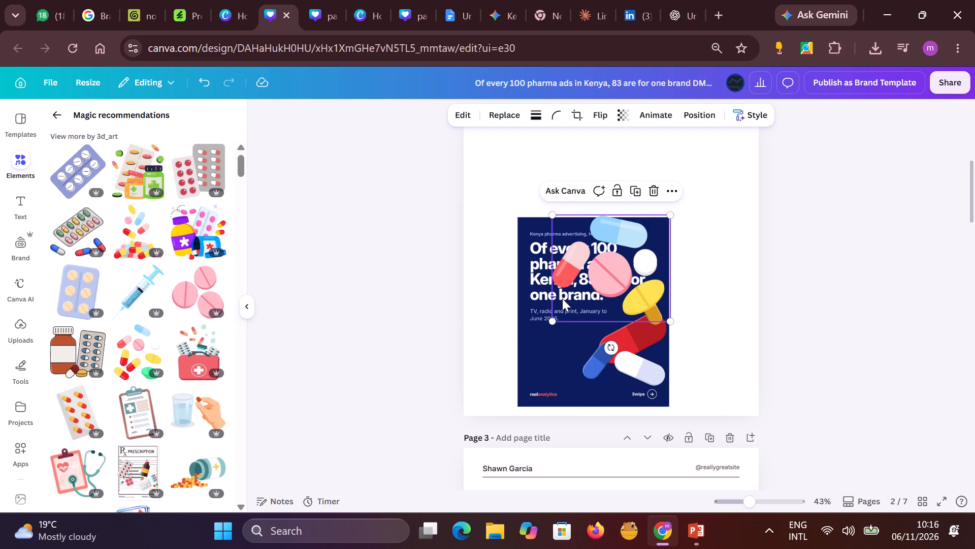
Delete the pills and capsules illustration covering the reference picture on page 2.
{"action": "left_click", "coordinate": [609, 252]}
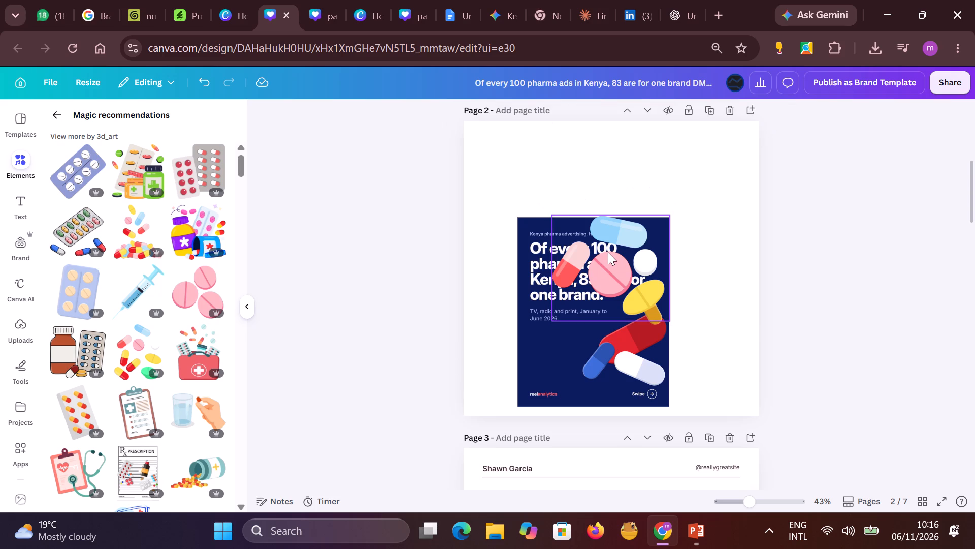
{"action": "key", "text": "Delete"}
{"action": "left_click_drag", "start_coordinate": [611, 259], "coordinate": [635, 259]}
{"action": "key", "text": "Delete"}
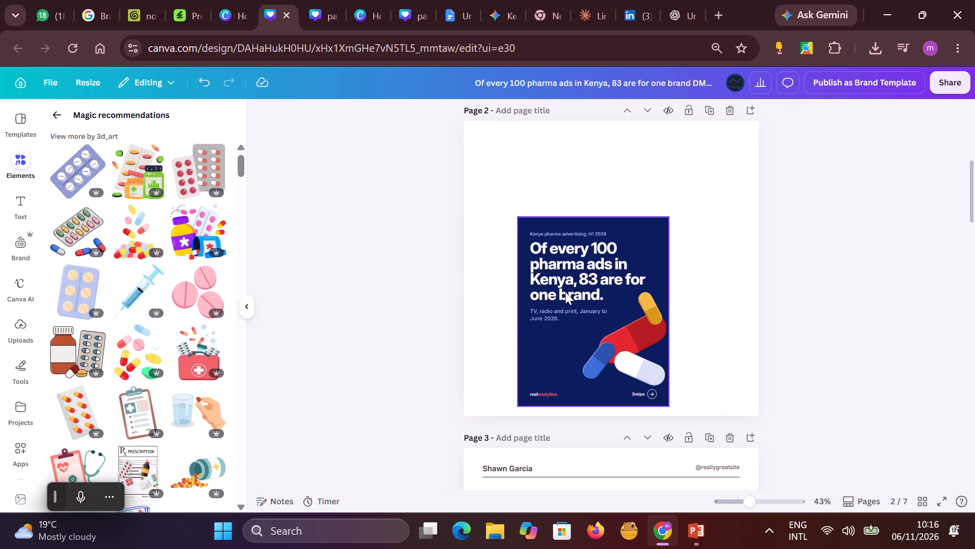
Return to page 1 and look through the recommended pill graphics for capsules matching the reference picture.
{"action": "scroll", "coordinate": [566, 291], "scroll_direction": "up", "scroll_amount": 12}
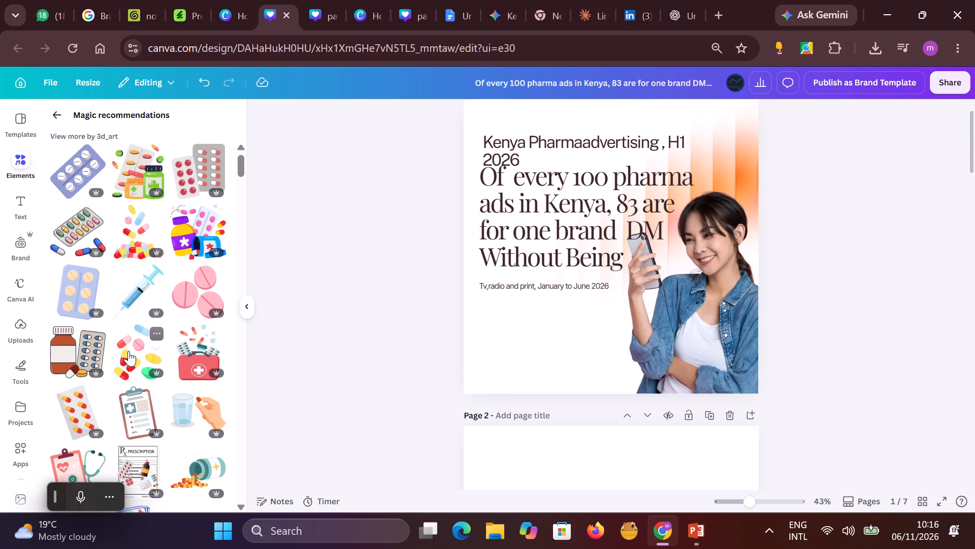
{"action": "scroll", "coordinate": [141, 291], "scroll_direction": "up", "scroll_amount": 6}
{"action": "scroll", "coordinate": [147, 276], "scroll_direction": "down", "scroll_amount": 11}
{"action": "scroll", "coordinate": [151, 323], "scroll_direction": "down", "scroll_amount": 10}
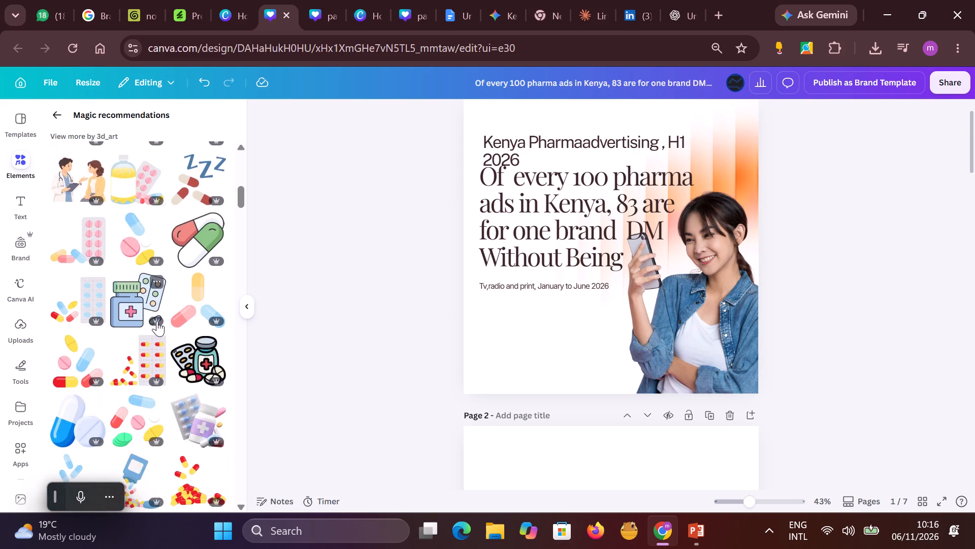
{"action": "scroll", "coordinate": [157, 321], "scroll_direction": "down", "scroll_amount": 15}
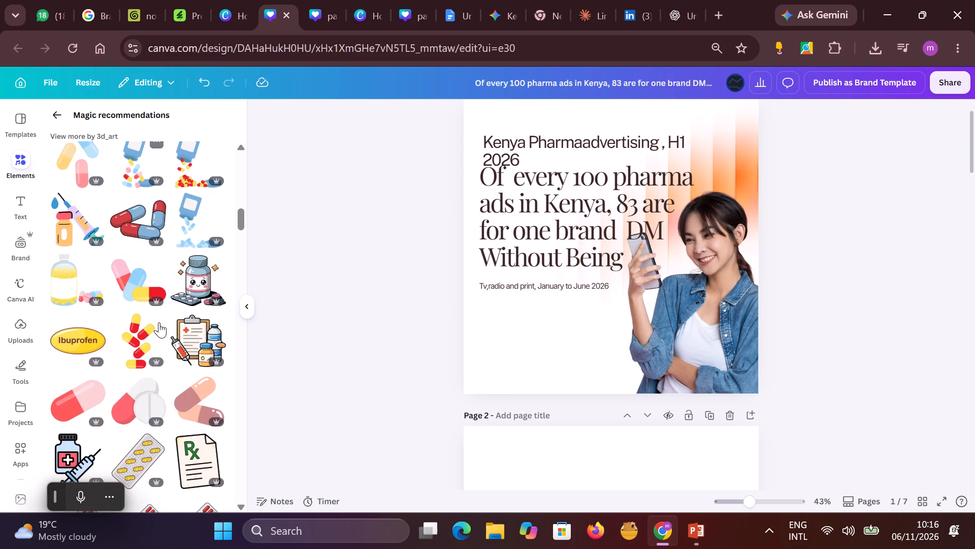
{"action": "scroll", "coordinate": [118, 353], "scroll_direction": "down", "scroll_amount": 5}
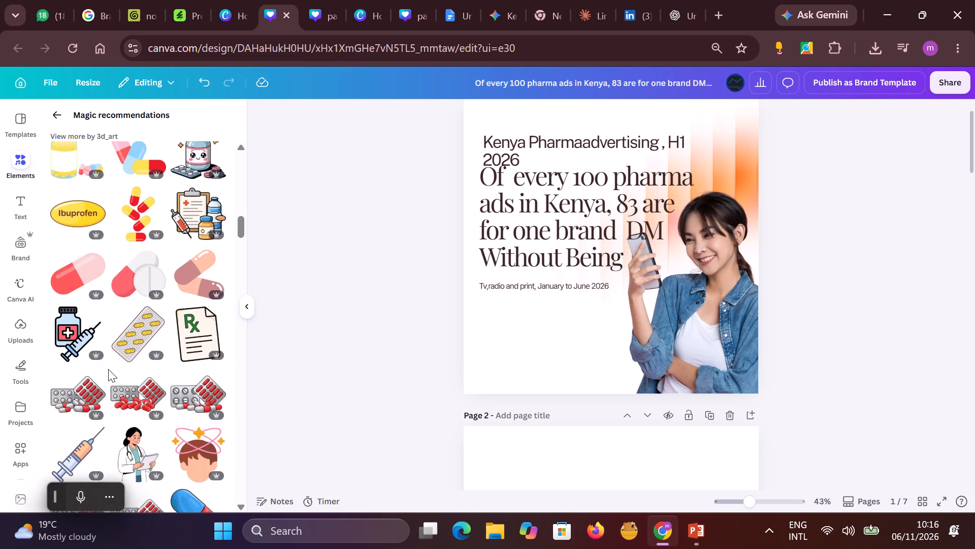
{"action": "scroll", "coordinate": [110, 368], "scroll_direction": "down", "scroll_amount": 18}
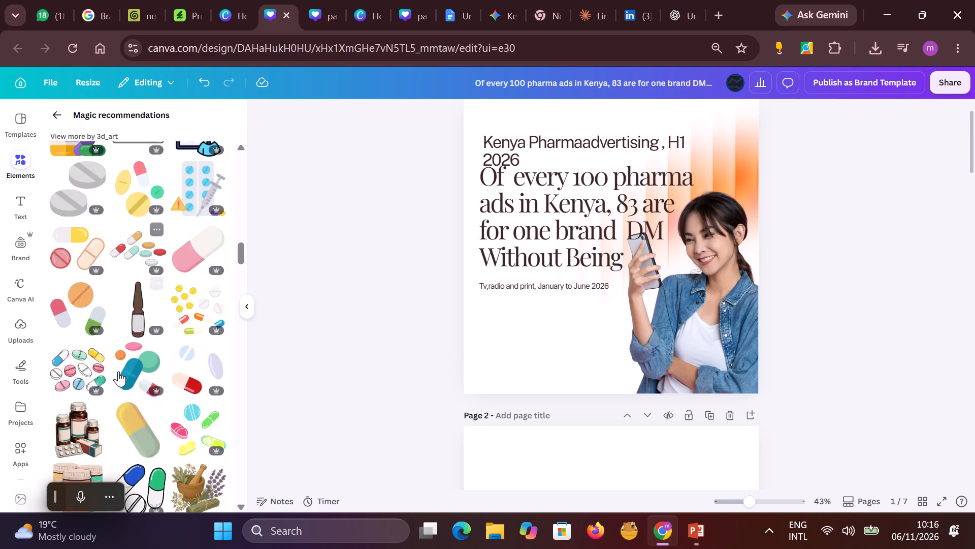
{"action": "scroll", "coordinate": [119, 373], "scroll_direction": "down", "scroll_amount": 11}
{"action": "scroll", "coordinate": [175, 408], "scroll_direction": "down", "scroll_amount": 5}
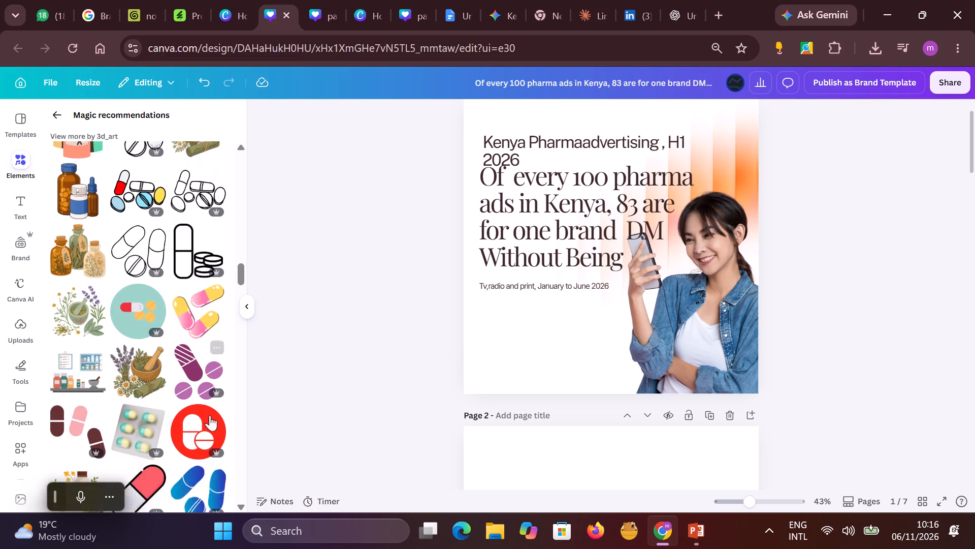
{"action": "left_click_drag", "start_coordinate": [240, 286], "coordinate": [239, 348]}
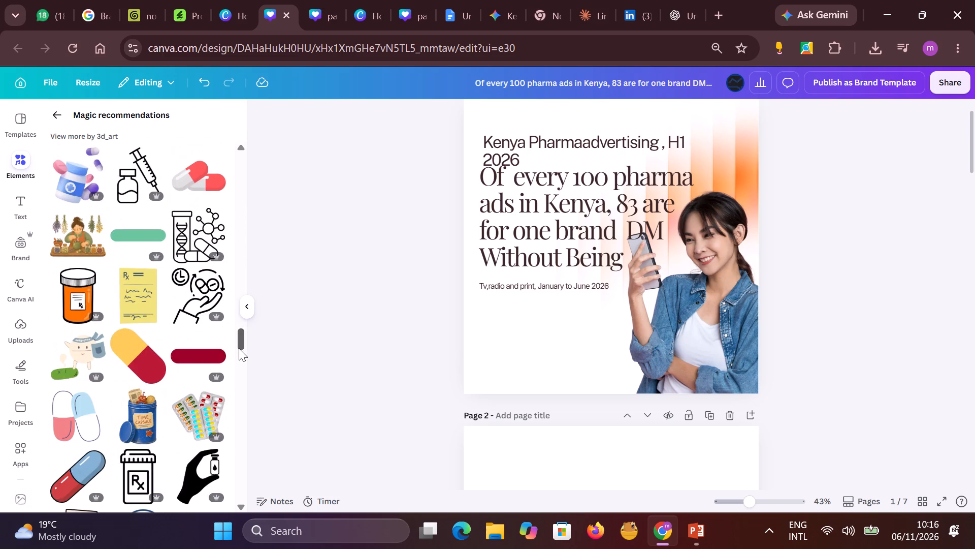
{"action": "left_click_drag", "start_coordinate": [239, 348], "coordinate": [253, 436]}
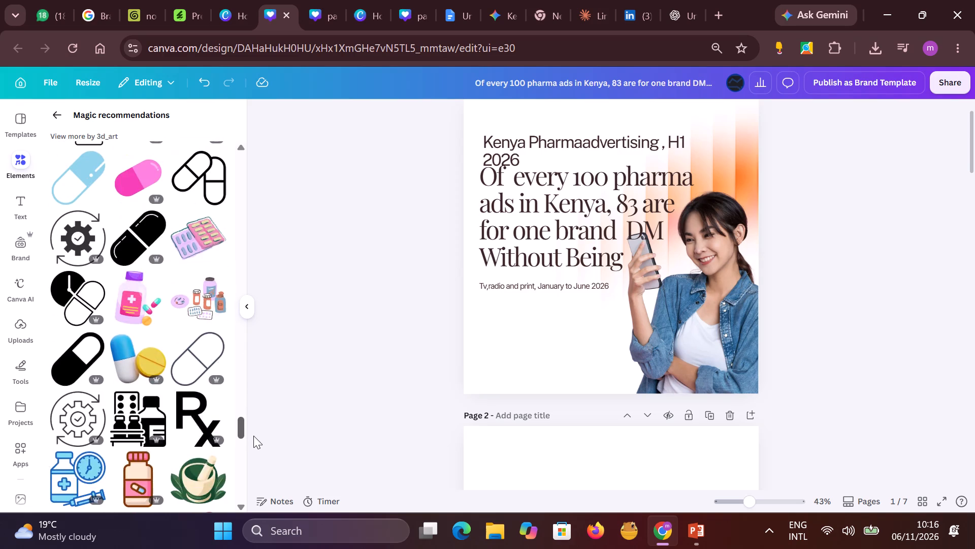
{"action": "left_click_drag", "start_coordinate": [253, 436], "coordinate": [270, 437]}
Bring up graphics similar to "3D Capsule and Pill Icon" and look through them for capsules matching the reference picture.
{"action": "left_click", "coordinate": [157, 324]}
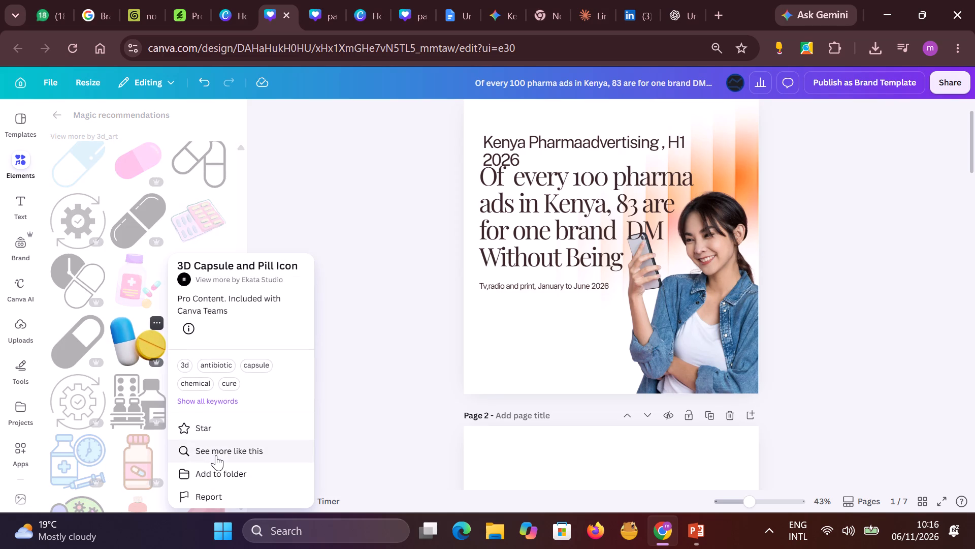
{"action": "left_click", "coordinate": [217, 450]}
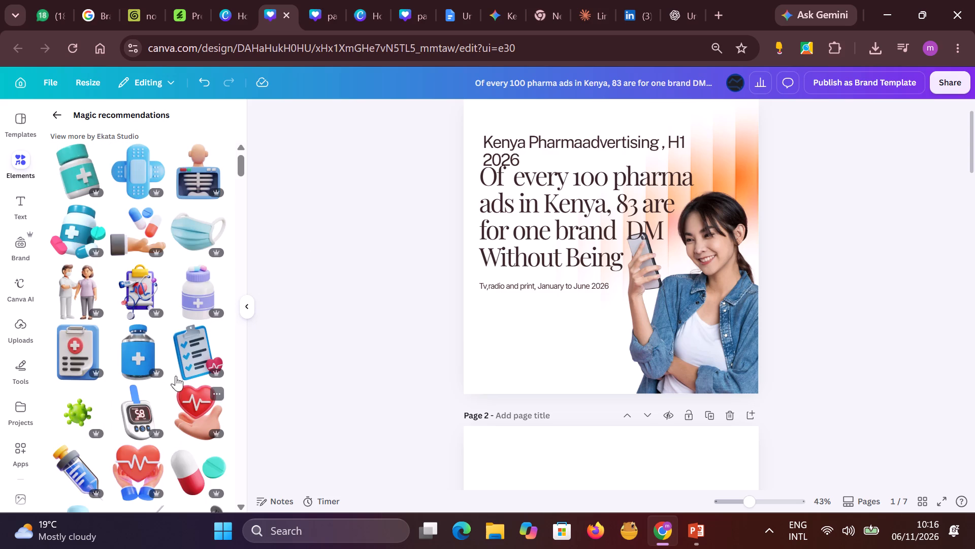
{"action": "scroll", "coordinate": [181, 334], "scroll_direction": "down", "scroll_amount": 11}
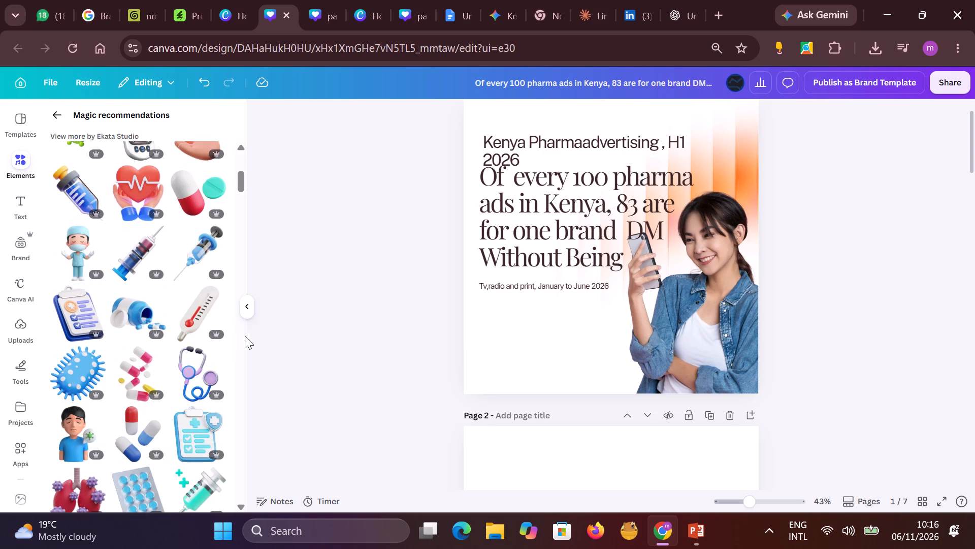
{"action": "scroll", "coordinate": [211, 365], "scroll_direction": "down", "scroll_amount": 10}
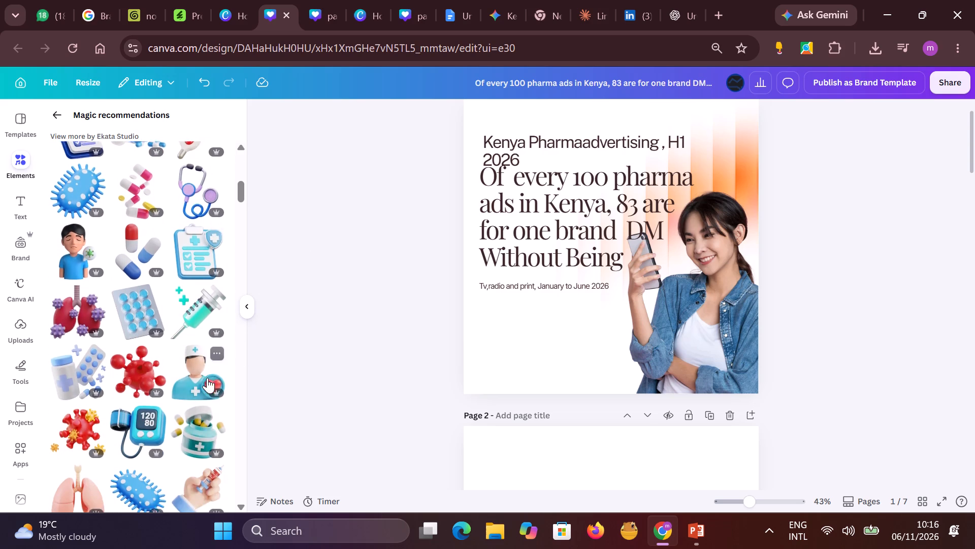
{"action": "scroll", "coordinate": [207, 378], "scroll_direction": "down", "scroll_amount": 15}
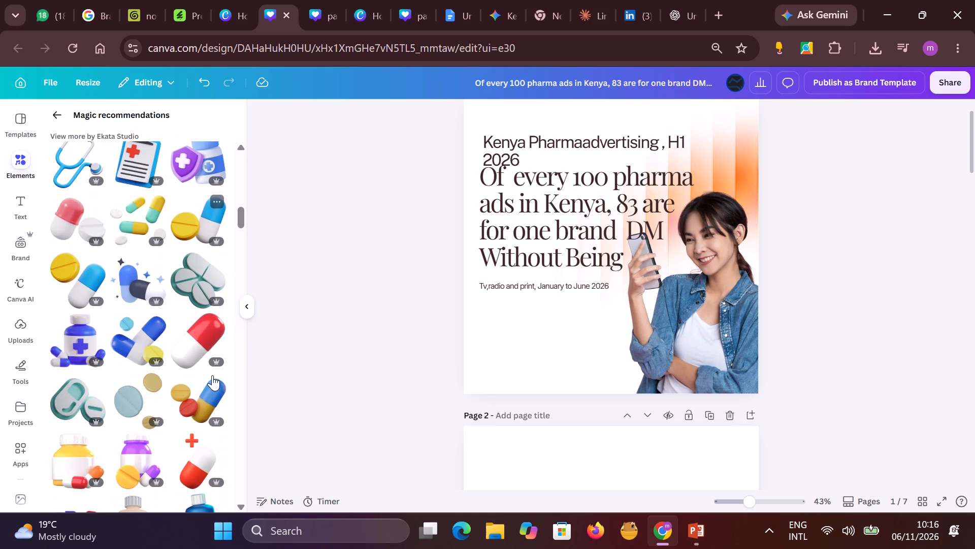
{"action": "scroll", "coordinate": [212, 375], "scroll_direction": "down", "scroll_amount": 1}
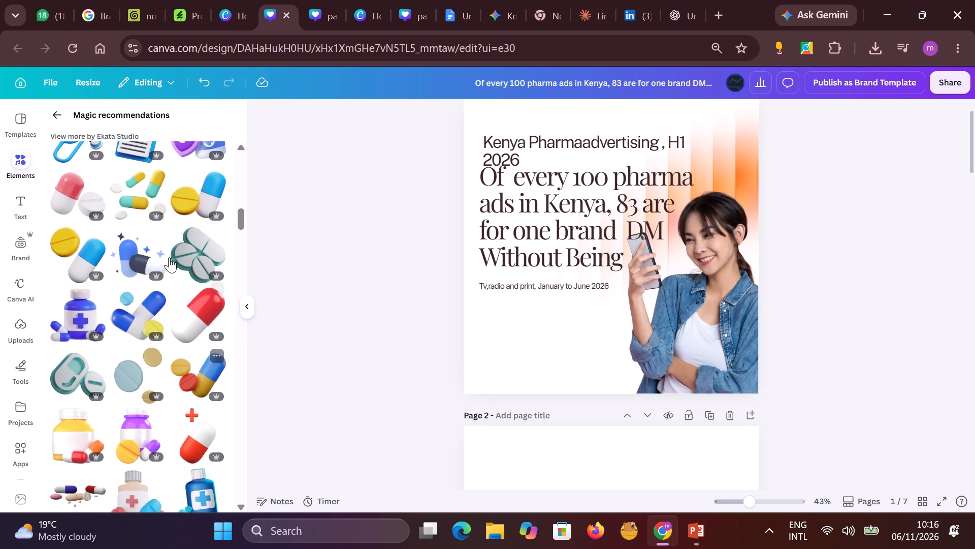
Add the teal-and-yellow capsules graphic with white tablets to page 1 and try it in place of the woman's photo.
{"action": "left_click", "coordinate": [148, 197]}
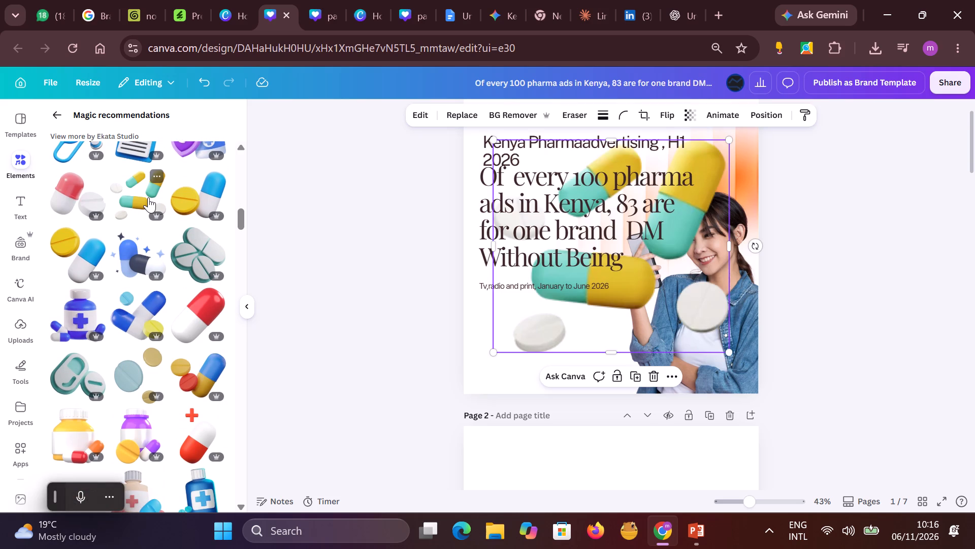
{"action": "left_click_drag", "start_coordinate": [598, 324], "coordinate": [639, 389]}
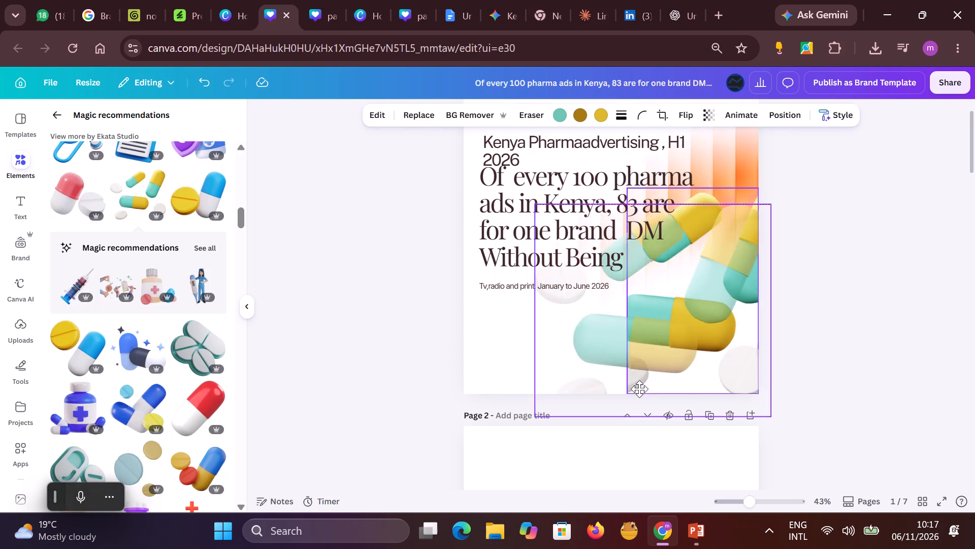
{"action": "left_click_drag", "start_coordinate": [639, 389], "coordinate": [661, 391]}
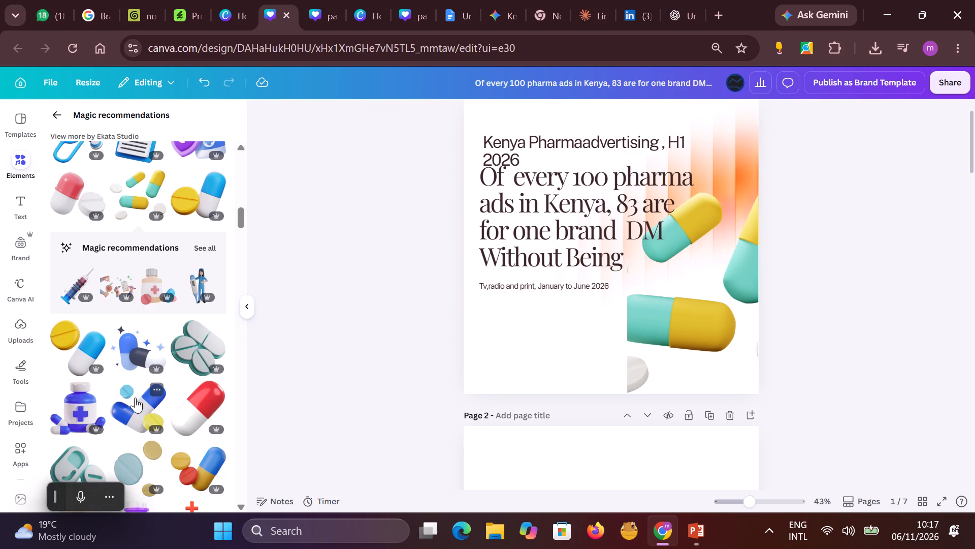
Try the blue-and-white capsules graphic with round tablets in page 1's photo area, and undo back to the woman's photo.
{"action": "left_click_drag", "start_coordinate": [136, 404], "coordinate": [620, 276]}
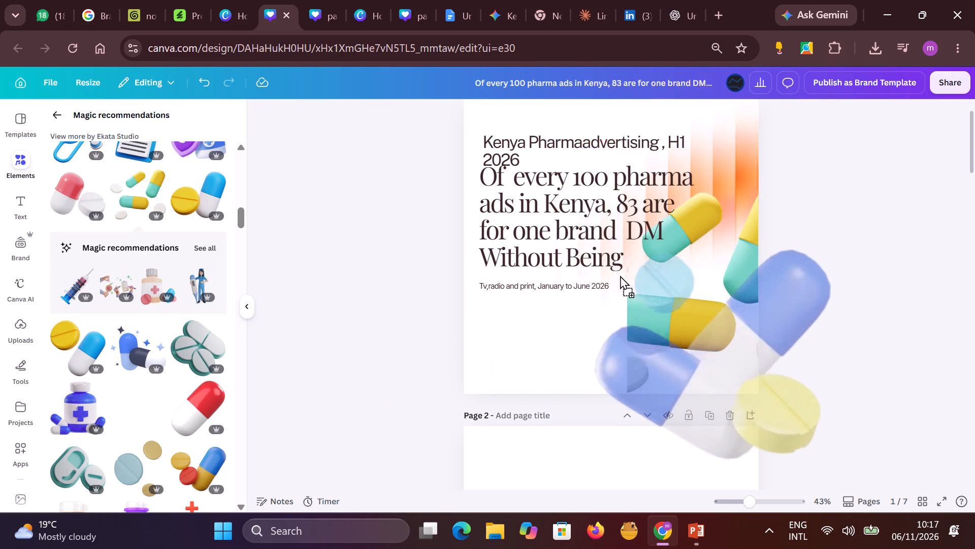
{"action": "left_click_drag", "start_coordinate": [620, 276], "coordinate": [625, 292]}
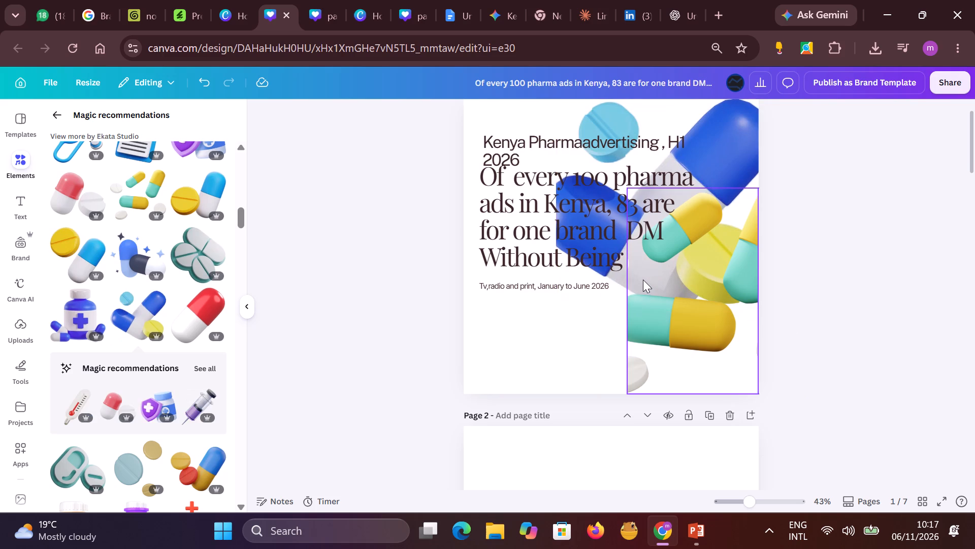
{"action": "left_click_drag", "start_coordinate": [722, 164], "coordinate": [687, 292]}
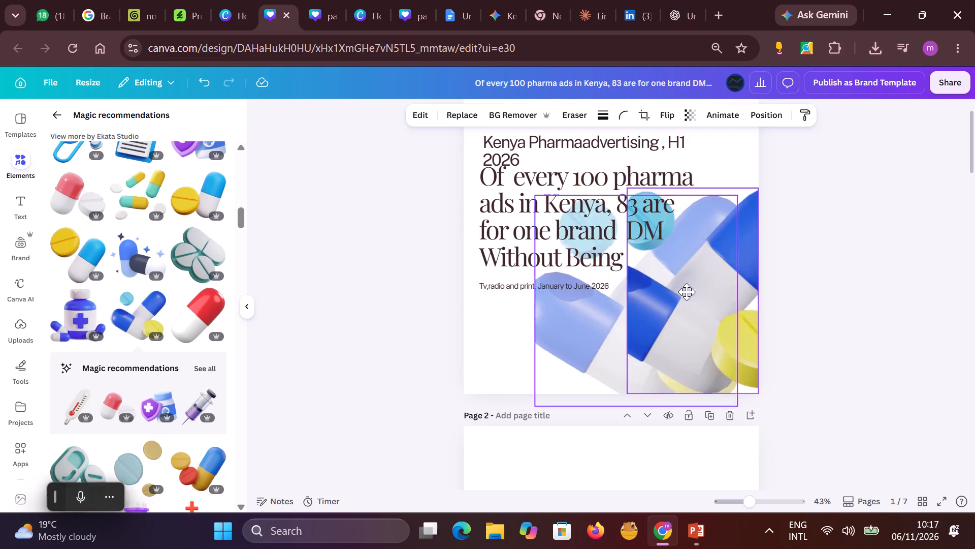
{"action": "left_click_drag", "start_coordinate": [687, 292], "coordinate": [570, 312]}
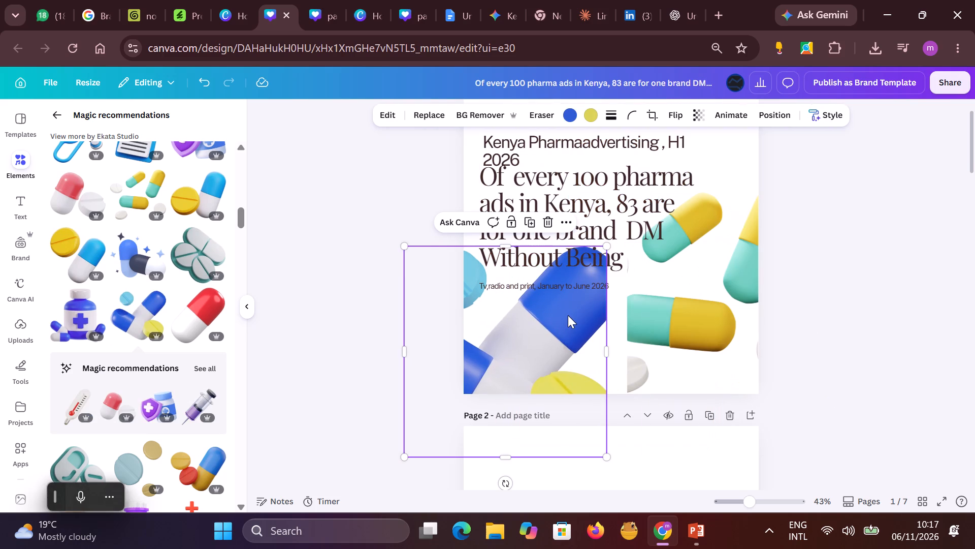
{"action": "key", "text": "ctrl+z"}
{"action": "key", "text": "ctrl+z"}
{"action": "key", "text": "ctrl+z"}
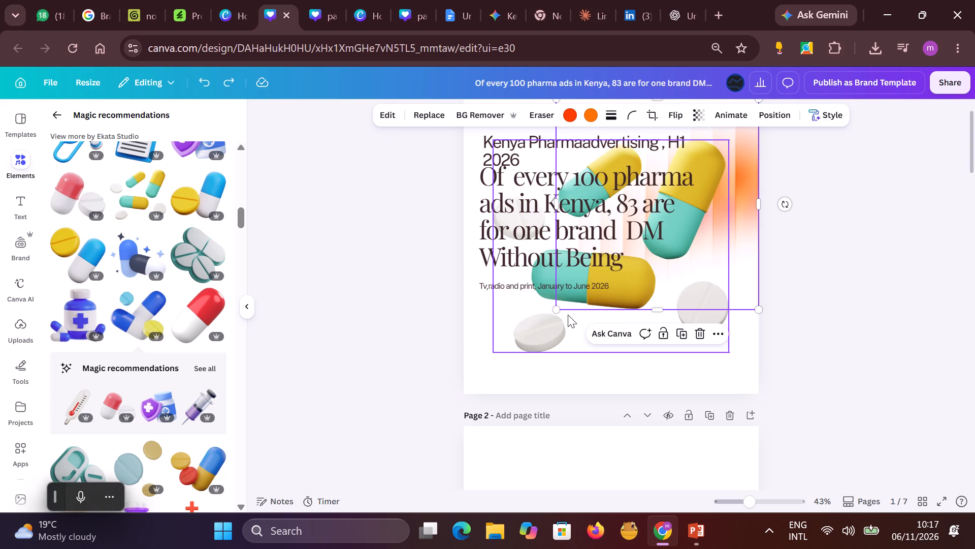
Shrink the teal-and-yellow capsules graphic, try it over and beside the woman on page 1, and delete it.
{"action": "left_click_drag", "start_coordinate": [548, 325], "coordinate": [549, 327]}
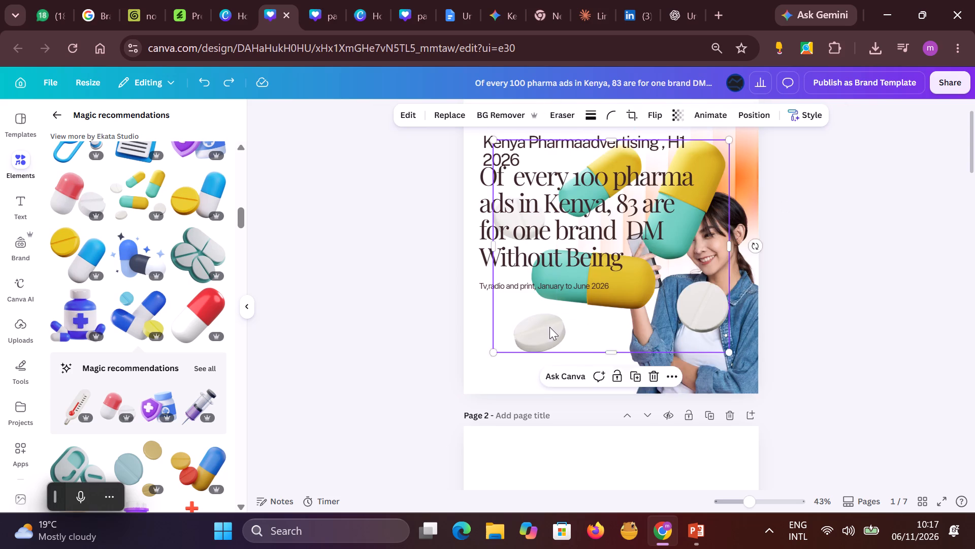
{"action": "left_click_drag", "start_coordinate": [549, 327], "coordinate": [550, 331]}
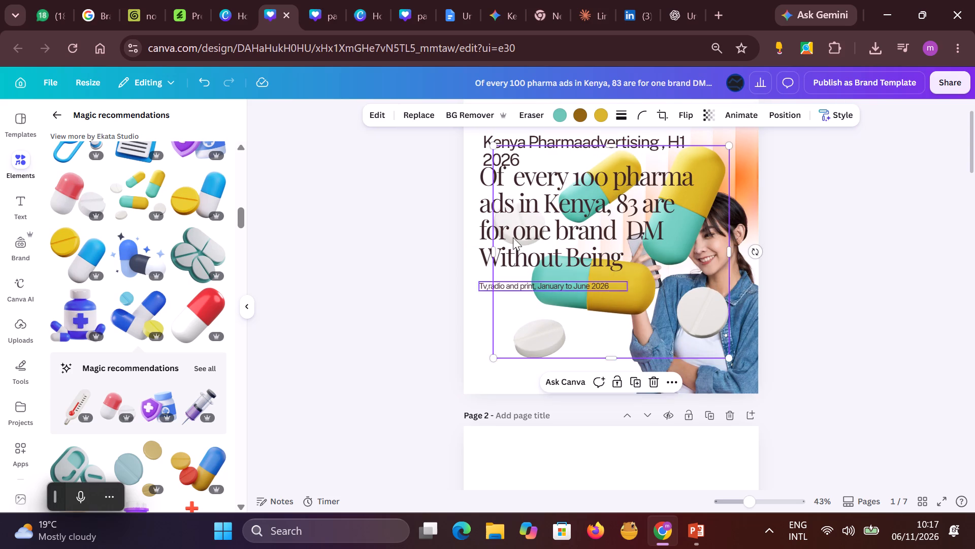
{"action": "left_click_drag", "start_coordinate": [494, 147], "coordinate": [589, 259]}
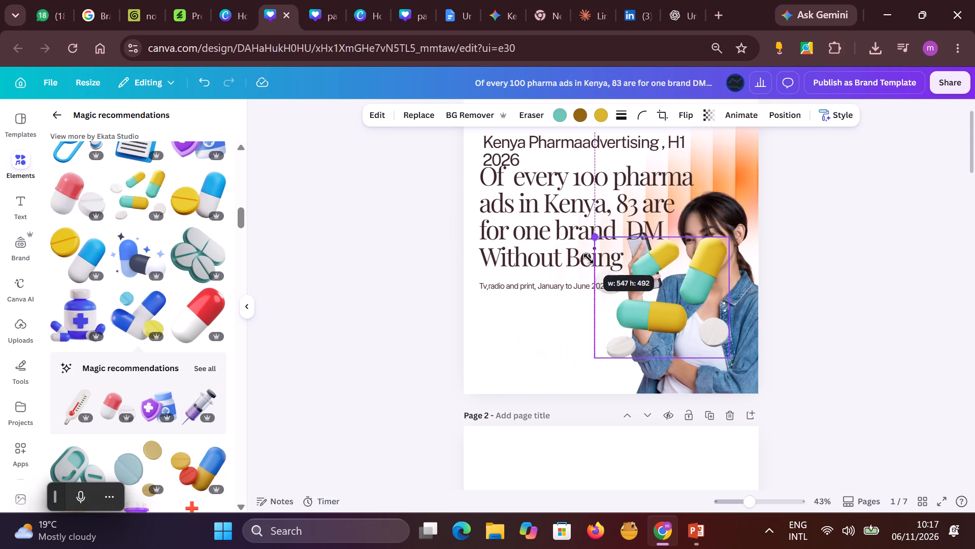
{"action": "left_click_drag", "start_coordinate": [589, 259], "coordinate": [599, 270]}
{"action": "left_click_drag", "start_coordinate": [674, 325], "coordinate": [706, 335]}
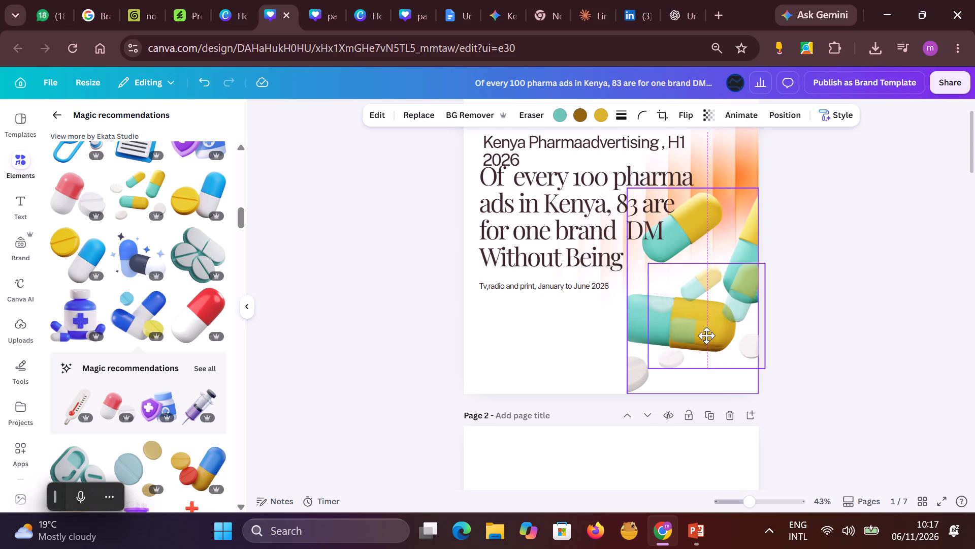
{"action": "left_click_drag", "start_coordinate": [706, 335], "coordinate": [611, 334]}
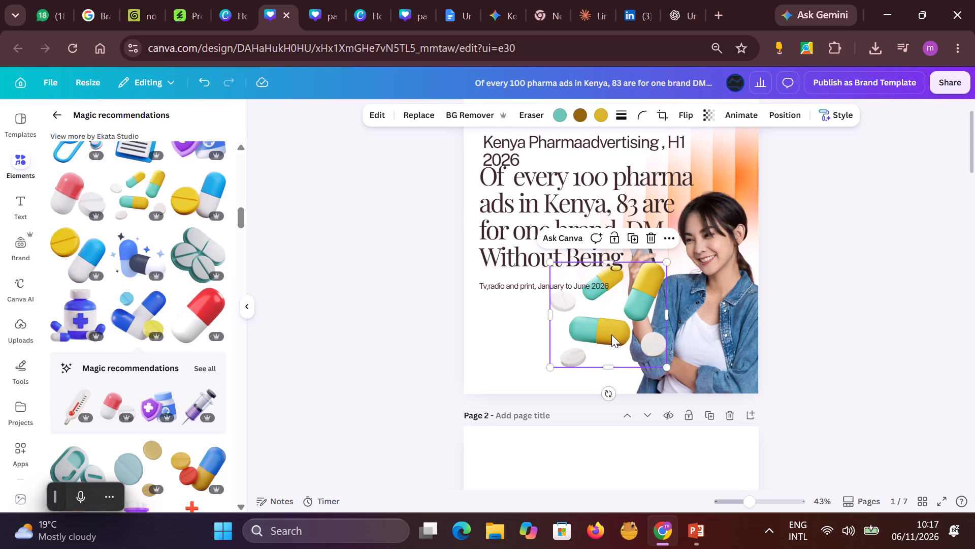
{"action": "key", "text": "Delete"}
Clear the woman's photo off page 1.
{"action": "left_click_drag", "start_coordinate": [730, 329], "coordinate": [974, 331]}
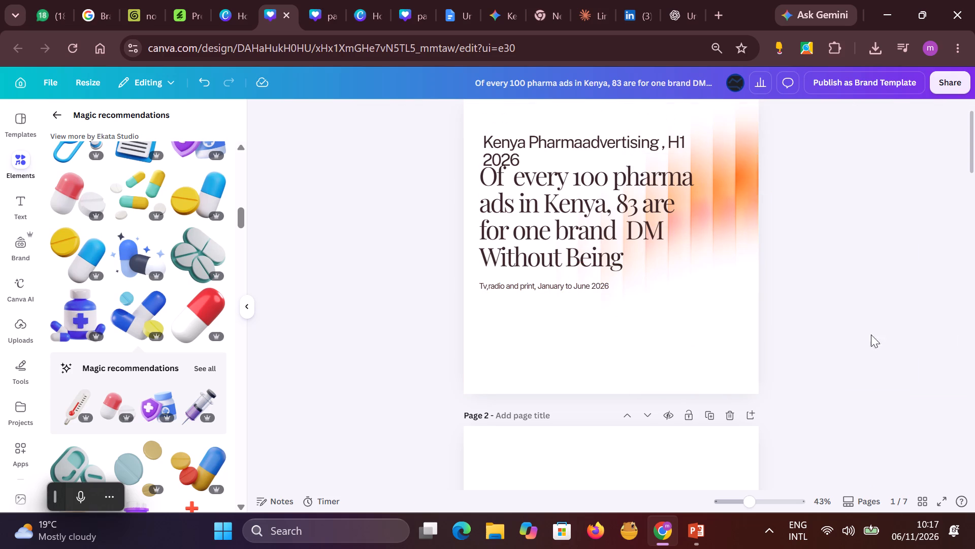
Look further through the recommended medical graphics for capsules and tablets that suit page 1.
{"action": "scroll", "coordinate": [134, 283], "scroll_direction": "down", "scroll_amount": 2}
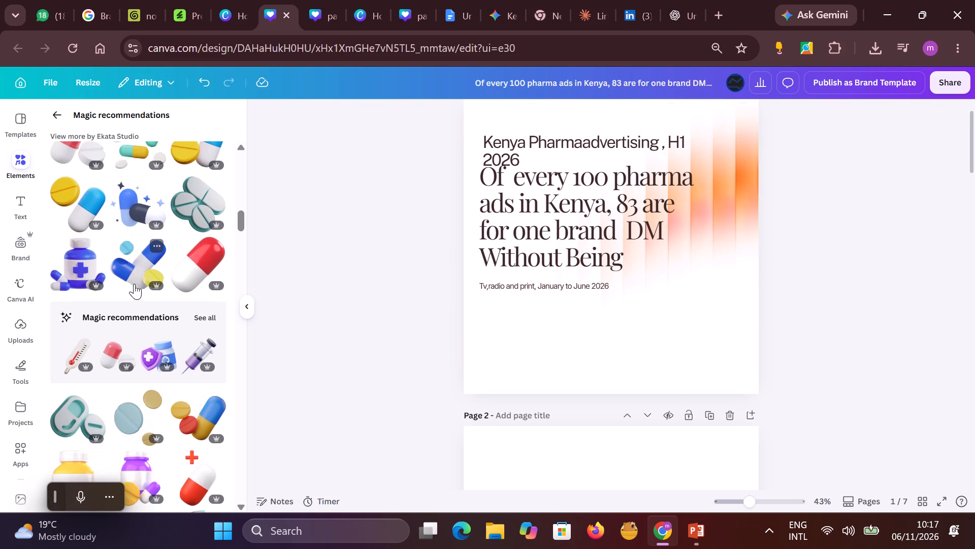
{"action": "scroll", "coordinate": [134, 284], "scroll_direction": "up", "scroll_amount": 5}
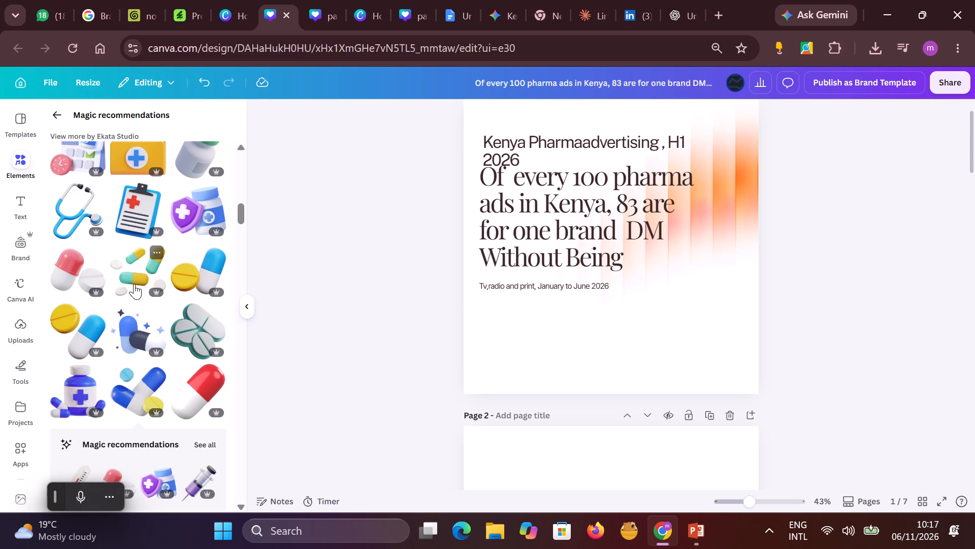
{"action": "scroll", "coordinate": [135, 284], "scroll_direction": "down", "scroll_amount": 12}
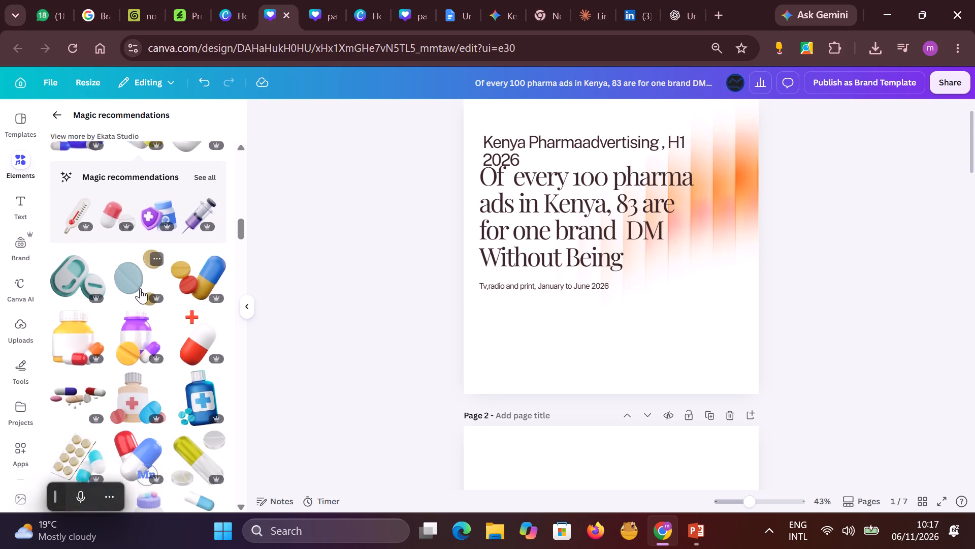
{"action": "scroll", "coordinate": [140, 288], "scroll_direction": "down", "scroll_amount": 7}
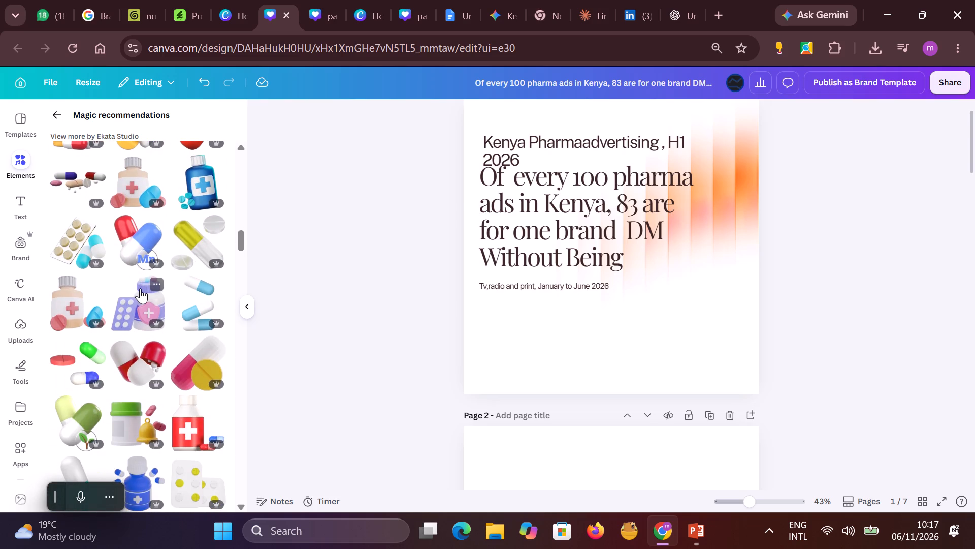
{"action": "scroll", "coordinate": [140, 288], "scroll_direction": "down", "scroll_amount": 11}
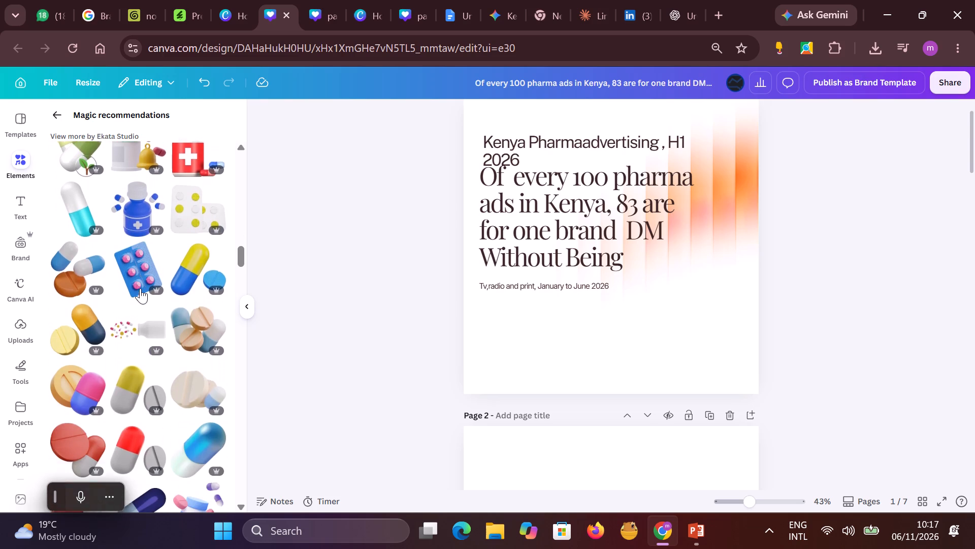
{"action": "scroll", "coordinate": [140, 288], "scroll_direction": "down", "scroll_amount": 10}
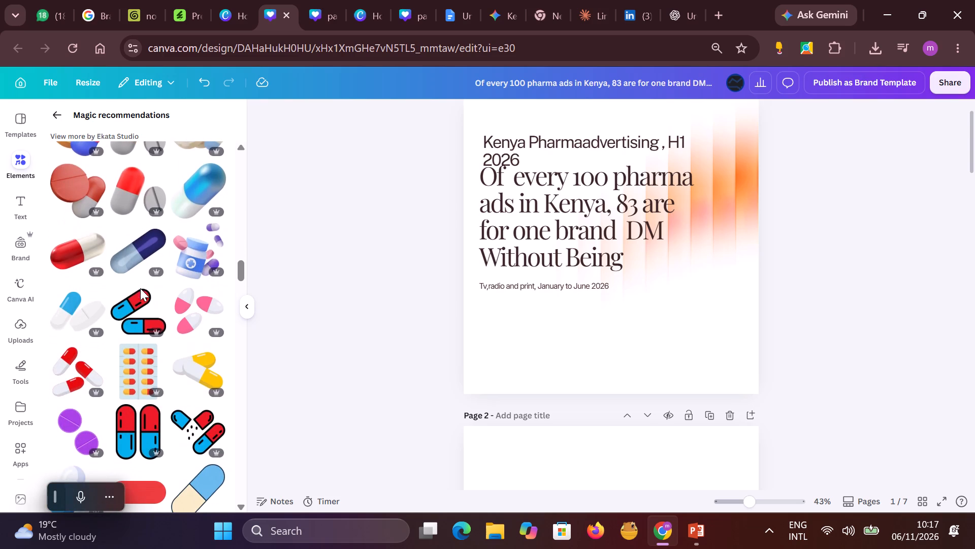
{"action": "scroll", "coordinate": [140, 288], "scroll_direction": "down", "scroll_amount": 10}
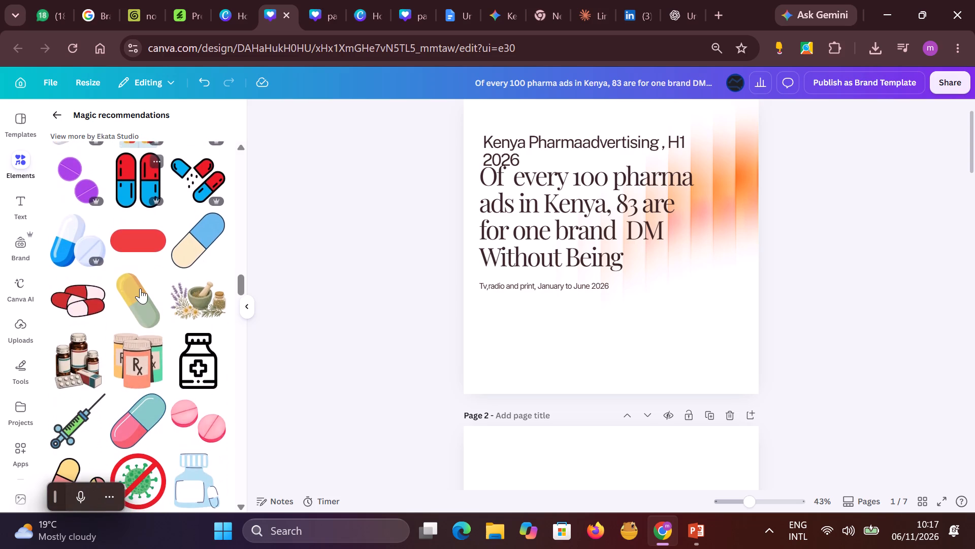
{"action": "scroll", "coordinate": [140, 288], "scroll_direction": "down", "scroll_amount": 6}
{"action": "scroll", "coordinate": [141, 288], "scroll_direction": "down", "scroll_amount": 20}
{"action": "scroll", "coordinate": [141, 288], "scroll_direction": "down", "scroll_amount": 6}
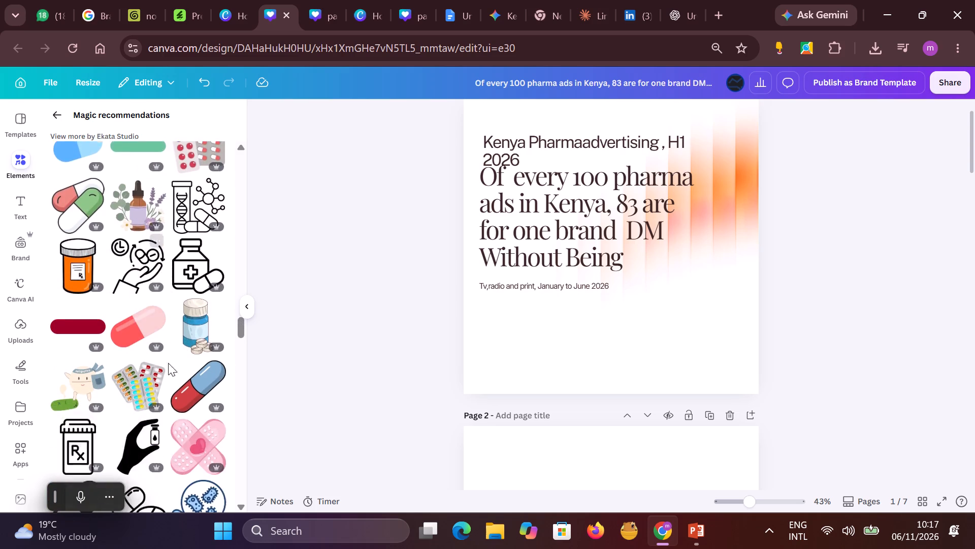
{"action": "scroll", "coordinate": [168, 363], "scroll_direction": "down", "scroll_amount": 3}
{"action": "left_click_drag", "start_coordinate": [240, 339], "coordinate": [242, 377]}
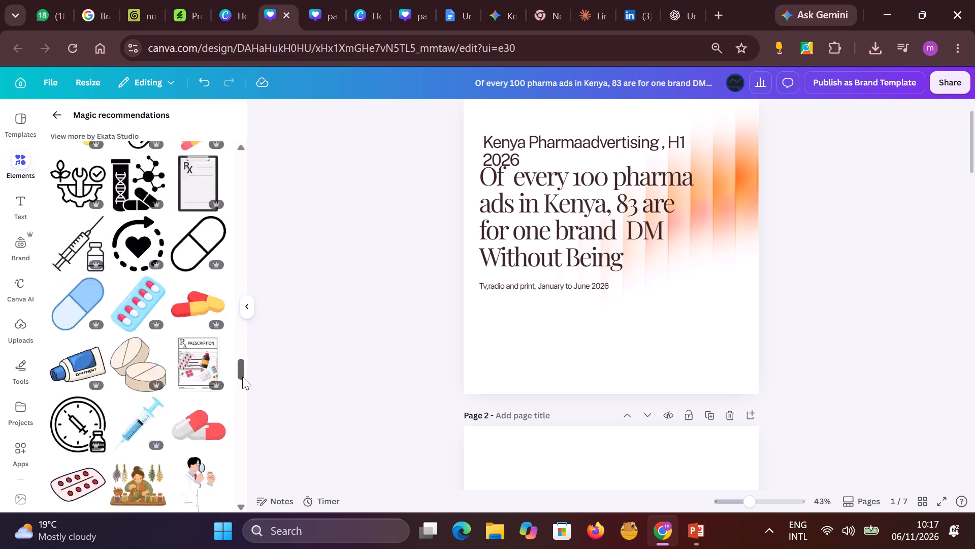
{"action": "left_click_drag", "start_coordinate": [242, 377], "coordinate": [241, 441]}
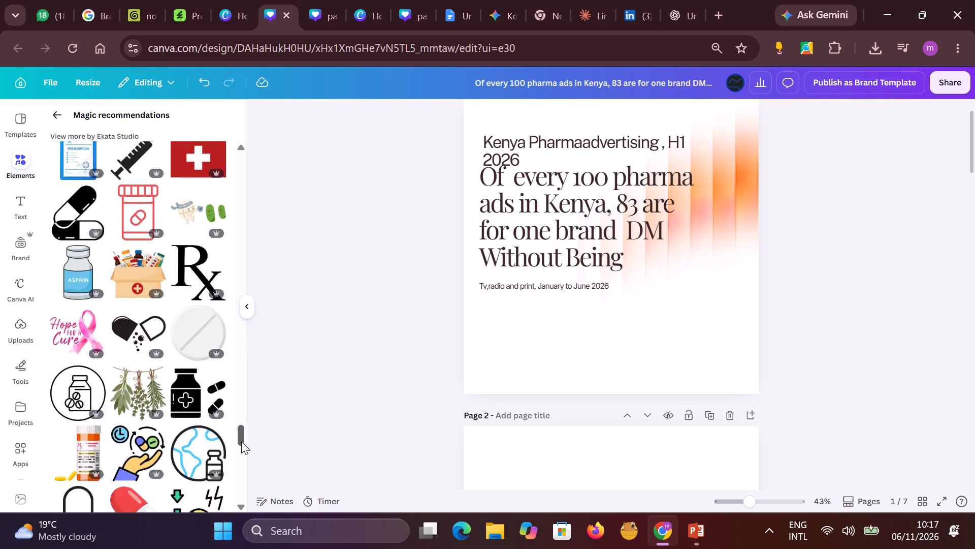
Return to the first recommended graphics and add the scattered pink-and-white capsules with yellow tablets graphic to page 1.
{"action": "left_click_drag", "start_coordinate": [241, 441], "coordinate": [209, 155]}
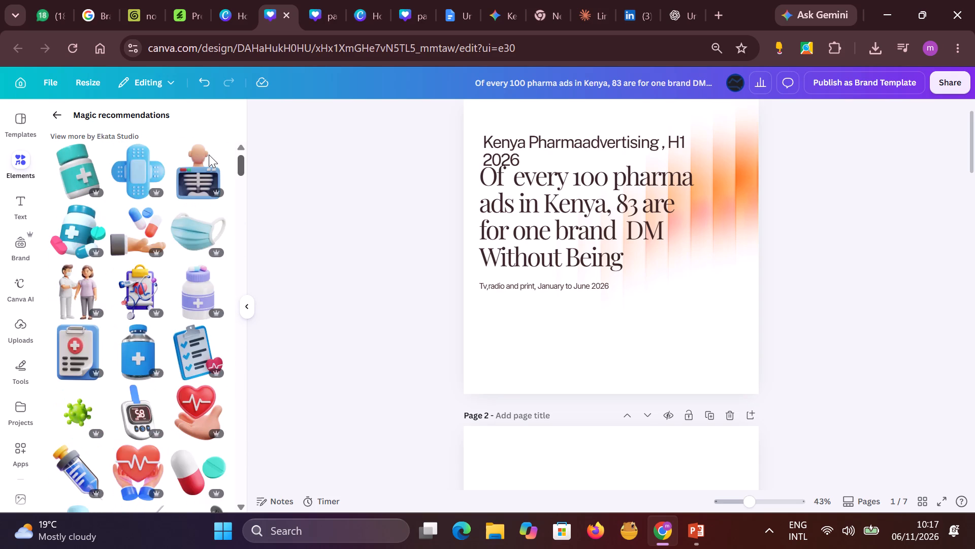
{"action": "left_click_drag", "start_coordinate": [209, 155], "coordinate": [221, 188]}
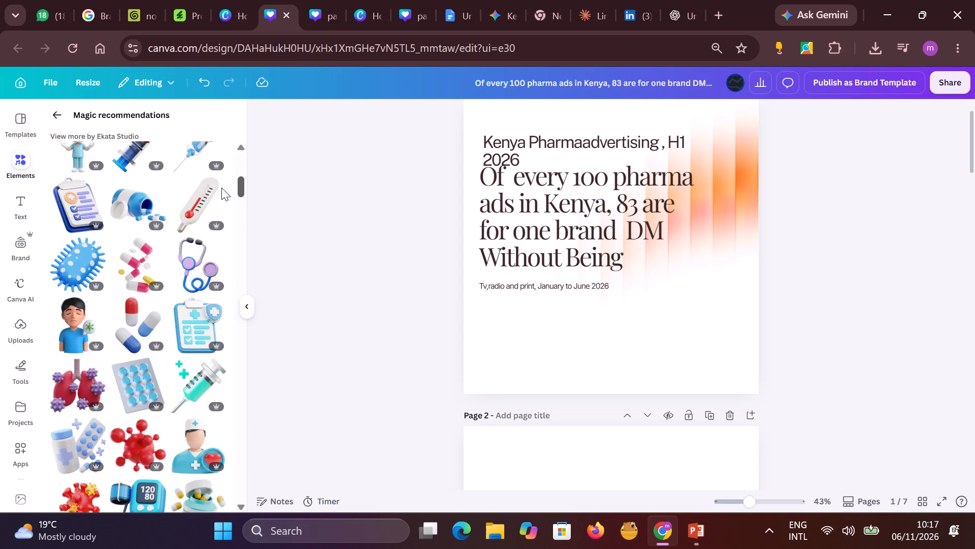
{"action": "left_click_drag", "start_coordinate": [221, 188], "coordinate": [215, 150]}
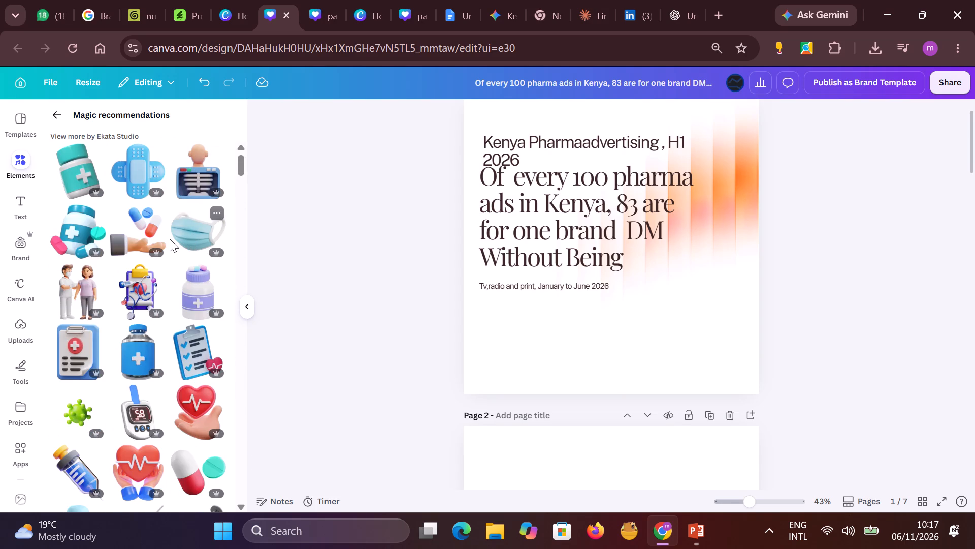
{"action": "scroll", "coordinate": [170, 239], "scroll_direction": "up", "scroll_amount": 5}
{"action": "scroll", "coordinate": [168, 243], "scroll_direction": "down", "scroll_amount": 18}
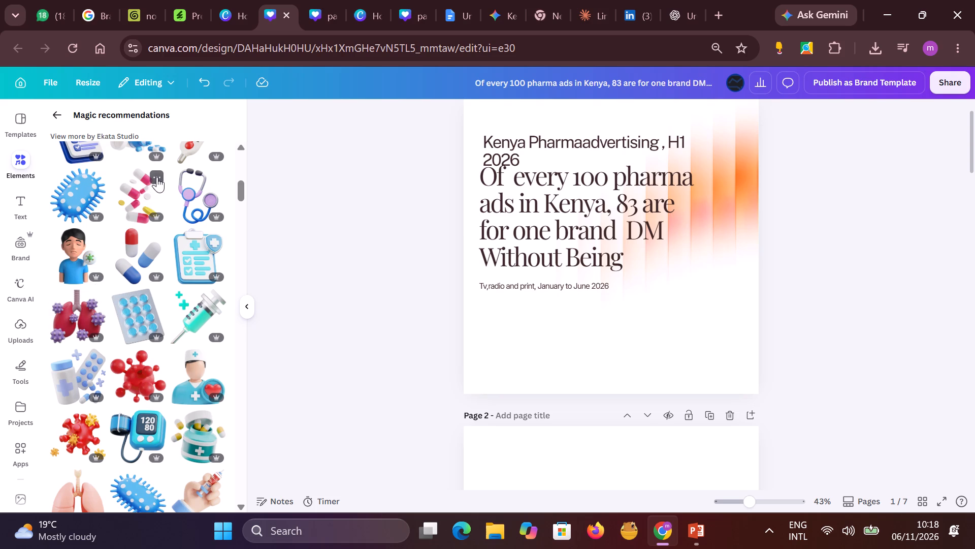
{"action": "left_click", "coordinate": [138, 197]}
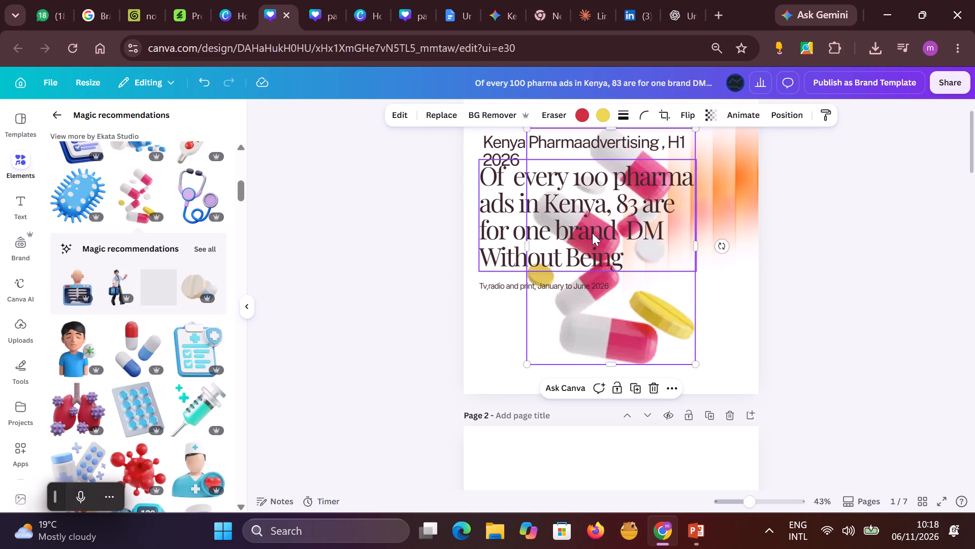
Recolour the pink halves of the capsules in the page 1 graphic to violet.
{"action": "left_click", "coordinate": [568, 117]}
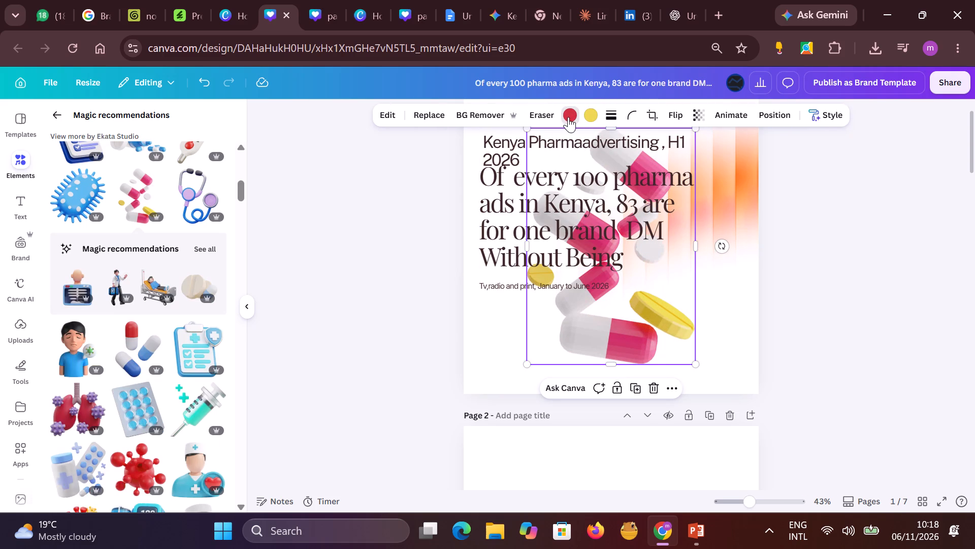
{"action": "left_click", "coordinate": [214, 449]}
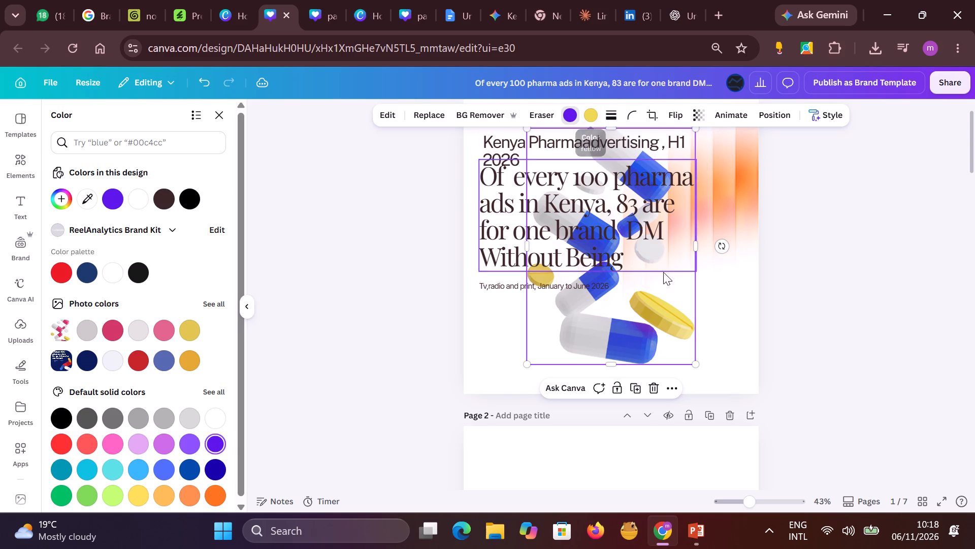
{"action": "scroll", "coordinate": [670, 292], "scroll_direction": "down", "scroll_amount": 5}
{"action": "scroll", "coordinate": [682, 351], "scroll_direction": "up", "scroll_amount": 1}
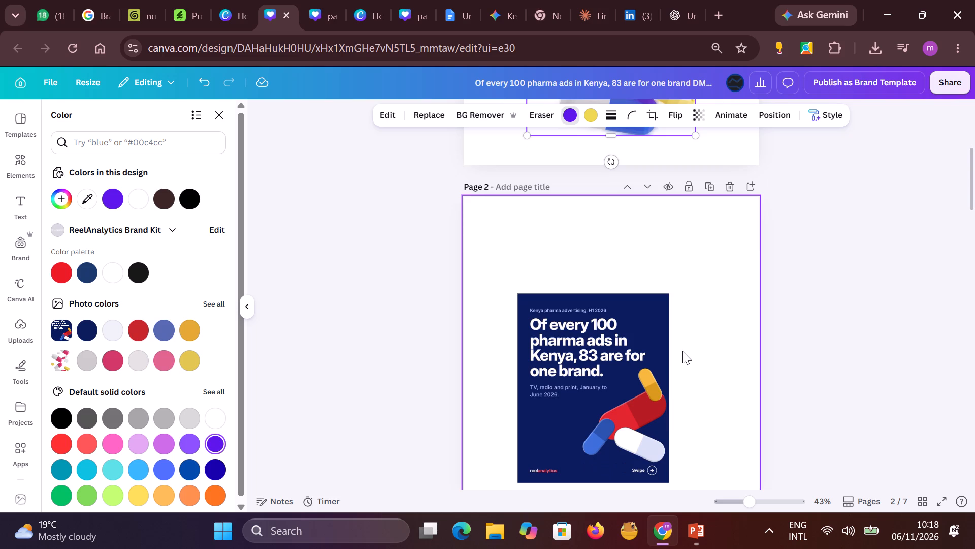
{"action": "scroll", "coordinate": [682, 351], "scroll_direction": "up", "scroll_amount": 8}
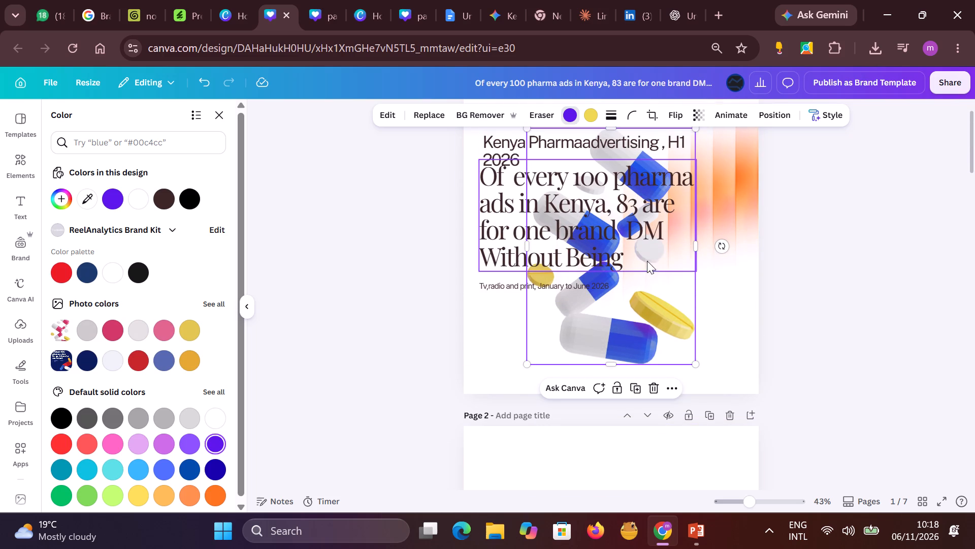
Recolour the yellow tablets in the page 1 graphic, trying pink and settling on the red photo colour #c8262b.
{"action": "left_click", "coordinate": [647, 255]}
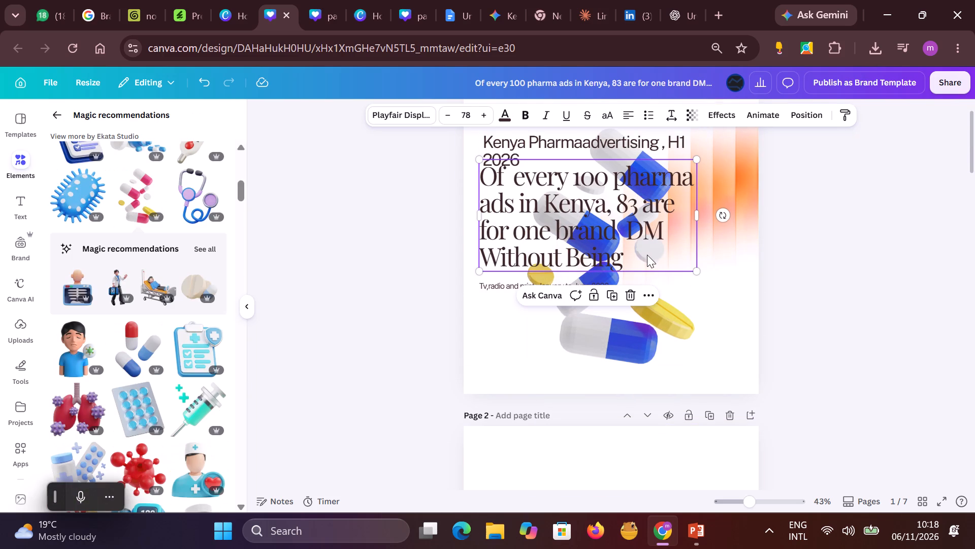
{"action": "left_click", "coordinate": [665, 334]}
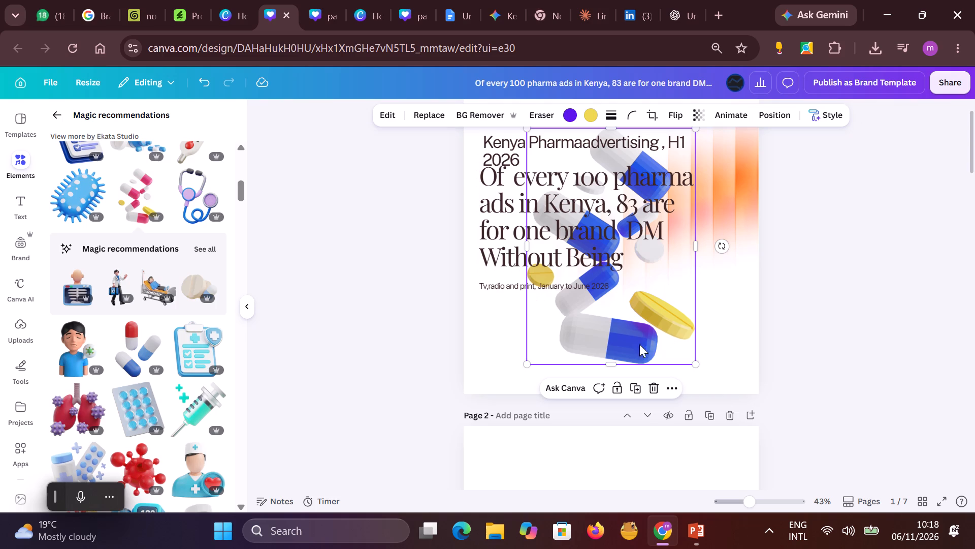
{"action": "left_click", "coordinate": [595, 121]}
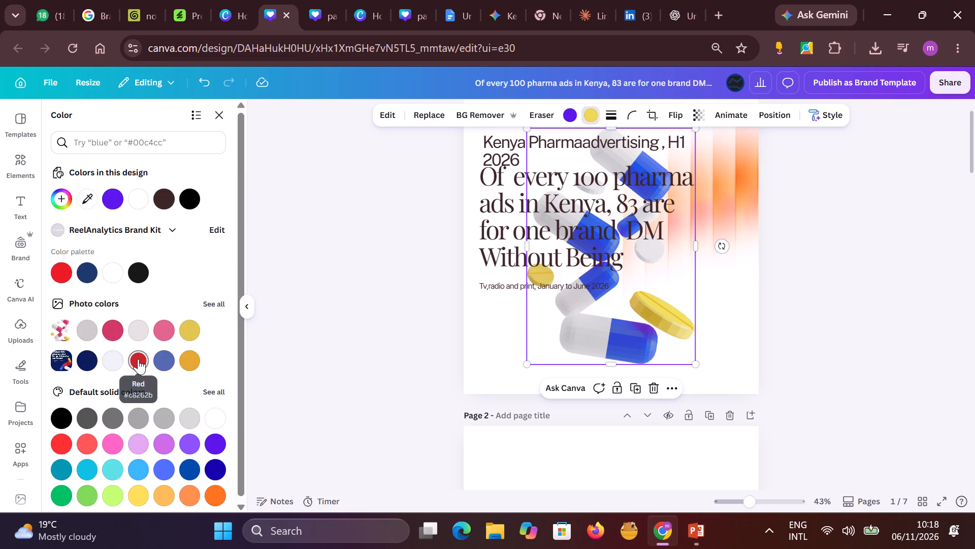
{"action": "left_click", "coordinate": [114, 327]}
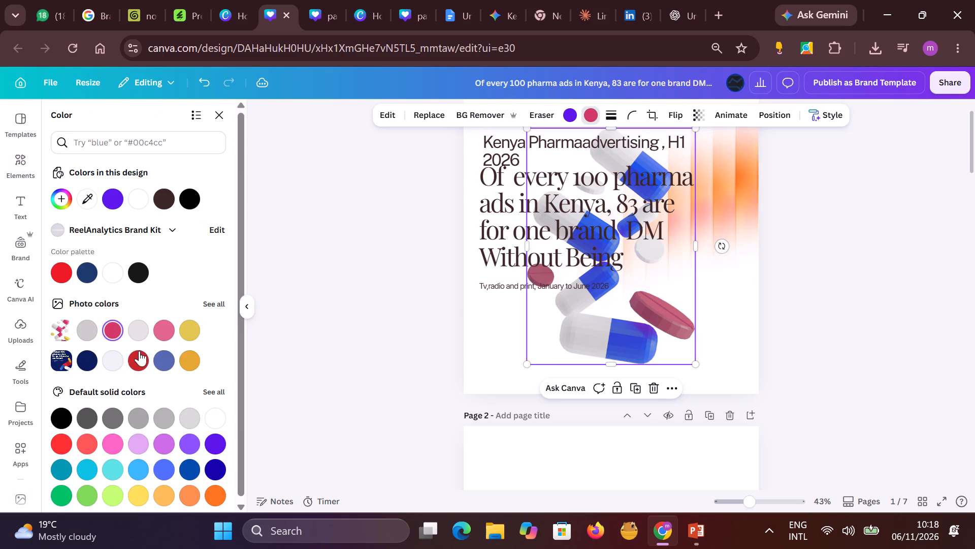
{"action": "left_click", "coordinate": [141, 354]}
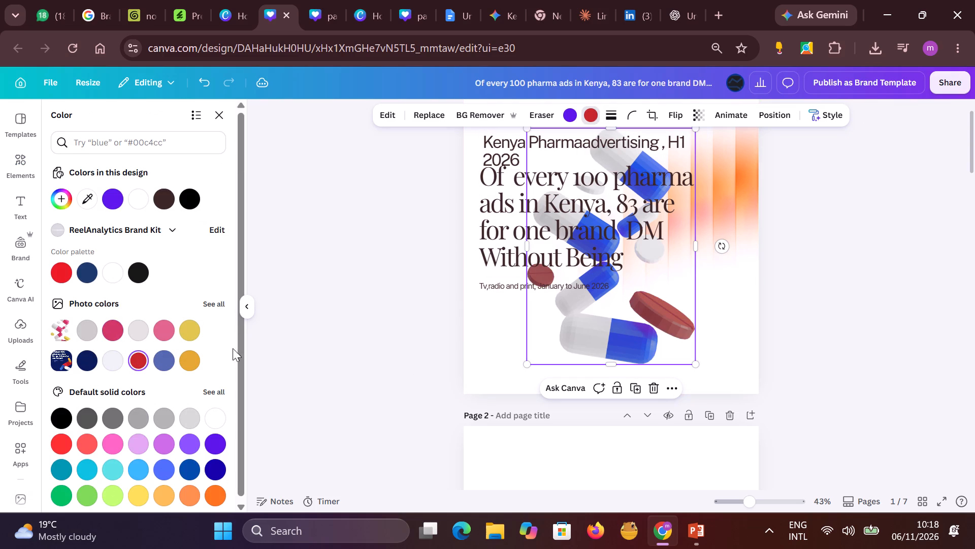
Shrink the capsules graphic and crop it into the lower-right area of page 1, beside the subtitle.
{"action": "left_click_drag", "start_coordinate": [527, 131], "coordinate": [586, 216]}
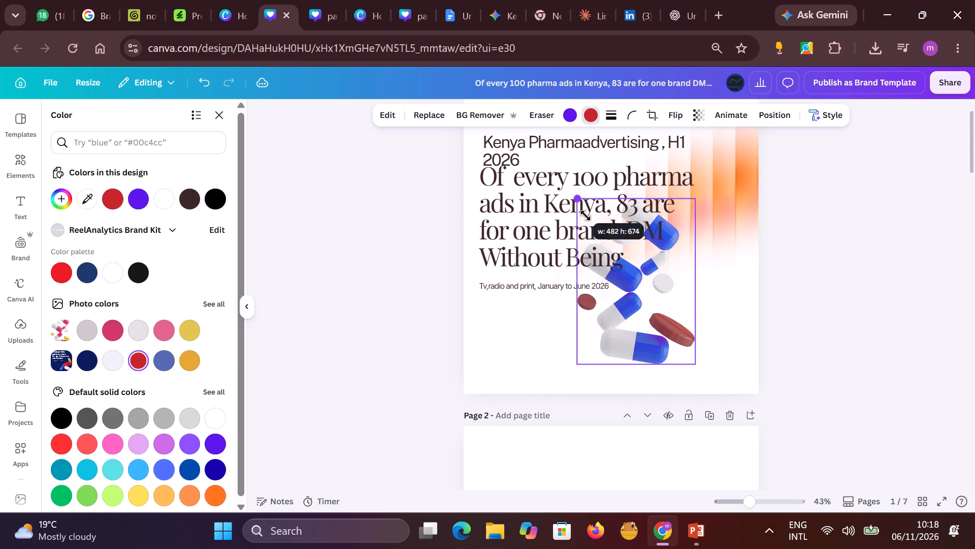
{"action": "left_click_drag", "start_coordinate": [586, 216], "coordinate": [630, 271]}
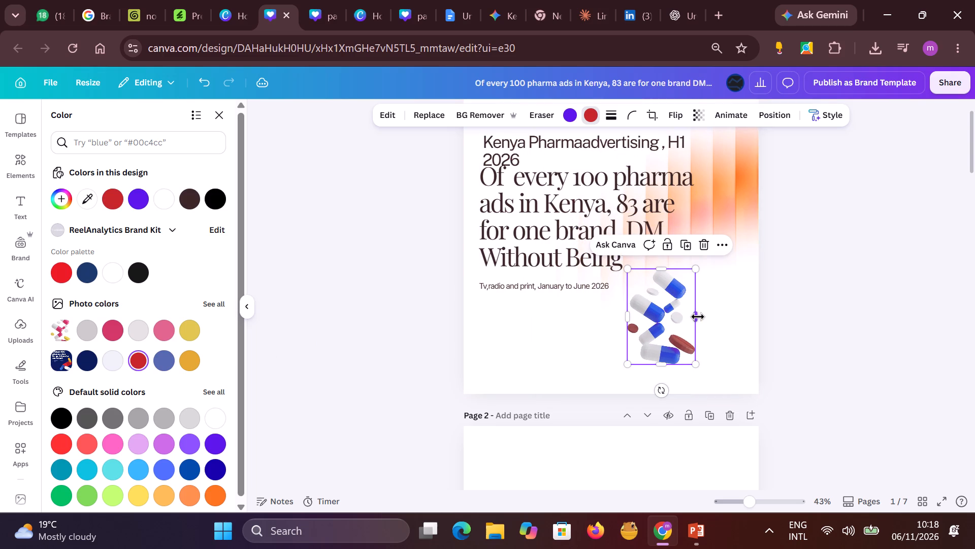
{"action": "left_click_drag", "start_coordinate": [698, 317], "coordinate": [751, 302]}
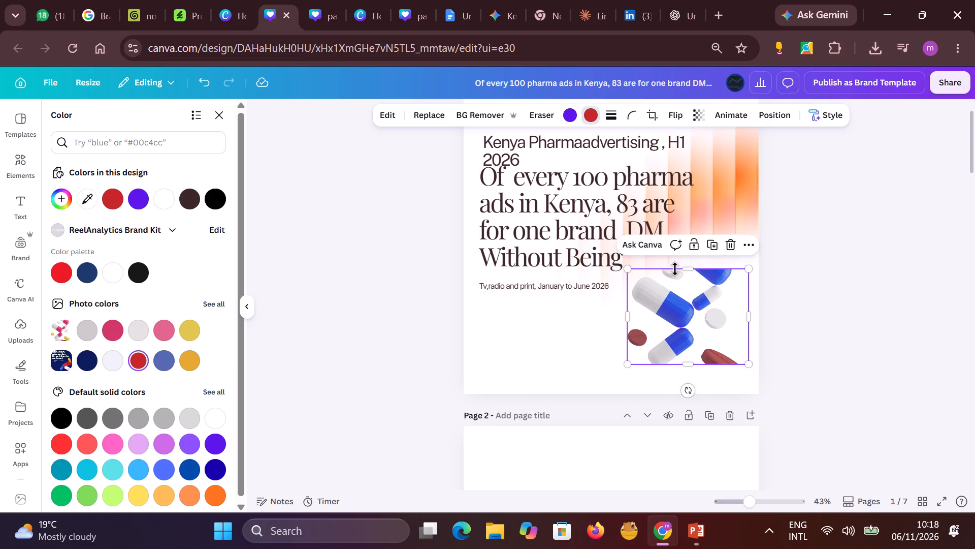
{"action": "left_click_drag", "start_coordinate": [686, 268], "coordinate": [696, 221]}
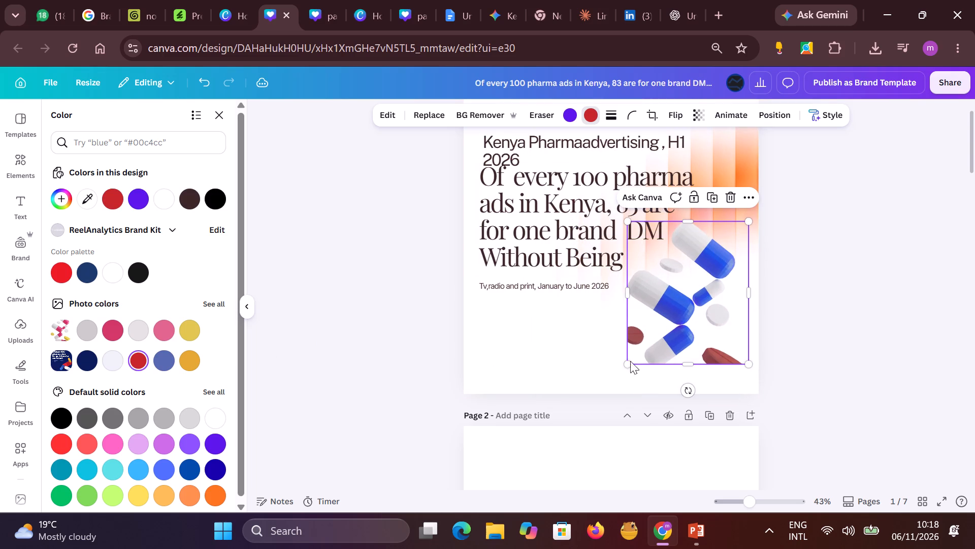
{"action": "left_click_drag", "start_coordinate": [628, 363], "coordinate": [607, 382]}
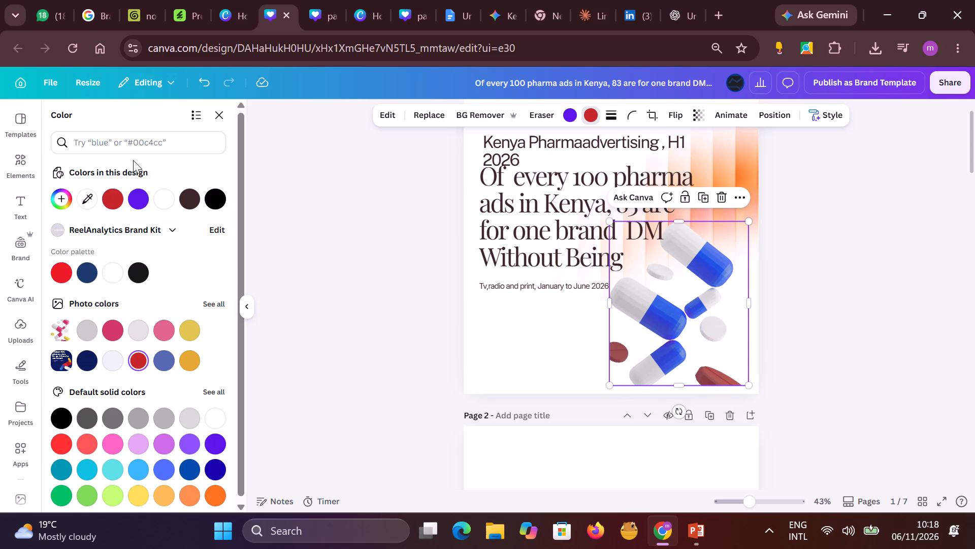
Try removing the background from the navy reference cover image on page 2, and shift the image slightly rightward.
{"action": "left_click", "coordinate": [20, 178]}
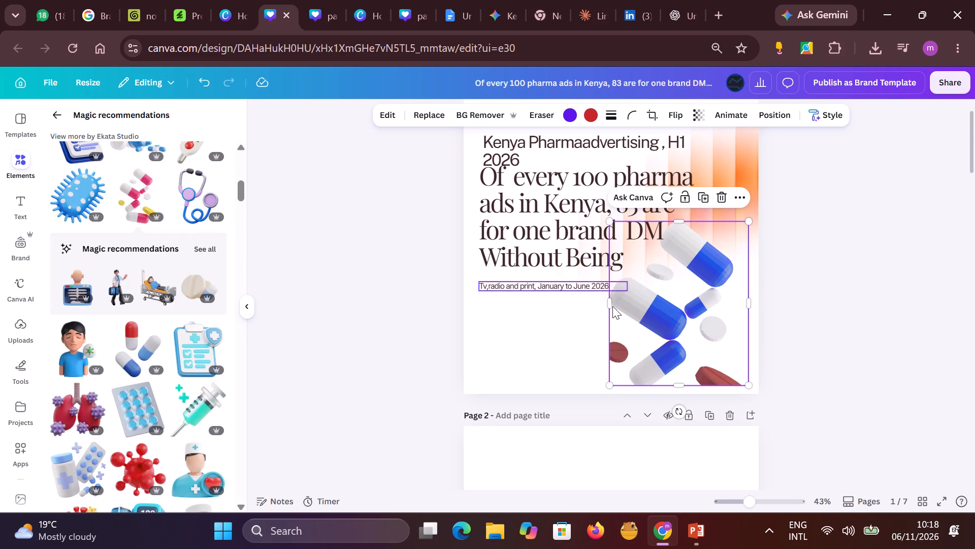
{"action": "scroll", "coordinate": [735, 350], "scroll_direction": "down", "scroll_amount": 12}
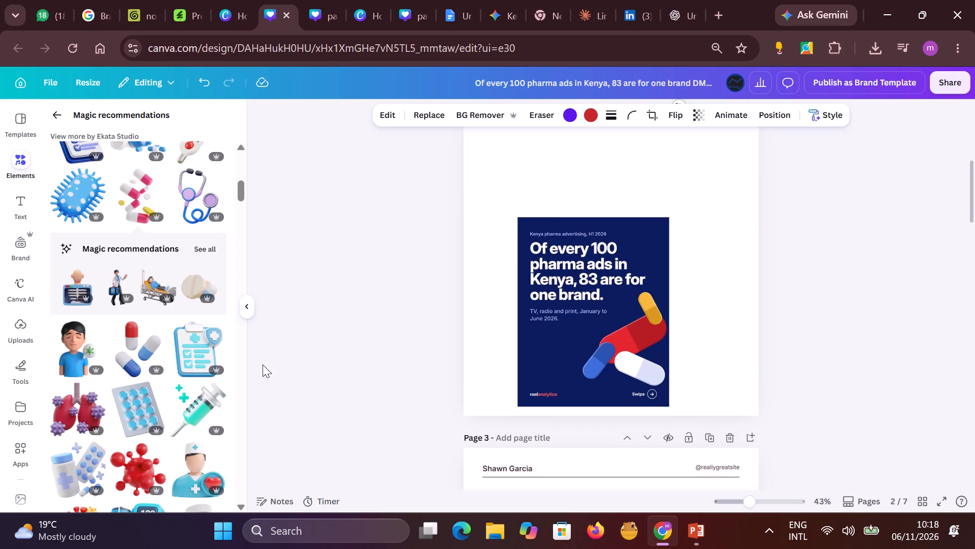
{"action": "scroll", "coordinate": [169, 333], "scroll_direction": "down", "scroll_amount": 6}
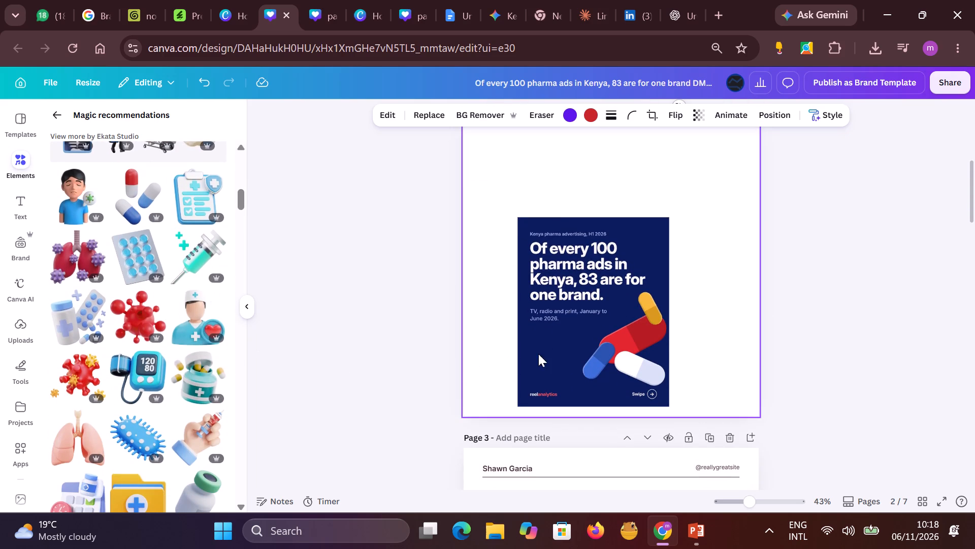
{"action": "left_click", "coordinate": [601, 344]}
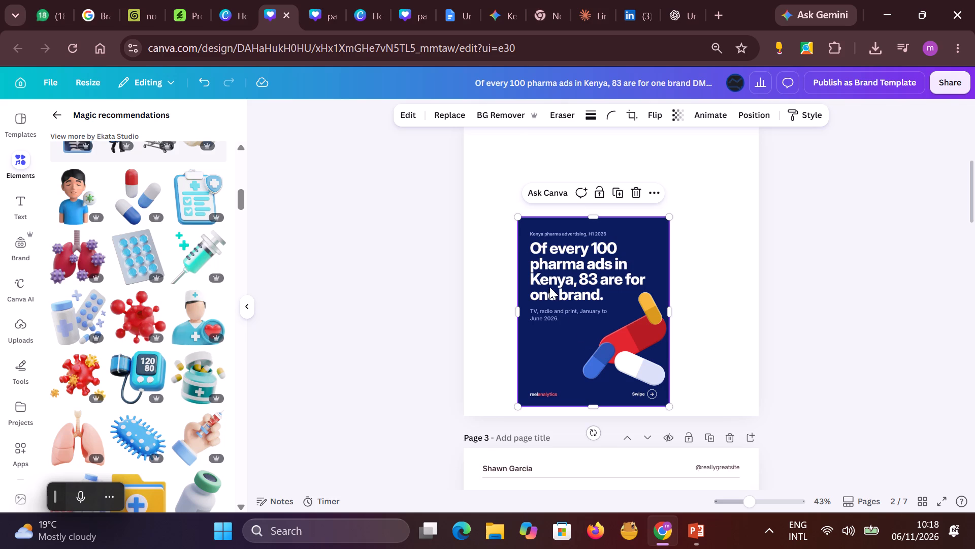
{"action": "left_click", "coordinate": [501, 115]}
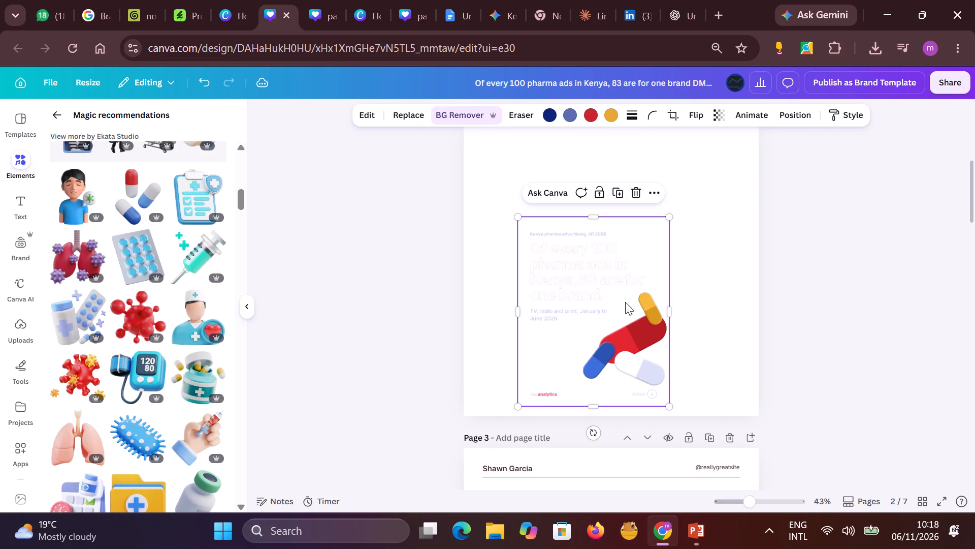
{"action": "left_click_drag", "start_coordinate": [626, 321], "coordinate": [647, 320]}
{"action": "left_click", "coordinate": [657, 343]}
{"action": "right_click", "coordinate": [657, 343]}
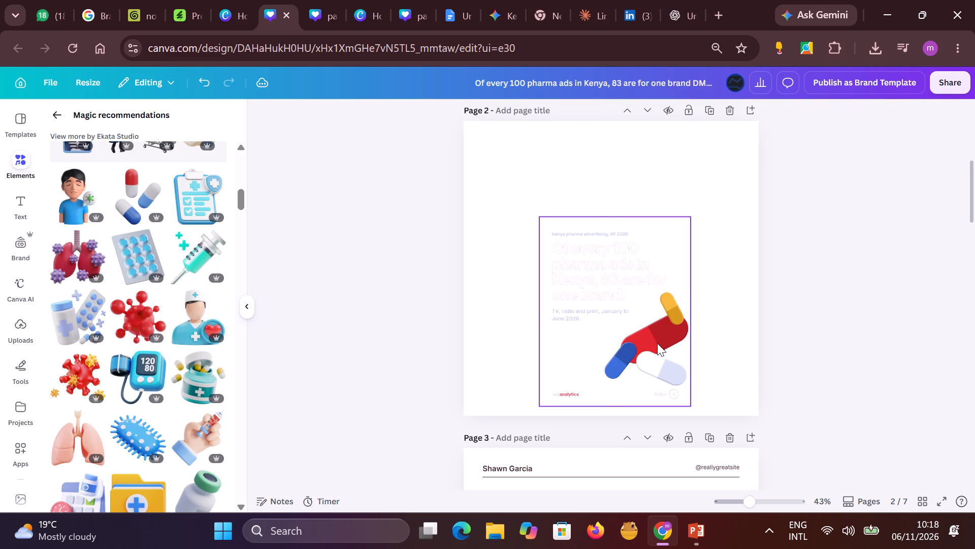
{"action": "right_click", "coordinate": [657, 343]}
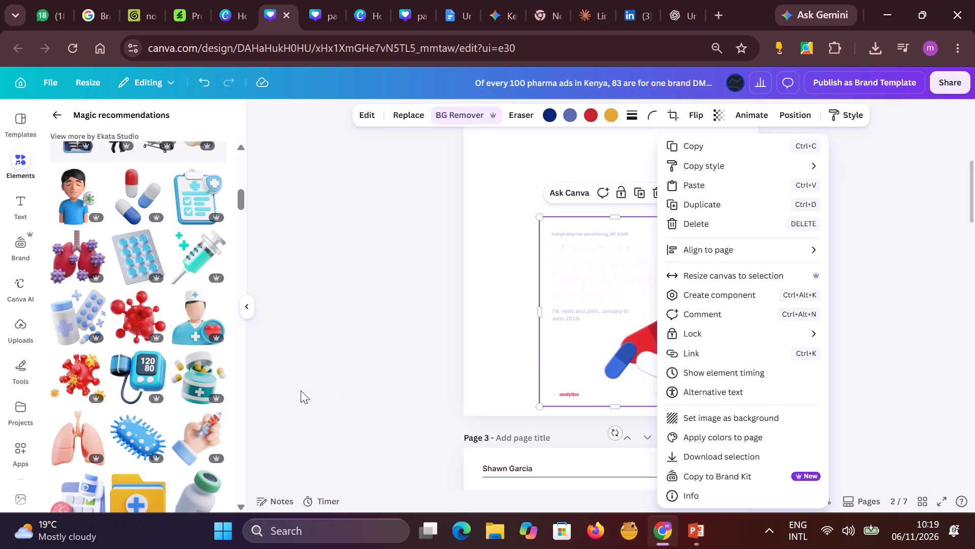
Look further down the recommended medical graphics for capsule and tablet artwork.
{"action": "scroll", "coordinate": [129, 345], "scroll_direction": "down", "scroll_amount": 9}
{"action": "scroll", "coordinate": [146, 341], "scroll_direction": "up", "scroll_amount": 4}
{"action": "scroll", "coordinate": [157, 302], "scroll_direction": "up", "scroll_amount": 1}
{"action": "left_click_drag", "start_coordinate": [242, 201], "coordinate": [240, 268]}
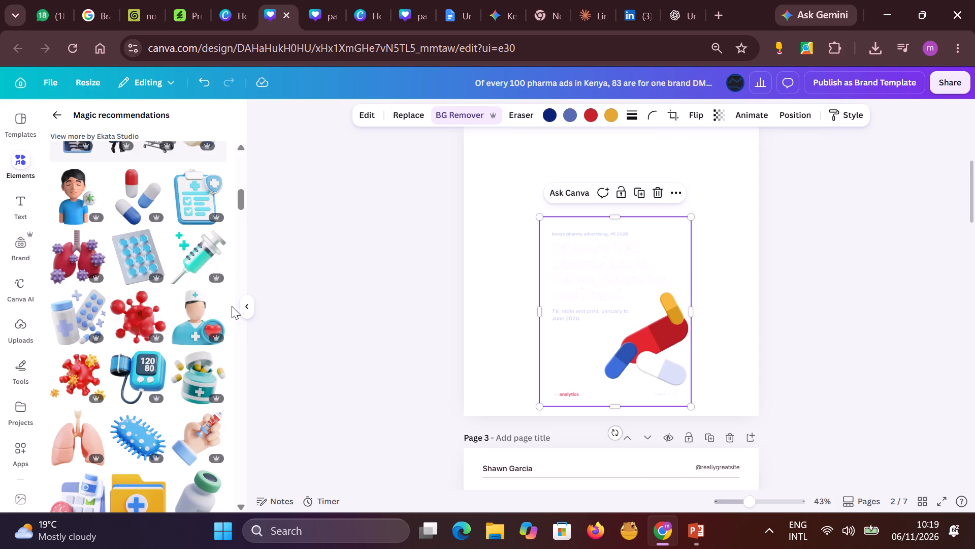
{"action": "scroll", "coordinate": [232, 331], "scroll_direction": "up", "scroll_amount": 2}
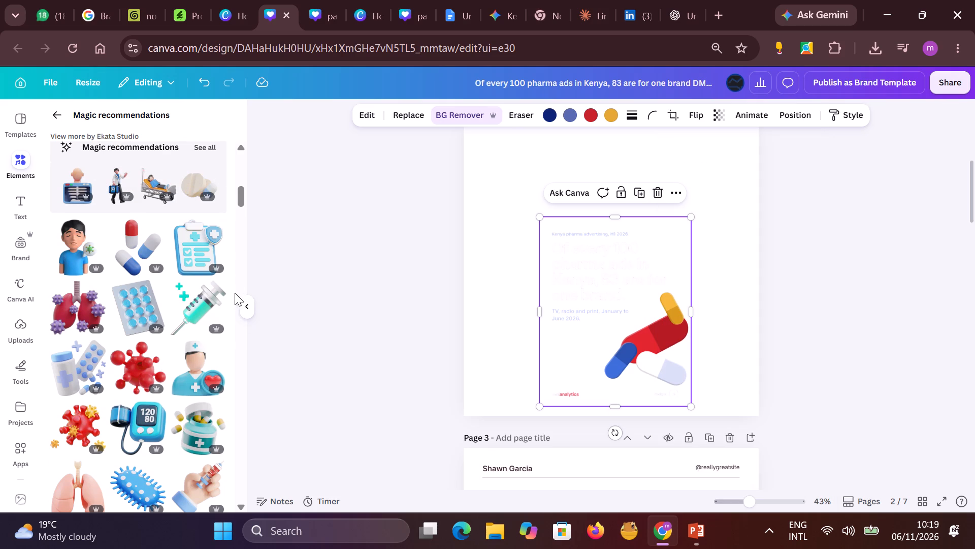
{"action": "left_click_drag", "start_coordinate": [243, 200], "coordinate": [243, 251]}
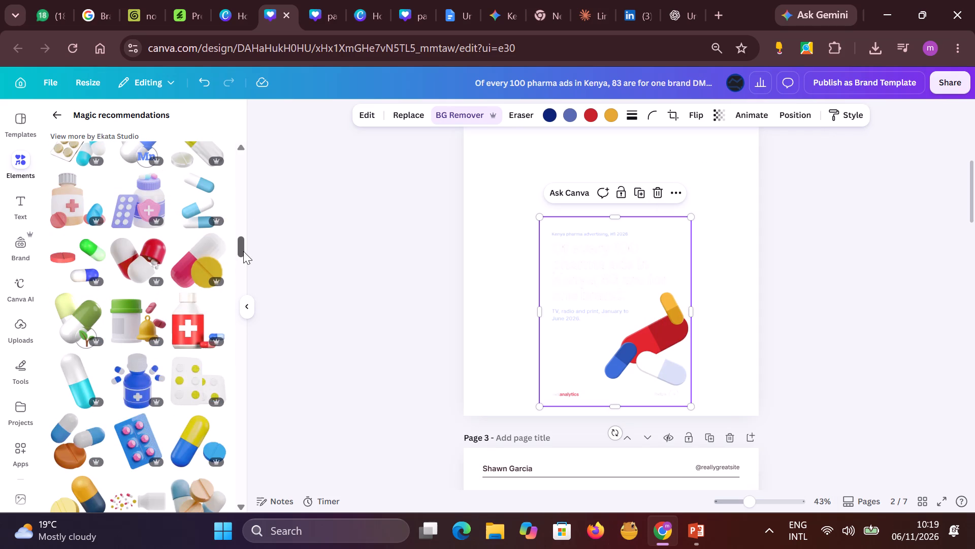
{"action": "left_click_drag", "start_coordinate": [243, 251], "coordinate": [243, 264]}
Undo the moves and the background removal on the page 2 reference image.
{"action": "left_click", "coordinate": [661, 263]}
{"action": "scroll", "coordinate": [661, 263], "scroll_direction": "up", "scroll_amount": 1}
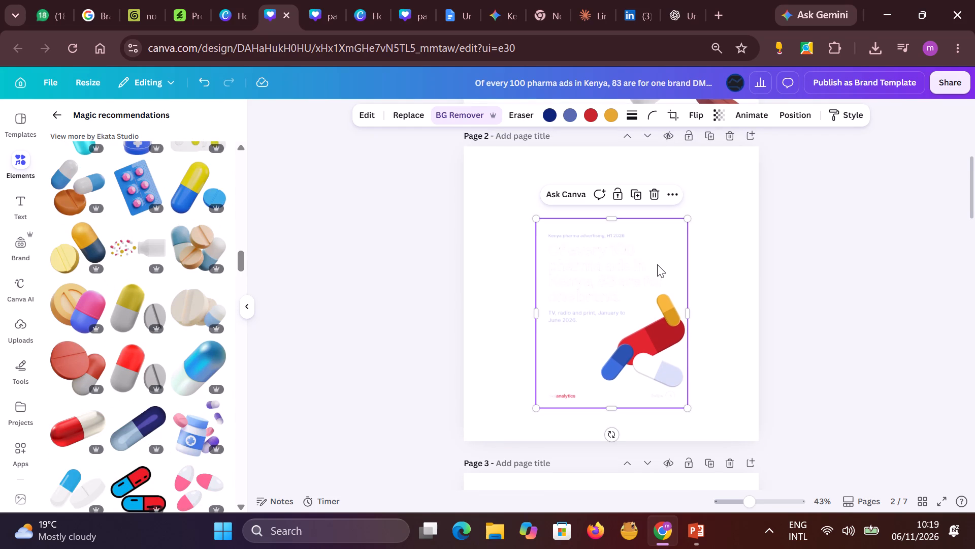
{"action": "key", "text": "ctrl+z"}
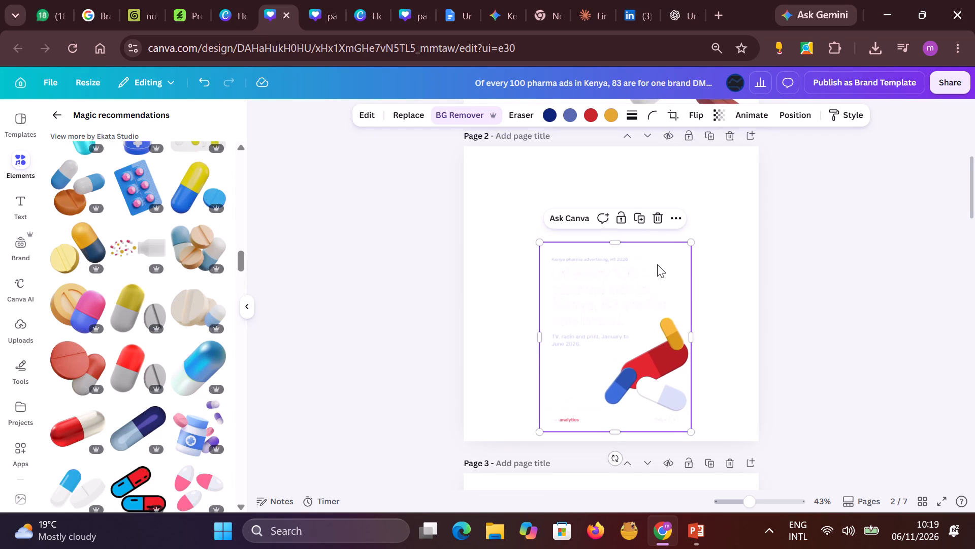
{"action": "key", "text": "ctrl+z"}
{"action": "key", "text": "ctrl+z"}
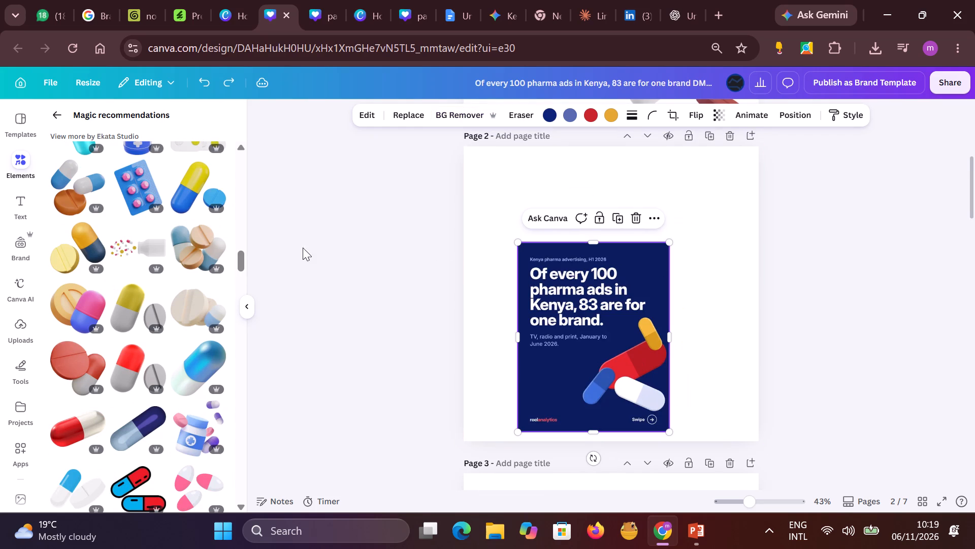
Compare the recommended capsule and tablet graphics for one that suits page 1.
{"action": "scroll", "coordinate": [144, 302], "scroll_direction": "up", "scroll_amount": 1}
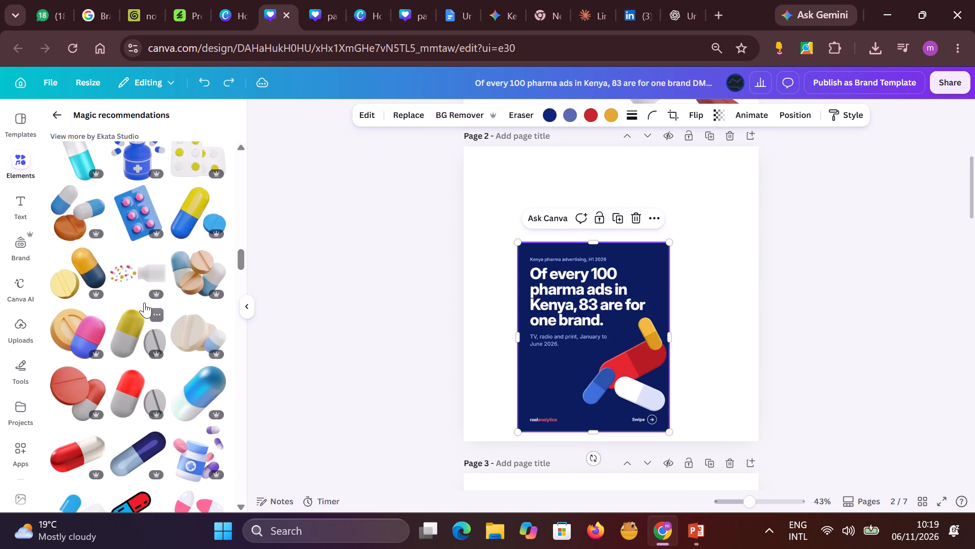
{"action": "scroll", "coordinate": [144, 302], "scroll_direction": "up", "scroll_amount": 1}
{"action": "scroll", "coordinate": [144, 302], "scroll_direction": "down", "scroll_amount": 3}
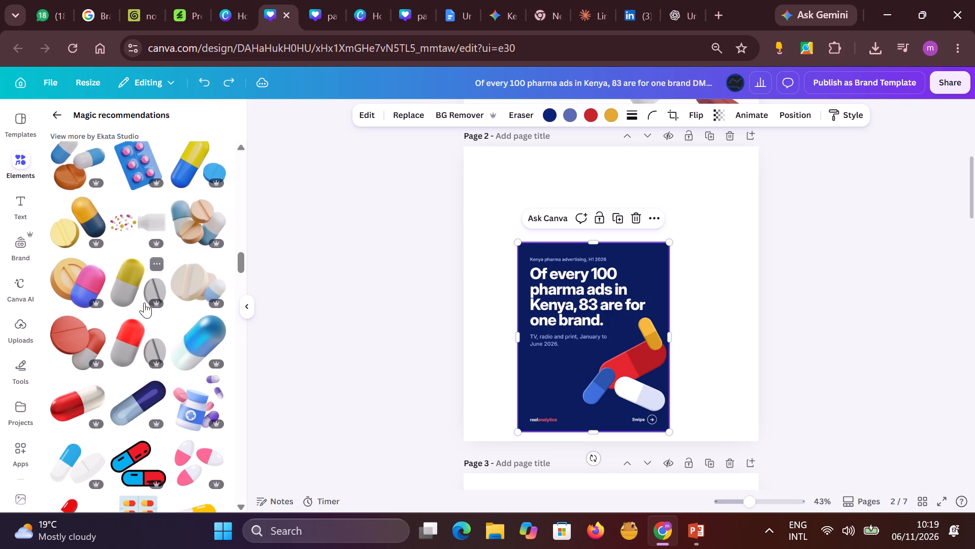
{"action": "scroll", "coordinate": [144, 302], "scroll_direction": "down", "scroll_amount": 14}
{"action": "scroll", "coordinate": [166, 311], "scroll_direction": "up", "scroll_amount": 14}
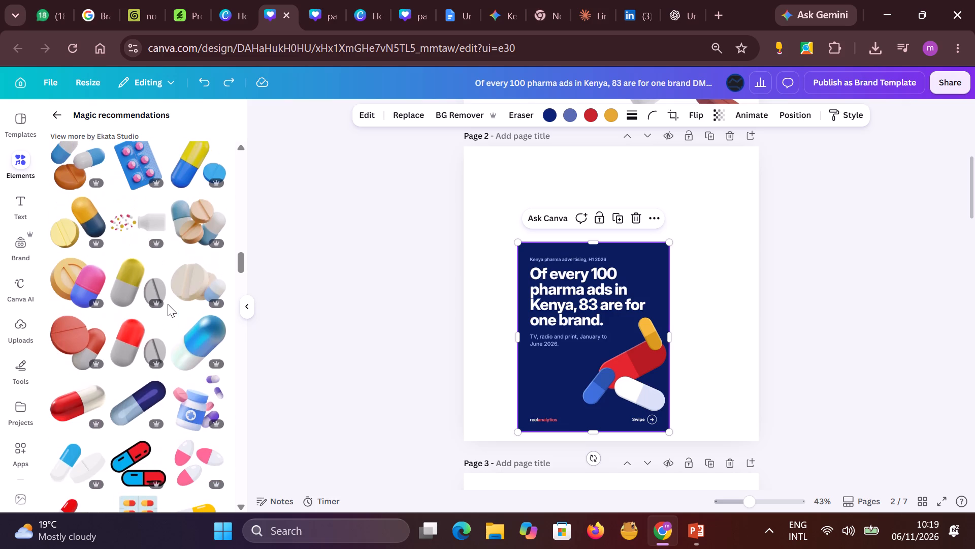
{"action": "scroll", "coordinate": [172, 288], "scroll_direction": "up", "scroll_amount": 5}
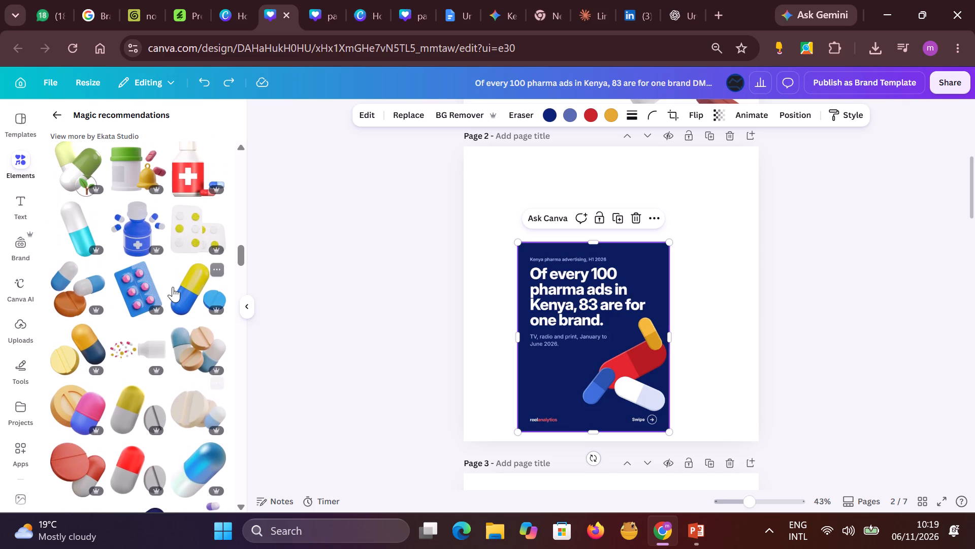
Replace the recoloured scattered capsules graphic on page 1 with the yellow-and-blue capsule and blue tablet graphic.
{"action": "scroll", "coordinate": [635, 307], "scroll_direction": "up", "scroll_amount": 8}
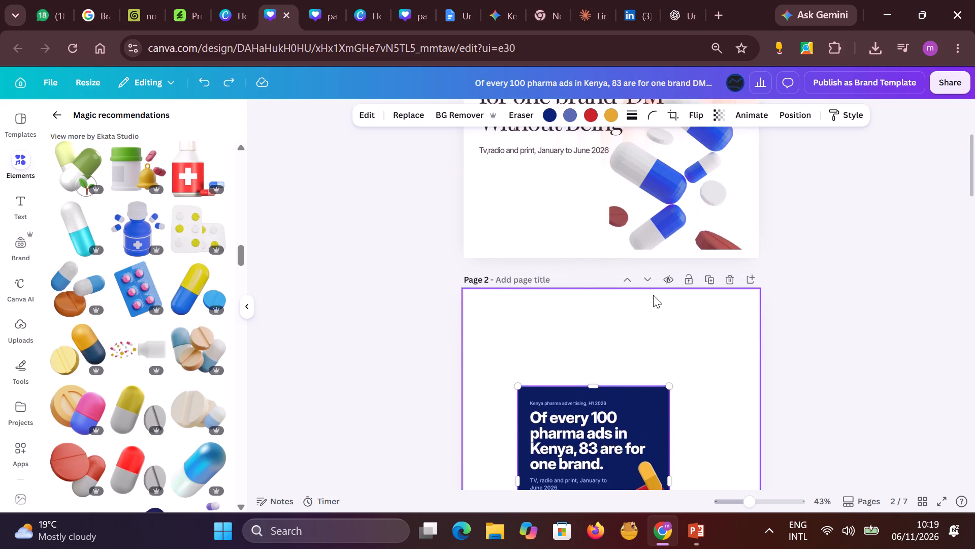
{"action": "left_click", "coordinate": [695, 243]}
{"action": "key", "text": "Delete"}
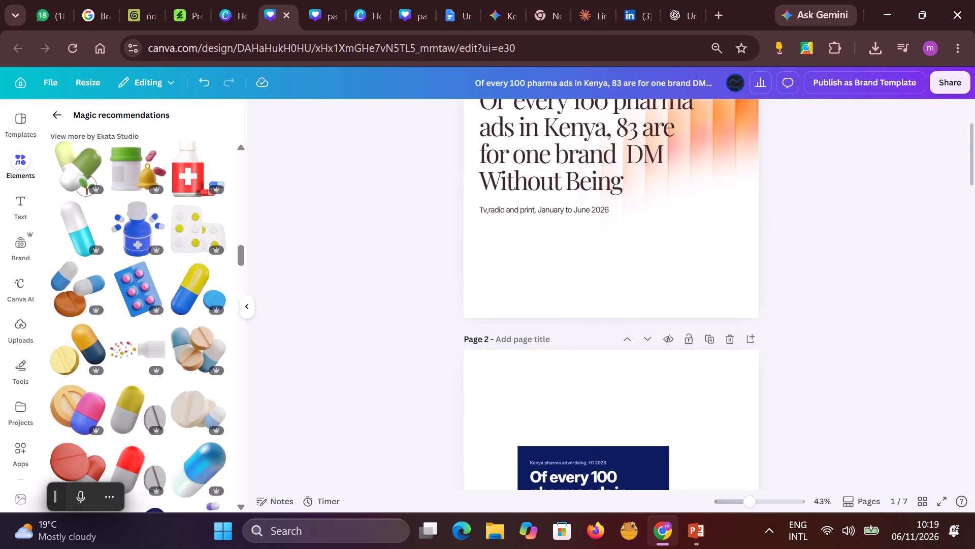
{"action": "left_click", "coordinate": [192, 297]}
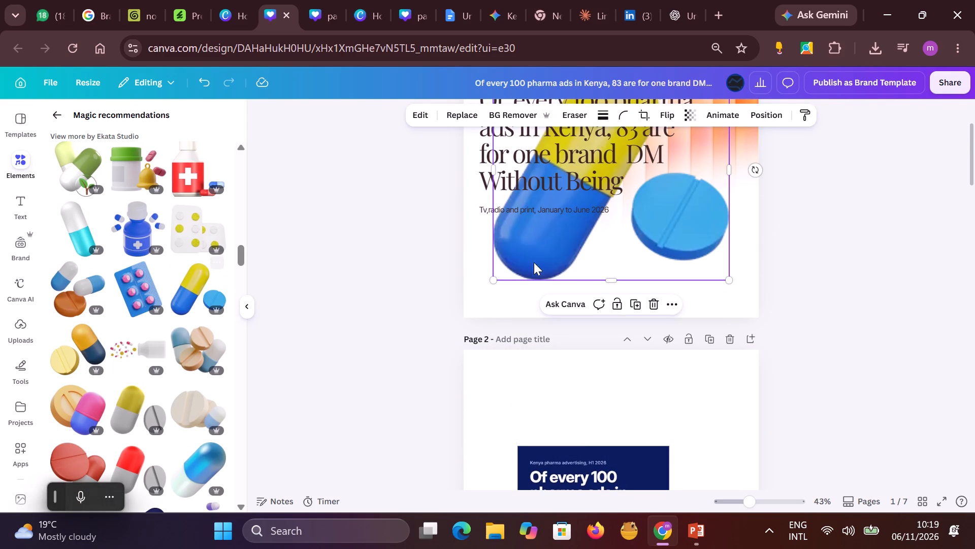
Remove the background of the yellow-and-blue capsule graphic and shrink it into page 1's lower-right corner, clear of the heading.
{"action": "left_click_drag", "start_coordinate": [494, 281], "coordinate": [565, 243]}
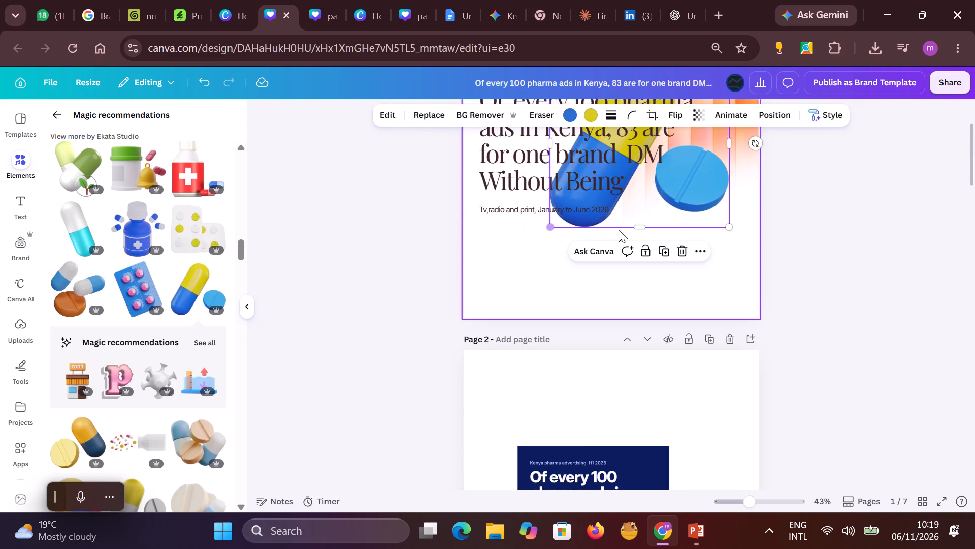
{"action": "left_click", "coordinate": [488, 114]}
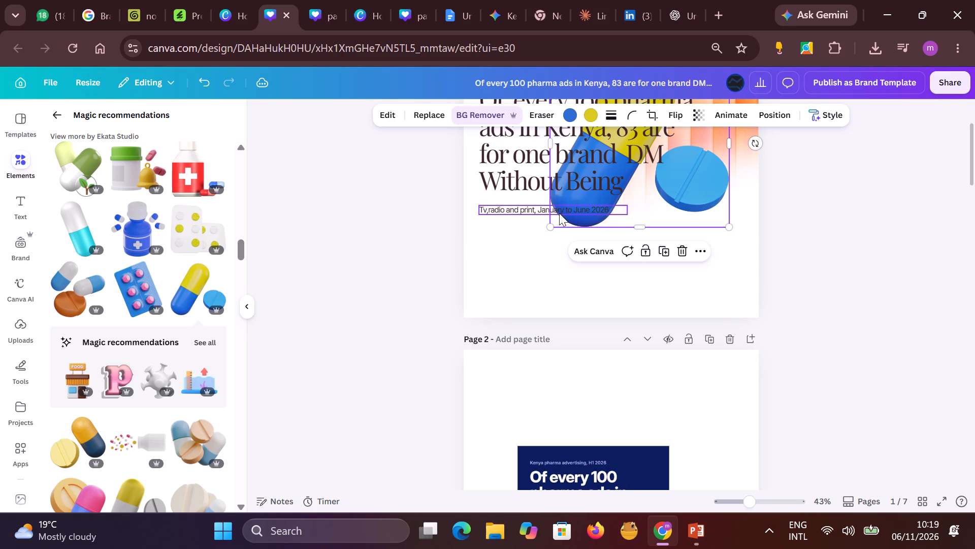
{"action": "left_click_drag", "start_coordinate": [559, 219], "coordinate": [595, 326]}
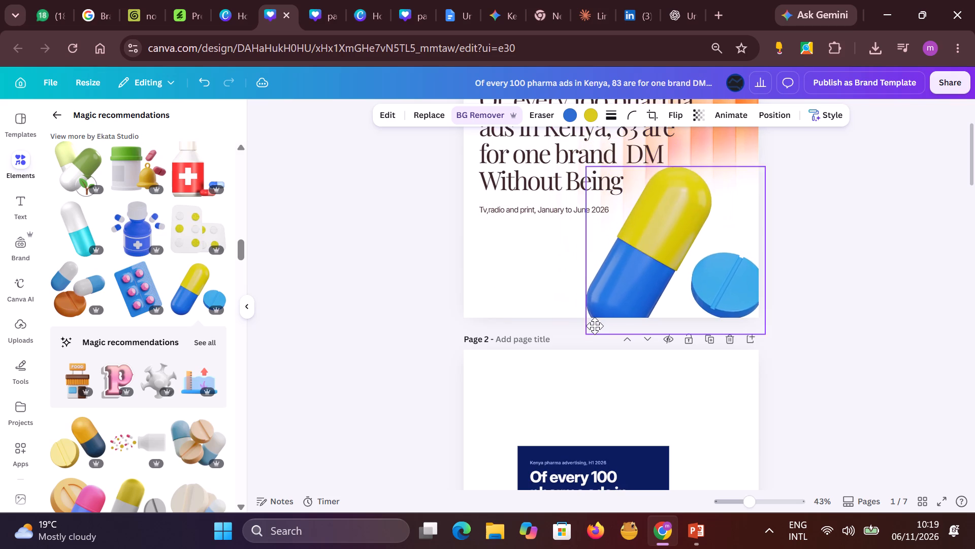
{"action": "left_click_drag", "start_coordinate": [595, 326], "coordinate": [567, 301]}
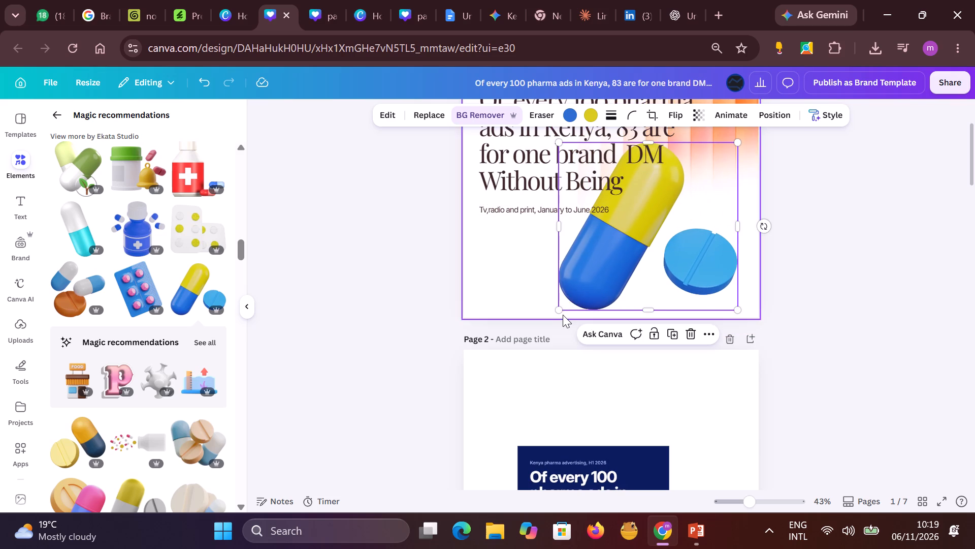
{"action": "left_click_drag", "start_coordinate": [557, 307], "coordinate": [656, 256]}
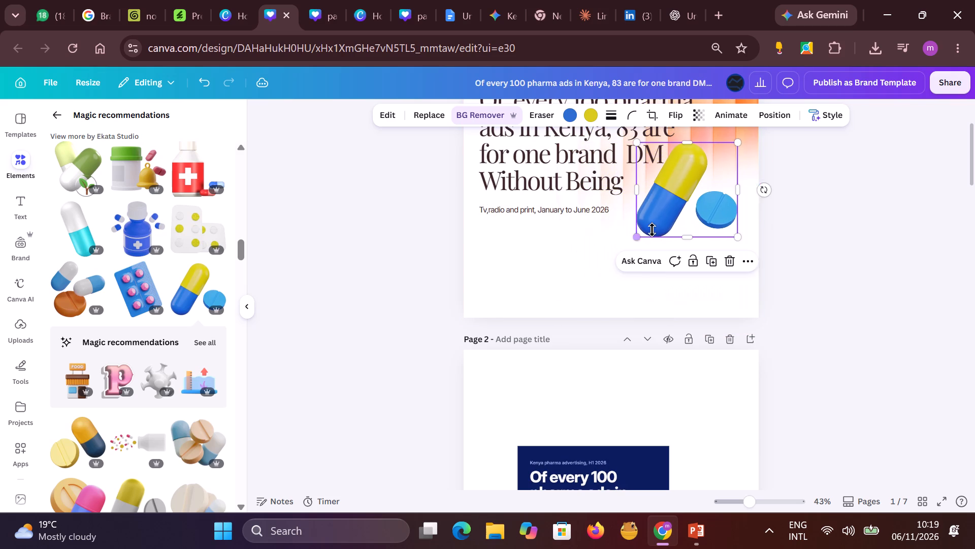
{"action": "left_click_drag", "start_coordinate": [649, 218], "coordinate": [658, 287]}
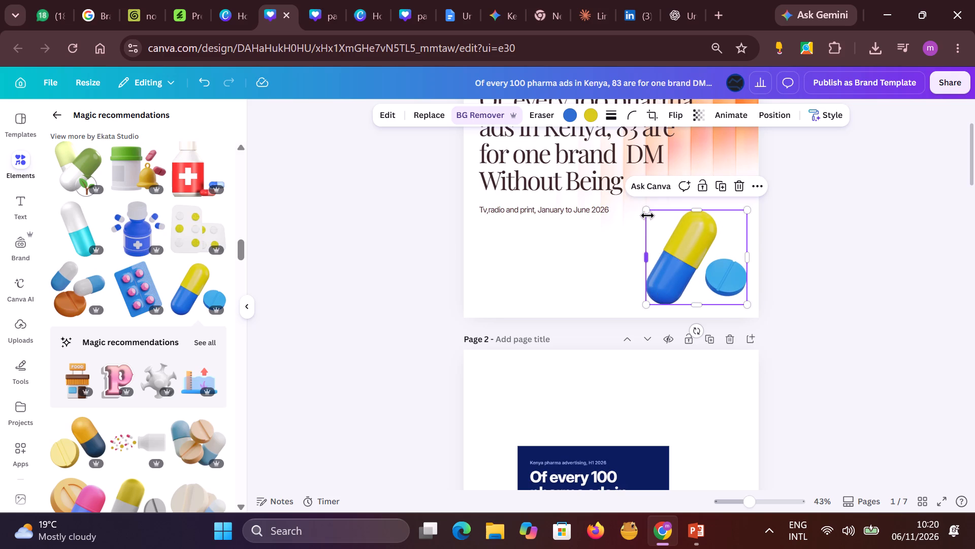
{"action": "left_click_drag", "start_coordinate": [646, 214], "coordinate": [625, 203]}
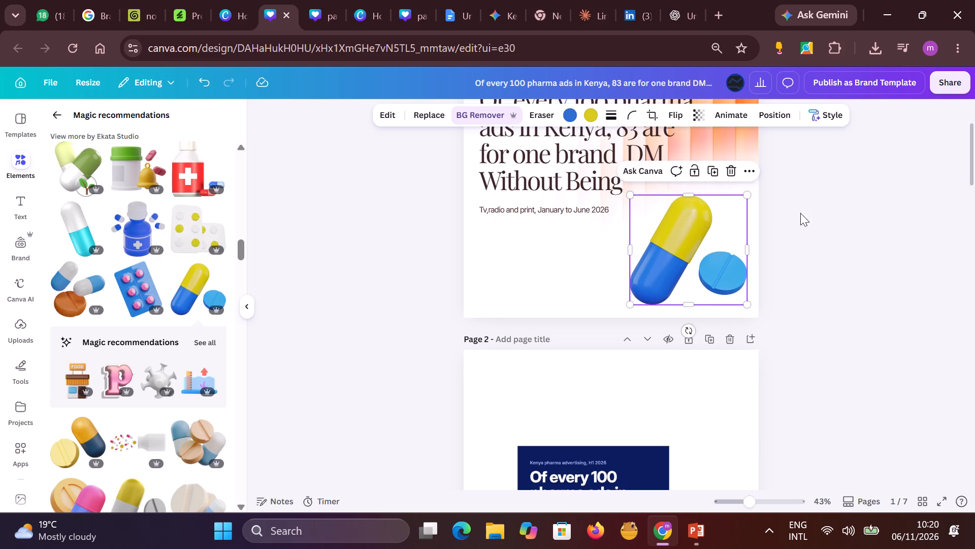
{"action": "left_click", "coordinate": [818, 212]}
{"action": "left_click_drag", "start_coordinate": [687, 255], "coordinate": [690, 243]}
{"action": "left_click", "coordinate": [812, 237]}
{"action": "scroll", "coordinate": [812, 234], "scroll_direction": "up", "scroll_amount": 3}
{"action": "left_click", "coordinate": [605, 233]}
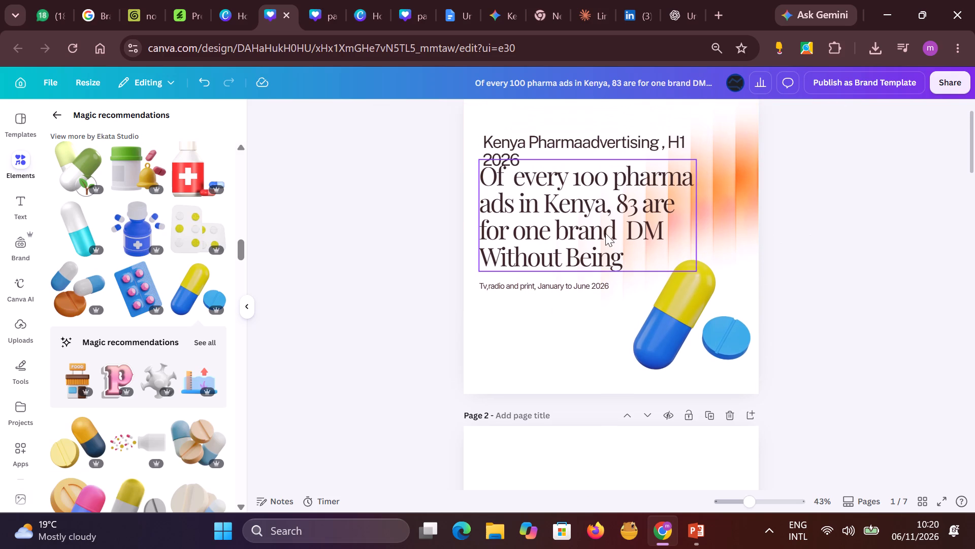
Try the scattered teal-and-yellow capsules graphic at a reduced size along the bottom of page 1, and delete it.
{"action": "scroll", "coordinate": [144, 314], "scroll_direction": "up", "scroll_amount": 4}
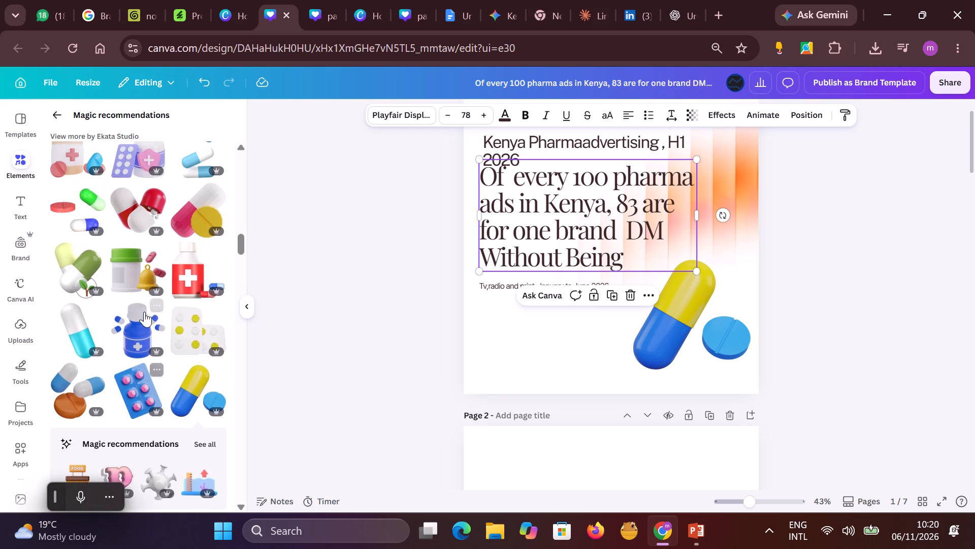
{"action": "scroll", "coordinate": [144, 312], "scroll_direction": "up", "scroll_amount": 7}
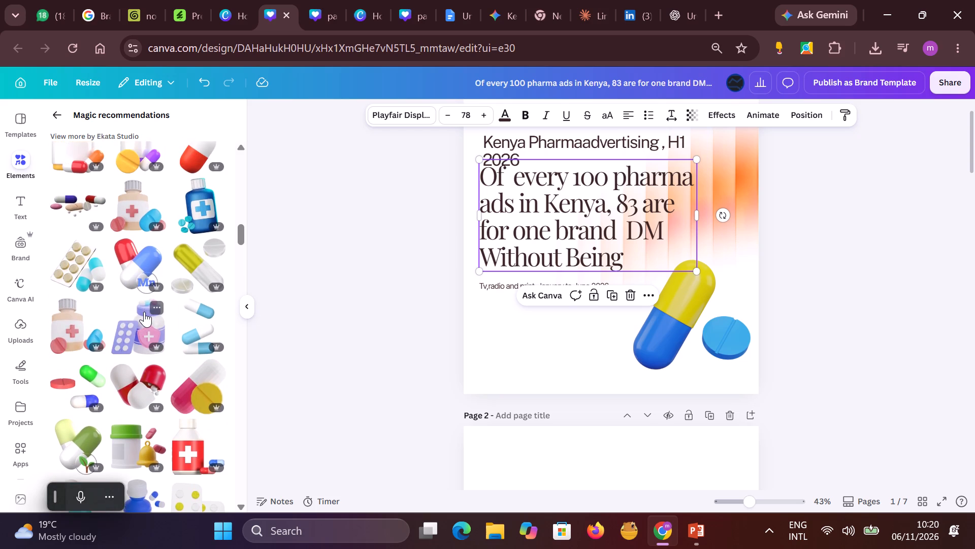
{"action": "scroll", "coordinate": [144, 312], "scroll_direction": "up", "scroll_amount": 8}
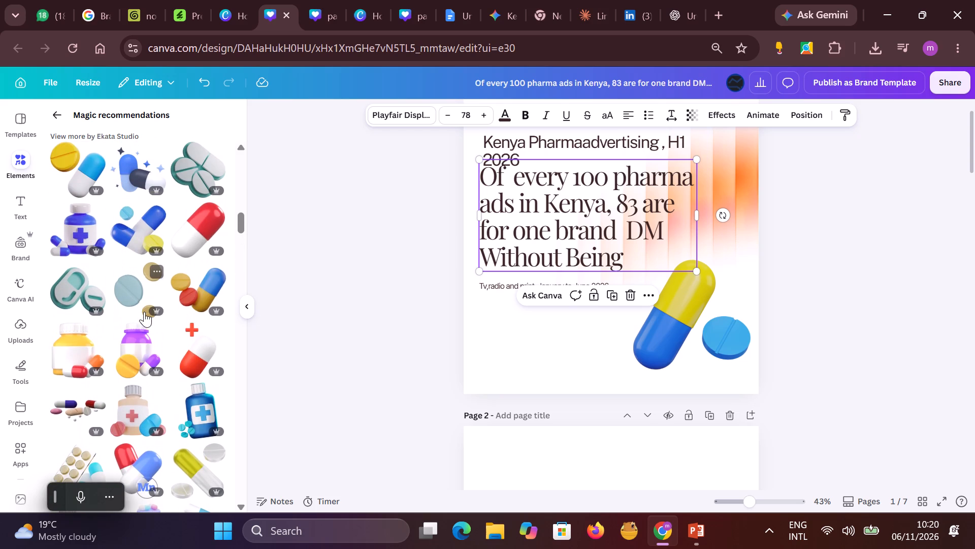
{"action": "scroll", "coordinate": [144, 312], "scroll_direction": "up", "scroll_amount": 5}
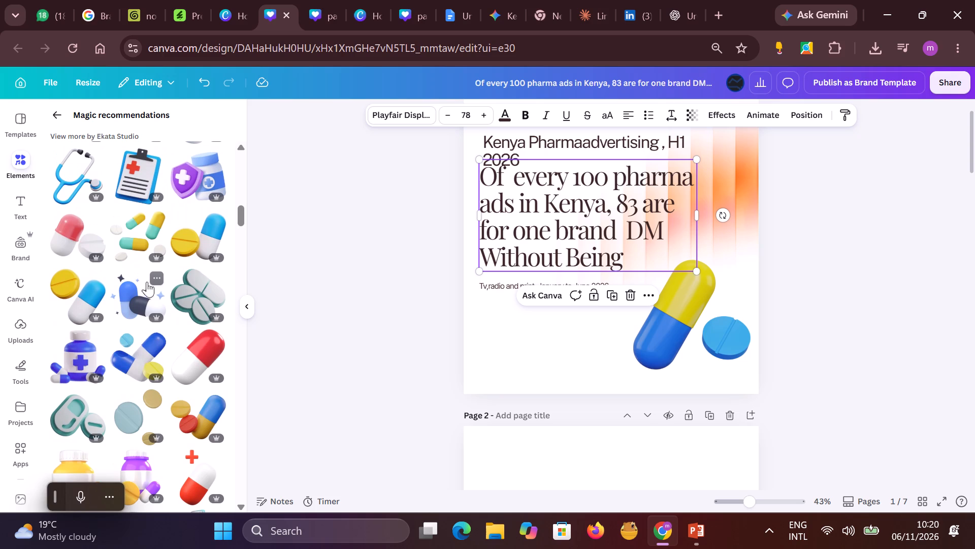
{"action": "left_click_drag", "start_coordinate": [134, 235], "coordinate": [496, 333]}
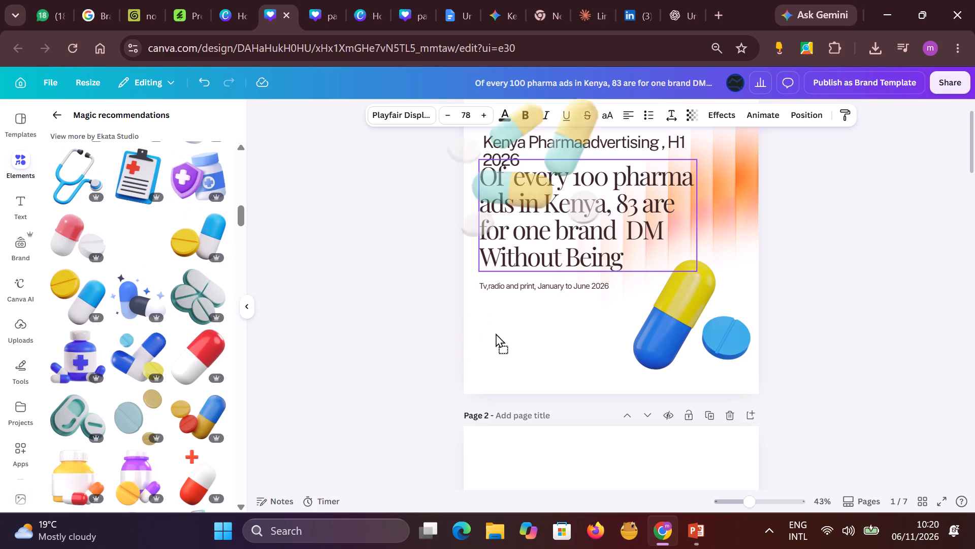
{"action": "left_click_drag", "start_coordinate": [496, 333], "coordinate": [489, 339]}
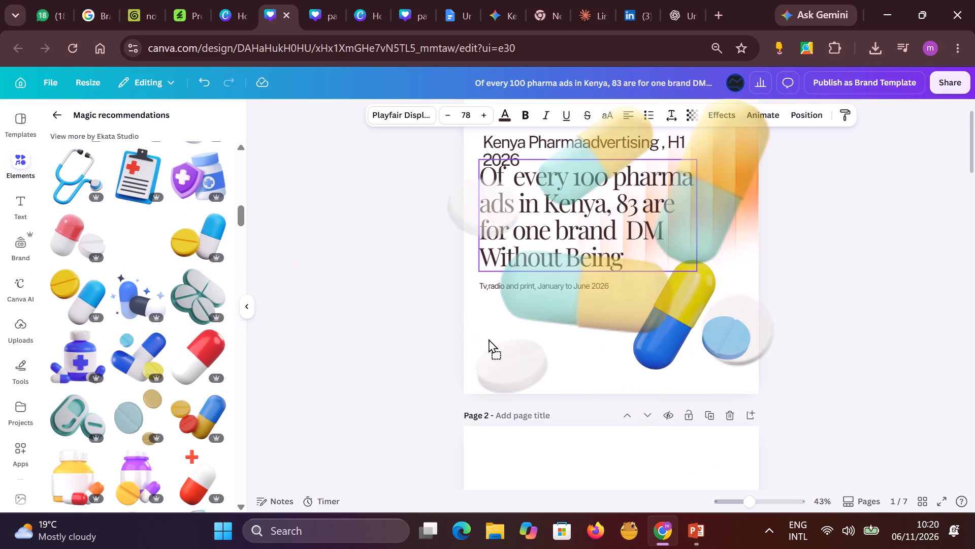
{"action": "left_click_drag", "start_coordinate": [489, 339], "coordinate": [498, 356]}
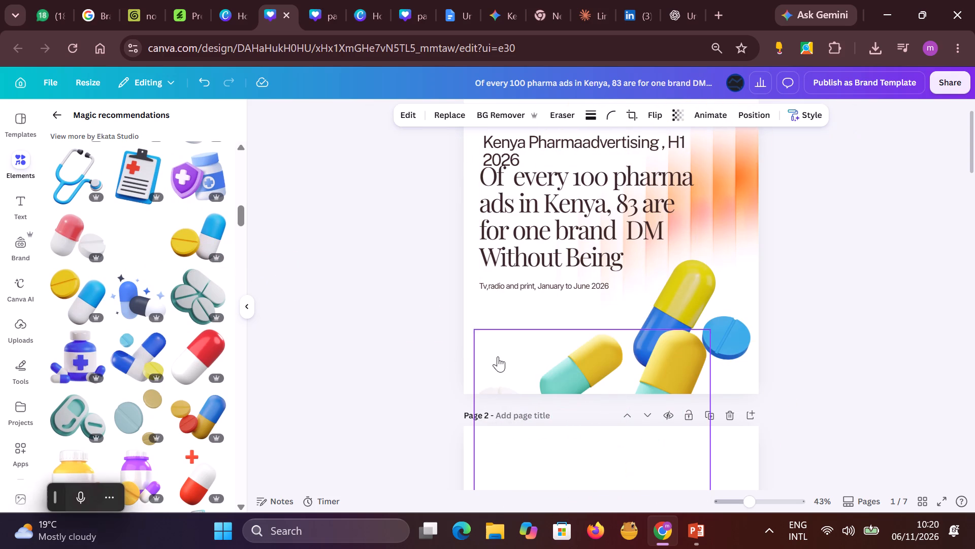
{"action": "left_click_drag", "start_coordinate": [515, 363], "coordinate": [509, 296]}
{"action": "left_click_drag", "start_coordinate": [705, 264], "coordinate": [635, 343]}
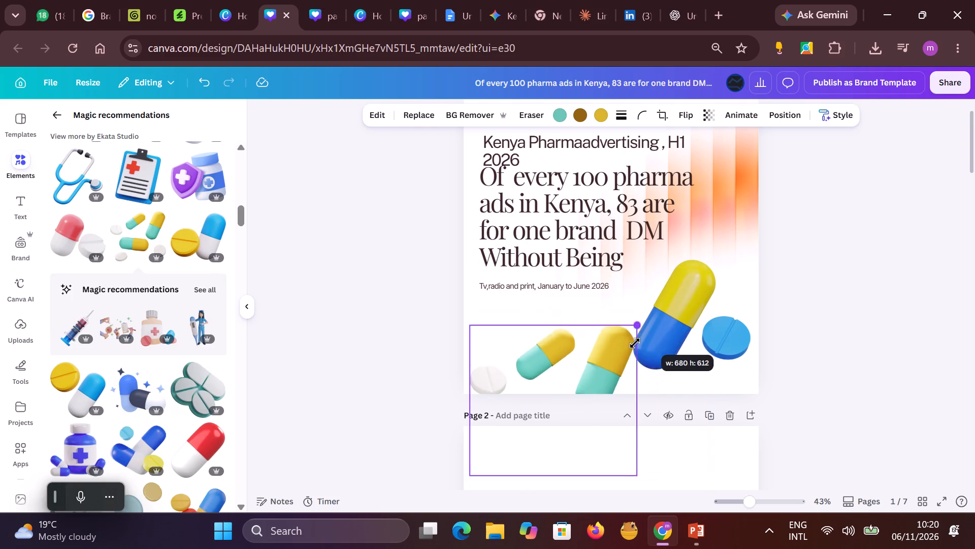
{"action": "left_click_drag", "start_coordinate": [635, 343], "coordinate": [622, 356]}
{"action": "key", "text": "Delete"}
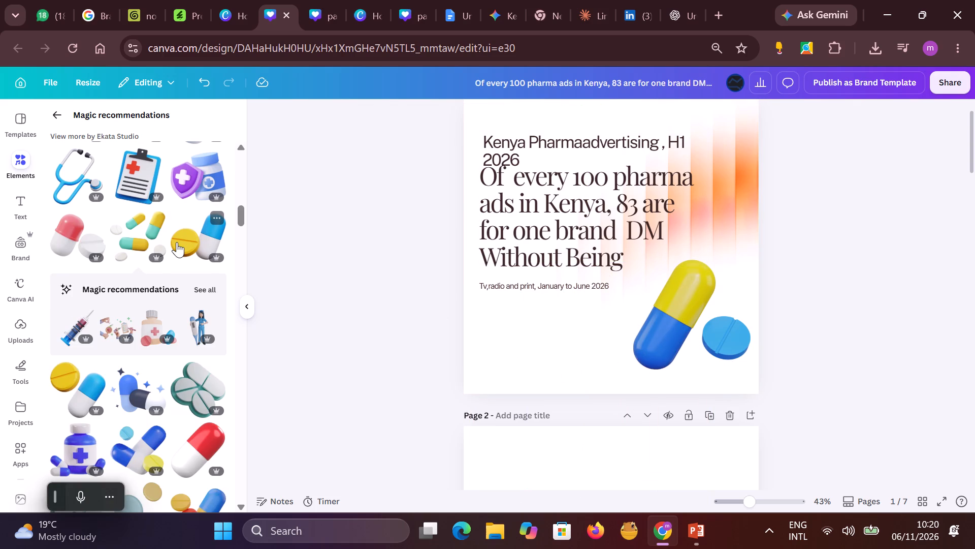
Look through more recommended capsule and tablet graphics for artwork resembling the pills in the page 2 reference image.
{"action": "scroll", "coordinate": [193, 306], "scroll_direction": "down", "scroll_amount": 5}
{"action": "scroll", "coordinate": [185, 367], "scroll_direction": "down", "scroll_amount": 2}
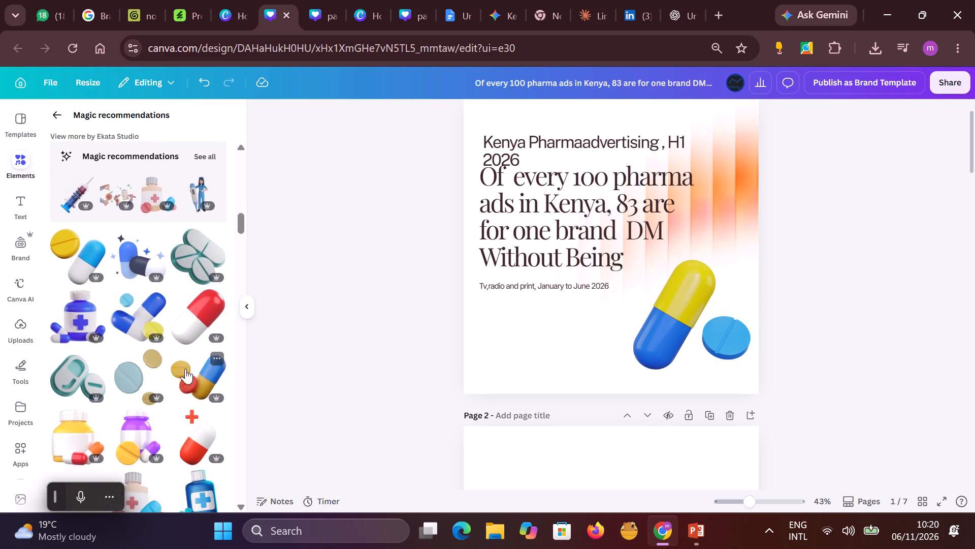
{"action": "scroll", "coordinate": [185, 369], "scroll_direction": "down", "scroll_amount": 1}
{"action": "scroll", "coordinate": [665, 377], "scroll_direction": "down", "scroll_amount": 5}
{"action": "scroll", "coordinate": [654, 424], "scroll_direction": "down", "scroll_amount": 7}
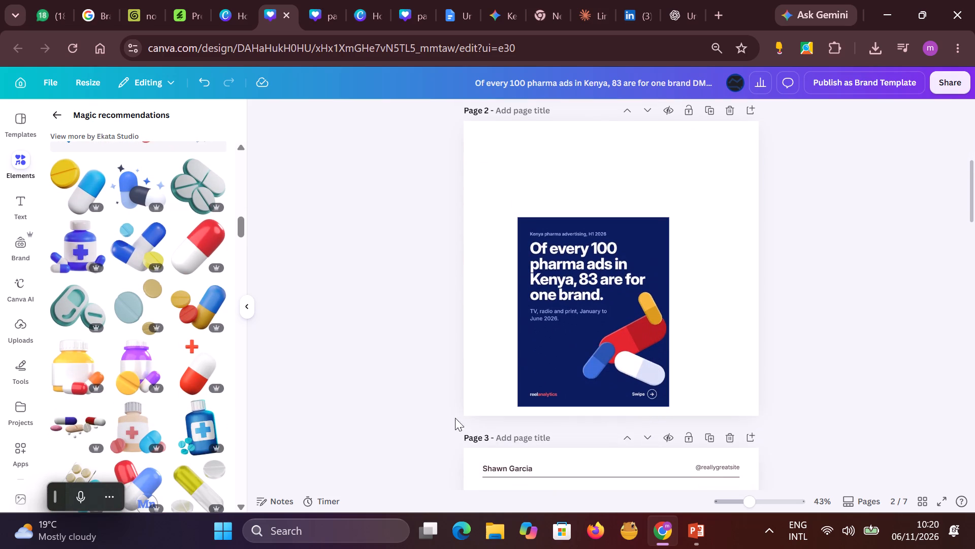
{"action": "scroll", "coordinate": [231, 378], "scroll_direction": "down", "scroll_amount": 3}
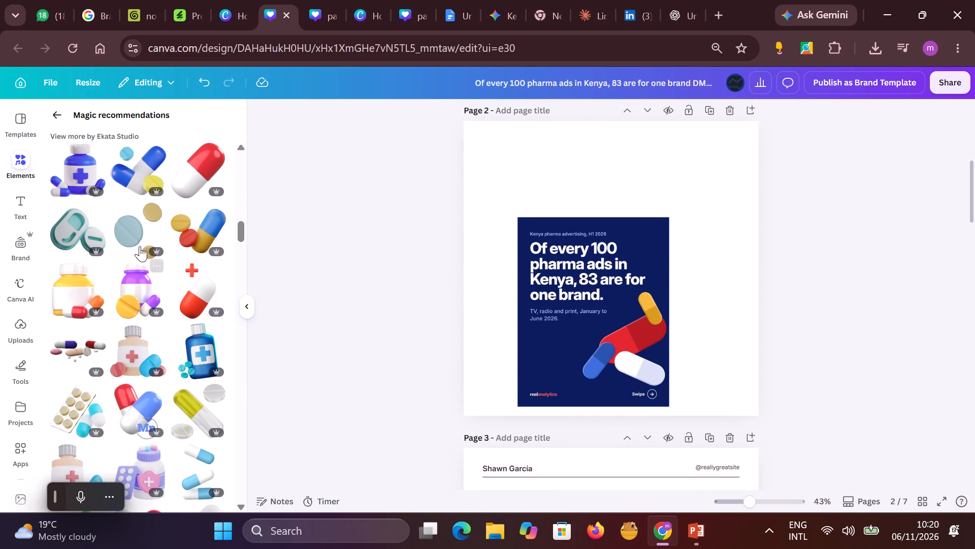
{"action": "scroll", "coordinate": [94, 264], "scroll_direction": "down", "scroll_amount": 13}
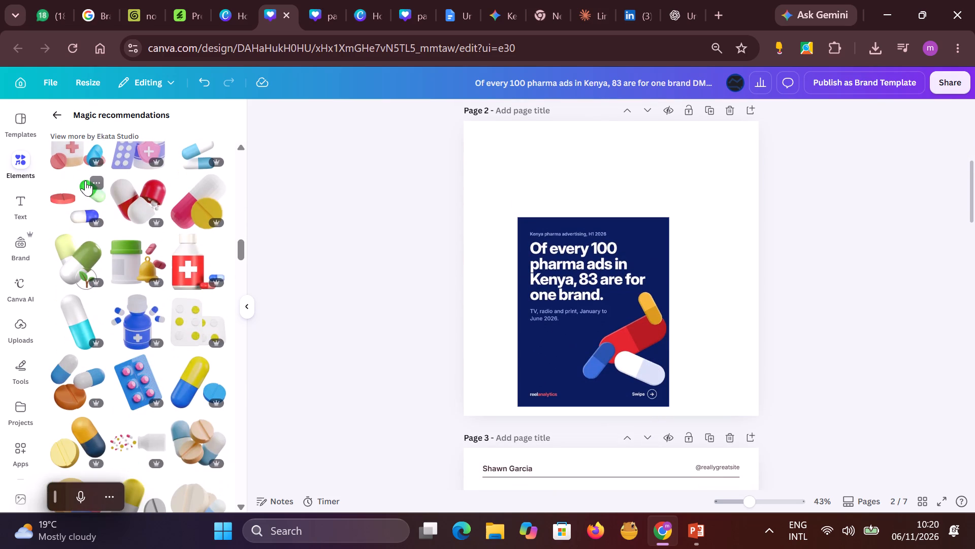
{"action": "scroll", "coordinate": [145, 364], "scroll_direction": "down", "scroll_amount": 11}
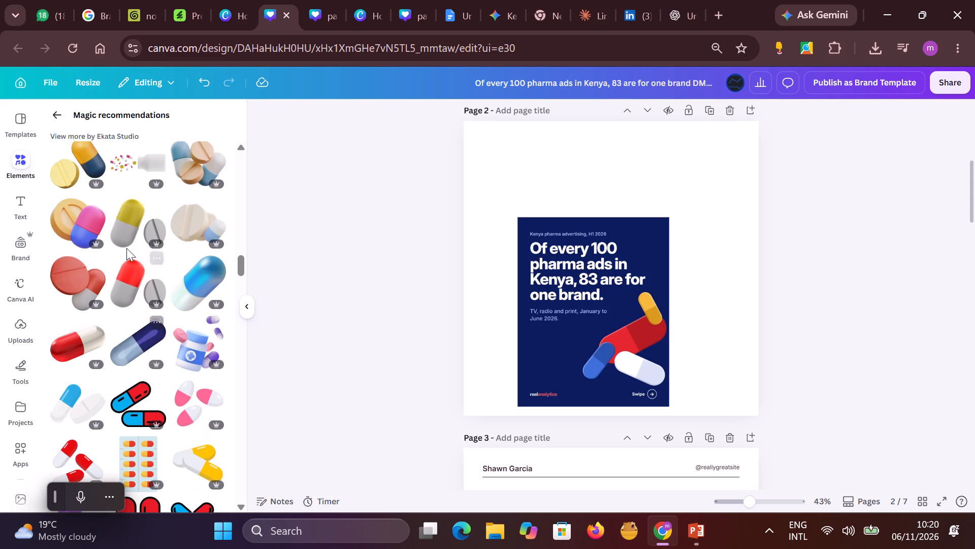
Add the mixed pills graphic from the "tablets" search results to page 2, placing it in the page's lower-right area.
{"action": "left_click", "coordinate": [52, 113]}
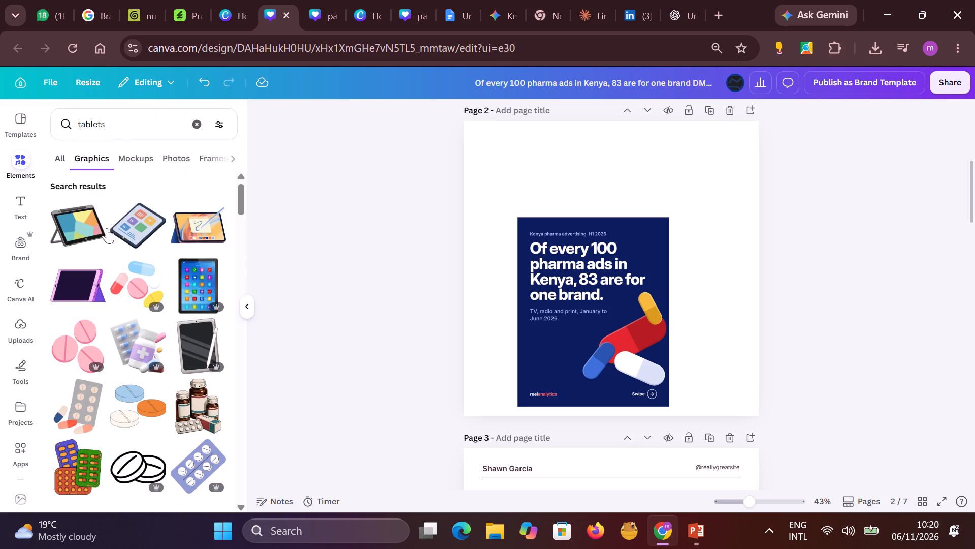
{"action": "scroll", "coordinate": [117, 259], "scroll_direction": "down", "scroll_amount": 1}
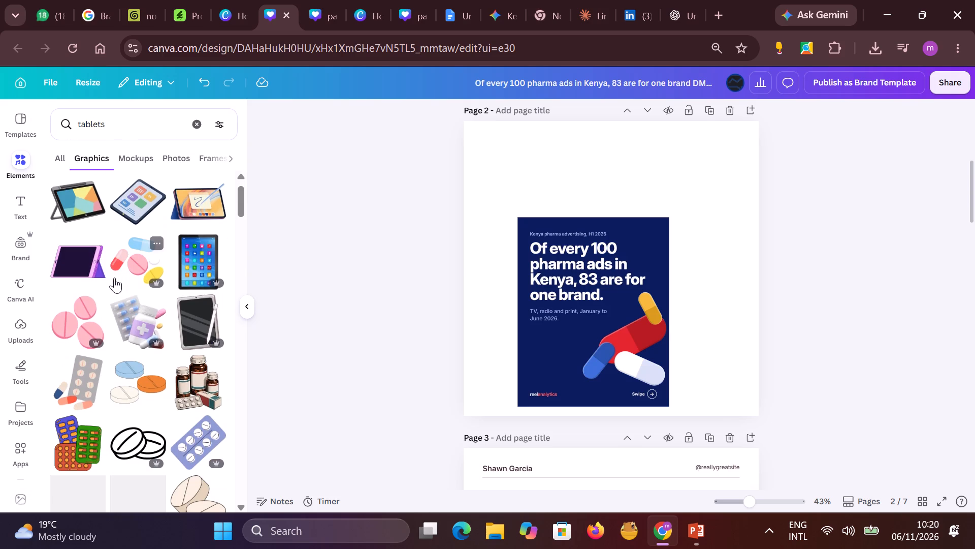
{"action": "left_click", "coordinate": [137, 258]}
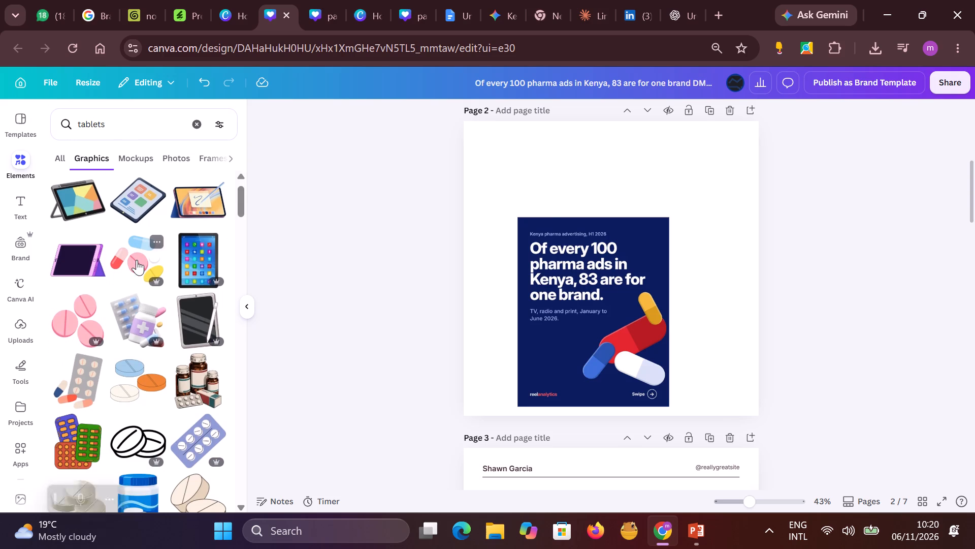
{"action": "left_click_drag", "start_coordinate": [601, 302], "coordinate": [607, 304]}
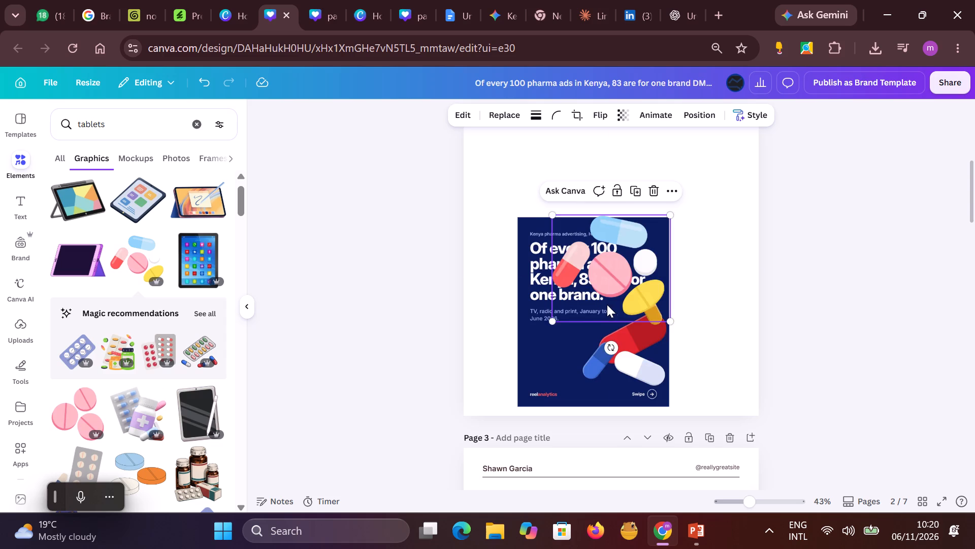
{"action": "left_click_drag", "start_coordinate": [607, 304], "coordinate": [634, 296]}
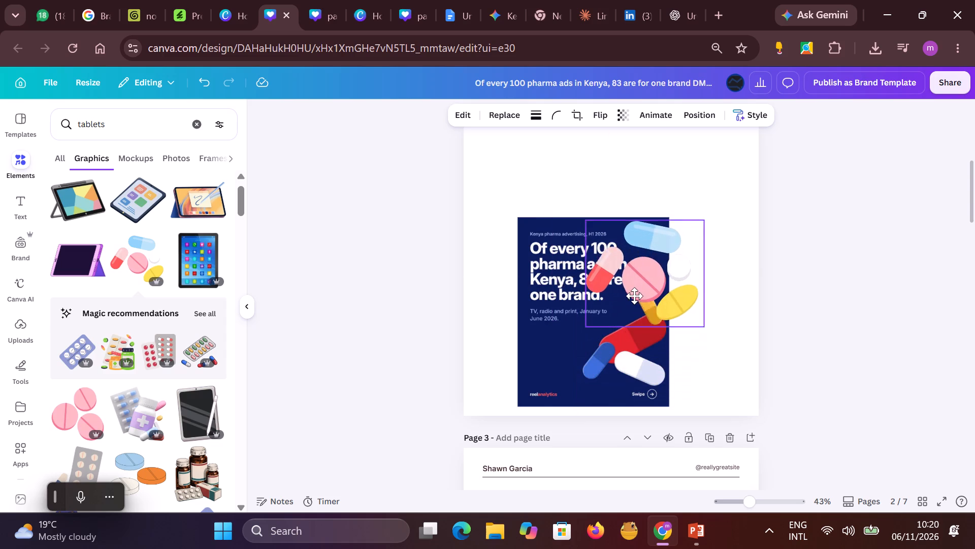
{"action": "left_click_drag", "start_coordinate": [634, 296], "coordinate": [637, 250]}
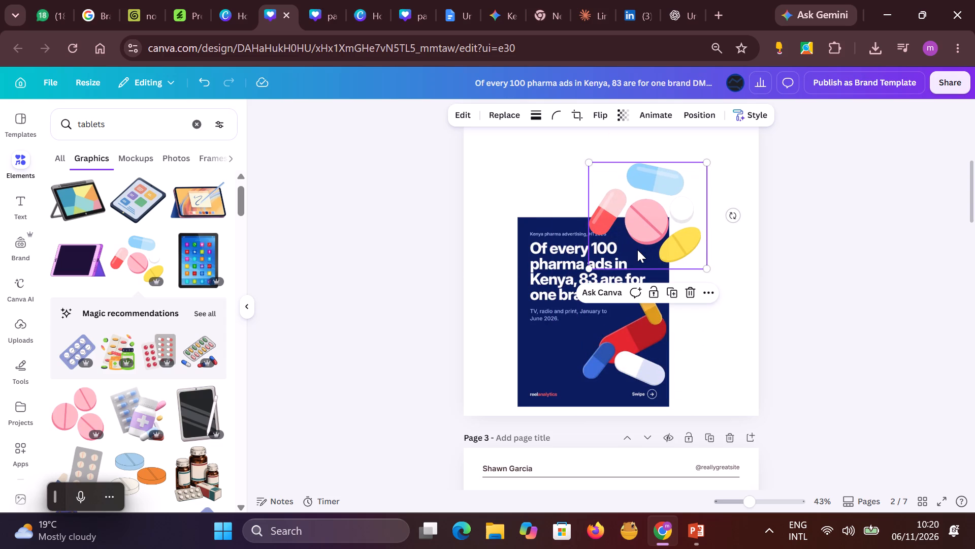
{"action": "left_click_drag", "start_coordinate": [647, 239], "coordinate": [691, 347], "text": "ctrl"}
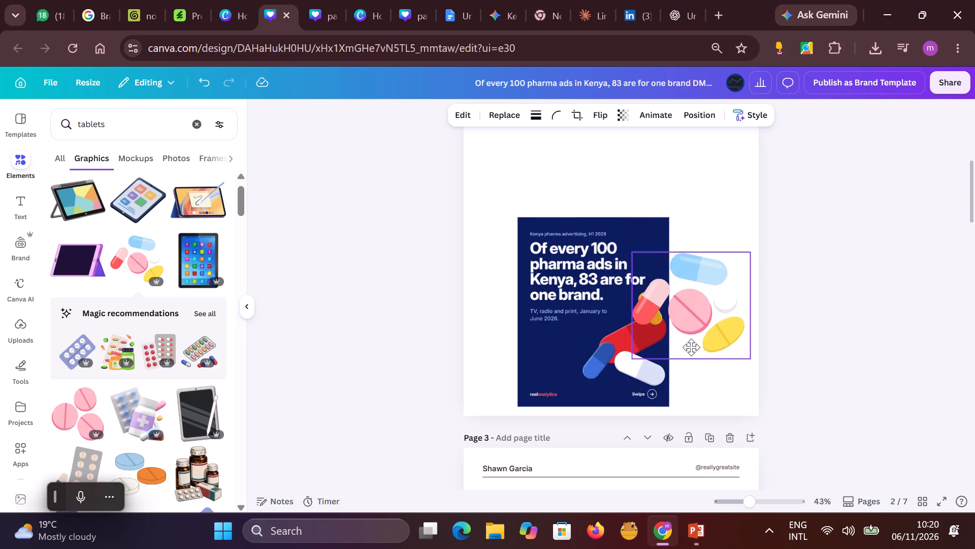
{"action": "left_click_drag", "start_coordinate": [691, 347], "coordinate": [692, 349], "text": "ctrl"}
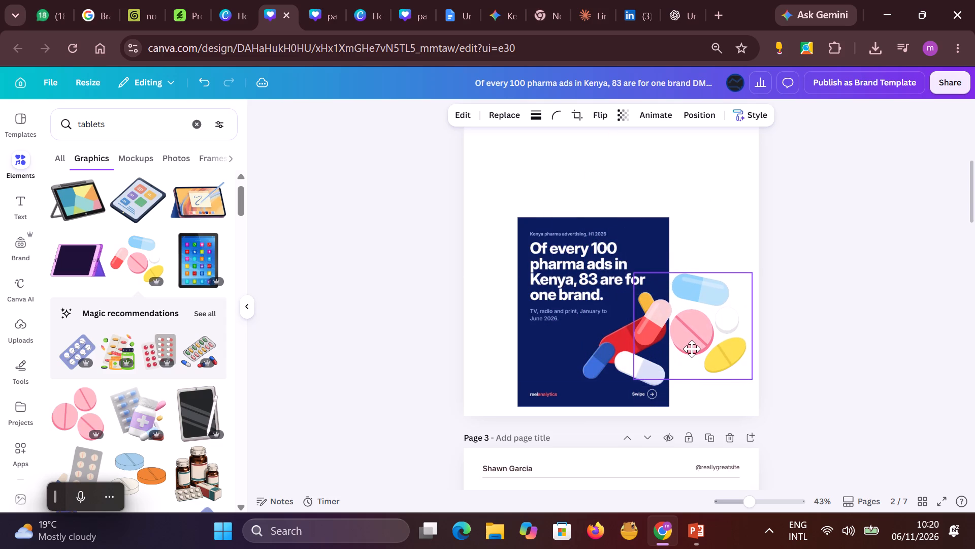
{"action": "left_click_drag", "start_coordinate": [692, 349], "coordinate": [691, 348], "text": "ctrl"}
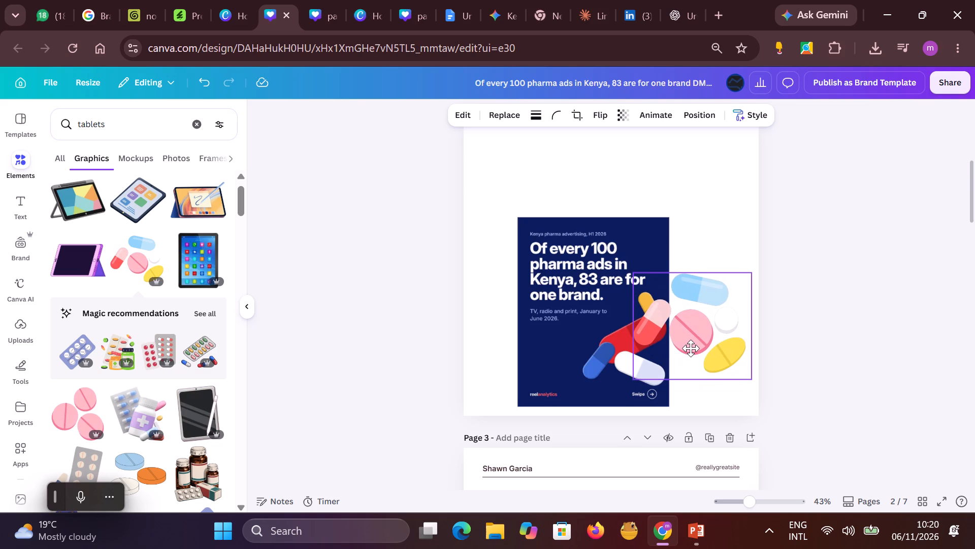
{"action": "left_click_drag", "start_coordinate": [691, 348], "coordinate": [694, 349], "text": "ctrl"}
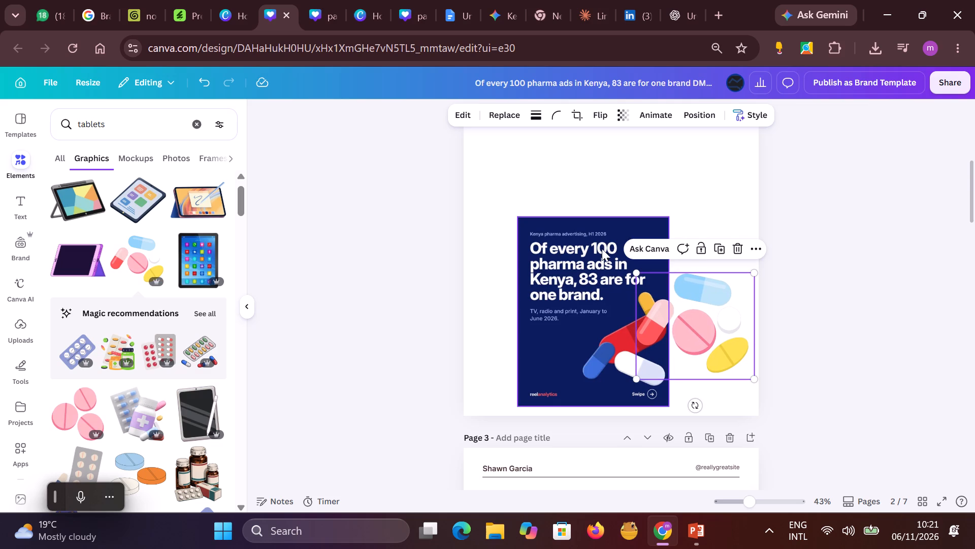
Move the page 2 reference image toward the page's left edge and enlarge the mixed pills graphic to about 600 by 540.
{"action": "left_click_drag", "start_coordinate": [588, 228], "coordinate": [487, 202]}
{"action": "left_click", "coordinate": [684, 303]}
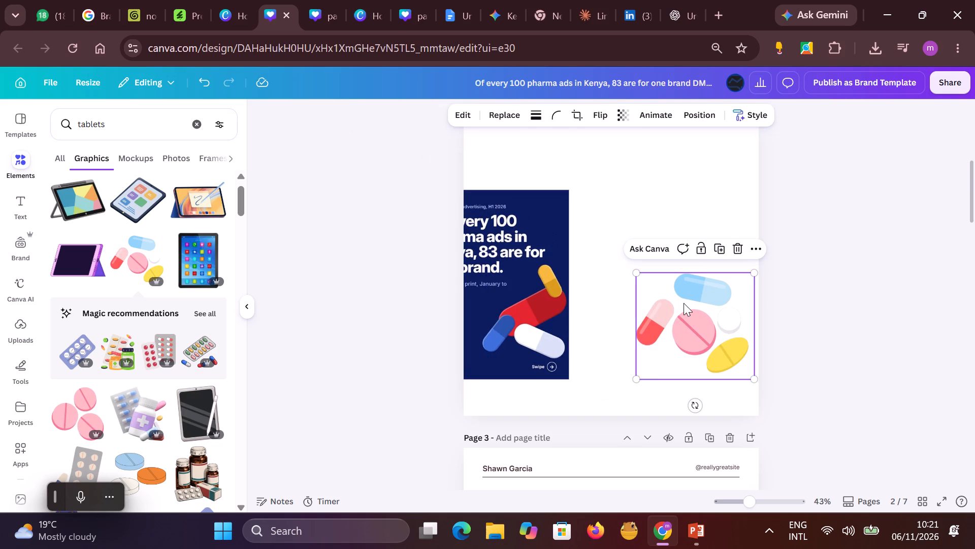
{"action": "left_click_drag", "start_coordinate": [635, 377], "coordinate": [613, 415]}
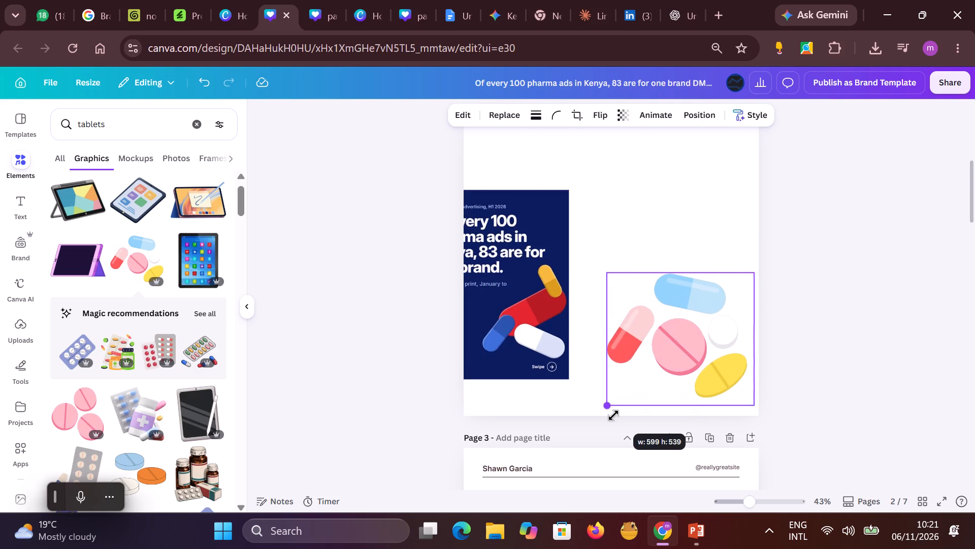
{"action": "left_click_drag", "start_coordinate": [613, 415], "coordinate": [613, 415]}
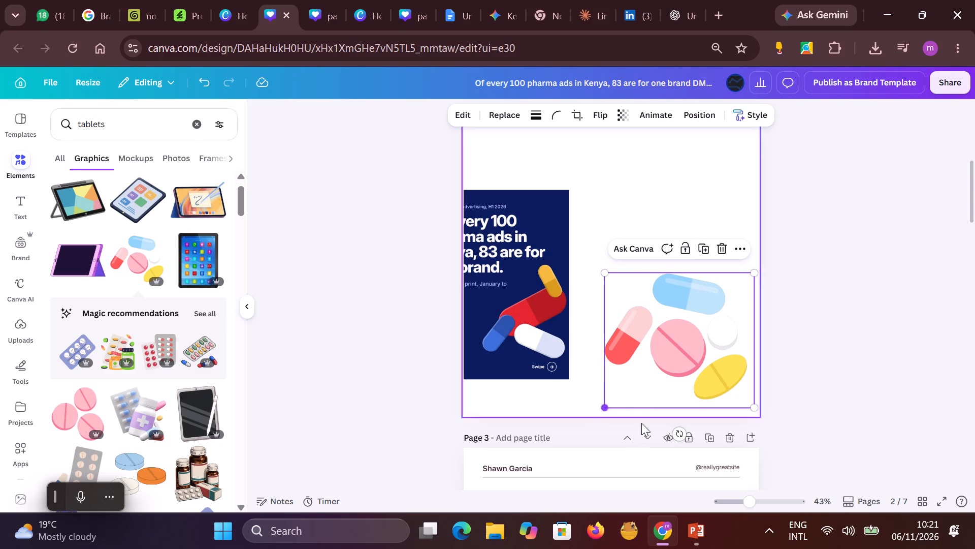
Tilt the mixed pills graphic on page 2 counterclockwise and flip it horizontally.
{"action": "left_click_drag", "start_coordinate": [681, 437], "coordinate": [735, 431]}
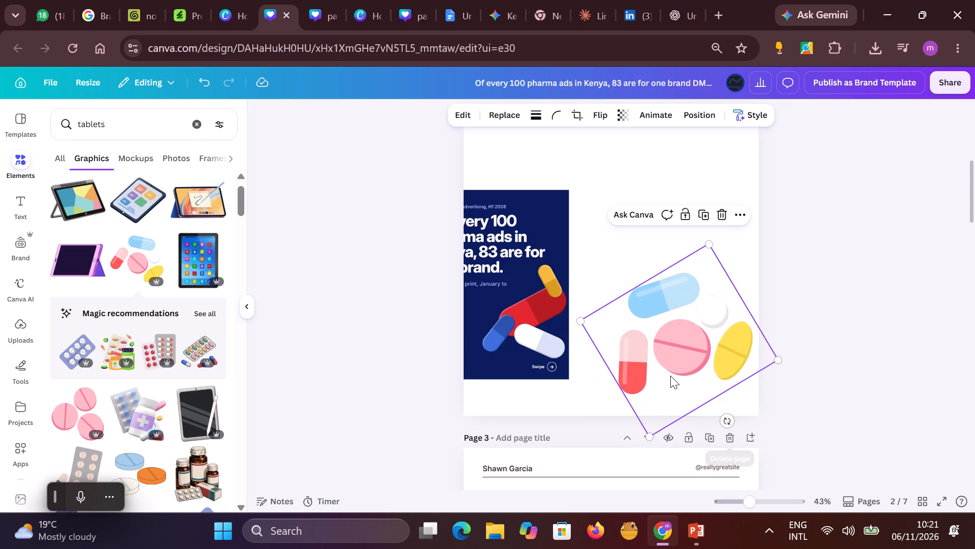
{"action": "left_click", "coordinate": [670, 376]}
{"action": "left_click", "coordinate": [596, 115]}
{"action": "left_click", "coordinate": [597, 168]}
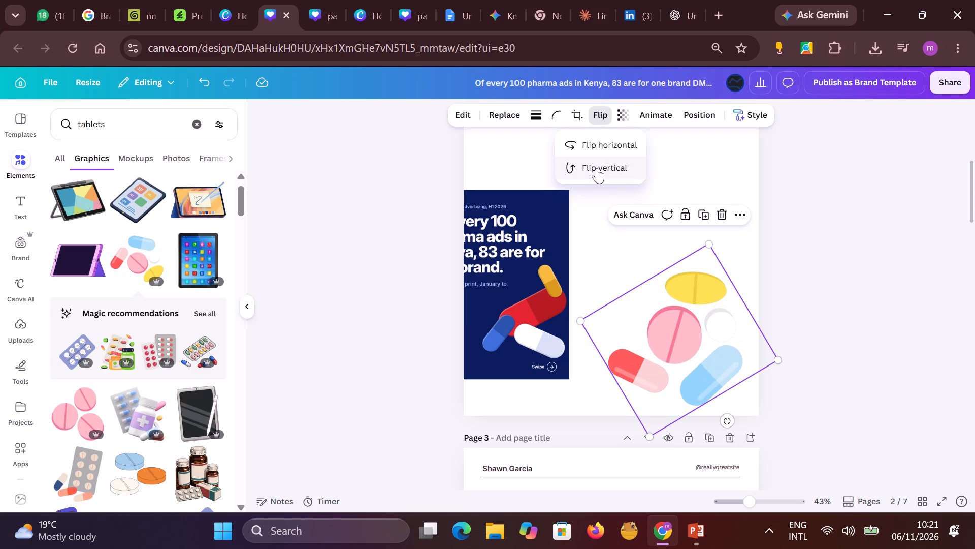
{"action": "left_click", "coordinate": [603, 141]}
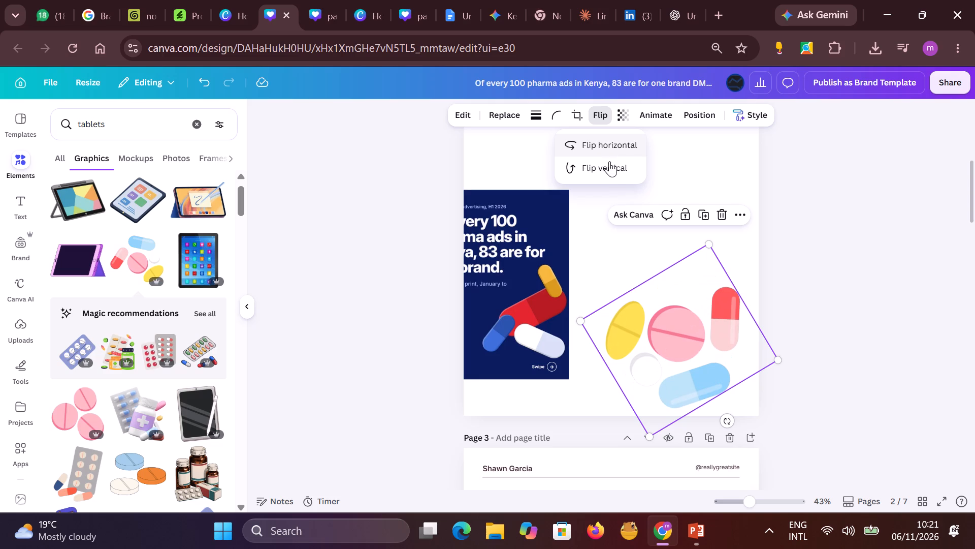
{"action": "left_click", "coordinate": [608, 168]}
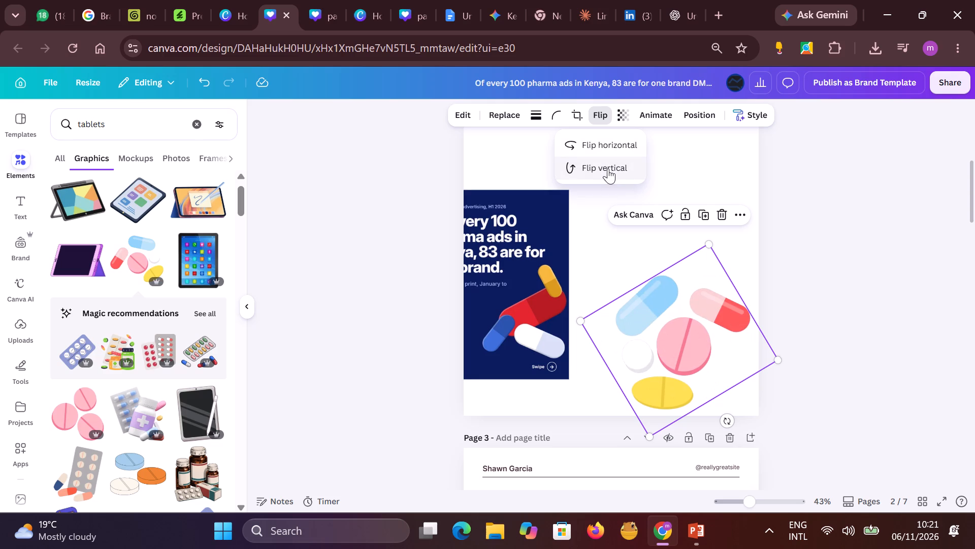
{"action": "left_click", "coordinate": [831, 293]}
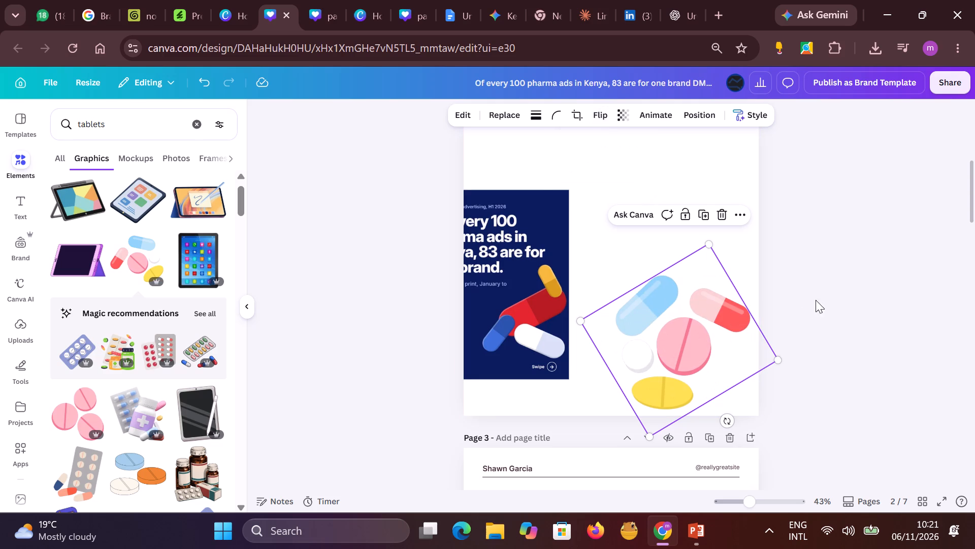
{"action": "left_click", "coordinate": [804, 304]}
Copy the tilted mixed pills graphic from page 2.
{"action": "left_click", "coordinate": [684, 328]}
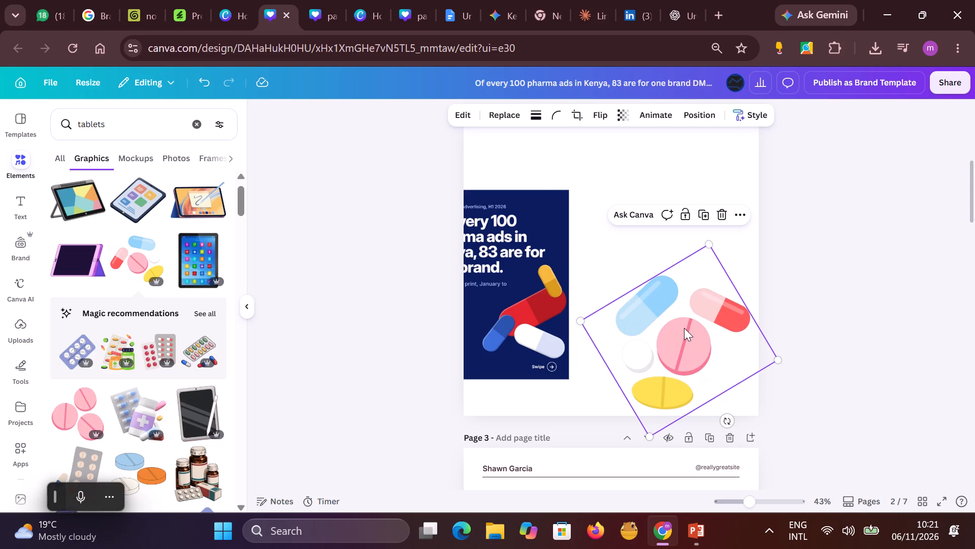
{"action": "key", "text": "ctrl+c"}
Delete the yellow-and-blue capsule with tablet graphic and the orange gradient graphic from page 1.
{"action": "scroll", "coordinate": [848, 322], "scroll_direction": "up", "scroll_amount": 2}
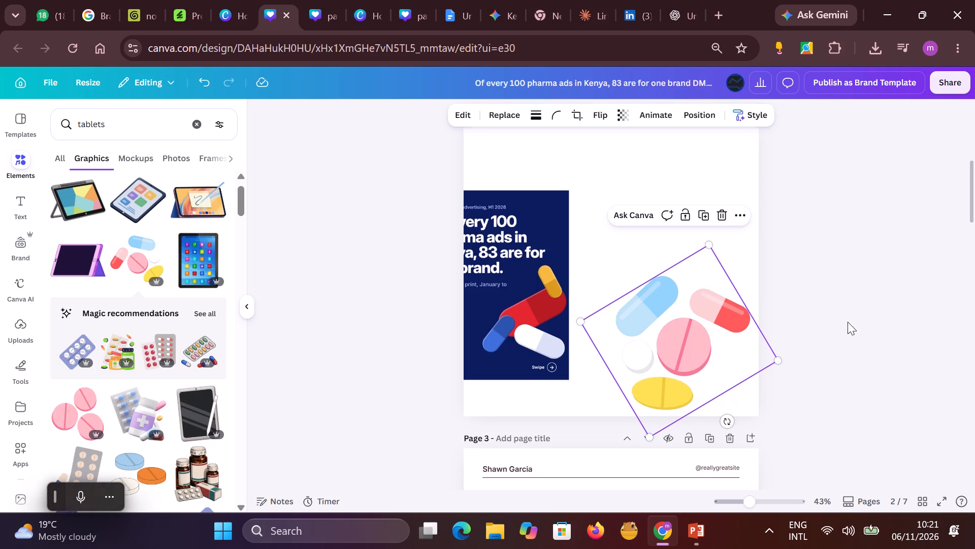
{"action": "scroll", "coordinate": [848, 322], "scroll_direction": "up", "scroll_amount": 11}
{"action": "left_click", "coordinate": [724, 365]}
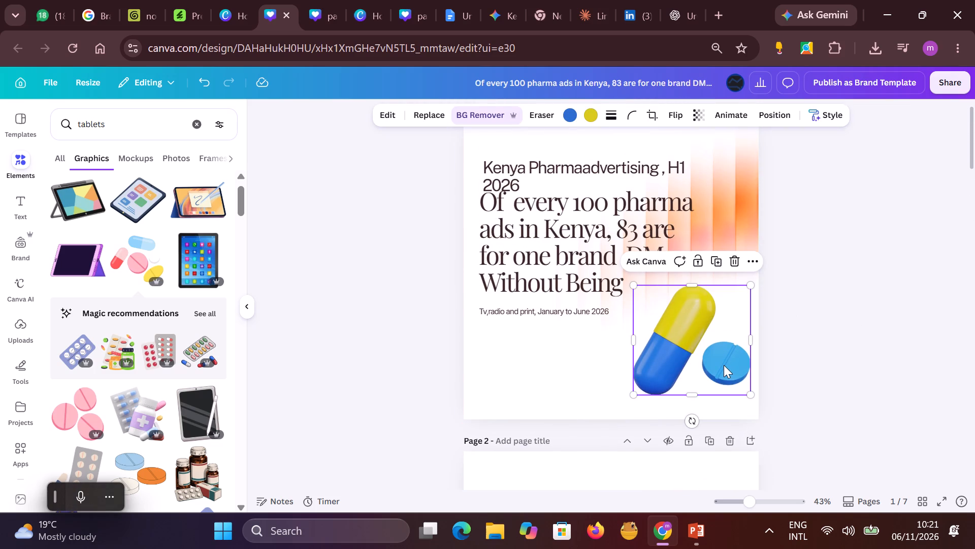
{"action": "key", "text": "Delete"}
{"action": "left_click", "coordinate": [697, 287]}
{"action": "key", "text": "Delete"}
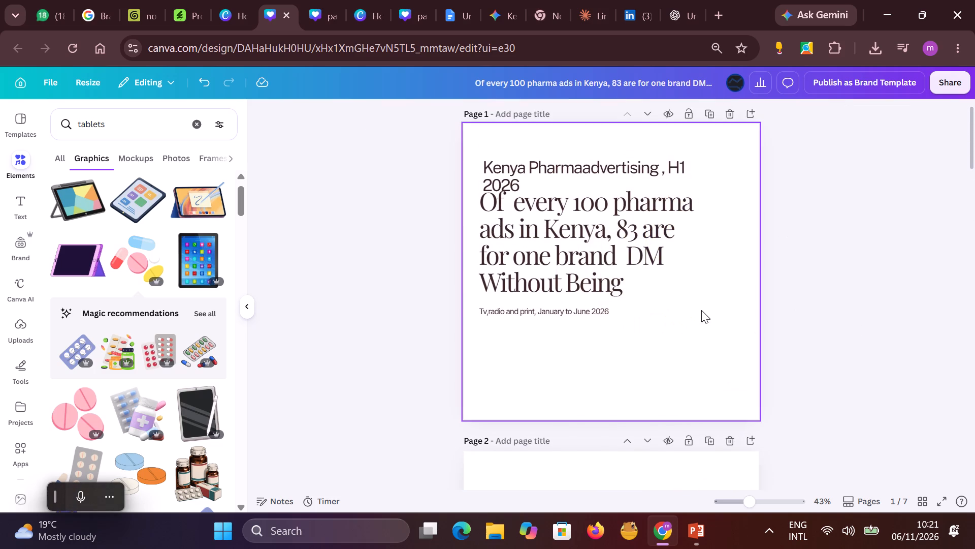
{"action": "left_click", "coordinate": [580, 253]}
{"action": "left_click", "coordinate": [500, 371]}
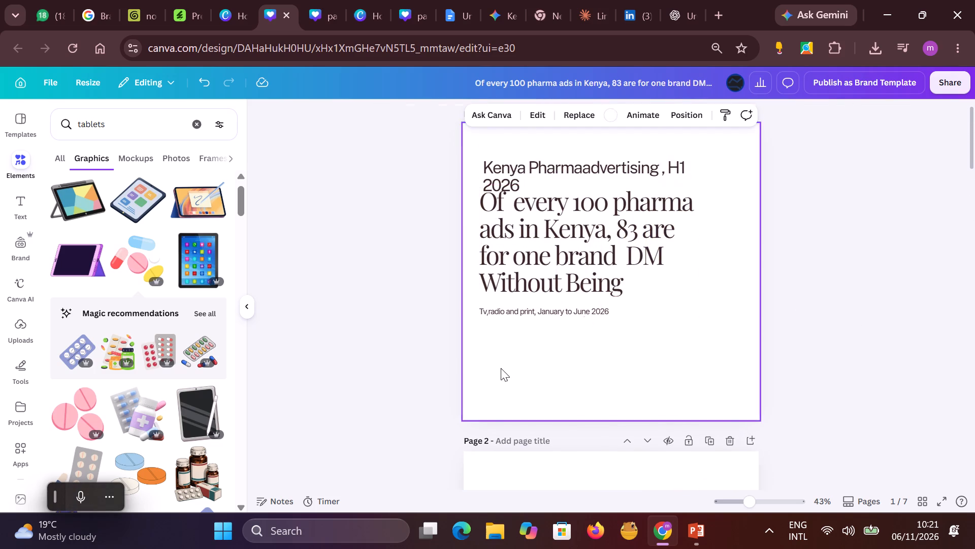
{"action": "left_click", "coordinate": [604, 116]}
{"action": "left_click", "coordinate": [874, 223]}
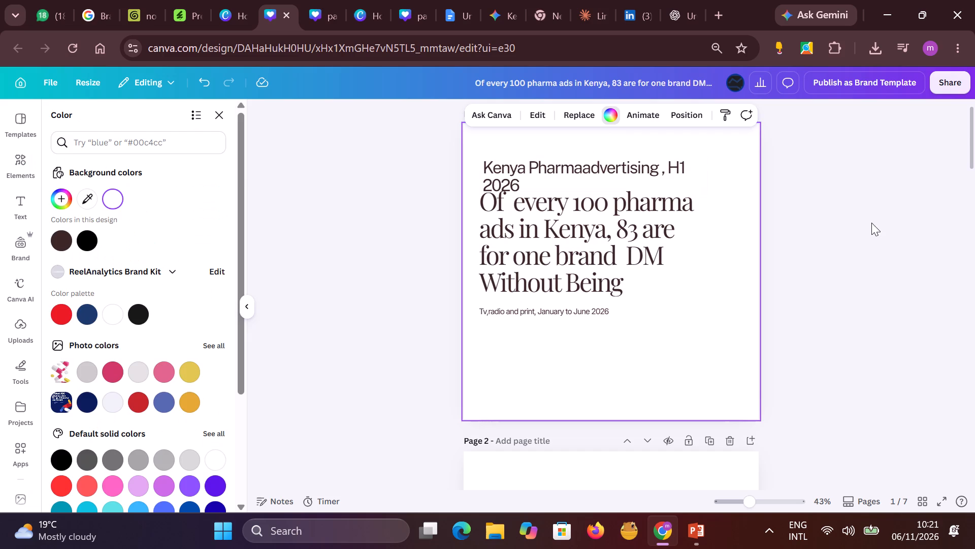
Change the colour of all three text boxes on page 1 to white.
{"action": "left_click_drag", "start_coordinate": [724, 145], "coordinate": [470, 402]}
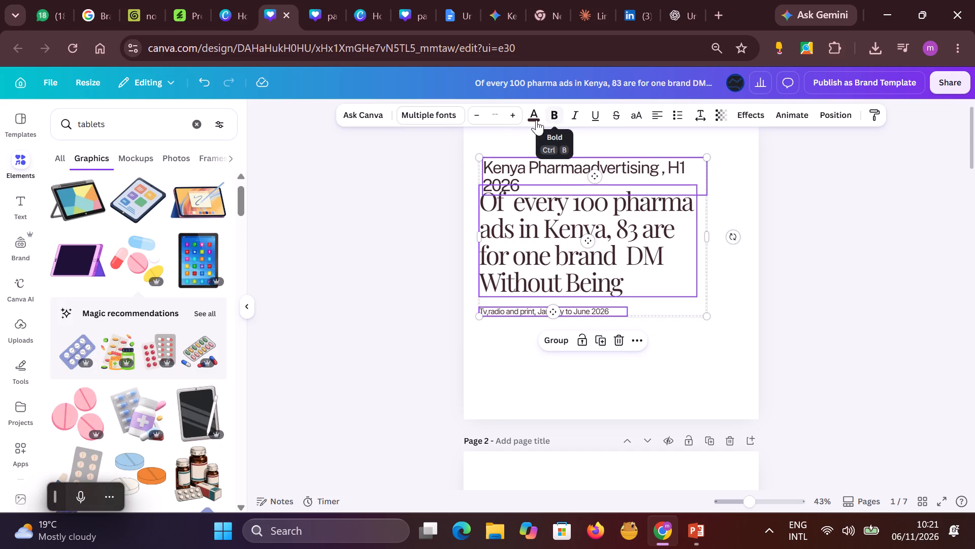
{"action": "left_click", "coordinate": [533, 120]}
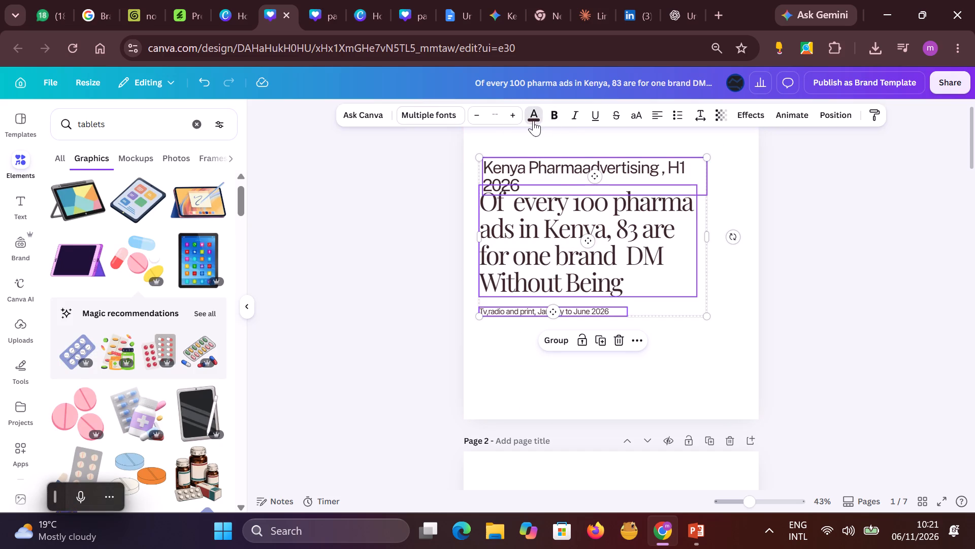
{"action": "left_click", "coordinate": [110, 318]}
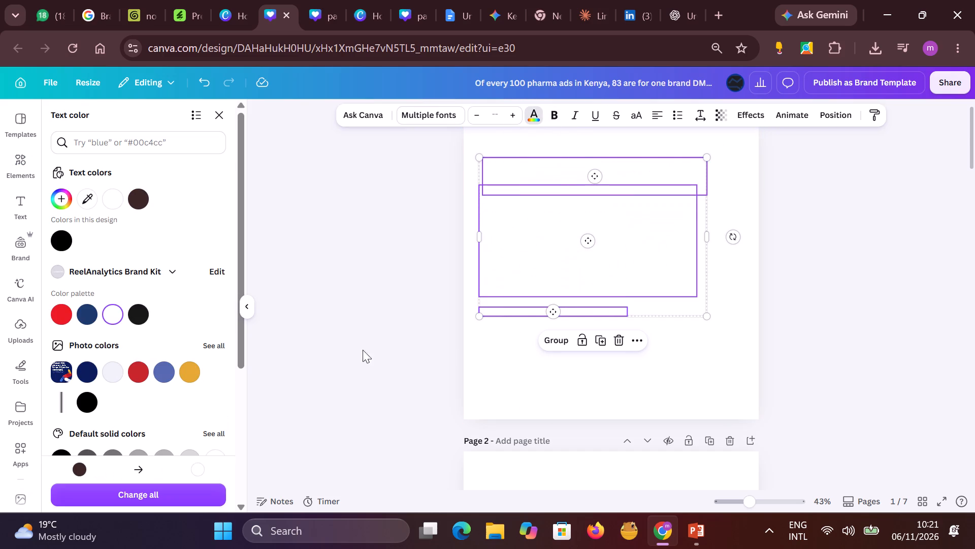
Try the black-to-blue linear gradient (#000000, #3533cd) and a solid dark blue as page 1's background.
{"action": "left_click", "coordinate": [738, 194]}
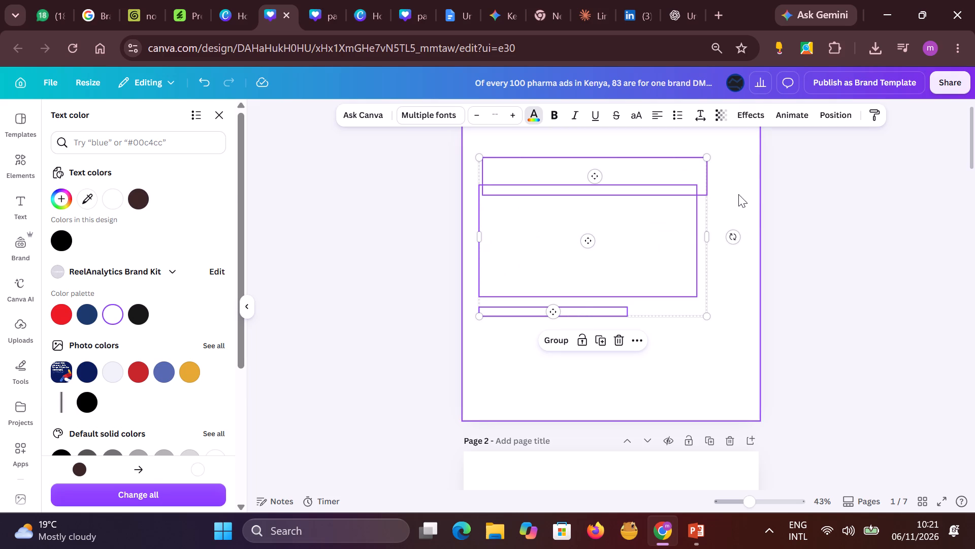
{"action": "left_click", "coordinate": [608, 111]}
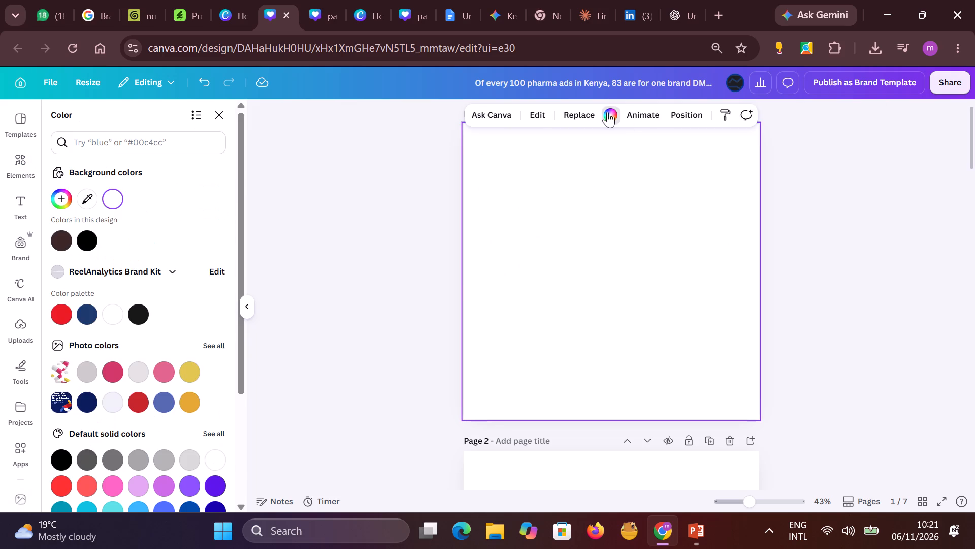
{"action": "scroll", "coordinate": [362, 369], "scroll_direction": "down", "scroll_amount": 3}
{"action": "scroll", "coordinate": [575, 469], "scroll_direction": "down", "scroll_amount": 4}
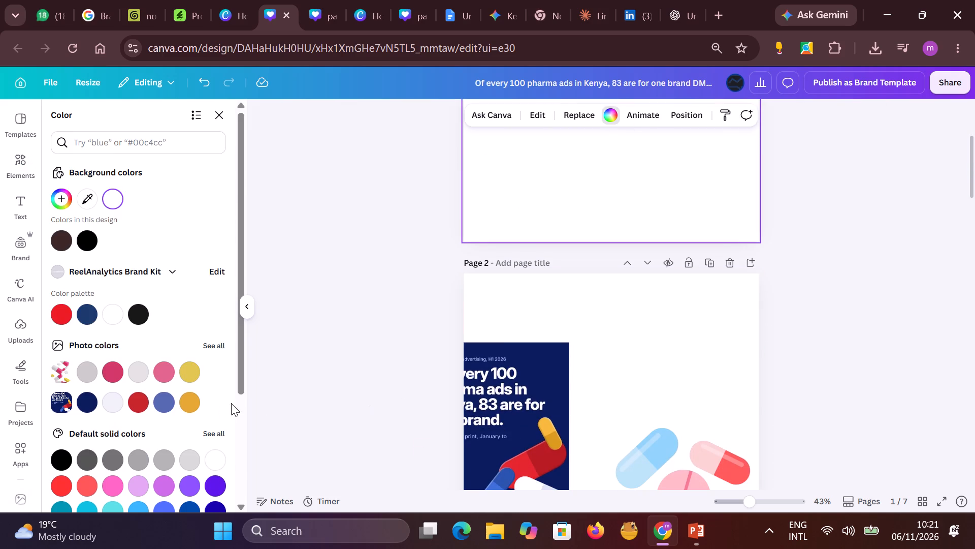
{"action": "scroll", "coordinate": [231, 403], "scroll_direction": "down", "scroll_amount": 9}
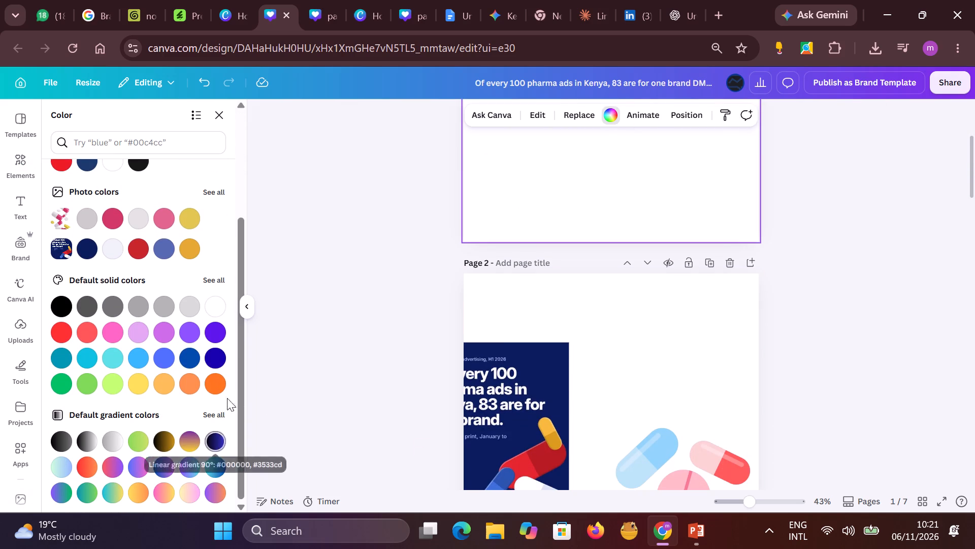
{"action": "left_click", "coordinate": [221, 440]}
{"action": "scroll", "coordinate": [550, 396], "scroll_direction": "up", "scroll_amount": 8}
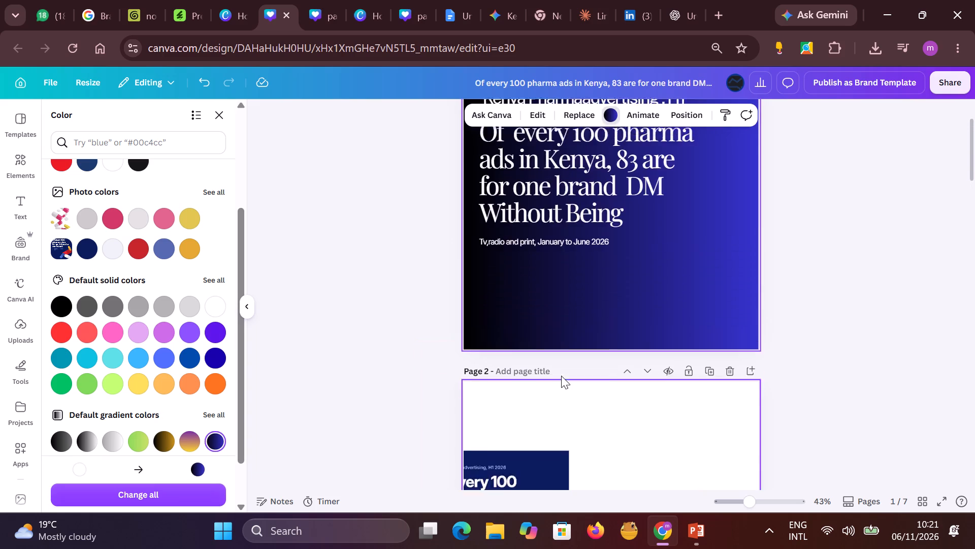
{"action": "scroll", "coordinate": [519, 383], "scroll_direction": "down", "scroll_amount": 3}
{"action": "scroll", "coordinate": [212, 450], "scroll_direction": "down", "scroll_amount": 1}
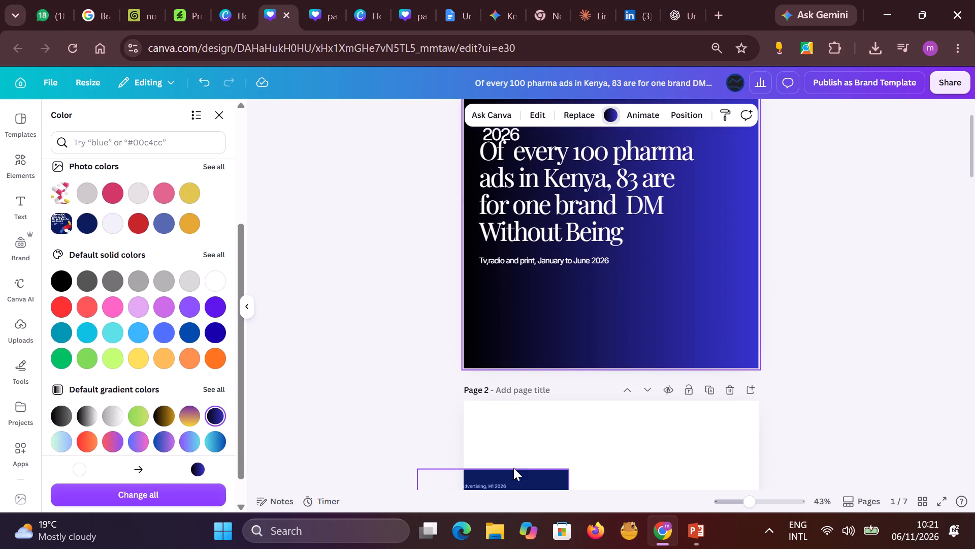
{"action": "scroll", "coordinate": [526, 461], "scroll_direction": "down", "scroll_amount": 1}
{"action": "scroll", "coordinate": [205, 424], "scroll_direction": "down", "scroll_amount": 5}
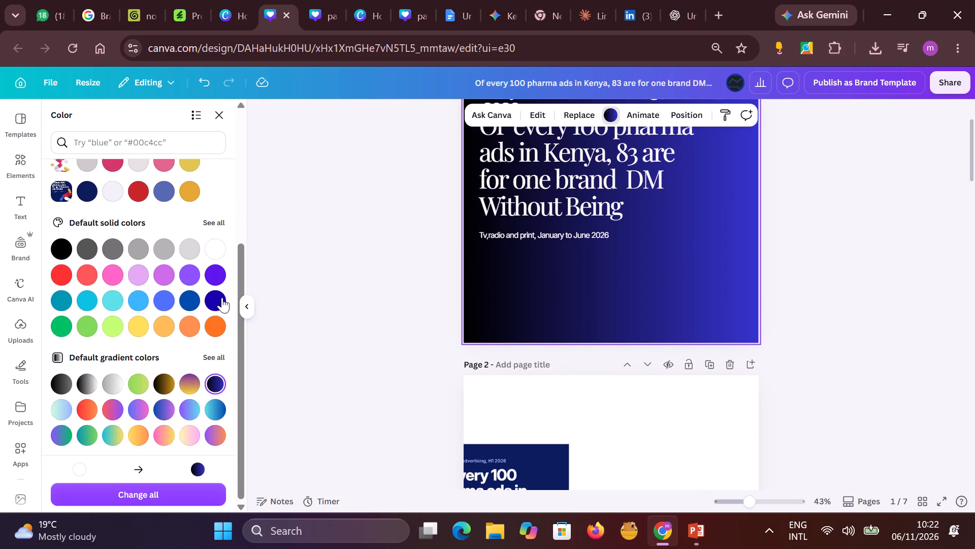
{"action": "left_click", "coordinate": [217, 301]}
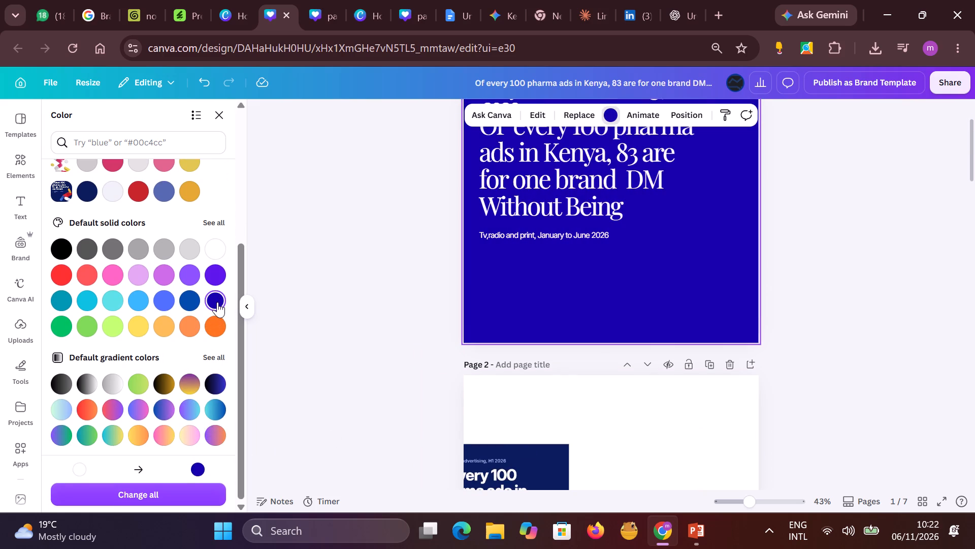
Set page 1's background to the navy photo colour taken from the reference cover image.
{"action": "scroll", "coordinate": [168, 319], "scroll_direction": "up", "scroll_amount": 3}
{"action": "left_click", "coordinate": [80, 268]}
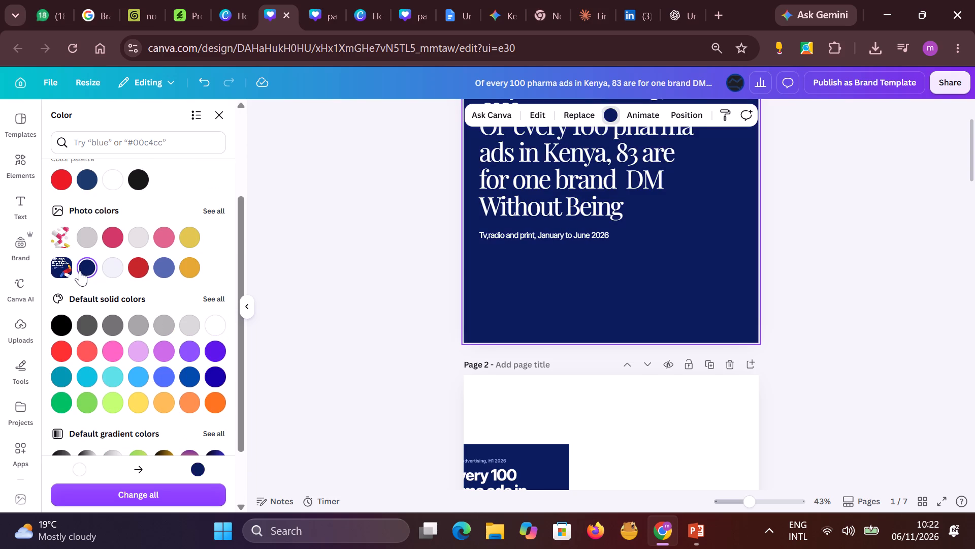
Paste the mixed pills graphic onto page 1 and shrink it to fit above the page's bottom edge.
{"action": "left_click", "coordinate": [626, 281]}
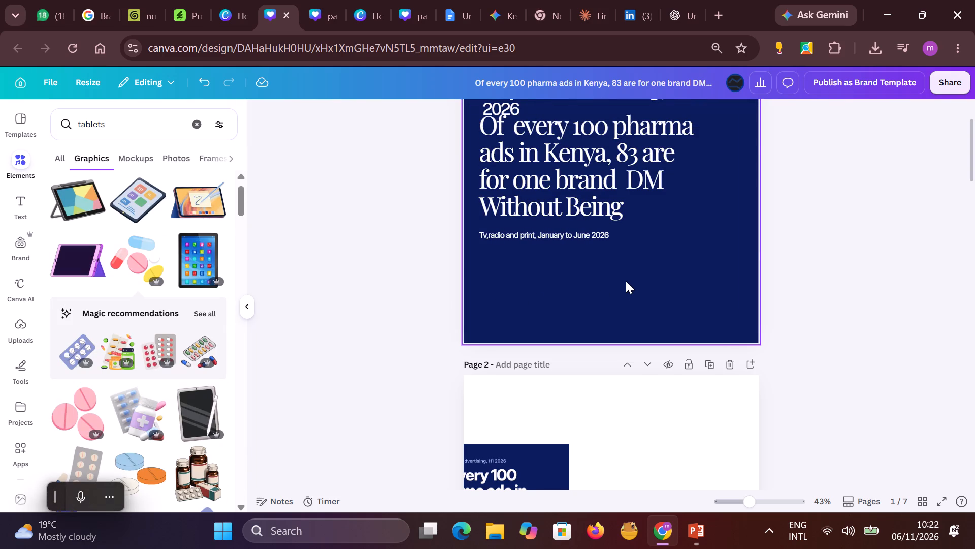
{"action": "key", "text": "ctrl+v"}
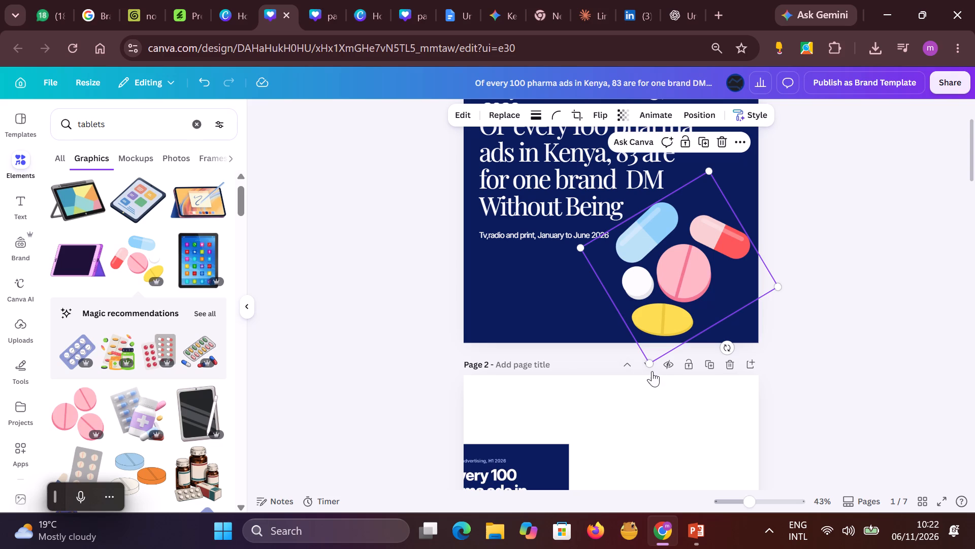
{"action": "left_click_drag", "start_coordinate": [651, 363], "coordinate": [651, 337]}
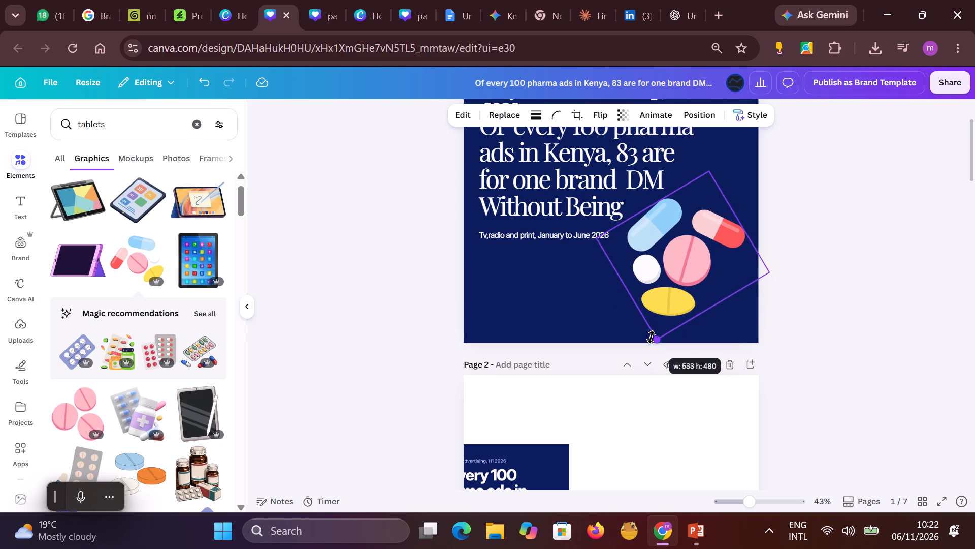
{"action": "left_click_drag", "start_coordinate": [651, 337], "coordinate": [653, 328]}
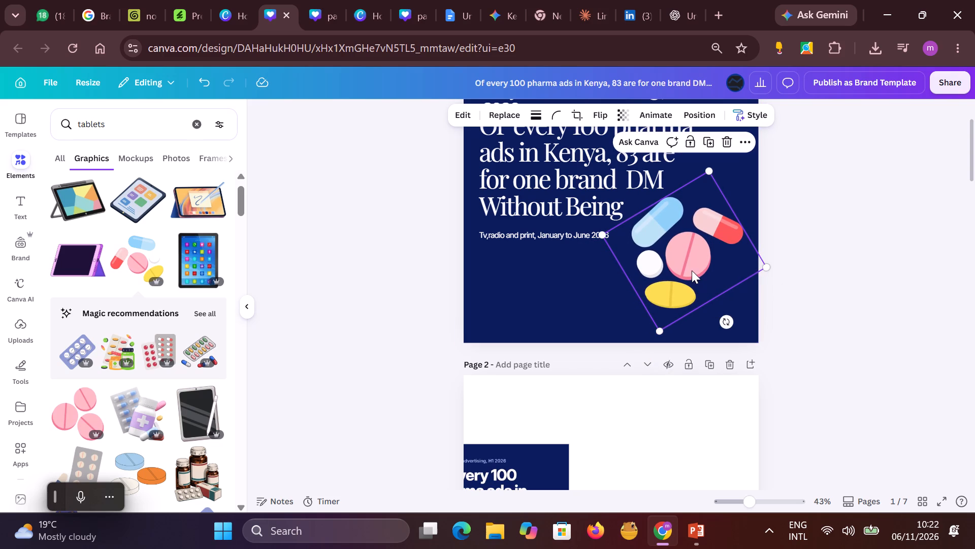
Flip the mixed pills graphic on page 1 vertically.
{"action": "left_click", "coordinate": [692, 270]}
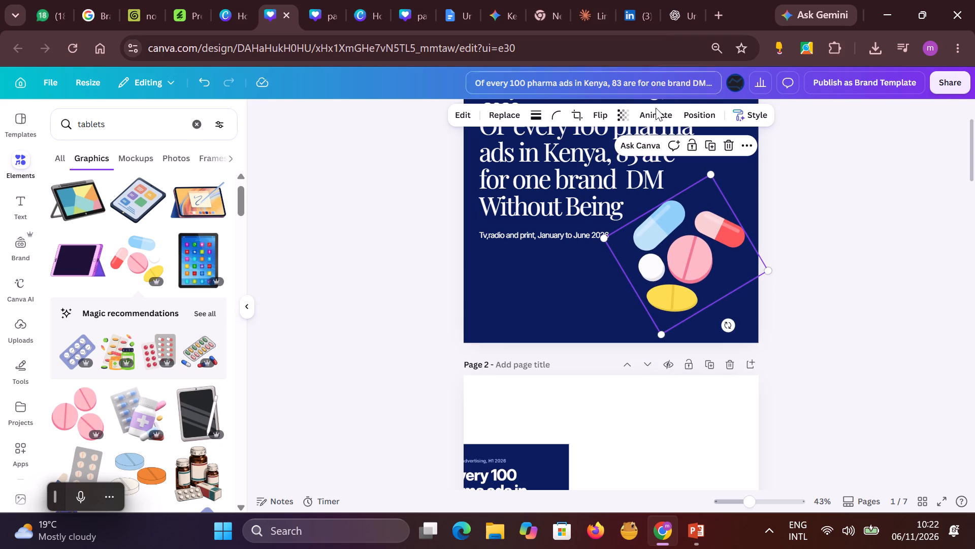
{"action": "left_click", "coordinate": [601, 113]}
{"action": "left_click", "coordinate": [595, 166]}
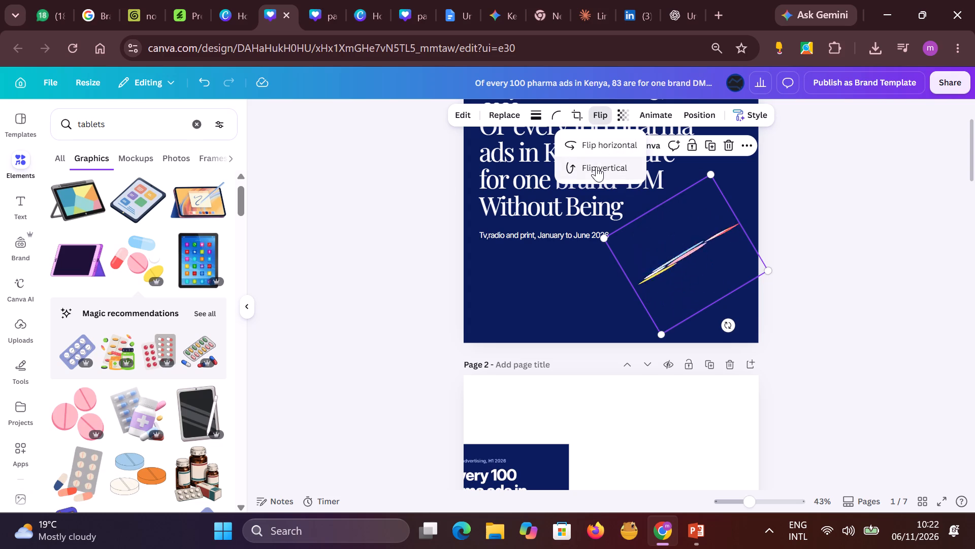
{"action": "left_click", "coordinate": [819, 192]}
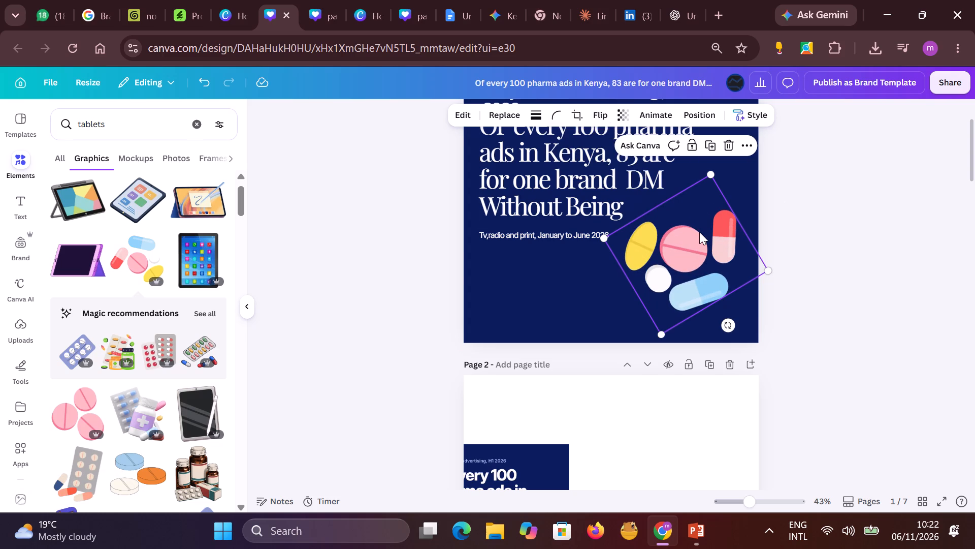
Rotate the page 1 pills graphic further counterclockwise and nudge it down into the page's lower-right area.
{"action": "left_click", "coordinate": [699, 232]}
{"action": "left_click", "coordinate": [716, 278]}
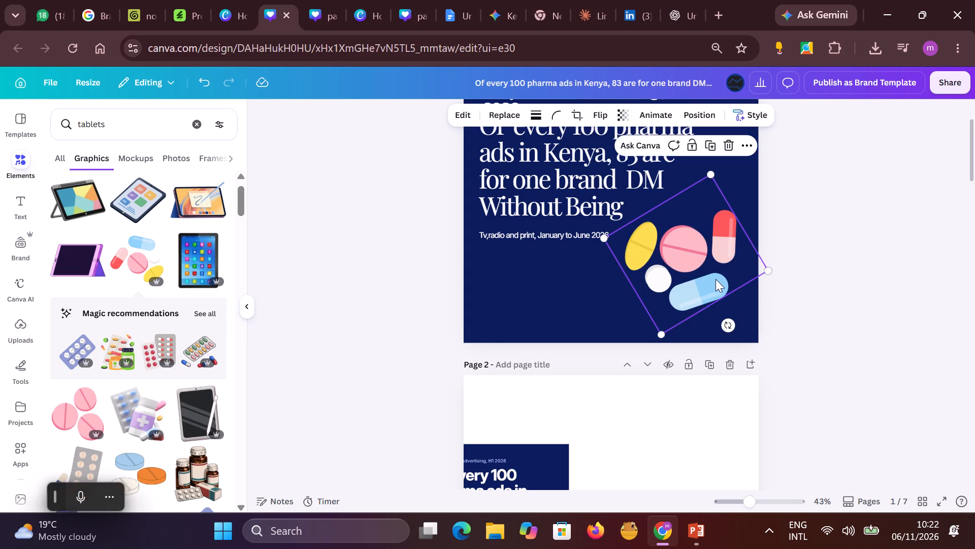
{"action": "left_click_drag", "start_coordinate": [729, 329], "coordinate": [756, 280]}
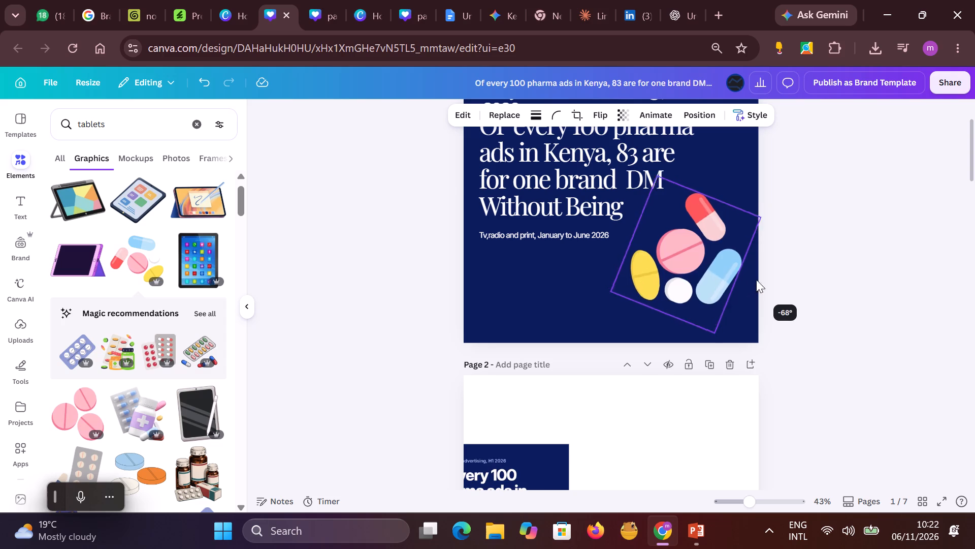
{"action": "left_click_drag", "start_coordinate": [756, 280], "coordinate": [758, 247]}
{"action": "left_click_drag", "start_coordinate": [701, 253], "coordinate": [704, 264]}
{"action": "left_click", "coordinate": [862, 233]}
Make the page 1 headline beginning "Of every 100 pharma ads in Kenya" bold.
{"action": "left_click", "coordinate": [610, 193]}
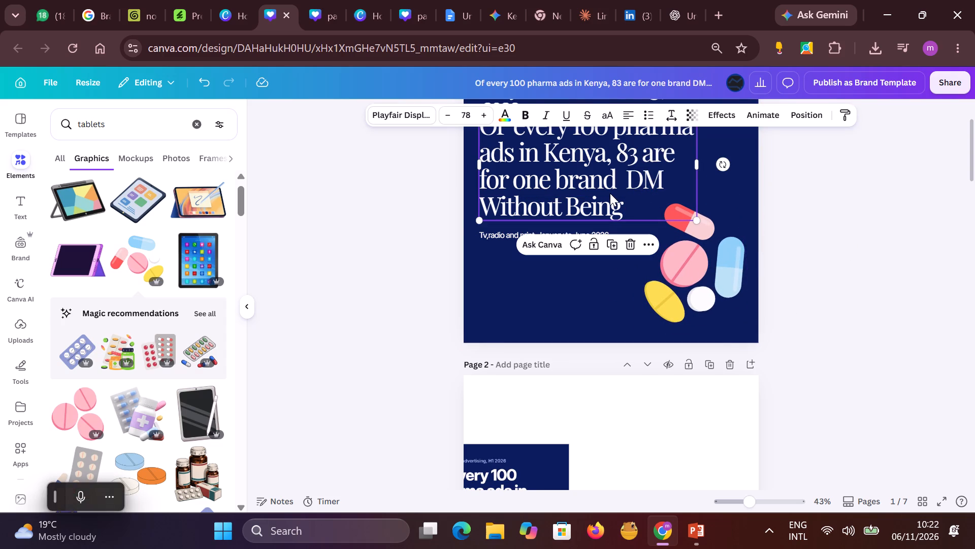
{"action": "left_click", "coordinate": [527, 112]}
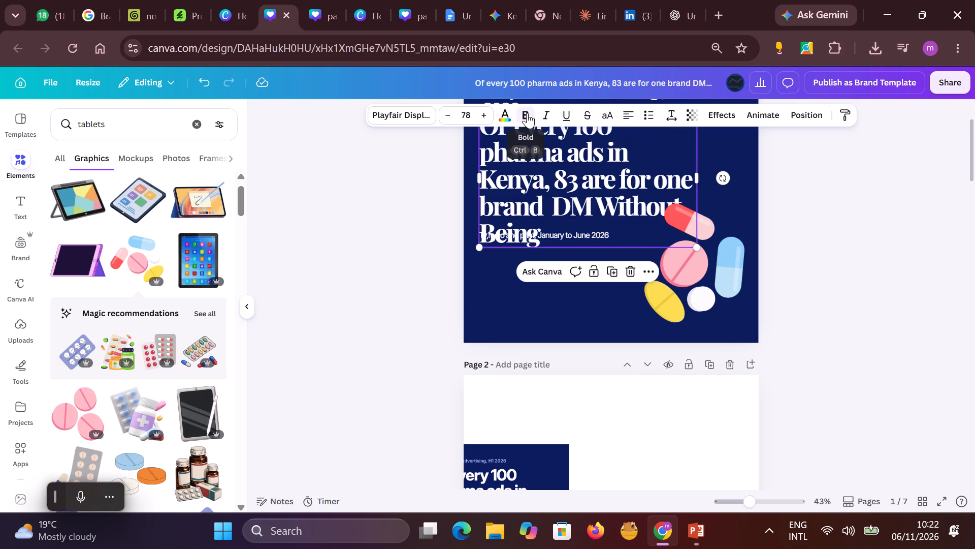
Change the page 1 headline's font to Inter and reduce its size to 69.
{"action": "left_click", "coordinate": [421, 116]}
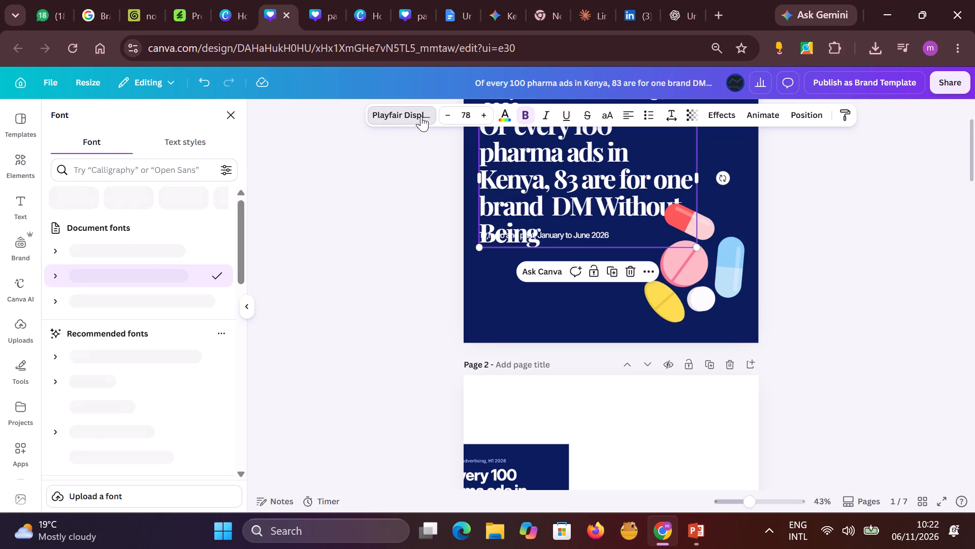
{"action": "left_click", "coordinate": [75, 252]}
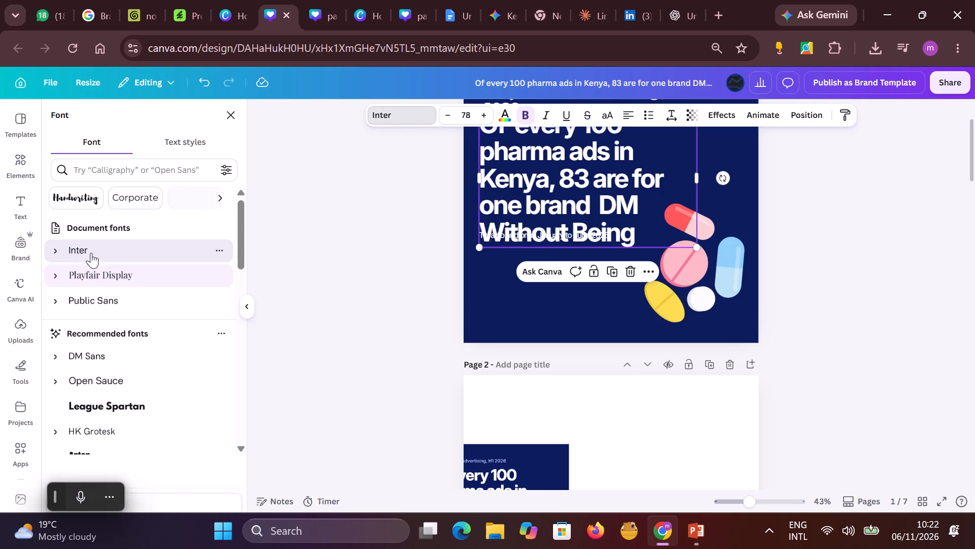
{"action": "triple_click", "coordinate": [446, 118]}
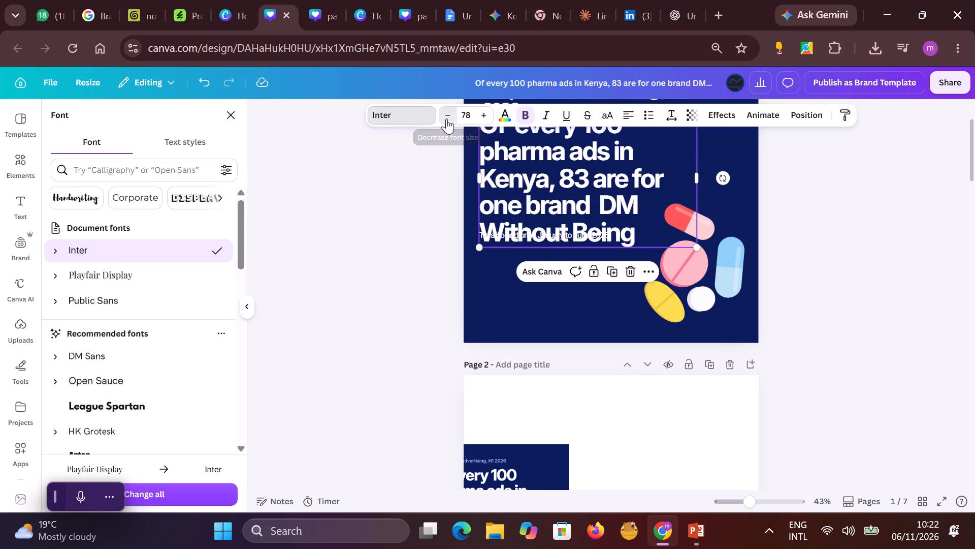
{"action": "triple_click", "coordinate": [446, 118]}
{"action": "left_click", "coordinate": [446, 118]}
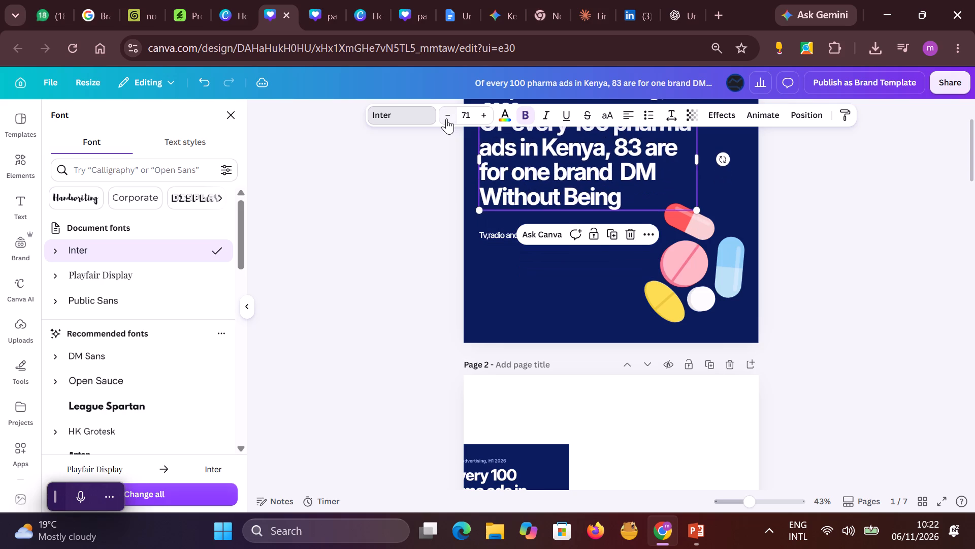
{"action": "left_click", "coordinate": [446, 118]}
{"action": "left_click", "coordinate": [446, 118]}
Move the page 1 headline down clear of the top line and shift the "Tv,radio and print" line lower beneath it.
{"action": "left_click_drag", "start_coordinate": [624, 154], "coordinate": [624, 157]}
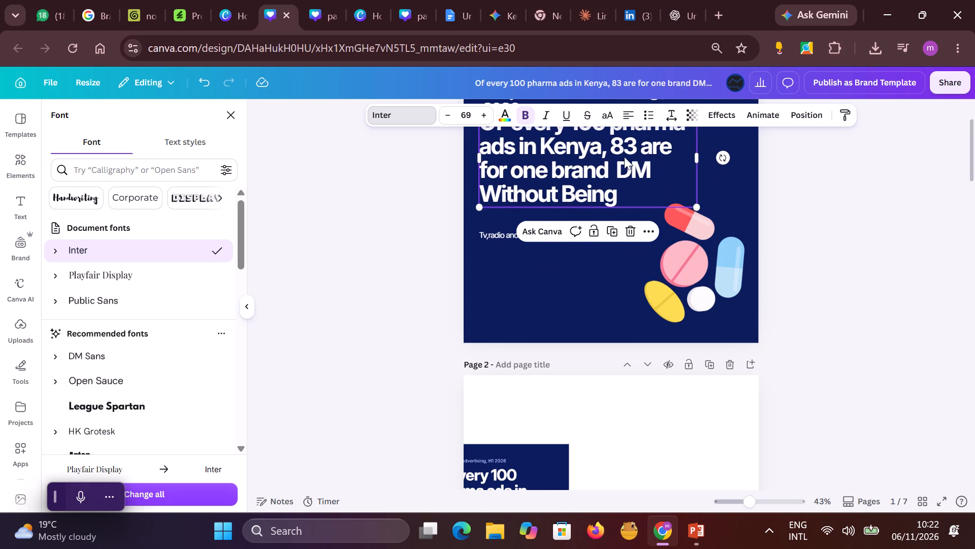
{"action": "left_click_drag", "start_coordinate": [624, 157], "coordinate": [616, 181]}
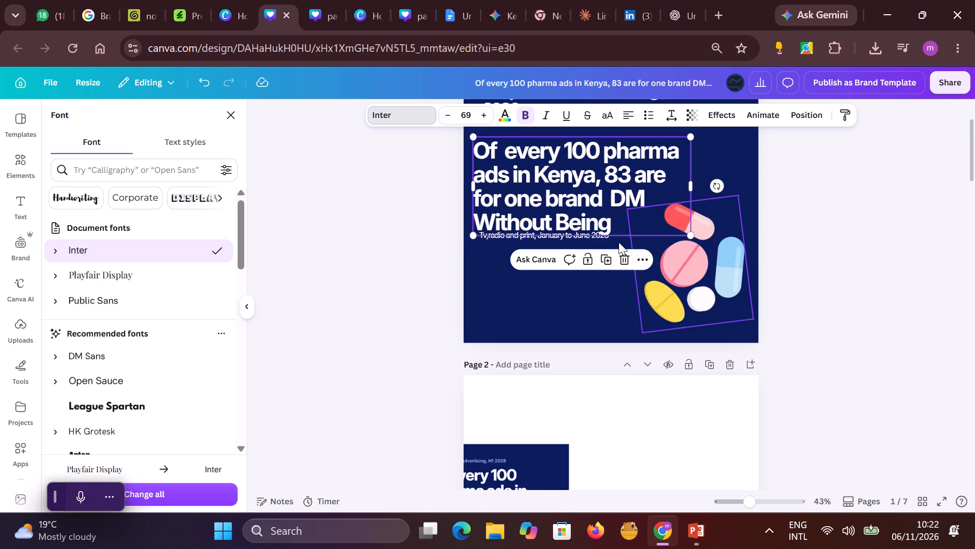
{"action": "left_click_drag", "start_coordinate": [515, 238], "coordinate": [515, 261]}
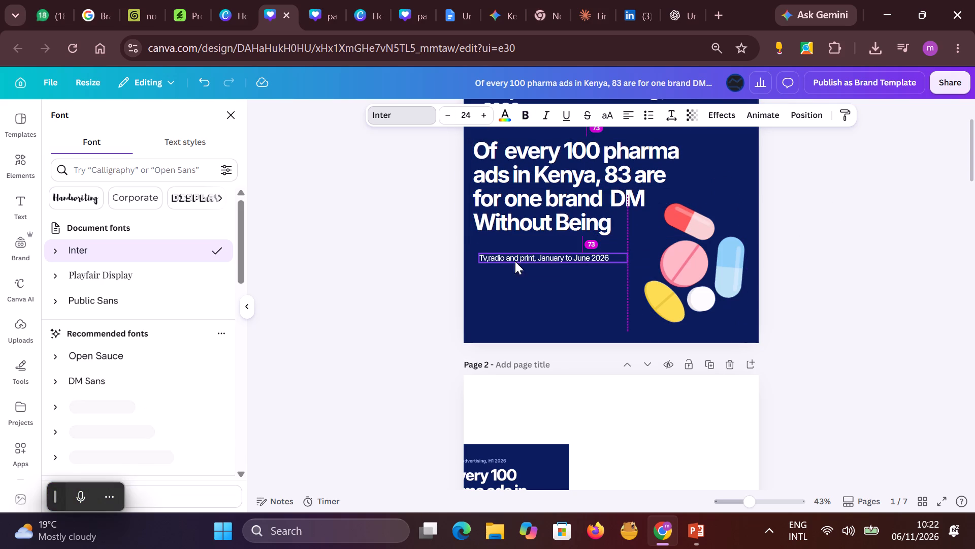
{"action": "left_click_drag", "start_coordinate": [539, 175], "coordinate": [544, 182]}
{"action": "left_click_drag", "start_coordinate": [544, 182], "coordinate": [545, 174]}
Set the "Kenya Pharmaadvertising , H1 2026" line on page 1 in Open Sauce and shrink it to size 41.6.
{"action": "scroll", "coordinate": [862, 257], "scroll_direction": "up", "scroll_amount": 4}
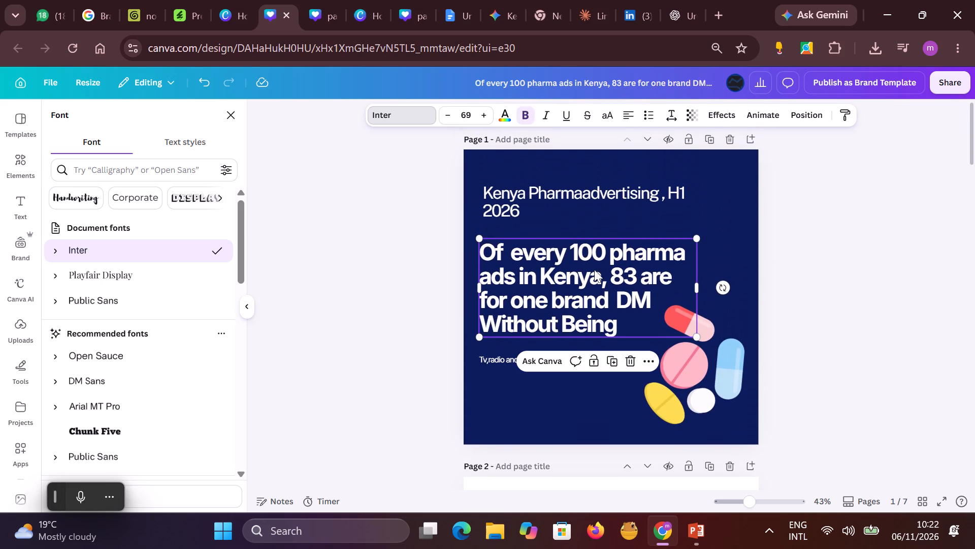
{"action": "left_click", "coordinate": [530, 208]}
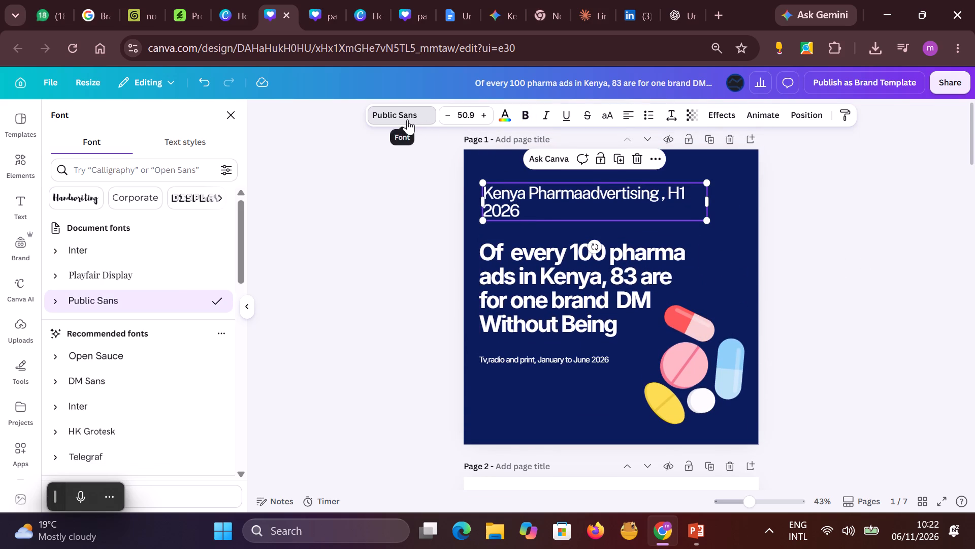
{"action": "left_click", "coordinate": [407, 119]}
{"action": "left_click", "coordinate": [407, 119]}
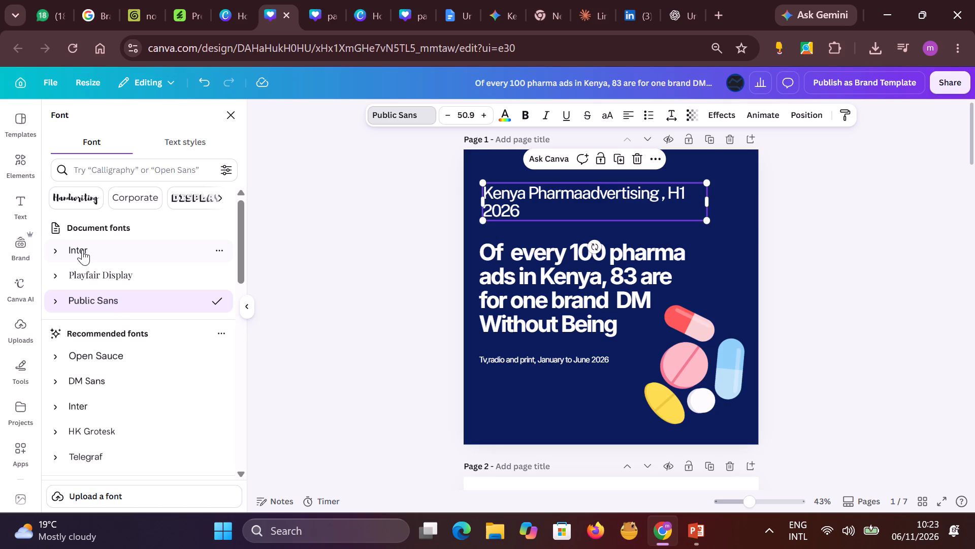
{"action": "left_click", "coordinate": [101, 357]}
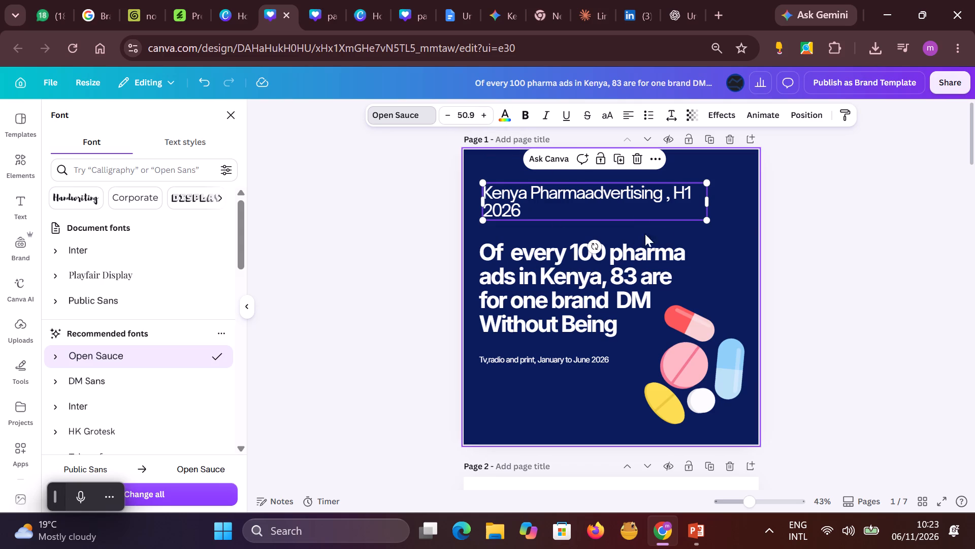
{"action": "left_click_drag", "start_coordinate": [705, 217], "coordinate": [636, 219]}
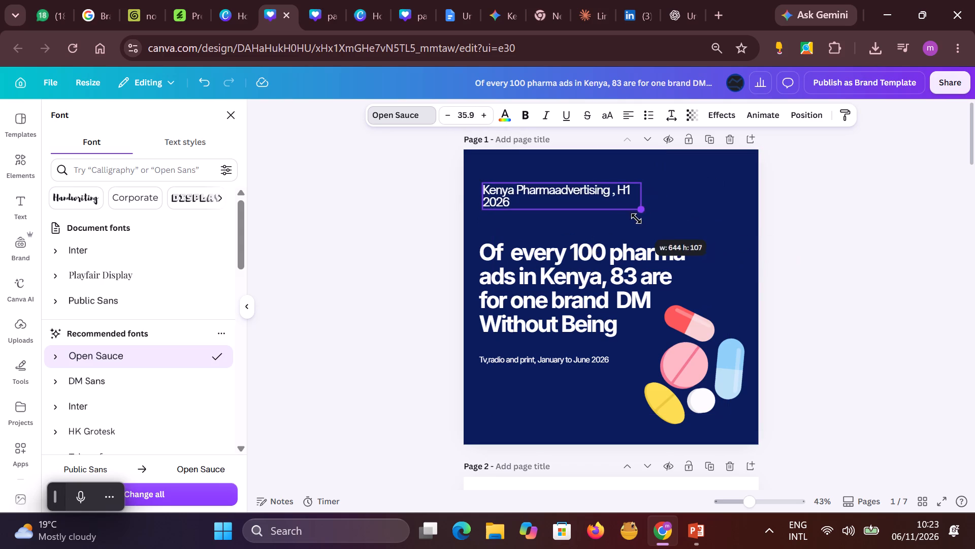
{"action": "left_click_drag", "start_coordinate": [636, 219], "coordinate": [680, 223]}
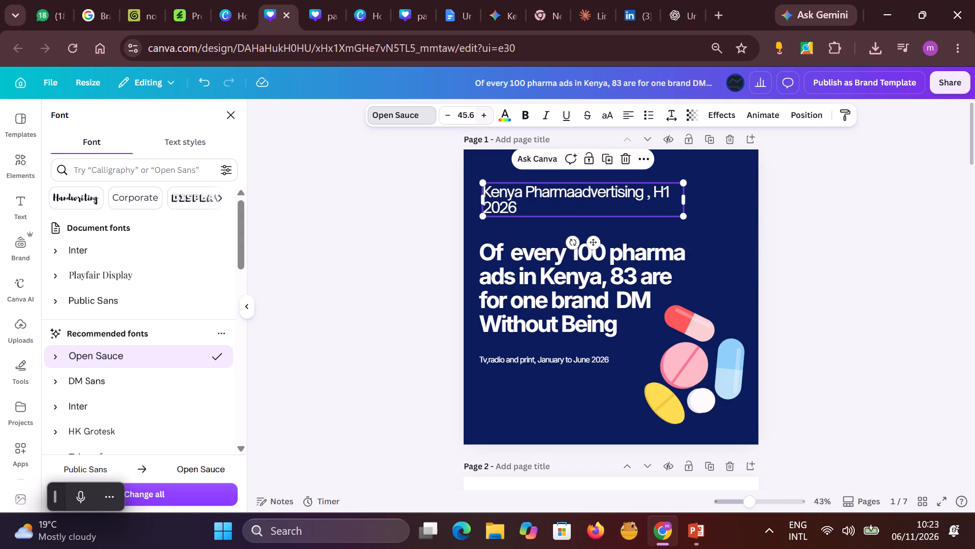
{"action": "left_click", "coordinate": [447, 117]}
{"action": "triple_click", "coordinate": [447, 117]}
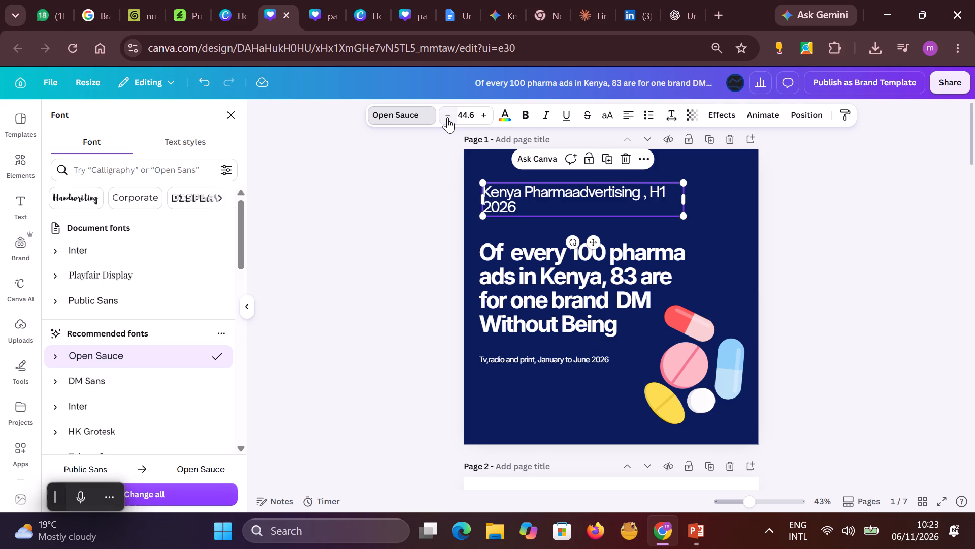
Set the "Kenya Pharmaadvertising , H1 2026" line to size 23 in the Inter font.
{"action": "left_click", "coordinate": [469, 114]}
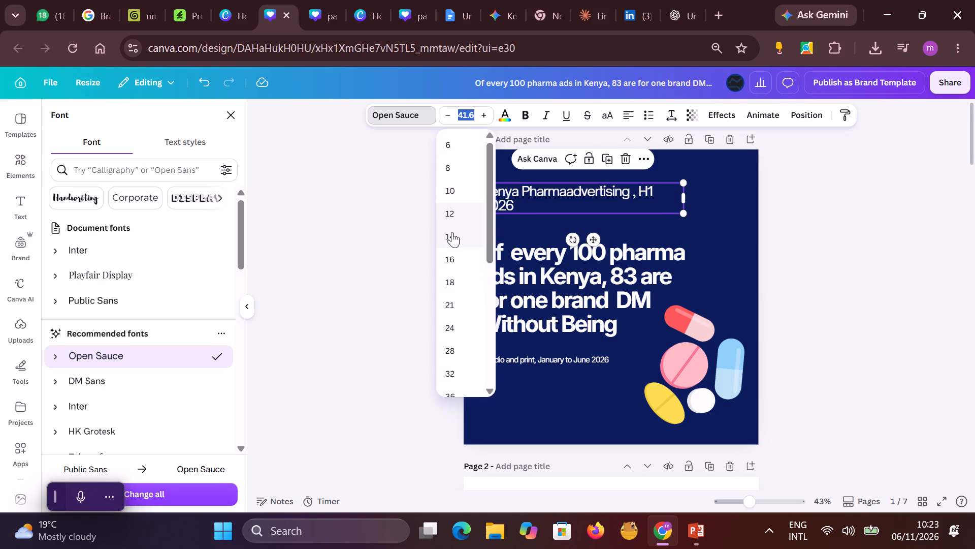
{"action": "left_click", "coordinate": [449, 240]}
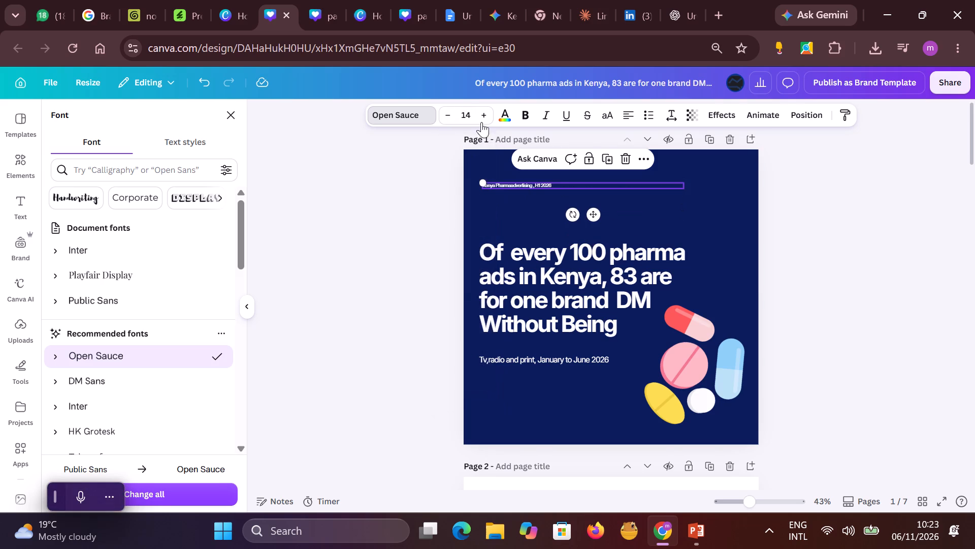
{"action": "triple_click", "coordinate": [483, 115]}
{"action": "triple_click", "coordinate": [483, 115]}
{"action": "triple_click", "coordinate": [483, 115]}
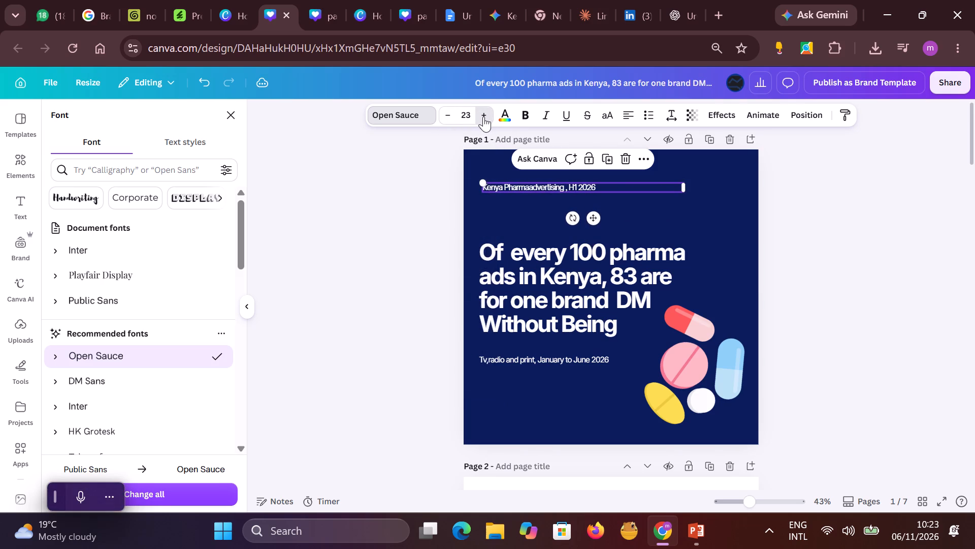
{"action": "left_click", "coordinate": [71, 249]}
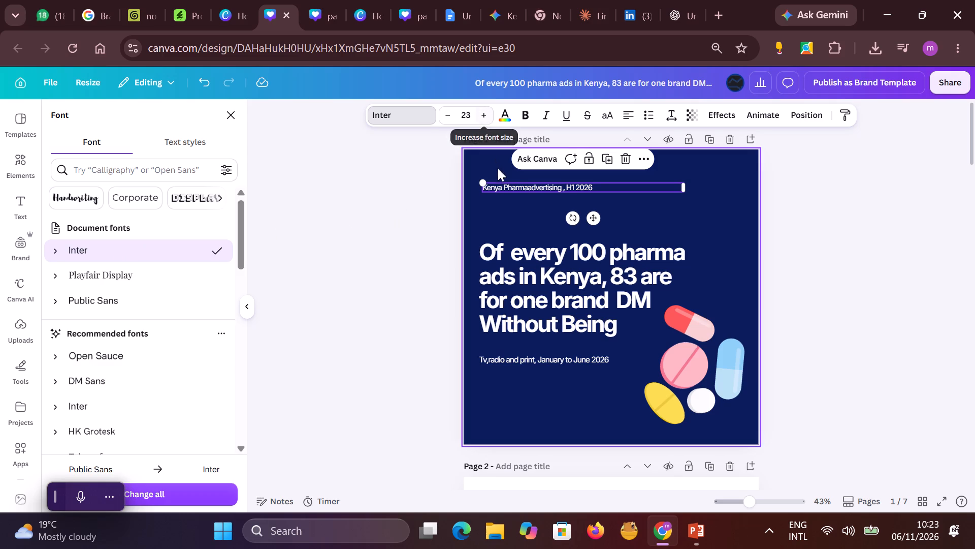
Narrow the "Kenya Pharmaadvertising , H1 2026" text box to its text and place it on the page's left margin guide above the headline.
{"action": "left_click_drag", "start_coordinate": [687, 188], "coordinate": [610, 186]}
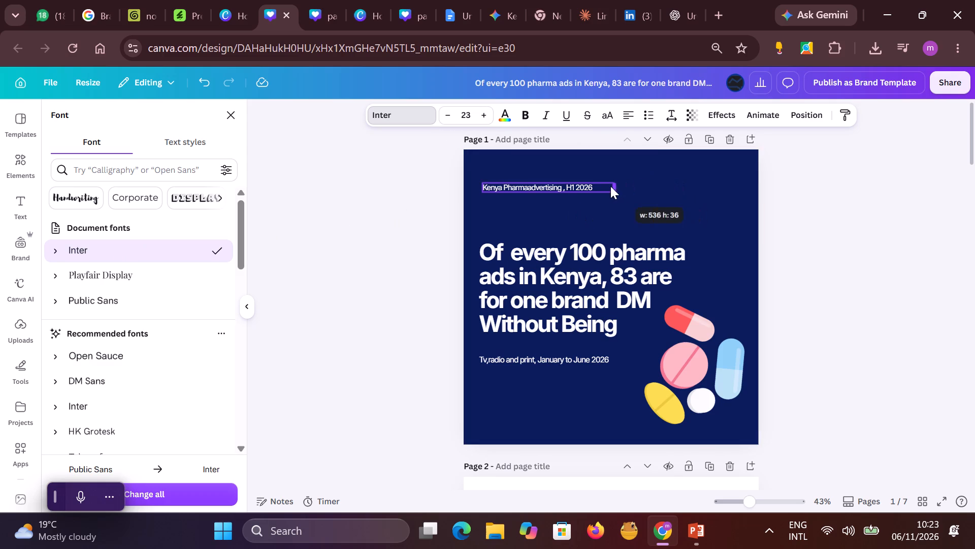
{"action": "left_click_drag", "start_coordinate": [610, 186], "coordinate": [599, 186]}
{"action": "left_click_drag", "start_coordinate": [510, 190], "coordinate": [504, 170]}
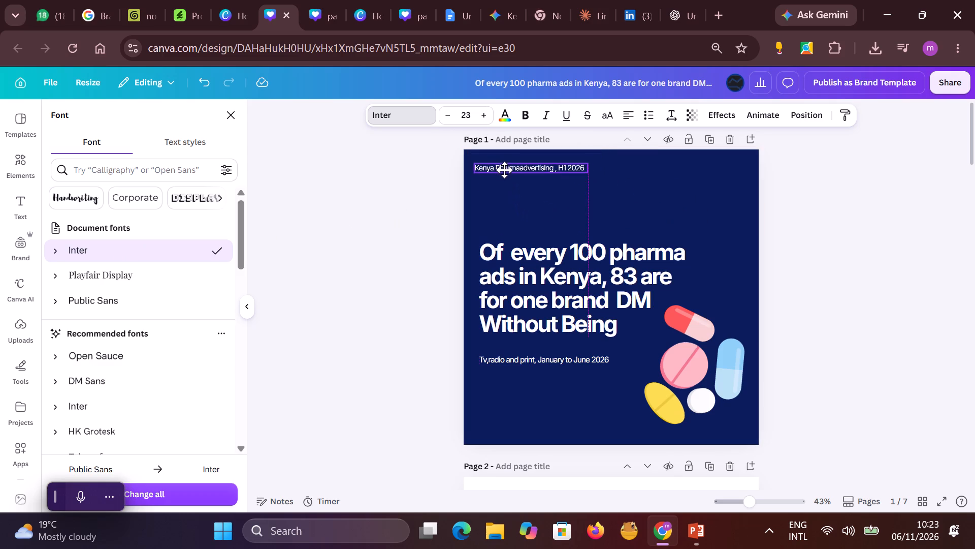
{"action": "left_click_drag", "start_coordinate": [504, 170], "coordinate": [512, 175]}
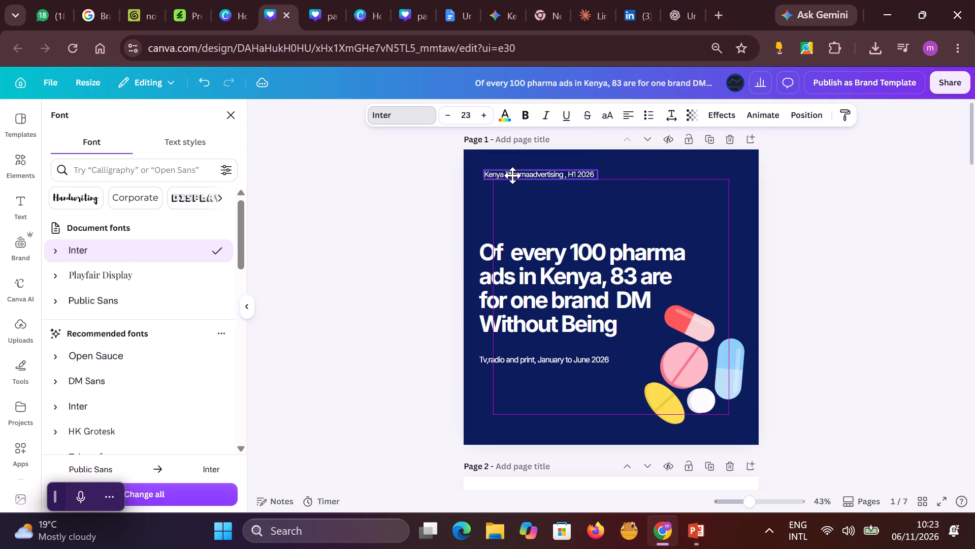
{"action": "left_click_drag", "start_coordinate": [512, 175], "coordinate": [519, 176]}
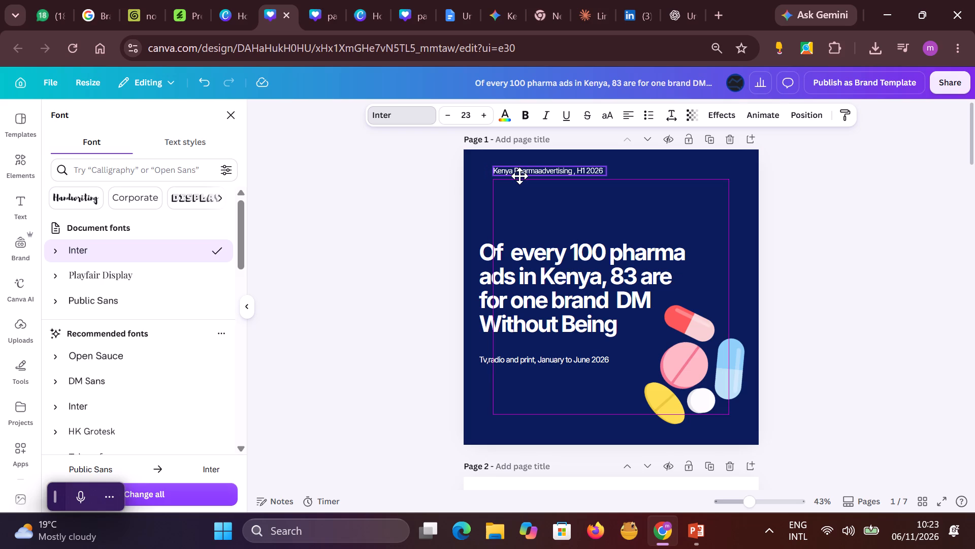
{"action": "left_click_drag", "start_coordinate": [519, 176], "coordinate": [519, 190]}
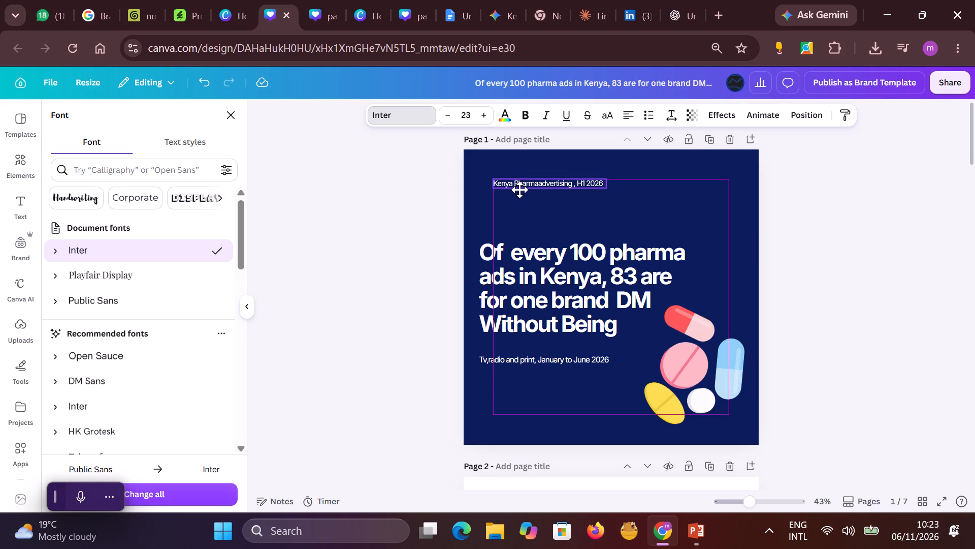
{"action": "left_click_drag", "start_coordinate": [519, 190], "coordinate": [520, 190]}
{"action": "left_click_drag", "start_coordinate": [520, 190], "coordinate": [522, 198]}
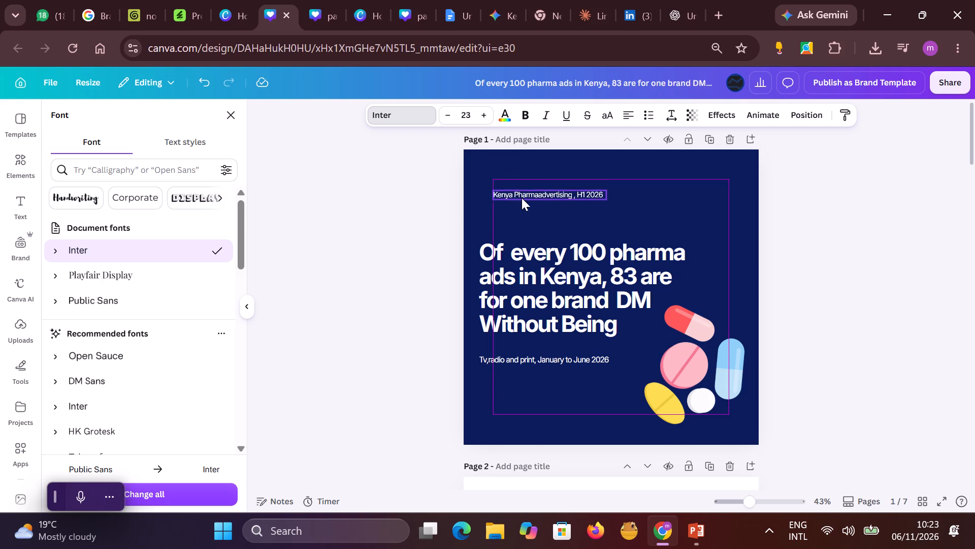
Enlarge the "Kenya Pharmaadvertising , H1 2026" line to size 28 and widen its box to fit one line.
{"action": "triple_click", "coordinate": [482, 114]}
{"action": "double_click", "coordinate": [482, 114]}
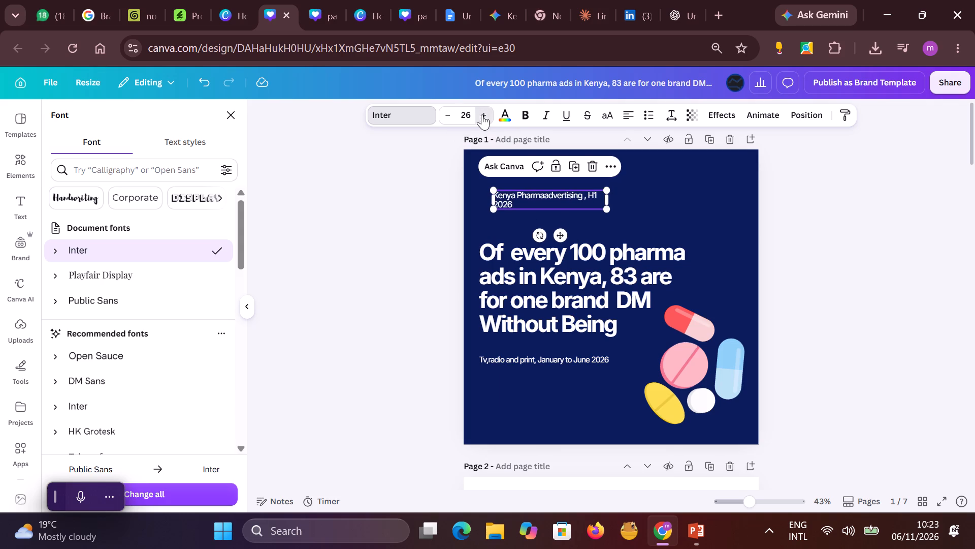
{"action": "left_click_drag", "start_coordinate": [610, 197], "coordinate": [621, 196]}
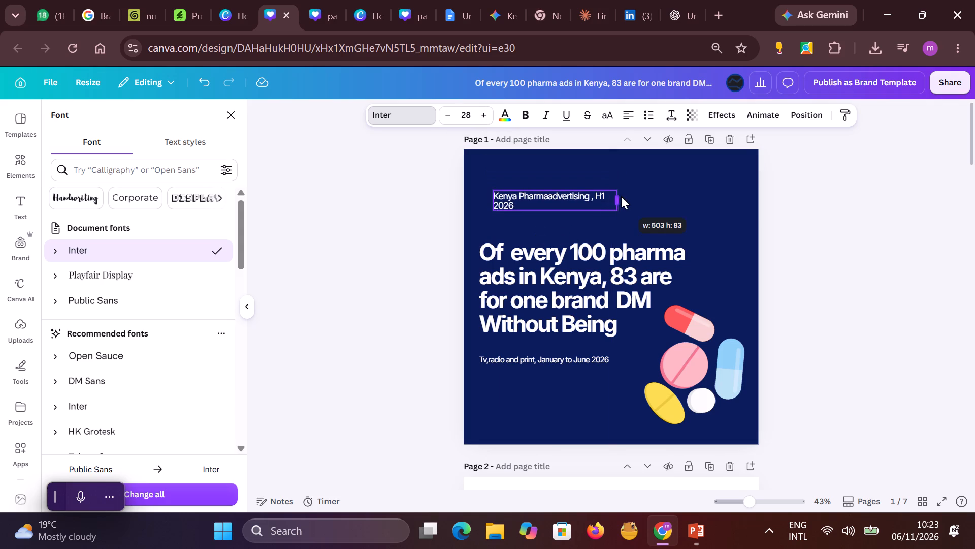
{"action": "left_click_drag", "start_coordinate": [621, 196], "coordinate": [631, 198]}
Move the headline up and the "Tv,radio and print" line beneath it, both left-aligned with the top line on page 1.
{"action": "left_click", "coordinate": [586, 281]}
{"action": "left_click_drag", "start_coordinate": [561, 283], "coordinate": [578, 263]}
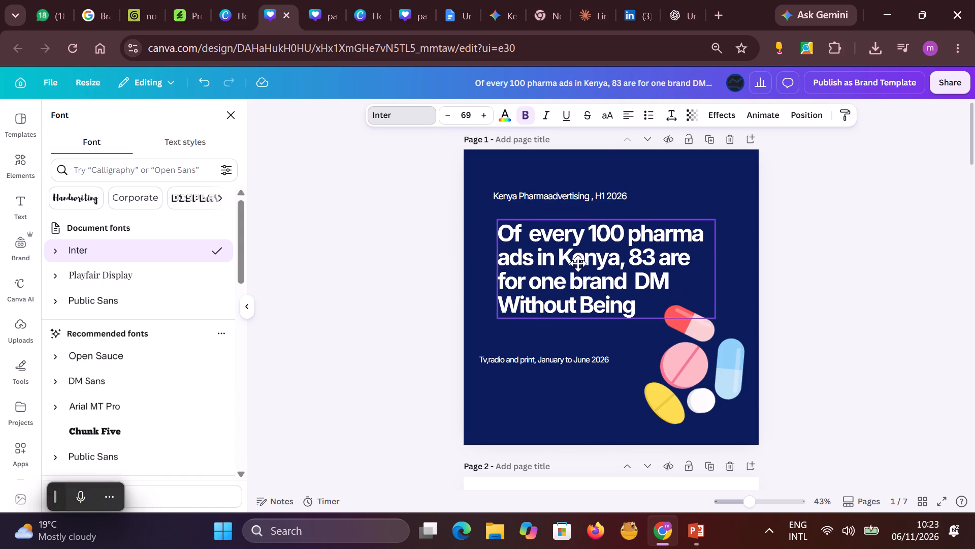
{"action": "left_click_drag", "start_coordinate": [578, 263], "coordinate": [579, 263]}
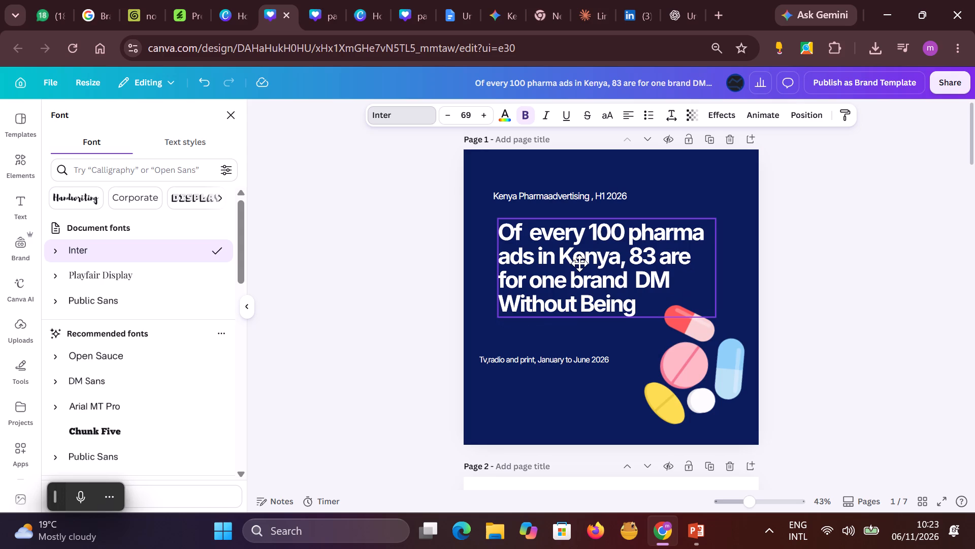
{"action": "left_click_drag", "start_coordinate": [579, 263], "coordinate": [574, 263]}
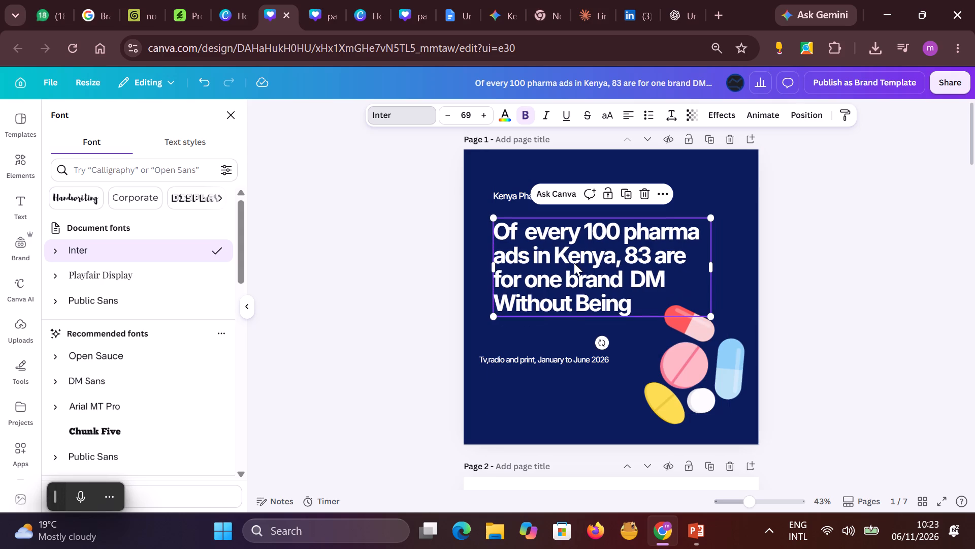
{"action": "left_click_drag", "start_coordinate": [547, 358], "coordinate": [564, 338]}
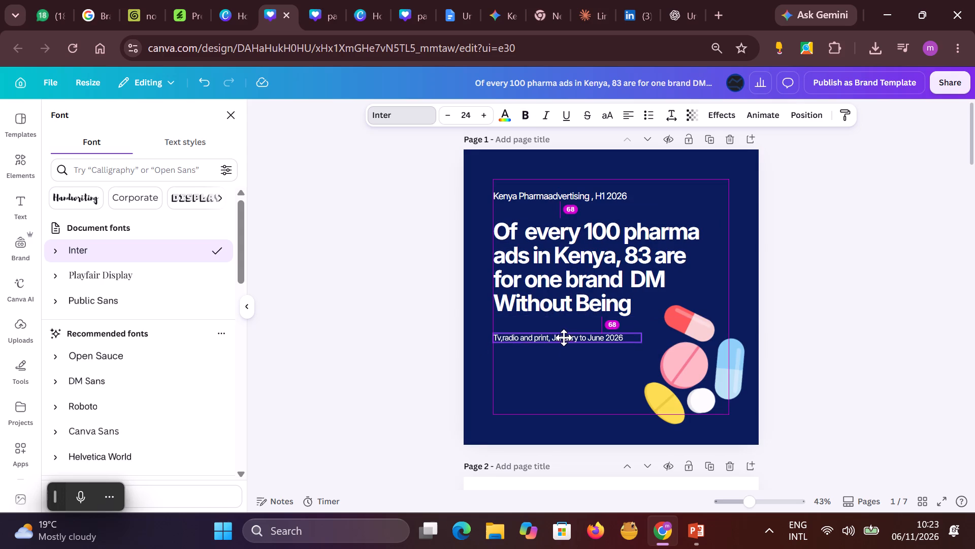
{"action": "left_click_drag", "start_coordinate": [564, 338], "coordinate": [559, 333]}
Move the reference cover image on page 2 fully inside the page.
{"action": "scroll", "coordinate": [836, 292], "scroll_direction": "down", "scroll_amount": 10}
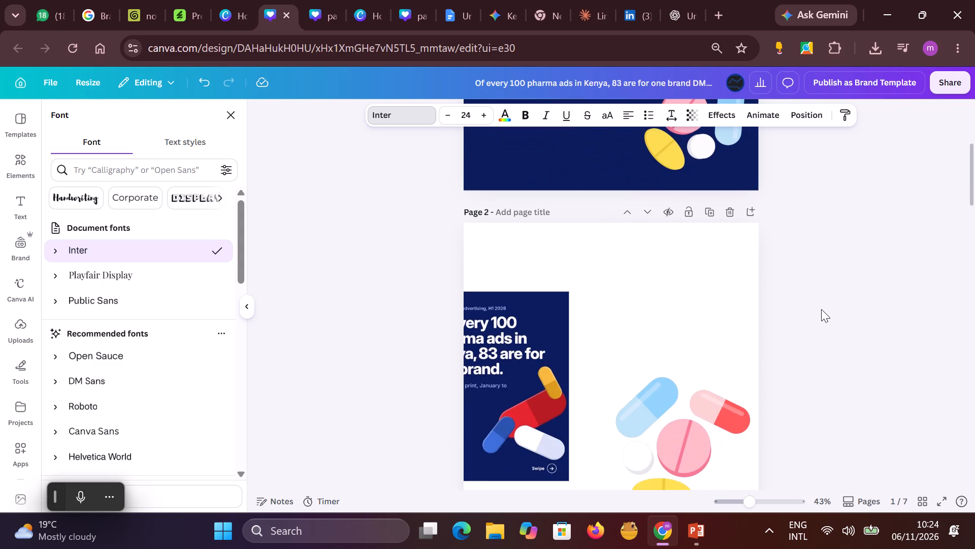
{"action": "left_click_drag", "start_coordinate": [530, 338], "coordinate": [622, 322]}
{"action": "left_click_drag", "start_coordinate": [567, 326], "coordinate": [560, 324]}
Insert a line break after "Of every 100" in the page 1 headline so "pharma" starts the second line.
{"action": "scroll", "coordinate": [833, 292], "scroll_direction": "up", "scroll_amount": 9}
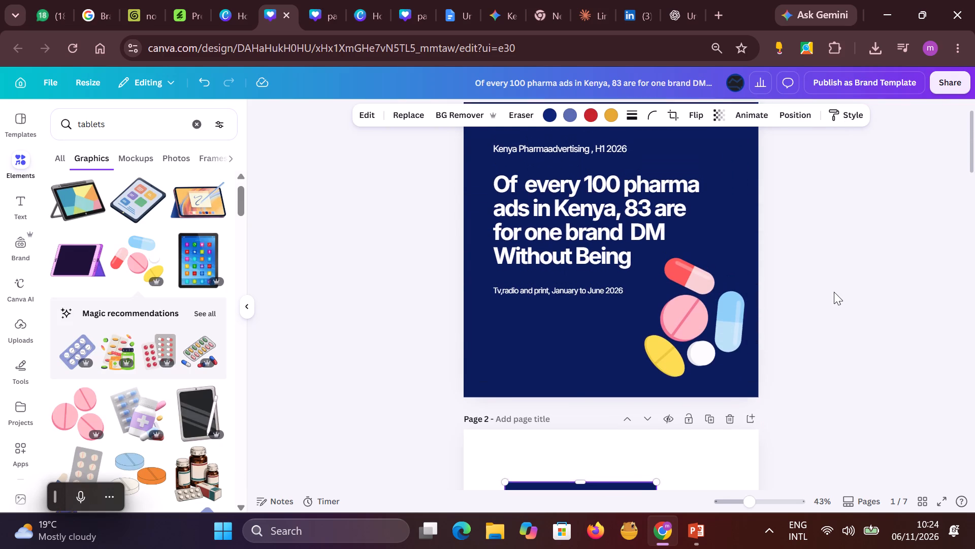
{"action": "left_click", "coordinate": [619, 205]}
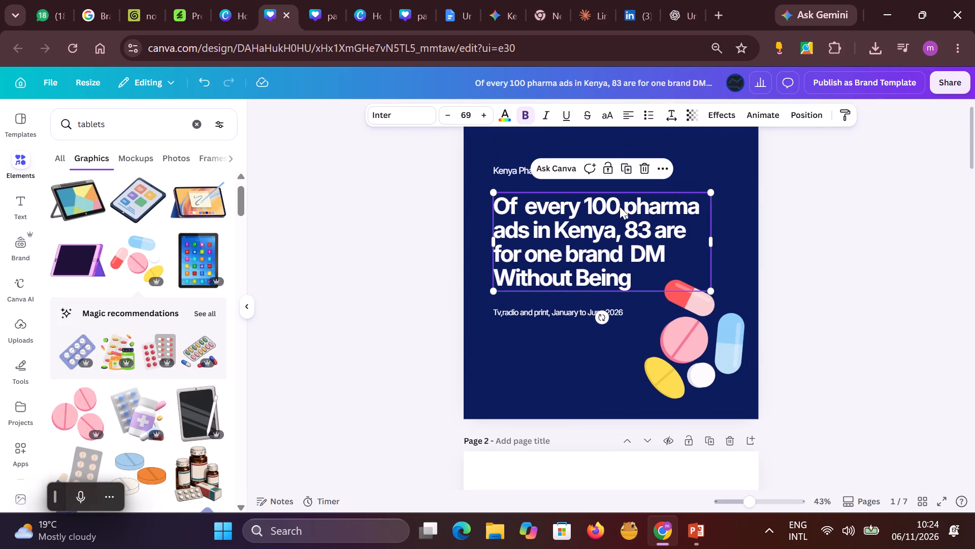
{"action": "double_click", "coordinate": [620, 207]}
{"action": "left_click", "coordinate": [620, 206]}
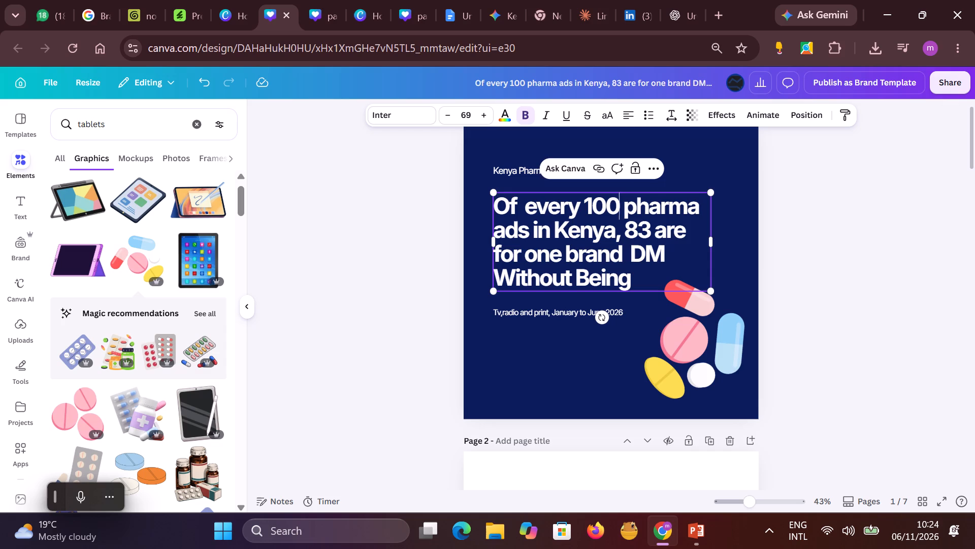
{"action": "key", "text": "Return"}
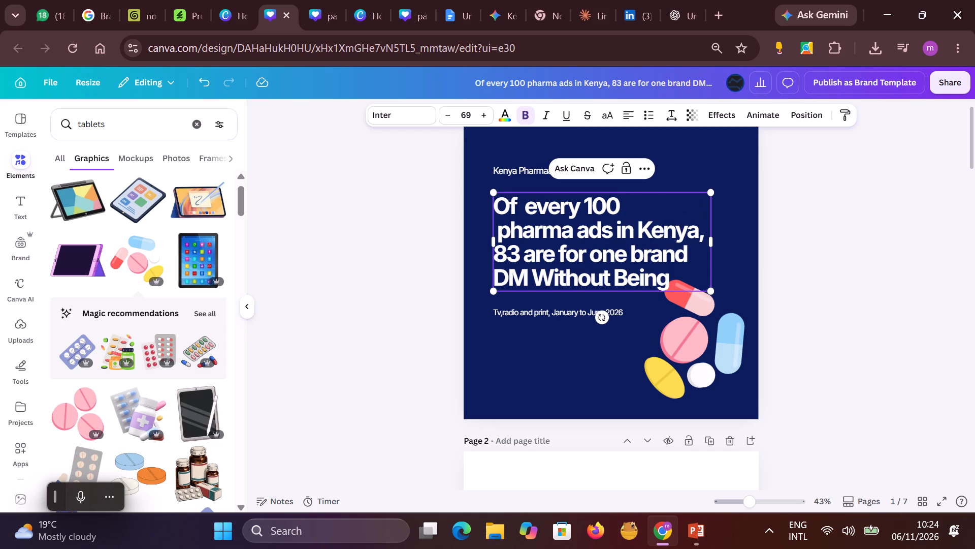
{"action": "key", "text": "Delete"}
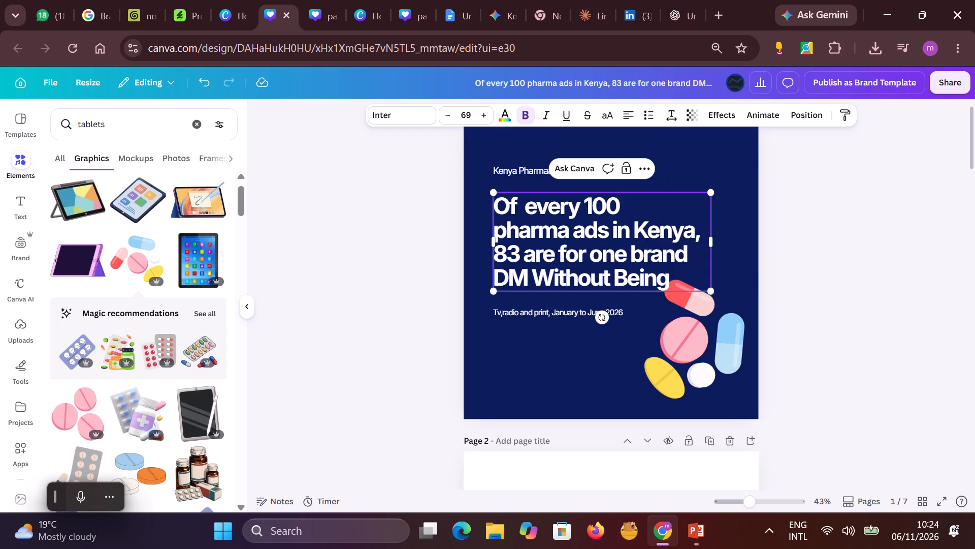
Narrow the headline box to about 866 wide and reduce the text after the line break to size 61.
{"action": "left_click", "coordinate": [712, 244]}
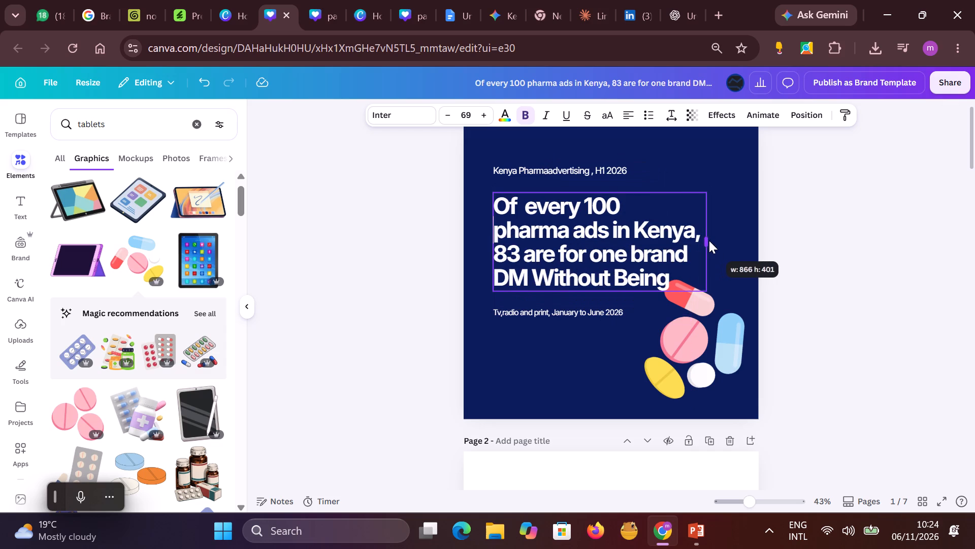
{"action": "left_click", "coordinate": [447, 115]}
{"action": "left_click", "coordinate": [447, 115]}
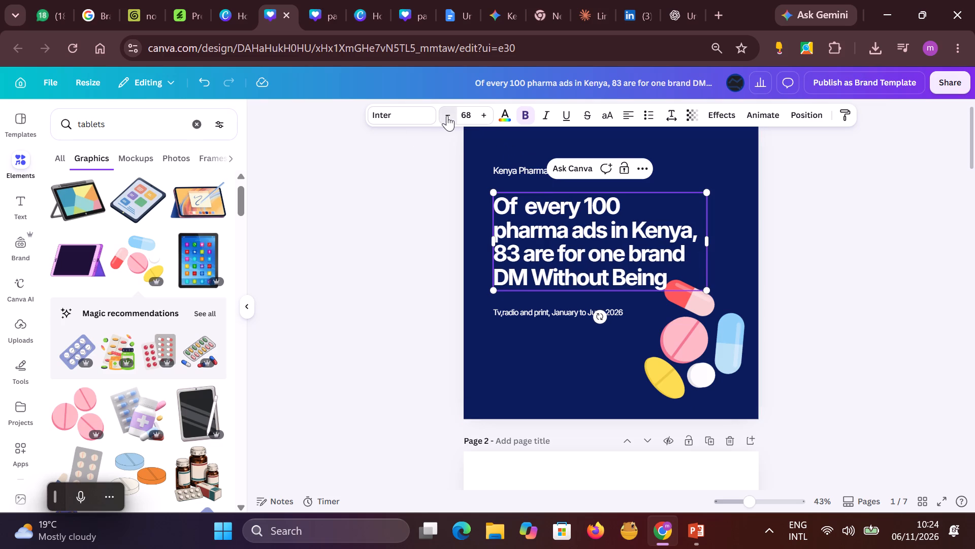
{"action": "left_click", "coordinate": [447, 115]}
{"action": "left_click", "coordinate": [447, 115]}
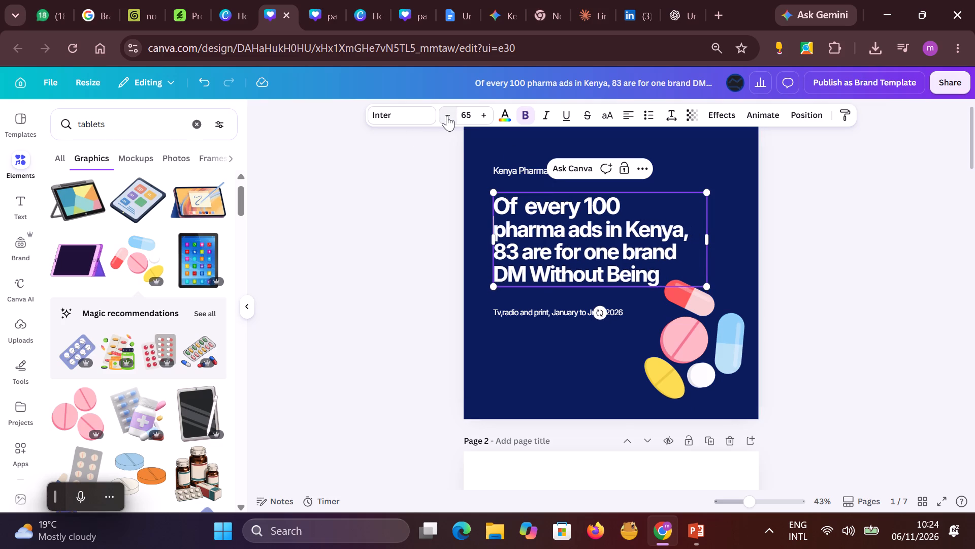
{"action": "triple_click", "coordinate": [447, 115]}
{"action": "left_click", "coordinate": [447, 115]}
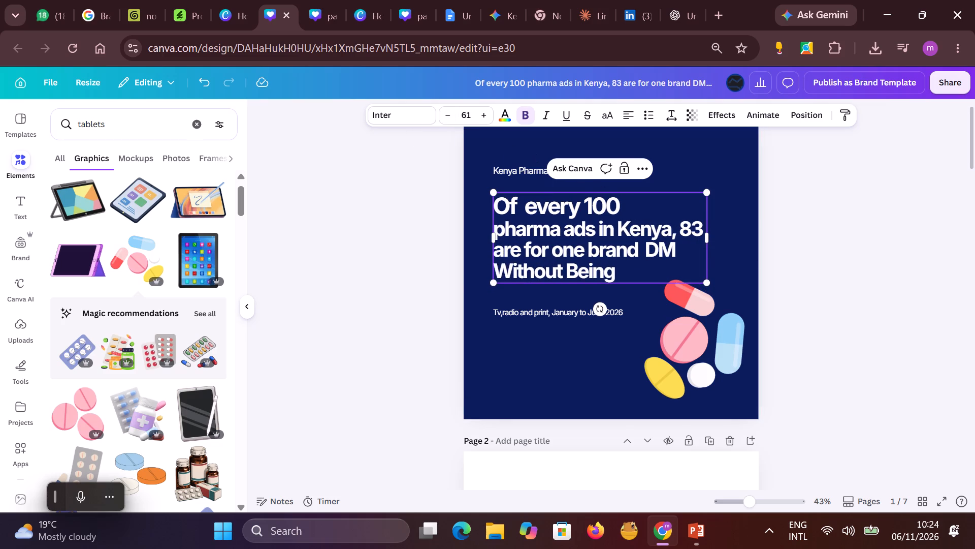
Compare the headline with the reference cover and delete "DM Without Being" from its end.
{"action": "scroll", "coordinate": [774, 271], "scroll_direction": "down", "scroll_amount": 5}
{"action": "scroll", "coordinate": [800, 287], "scroll_direction": "up", "scroll_amount": 4}
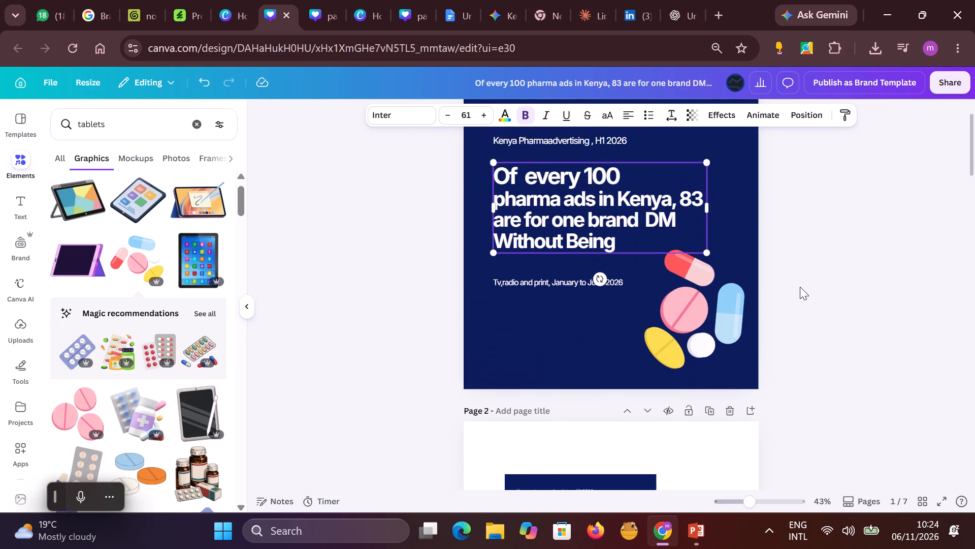
{"action": "scroll", "coordinate": [800, 287], "scroll_direction": "down", "scroll_amount": 4}
{"action": "scroll", "coordinate": [800, 285], "scroll_direction": "up", "scroll_amount": 3}
{"action": "scroll", "coordinate": [800, 285], "scroll_direction": "down", "scroll_amount": 3}
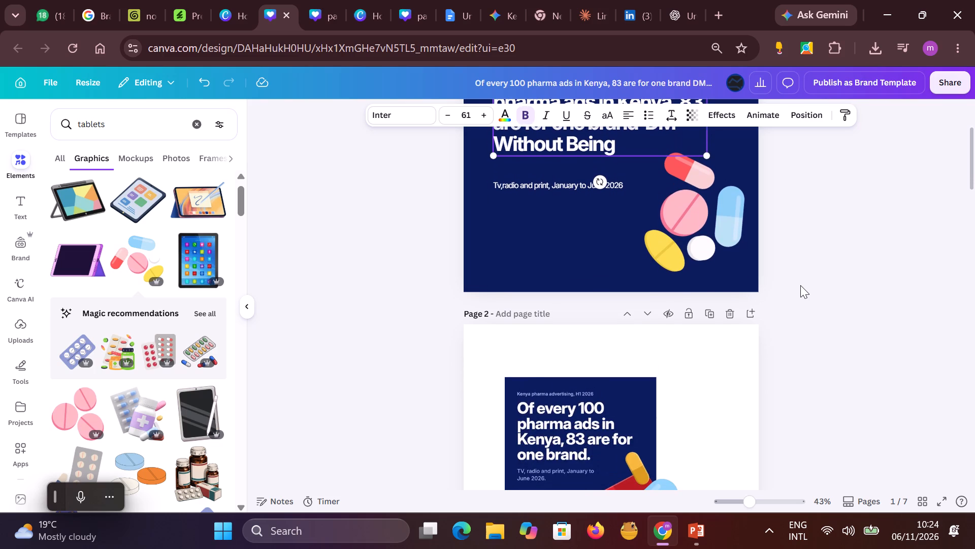
{"action": "scroll", "coordinate": [800, 285], "scroll_direction": "up", "scroll_amount": 1}
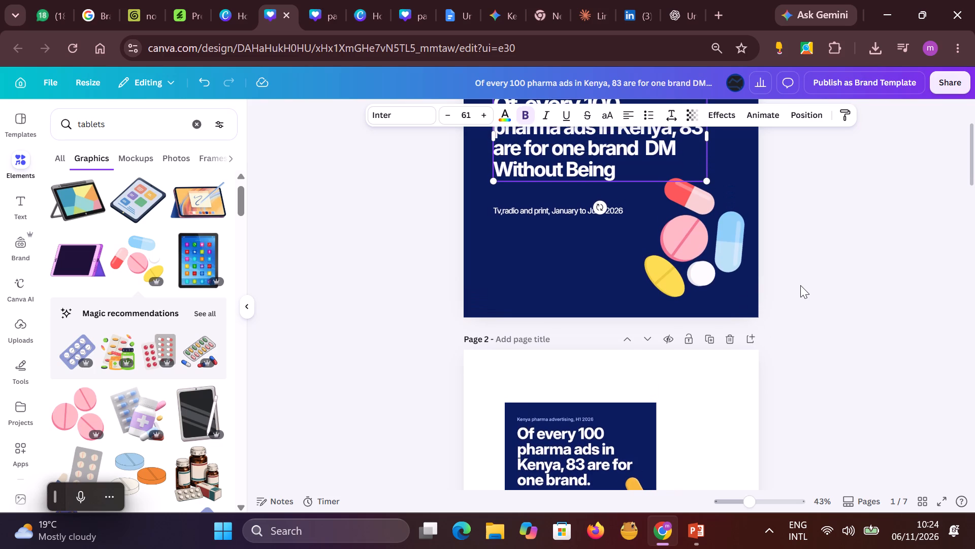
{"action": "scroll", "coordinate": [800, 285], "scroll_direction": "up", "scroll_amount": 3}
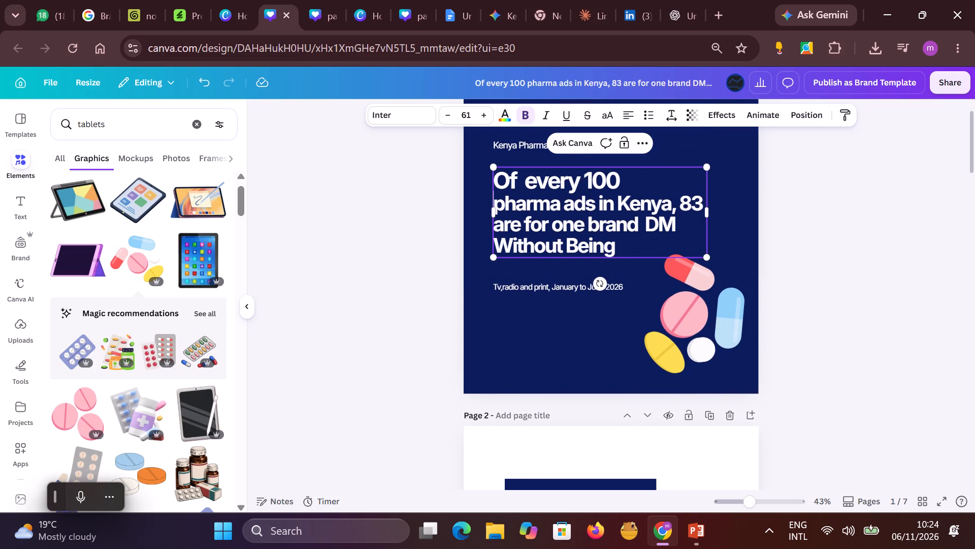
{"action": "left_click_drag", "start_coordinate": [641, 221], "coordinate": [658, 243]}
{"action": "key", "text": "BackSpace"}
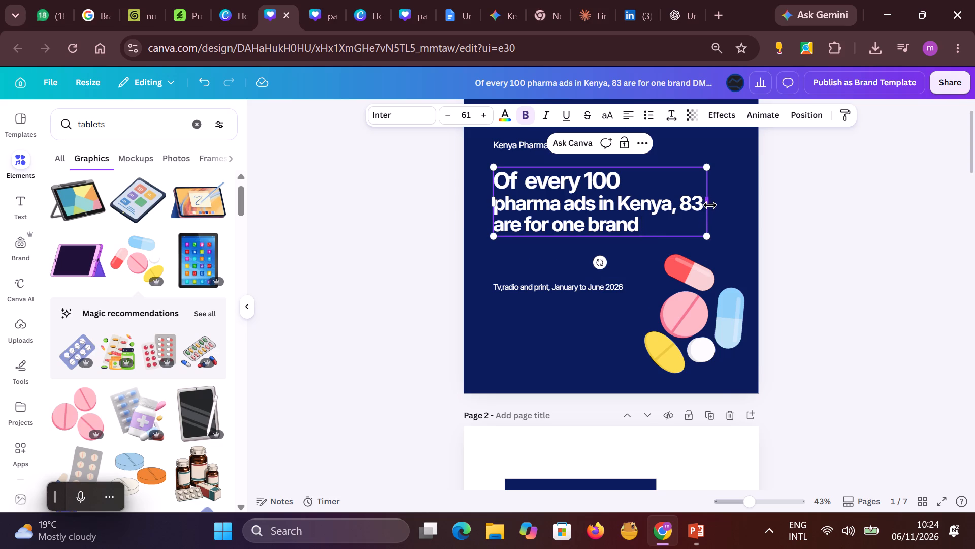
Narrow the headline box to about 803 wide and set all of its text to size 64.
{"action": "left_click_drag", "start_coordinate": [710, 205], "coordinate": [695, 204]}
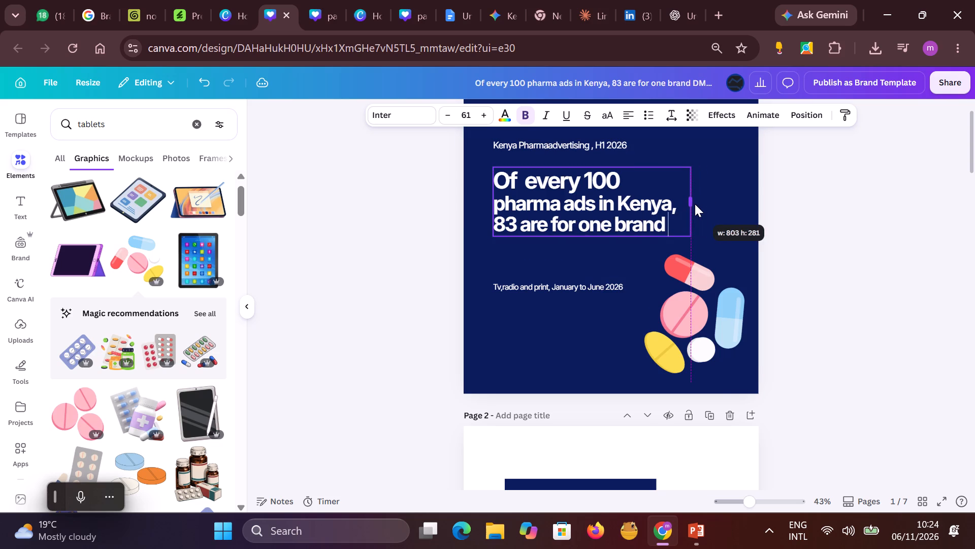
{"action": "left_click_drag", "start_coordinate": [695, 204], "coordinate": [695, 204]}
{"action": "left_click_drag", "start_coordinate": [668, 227], "coordinate": [498, 185]}
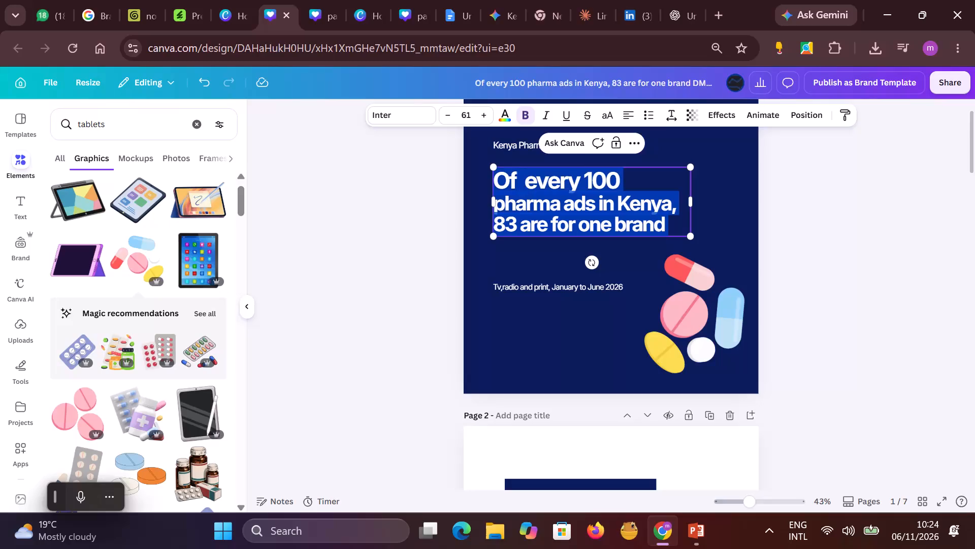
{"action": "left_click_drag", "start_coordinate": [498, 185], "coordinate": [495, 185]}
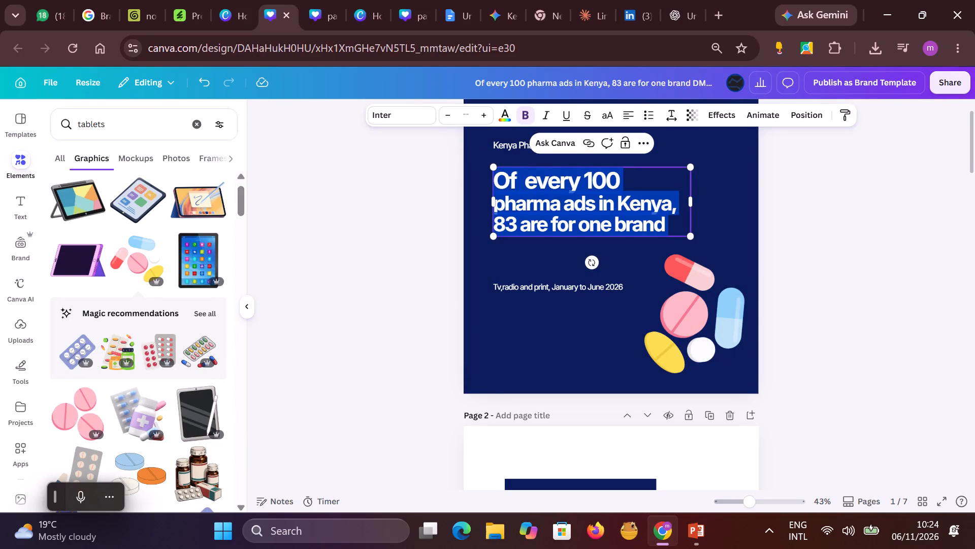
{"action": "left_click", "coordinate": [463, 112]}
{"action": "scroll", "coordinate": [456, 337], "scroll_direction": "down", "scroll_amount": 5}
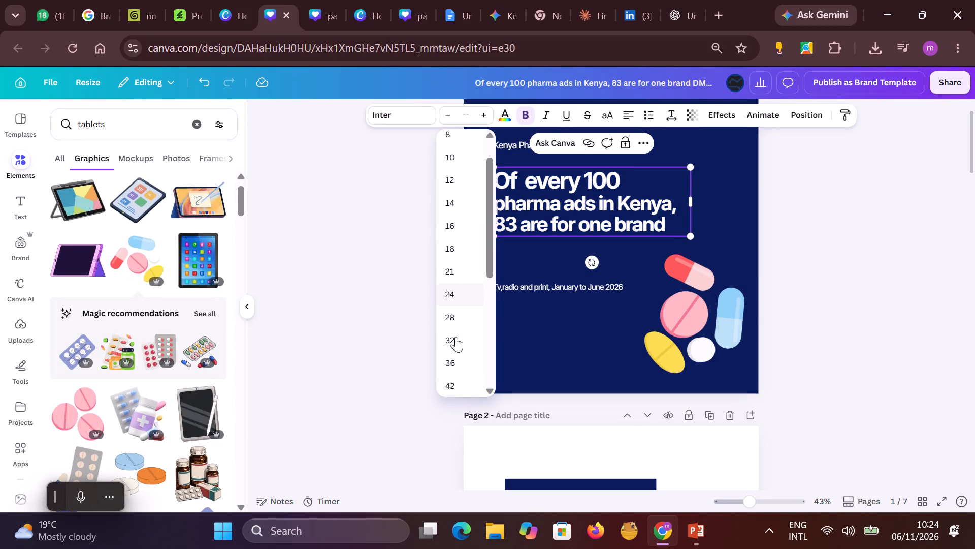
{"action": "scroll", "coordinate": [456, 339], "scroll_direction": "down", "scroll_amount": 5}
{"action": "left_click", "coordinate": [449, 234]}
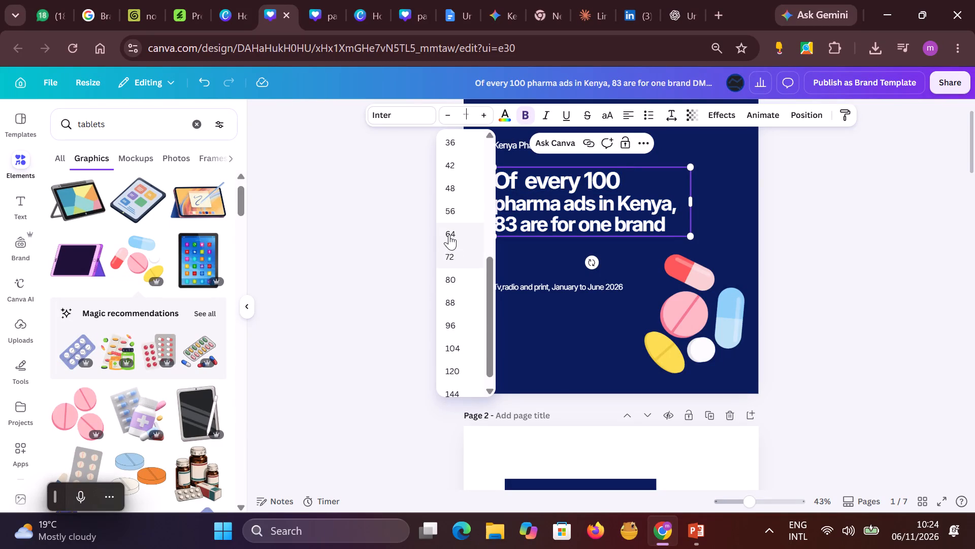
{"action": "left_click", "coordinate": [839, 206]}
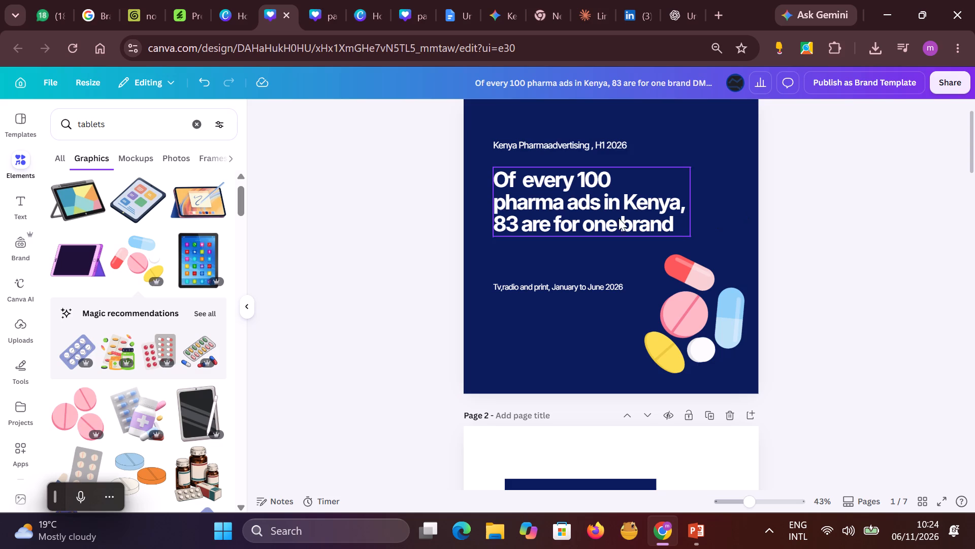
Move the headline slightly down on page 1, keeping it on the left margin guide.
{"action": "left_click", "coordinate": [566, 213]}
{"action": "left_click_drag", "start_coordinate": [514, 192], "coordinate": [514, 203]}
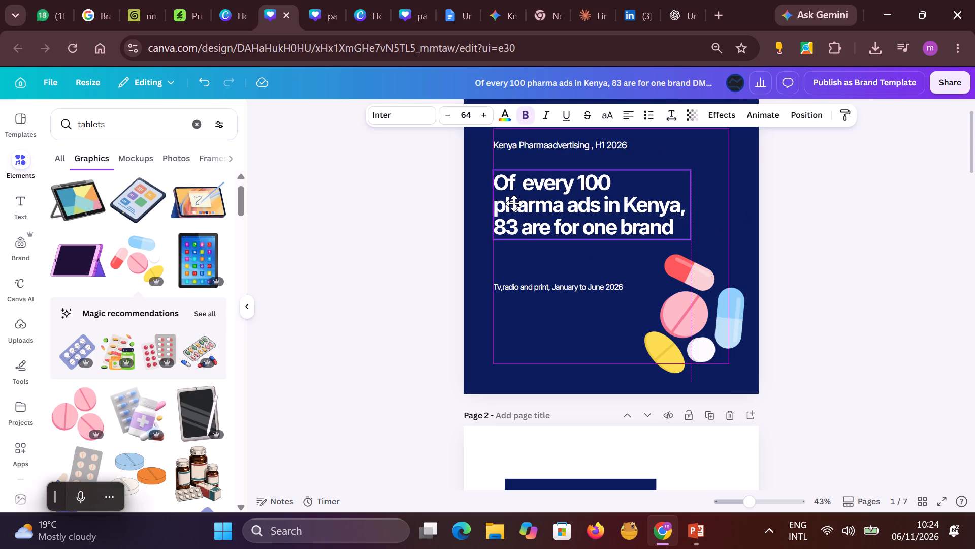
{"action": "left_click_drag", "start_coordinate": [514, 203], "coordinate": [512, 201]}
{"action": "left_click_drag", "start_coordinate": [512, 201], "coordinate": [513, 200]}
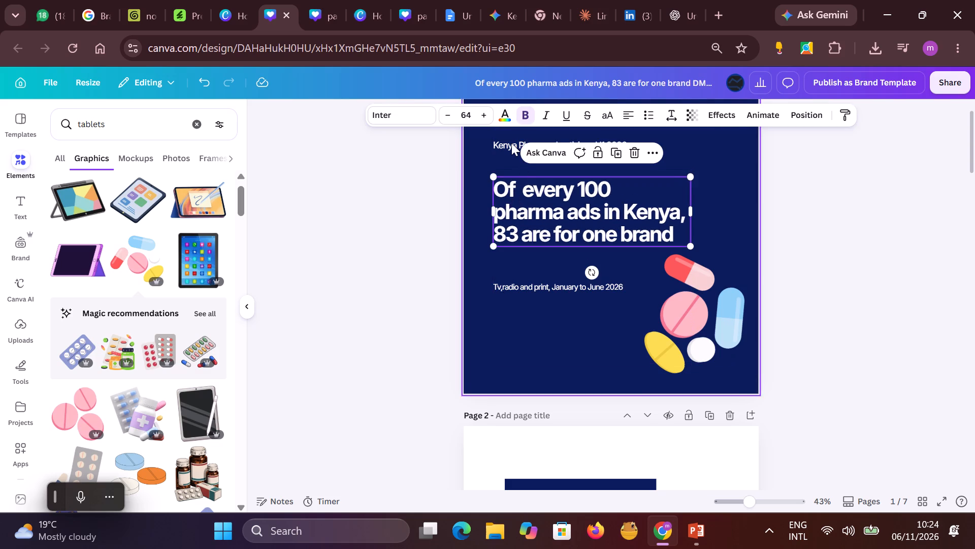
Split "Pharmaadvertising" into "Pharma advertising" in the small line above the headline.
{"action": "left_click", "coordinate": [511, 143]}
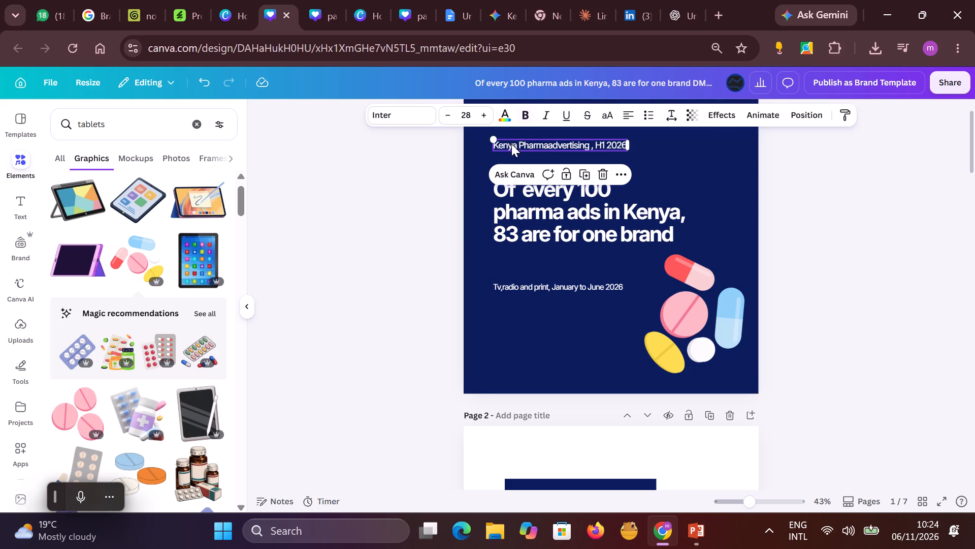
{"action": "double_click", "coordinate": [548, 144]}
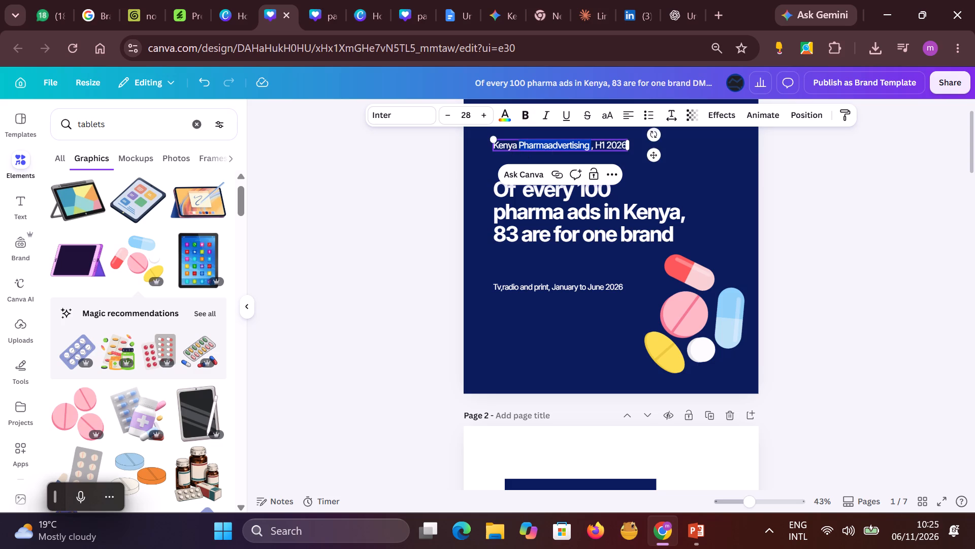
{"action": "left_click", "coordinate": [548, 144]}
{"action": "key", "text": "space"}
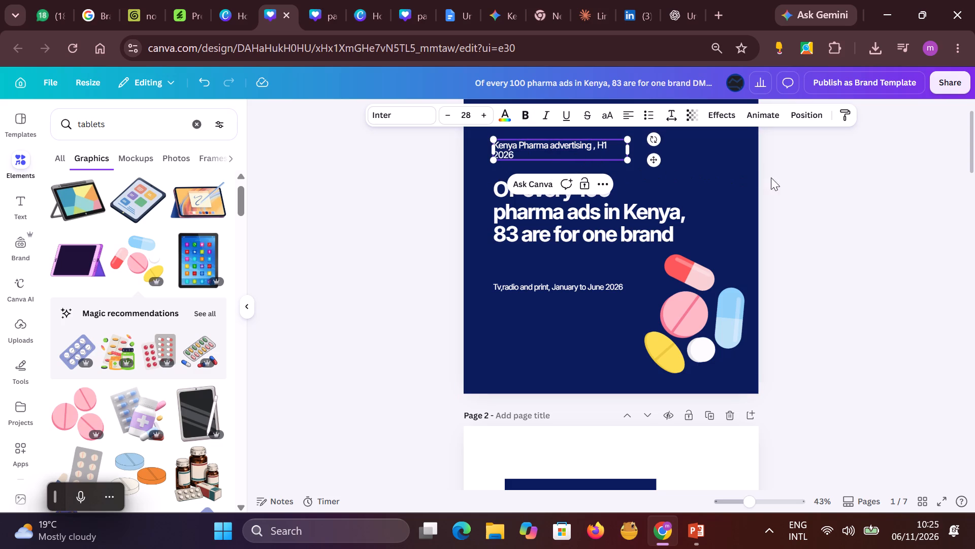
{"action": "left_click", "coordinate": [818, 175]}
Recolour the small "Kenya Pharma advertising, H1 2026" line above the headline with the reference image's muted blue #5569b0.
{"action": "left_click", "coordinate": [559, 237]}
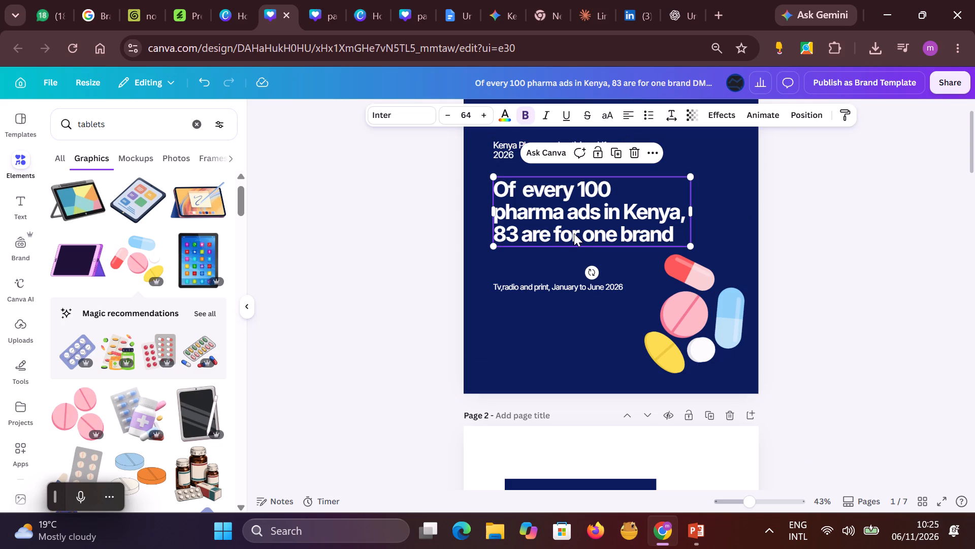
{"action": "scroll", "coordinate": [574, 233], "scroll_direction": "down", "scroll_amount": 4}
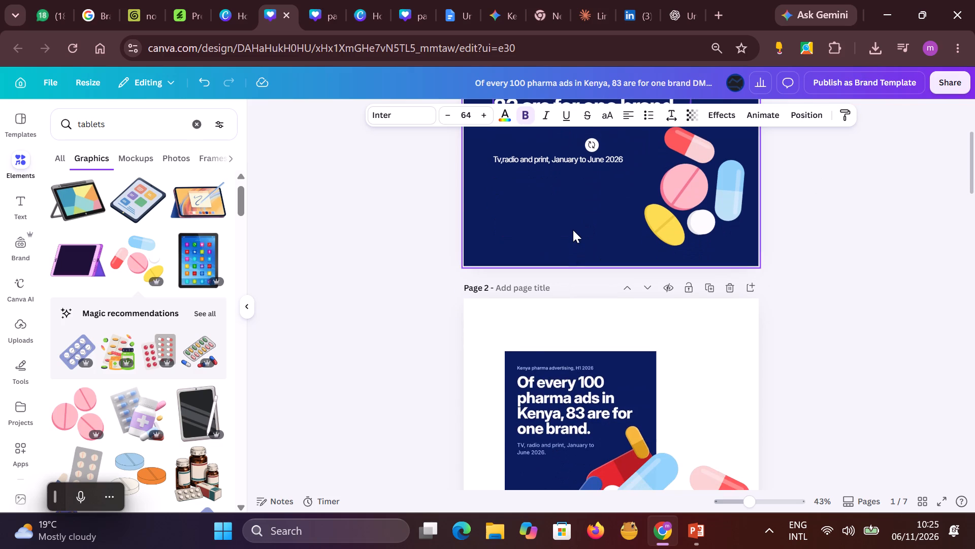
{"action": "scroll", "coordinate": [546, 350], "scroll_direction": "up", "scroll_amount": 4}
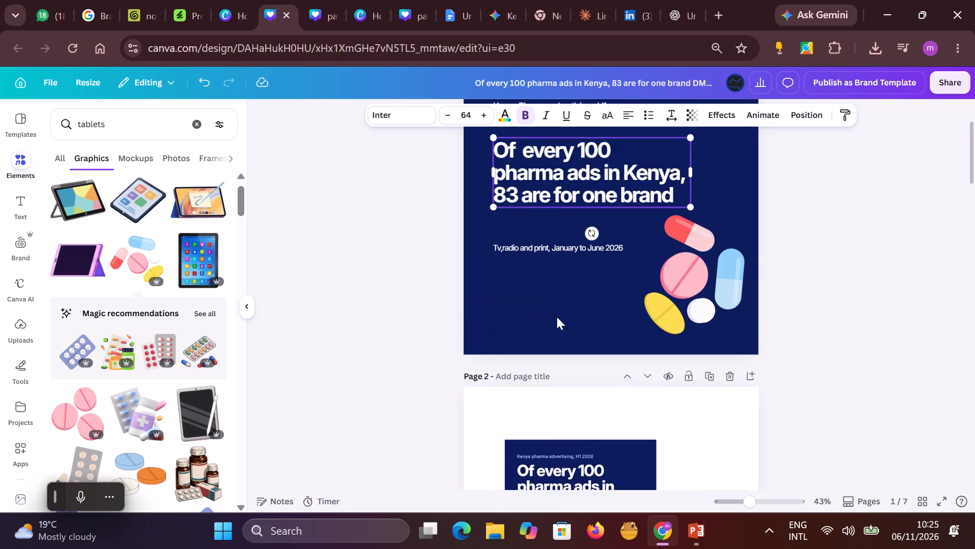
{"action": "scroll", "coordinate": [559, 306], "scroll_direction": "up", "scroll_amount": 4}
{"action": "left_click", "coordinate": [508, 201]}
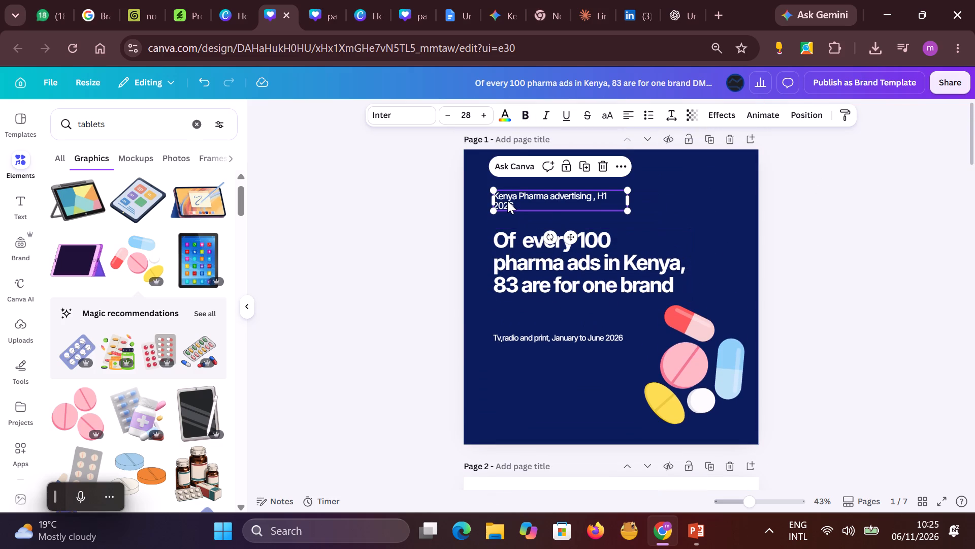
{"action": "left_click", "coordinate": [507, 119]}
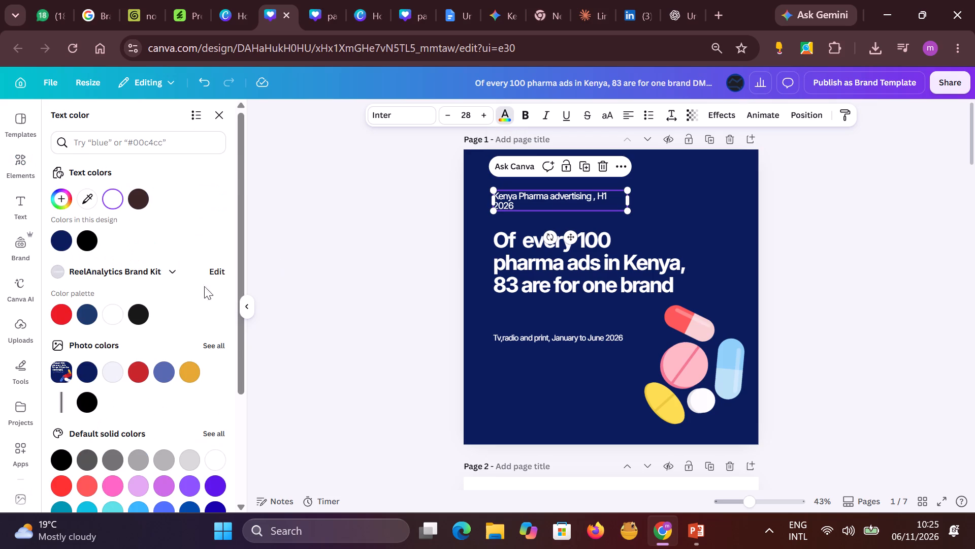
{"action": "scroll", "coordinate": [91, 362], "scroll_direction": "down", "scroll_amount": 2}
{"action": "left_click", "coordinate": [160, 320]}
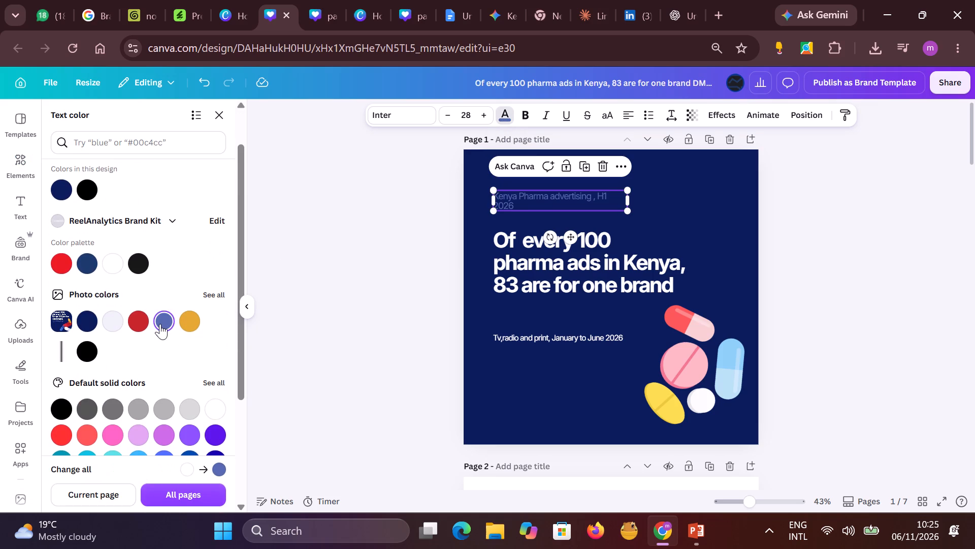
{"action": "scroll", "coordinate": [160, 324], "scroll_direction": "down", "scroll_amount": 4}
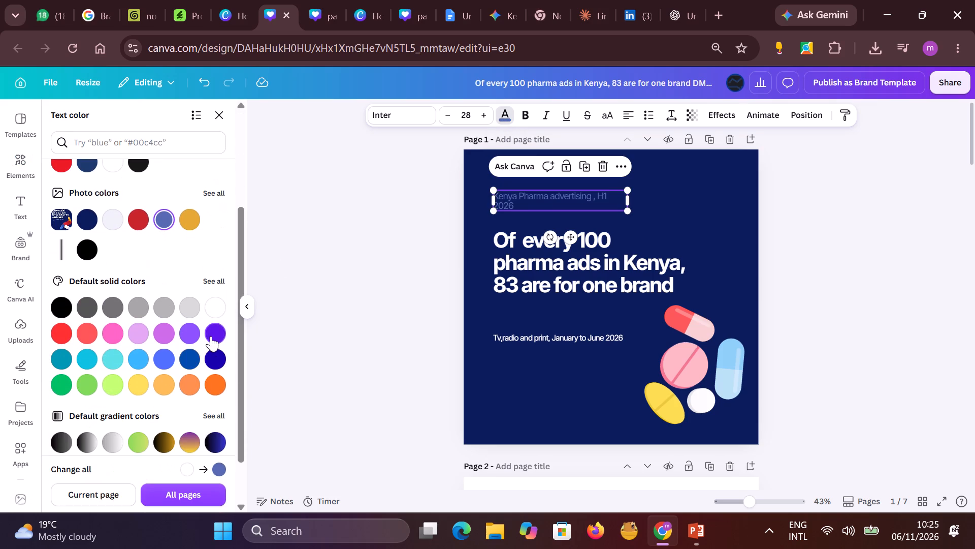
{"action": "left_click", "coordinate": [212, 334]}
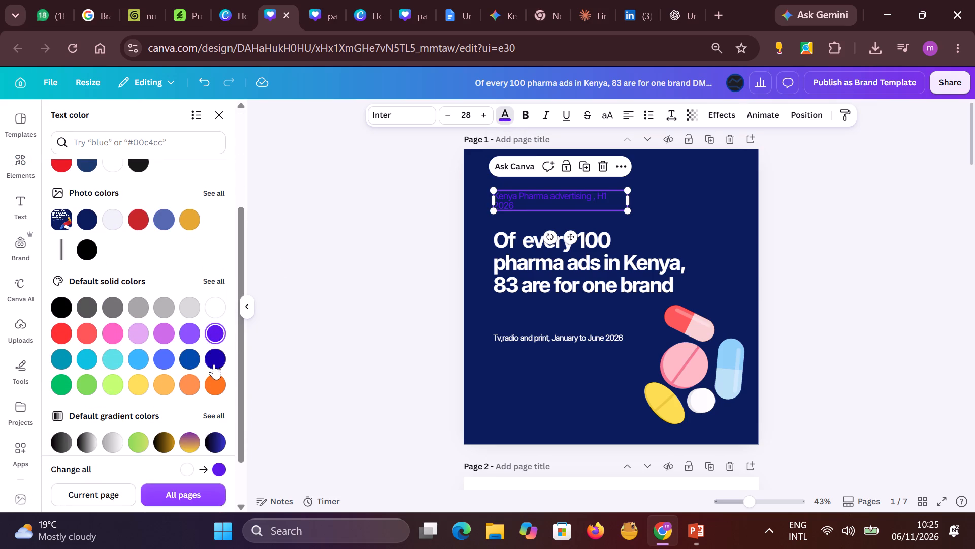
{"action": "left_click", "coordinate": [214, 364]}
{"action": "left_click", "coordinate": [183, 361]}
{"action": "left_click", "coordinate": [160, 361]}
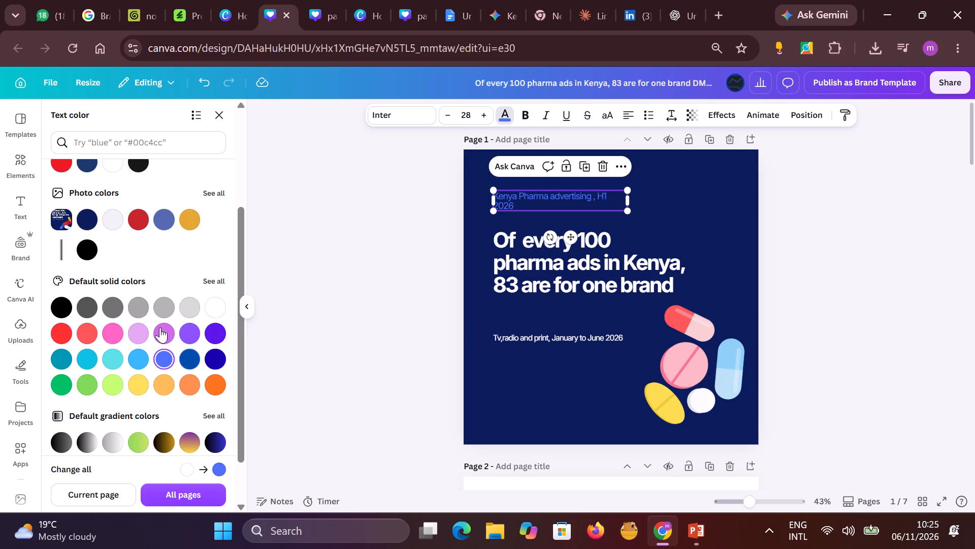
{"action": "left_click", "coordinate": [167, 224]}
Check the blue in the page 2 reference cover's palette against the colour of the small line above the headline.
{"action": "scroll", "coordinate": [357, 423], "scroll_direction": "down", "scroll_amount": 4}
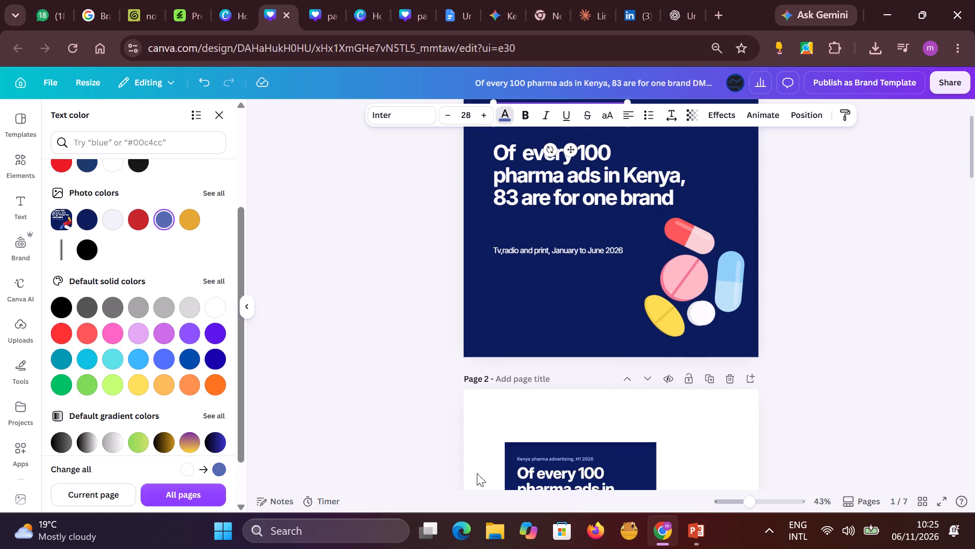
{"action": "scroll", "coordinate": [477, 473], "scroll_direction": "down", "scroll_amount": 1}
{"action": "left_click", "coordinate": [543, 417]}
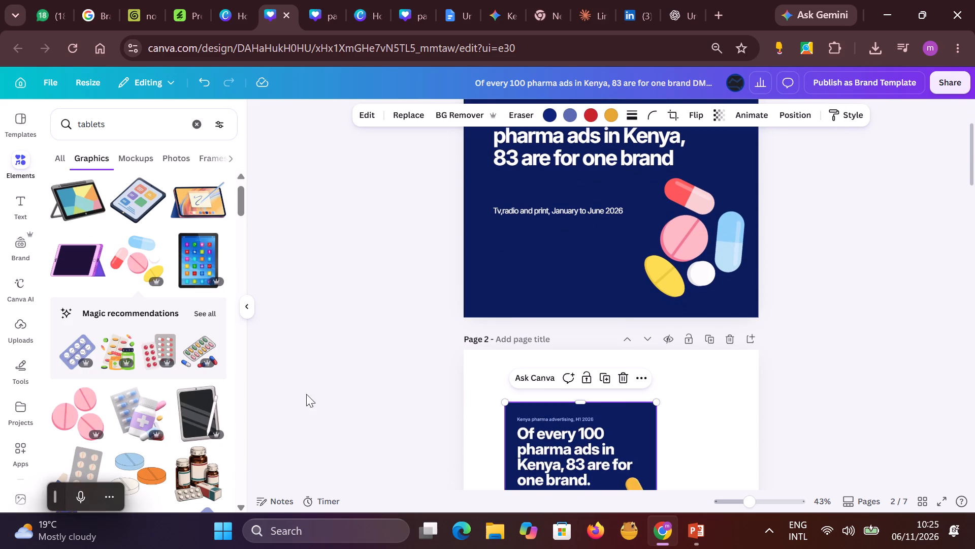
{"action": "left_click", "coordinate": [594, 441]}
{"action": "left_click", "coordinate": [566, 455]}
{"action": "left_click", "coordinate": [568, 114]}
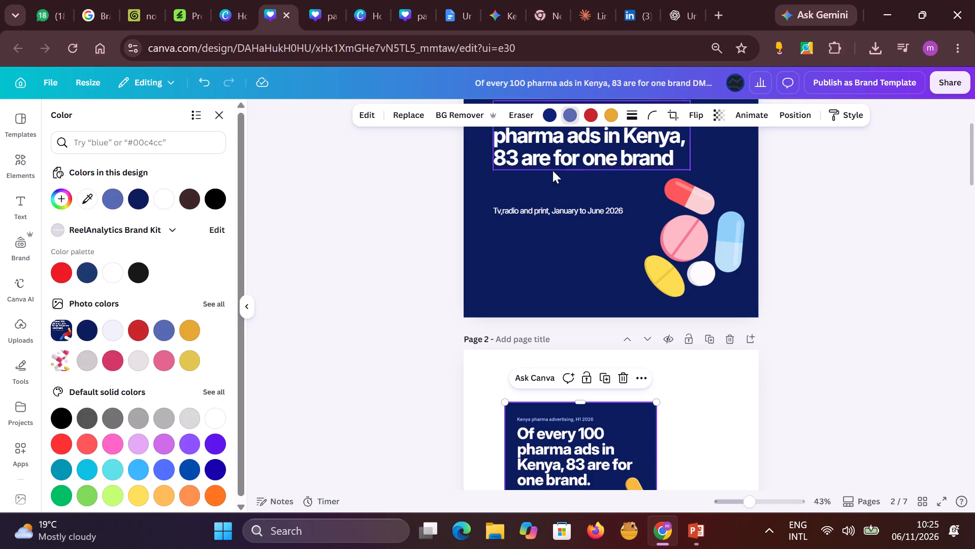
{"action": "scroll", "coordinate": [537, 255], "scroll_direction": "up", "scroll_amount": 7}
{"action": "left_click", "coordinate": [513, 203]}
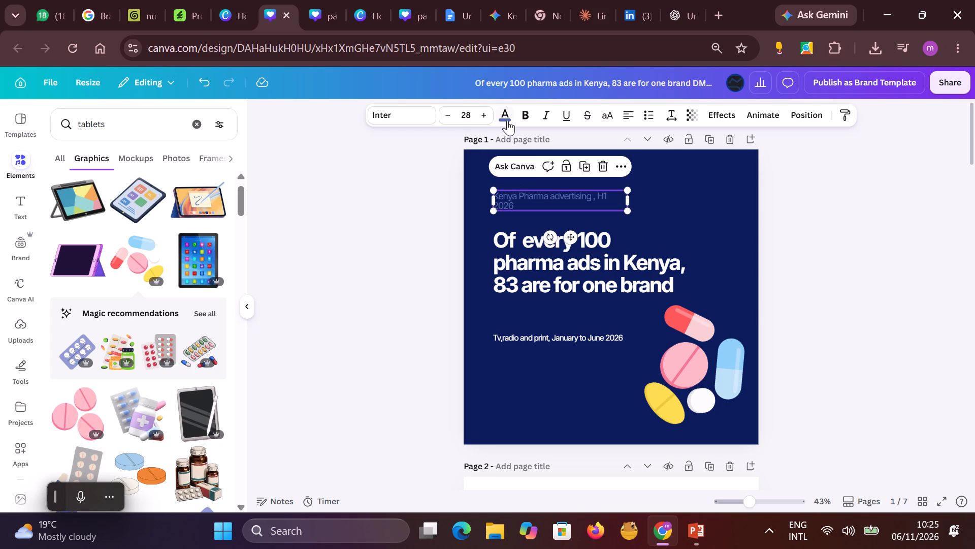
{"action": "left_click", "coordinate": [507, 119]}
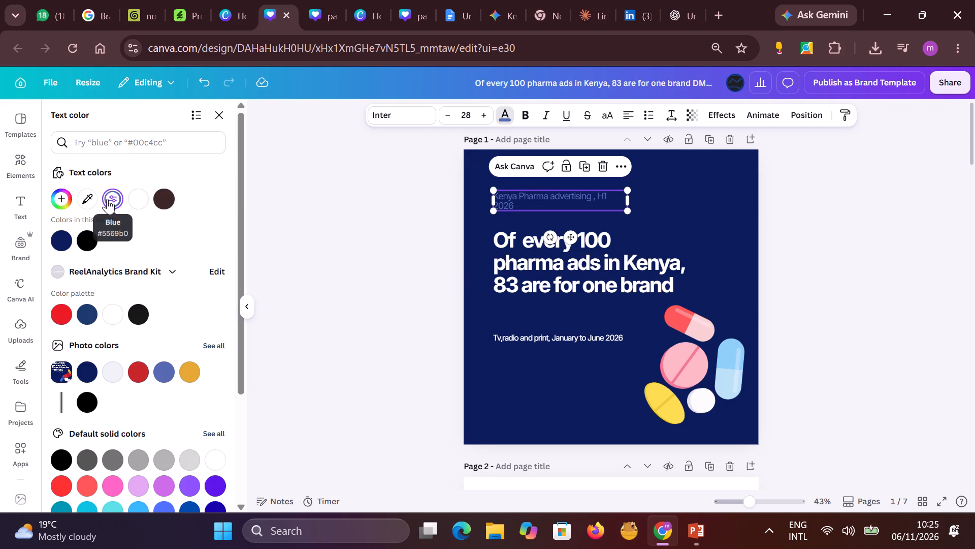
{"action": "left_click", "coordinate": [160, 375]}
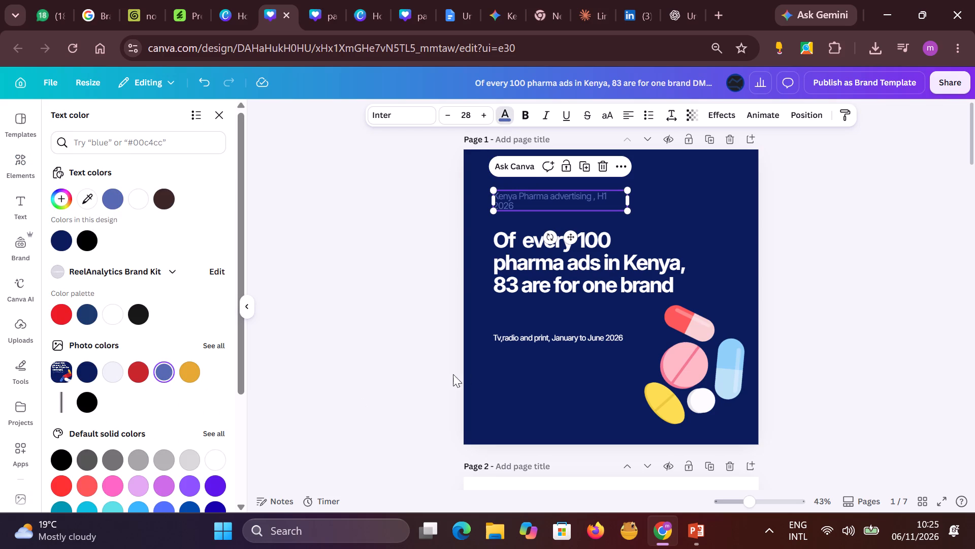
Colour the "Tv,radio and print, January to June 2026" line #5569b0 and move it up closer to the headline on the same left margin.
{"action": "left_click", "coordinate": [524, 335]}
{"action": "left_click", "coordinate": [161, 371]}
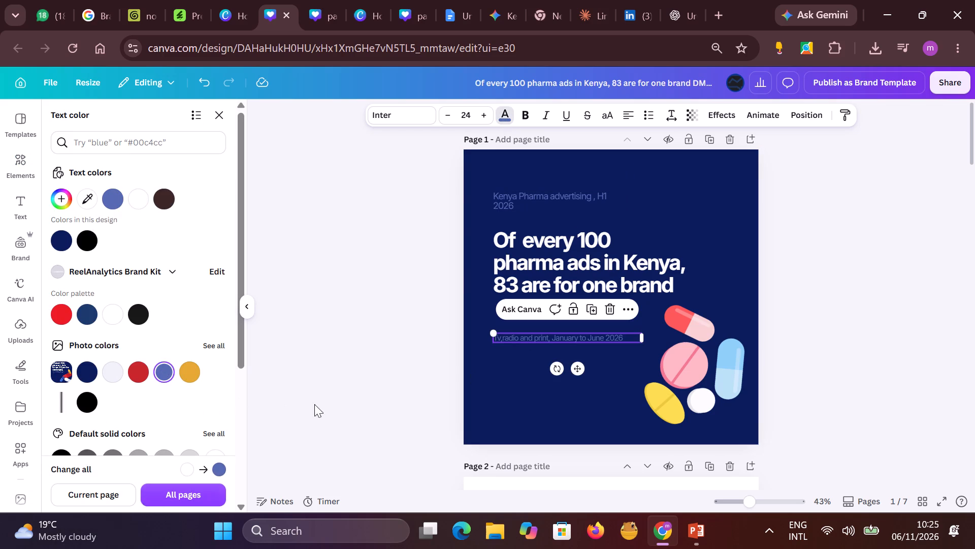
{"action": "left_click_drag", "start_coordinate": [513, 340], "coordinate": [516, 326]}
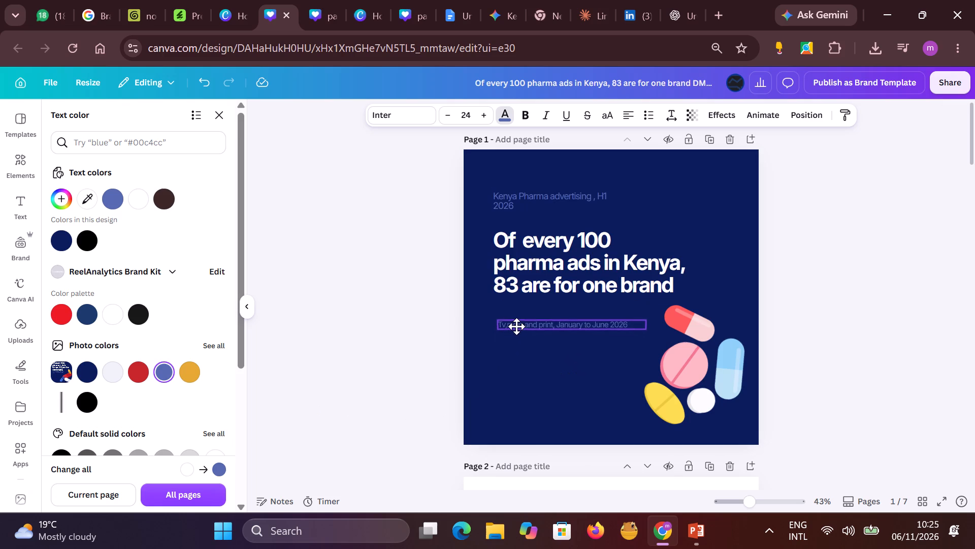
{"action": "left_click_drag", "start_coordinate": [516, 326], "coordinate": [513, 326]}
Set the page 1 headline's size to 67 and move it slightly up, clear of the TV, radio and print line.
{"action": "left_click", "coordinate": [530, 267]}
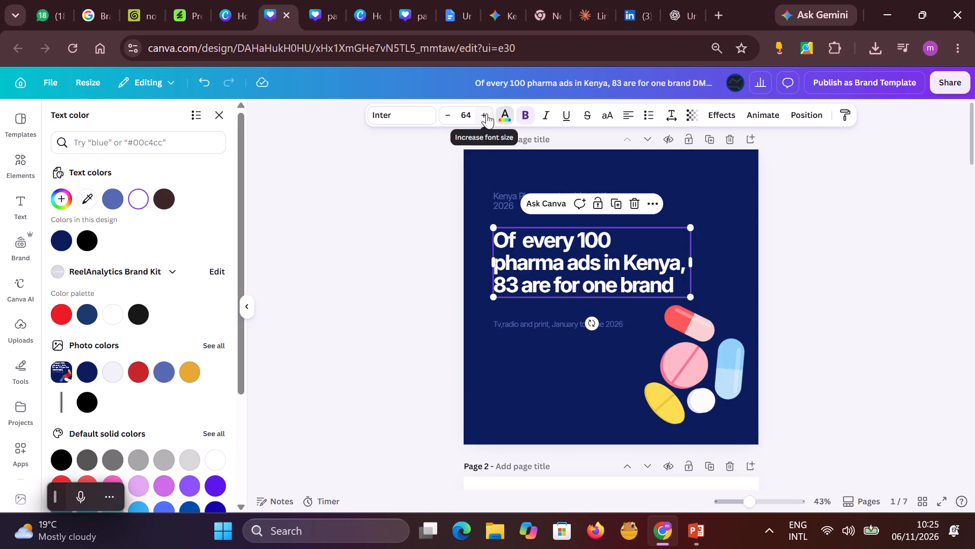
{"action": "left_click", "coordinate": [486, 113]}
{"action": "left_click", "coordinate": [486, 113]}
{"action": "left_click", "coordinate": [486, 113]}
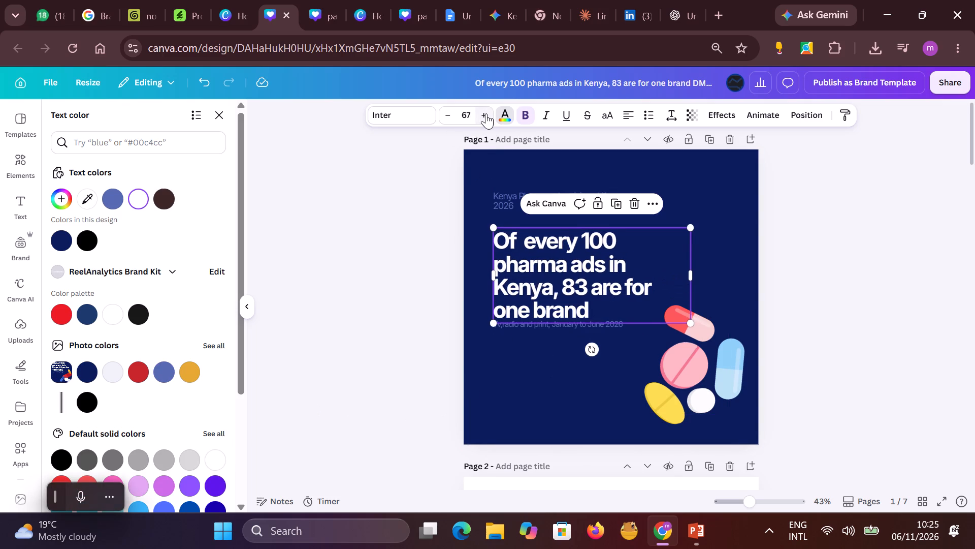
{"action": "scroll", "coordinate": [553, 398], "scroll_direction": "down", "scroll_amount": 8}
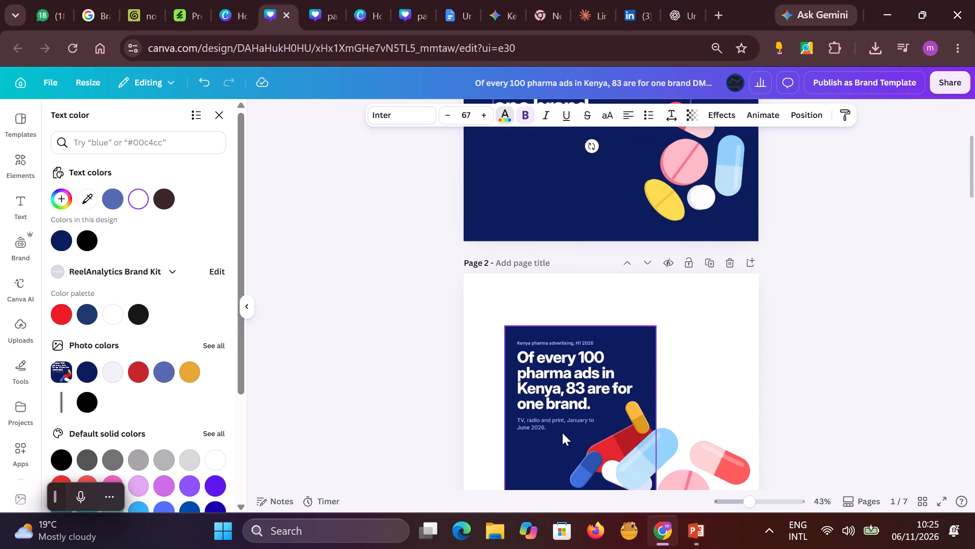
{"action": "scroll", "coordinate": [562, 424], "scroll_direction": "up", "scroll_amount": 8}
{"action": "left_click_drag", "start_coordinate": [552, 286], "coordinate": [554, 279]}
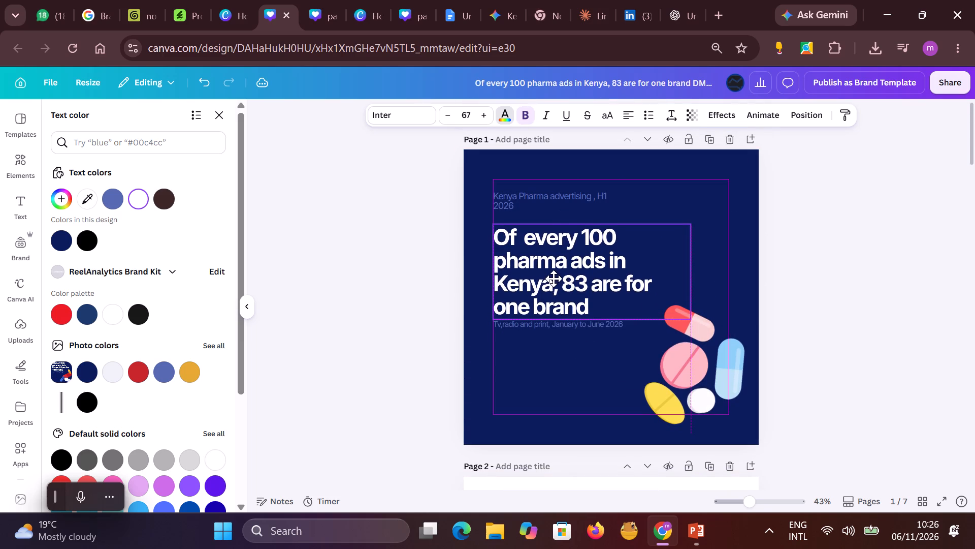
{"action": "left_click_drag", "start_coordinate": [554, 279], "coordinate": [554, 278]}
{"action": "left_click", "coordinate": [873, 309]}
Compare page 1 with the reference cover, enlarge the pill artwork and nudge it up from the page's lower edge.
{"action": "left_click", "coordinate": [536, 332]}
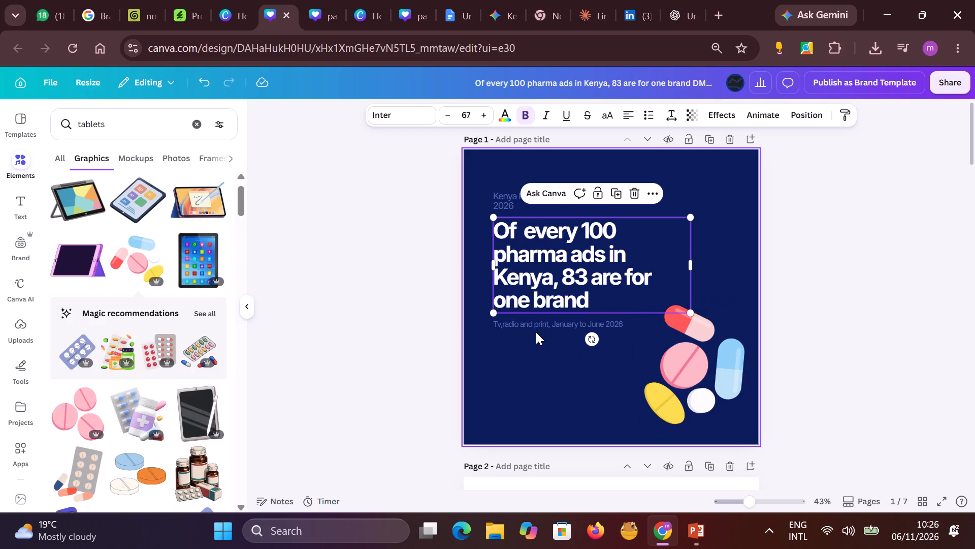
{"action": "left_click", "coordinate": [526, 327]}
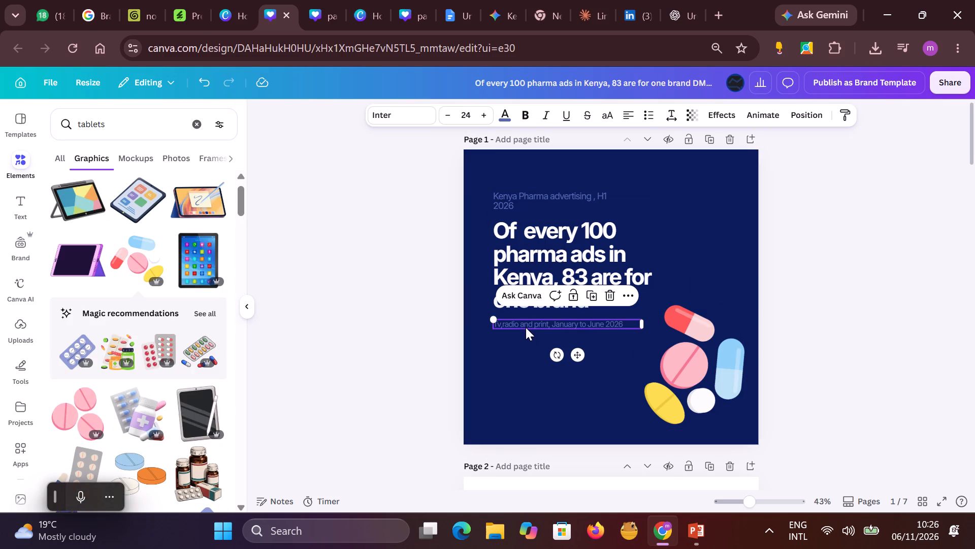
{"action": "scroll", "coordinate": [901, 345], "scroll_direction": "up", "scroll_amount": 4}
{"action": "scroll", "coordinate": [902, 345], "scroll_direction": "down", "scroll_amount": 8}
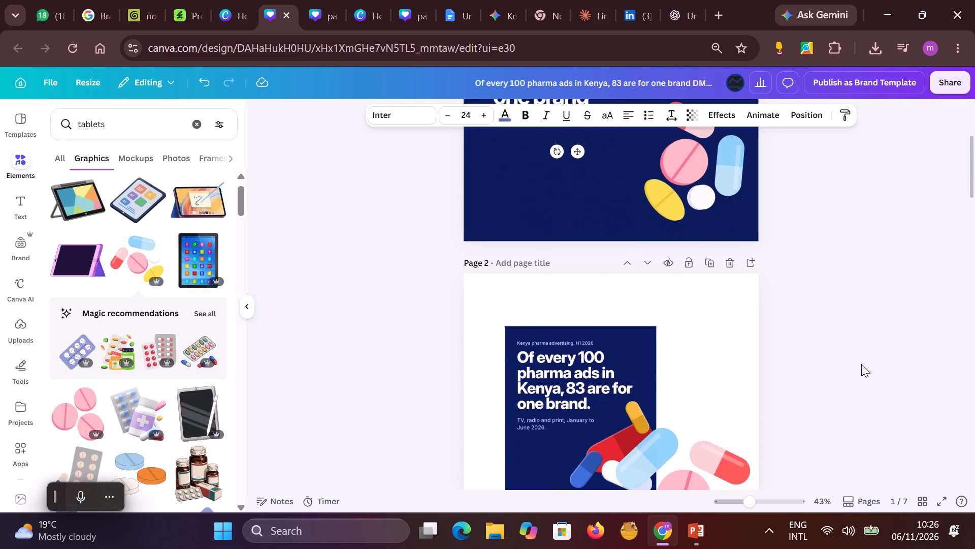
{"action": "scroll", "coordinate": [861, 365], "scroll_direction": "down", "scroll_amount": 2}
{"action": "scroll", "coordinate": [861, 365], "scroll_direction": "up", "scroll_amount": 9}
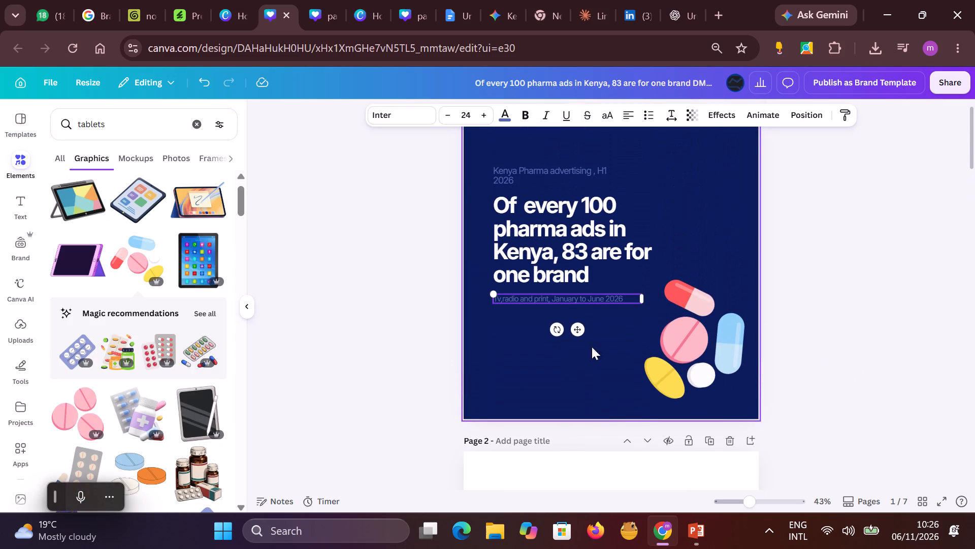
{"action": "left_click", "coordinate": [691, 323]}
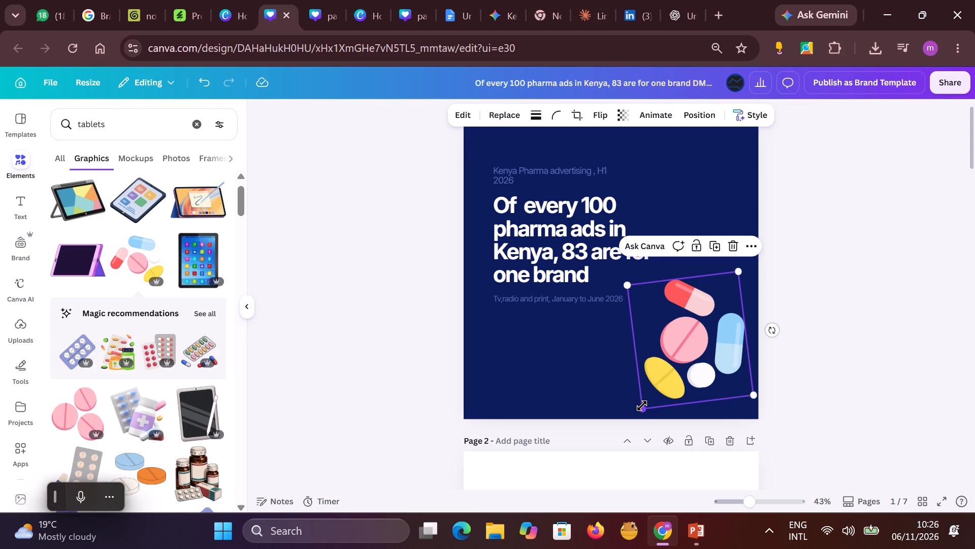
{"action": "left_click_drag", "start_coordinate": [642, 406], "coordinate": [598, 406]}
{"action": "left_click_drag", "start_coordinate": [659, 391], "coordinate": [655, 381]}
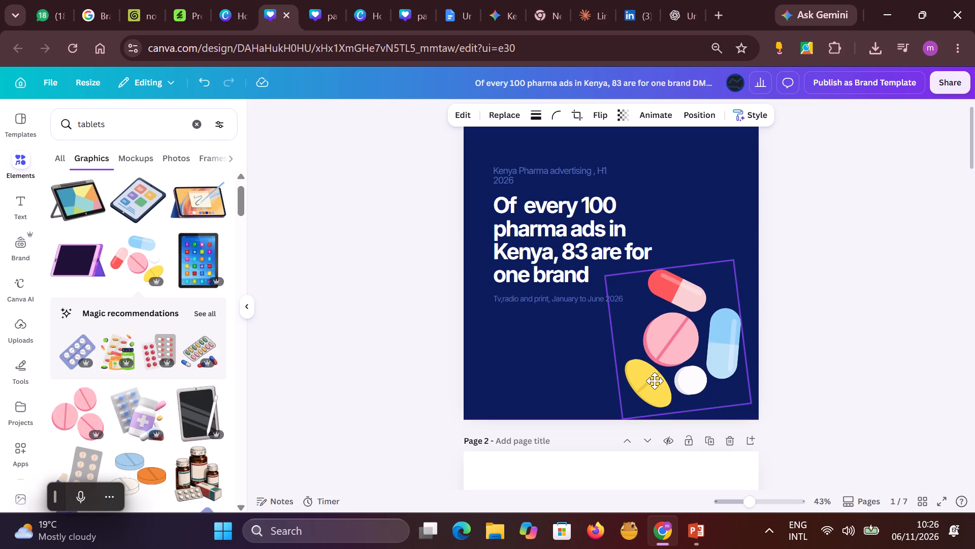
{"action": "left_click_drag", "start_coordinate": [655, 381], "coordinate": [653, 375]}
{"action": "left_click", "coordinate": [805, 349]}
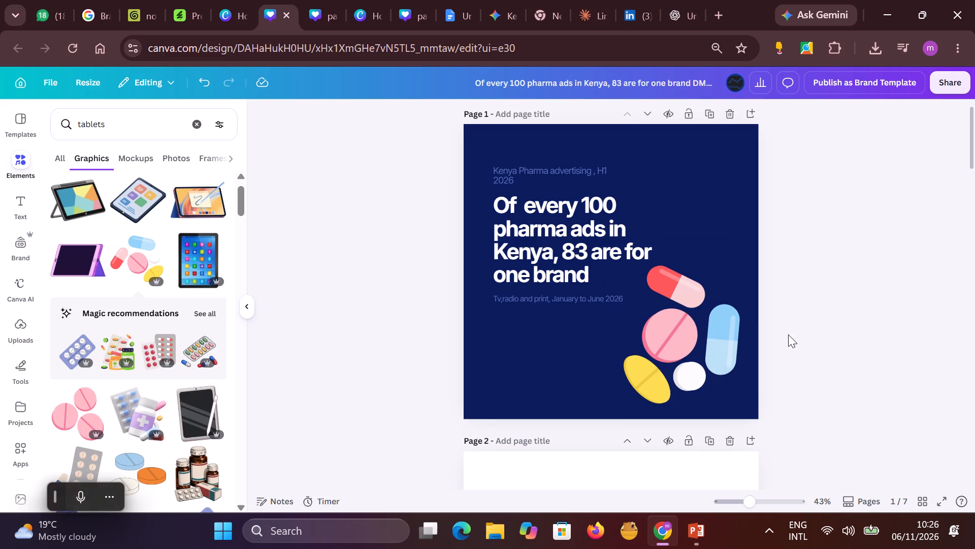
Widen the headline box on page 1 so its text wraps onto three lines.
{"action": "left_click", "coordinate": [560, 296]}
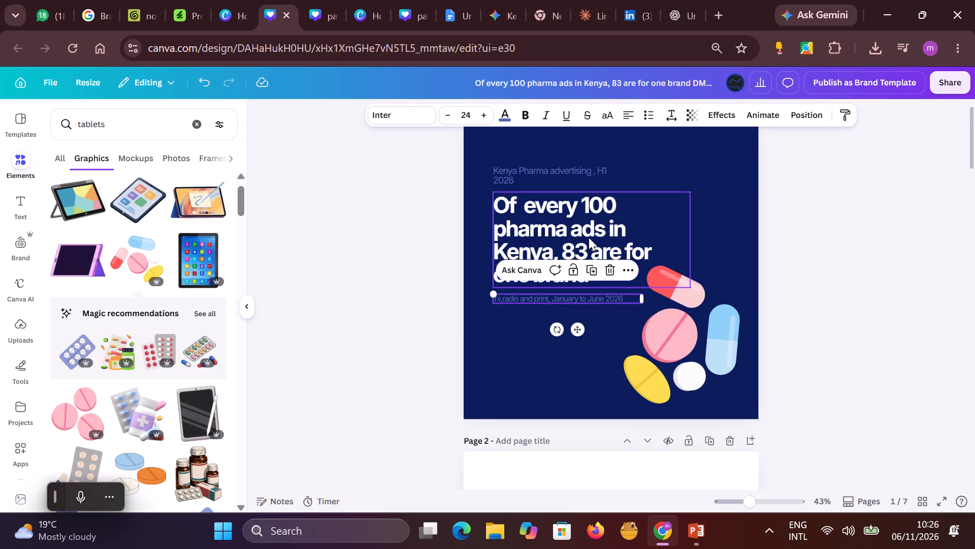
{"action": "left_click", "coordinate": [589, 237]}
{"action": "left_click_drag", "start_coordinate": [696, 236], "coordinate": [724, 234]}
{"action": "left_click", "coordinate": [569, 240]}
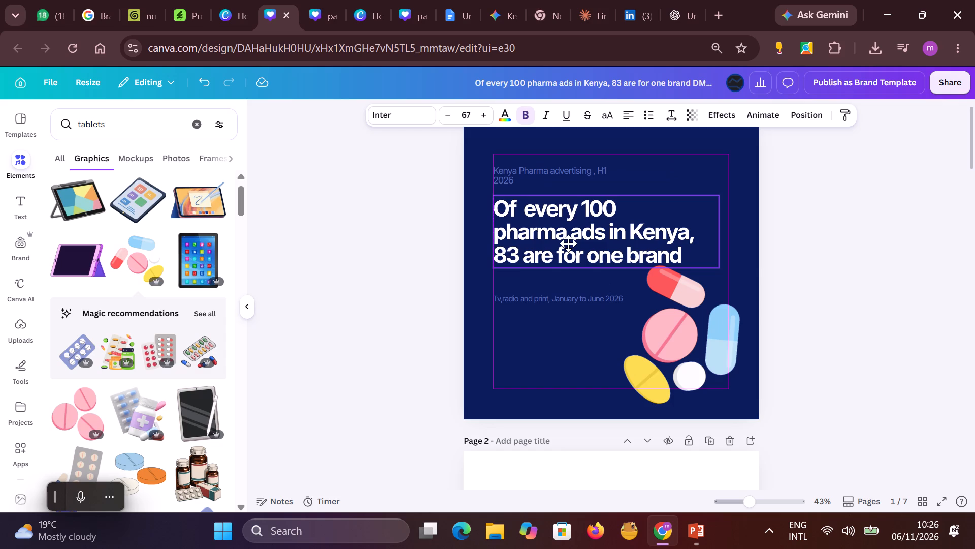
{"action": "left_click", "coordinate": [800, 255]}
Shrink the pill artwork on page 1 and reposition it just below the headline, clear of the page's right and lower edges.
{"action": "left_click", "coordinate": [665, 310]}
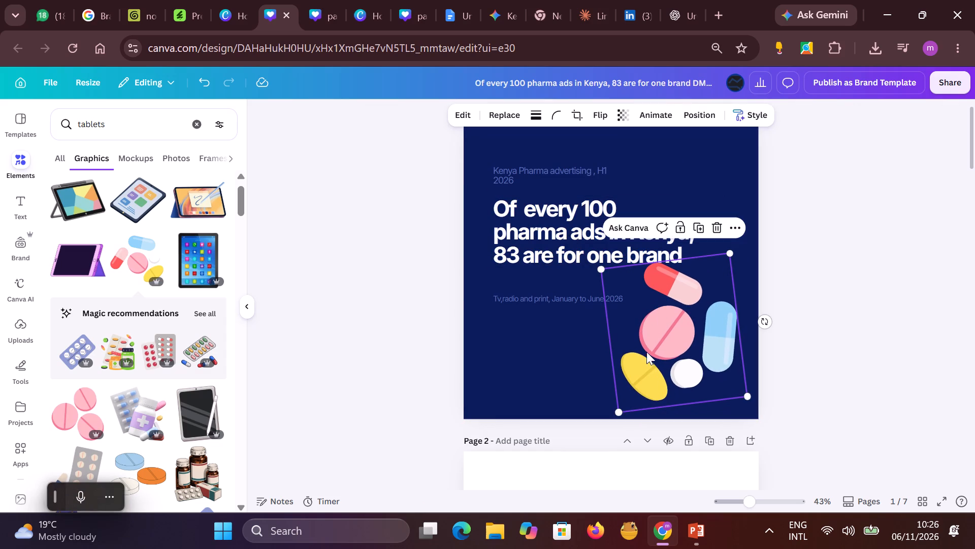
{"action": "left_click_drag", "start_coordinate": [617, 409], "coordinate": [632, 374]}
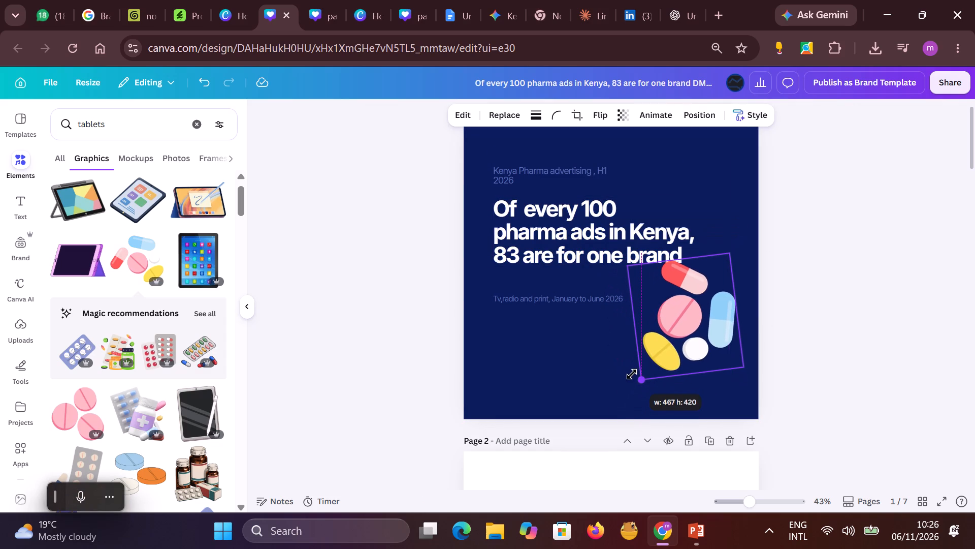
{"action": "left_click_drag", "start_coordinate": [632, 374], "coordinate": [627, 380]}
{"action": "left_click_drag", "start_coordinate": [707, 348], "coordinate": [707, 350]}
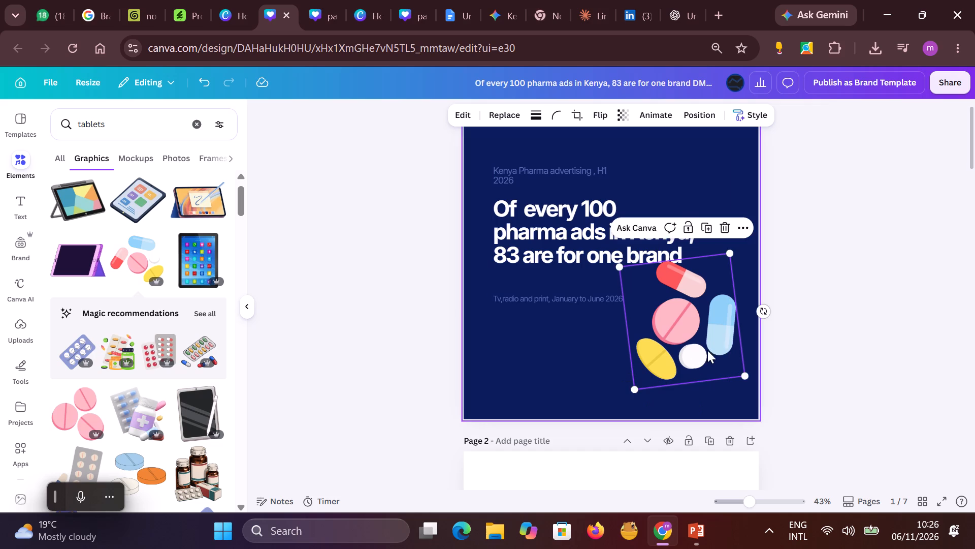
{"action": "left_click_drag", "start_coordinate": [707, 350], "coordinate": [700, 354]}
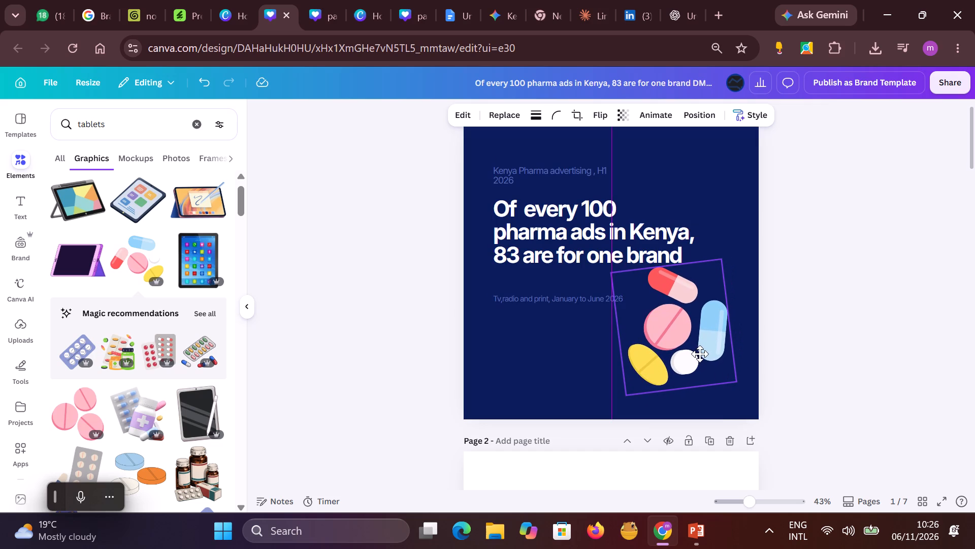
{"action": "left_click_drag", "start_coordinate": [700, 354], "coordinate": [701, 357]}
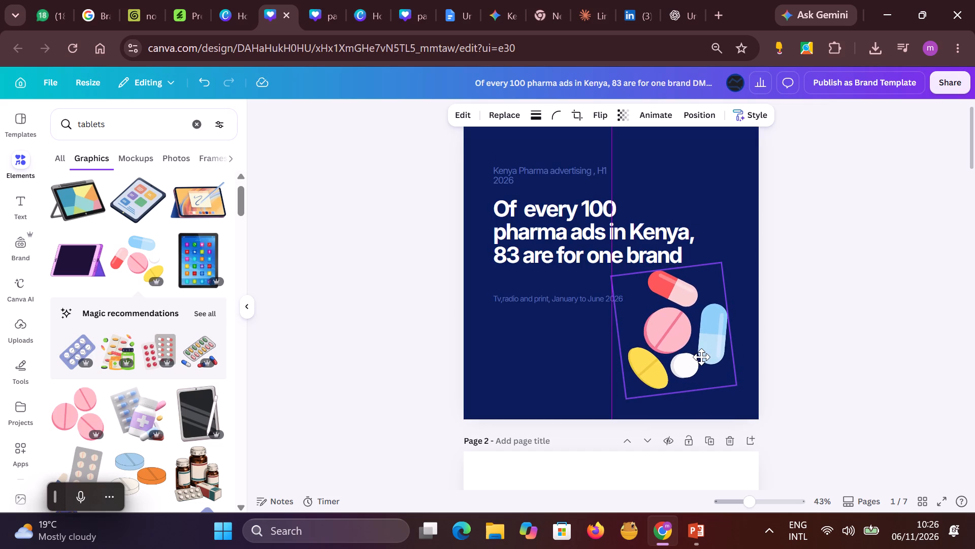
{"action": "left_click_drag", "start_coordinate": [701, 357], "coordinate": [702, 354]}
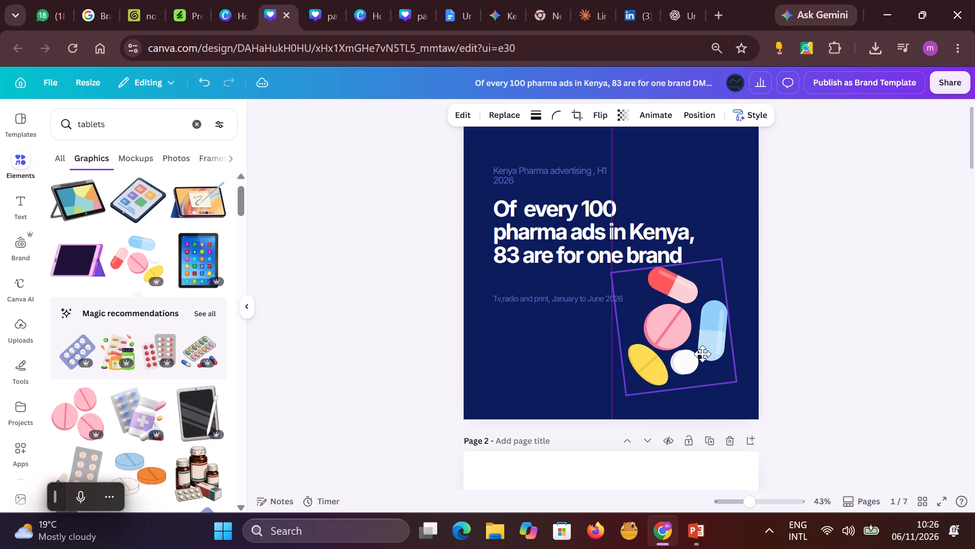
{"action": "left_click_drag", "start_coordinate": [702, 354], "coordinate": [702, 355]}
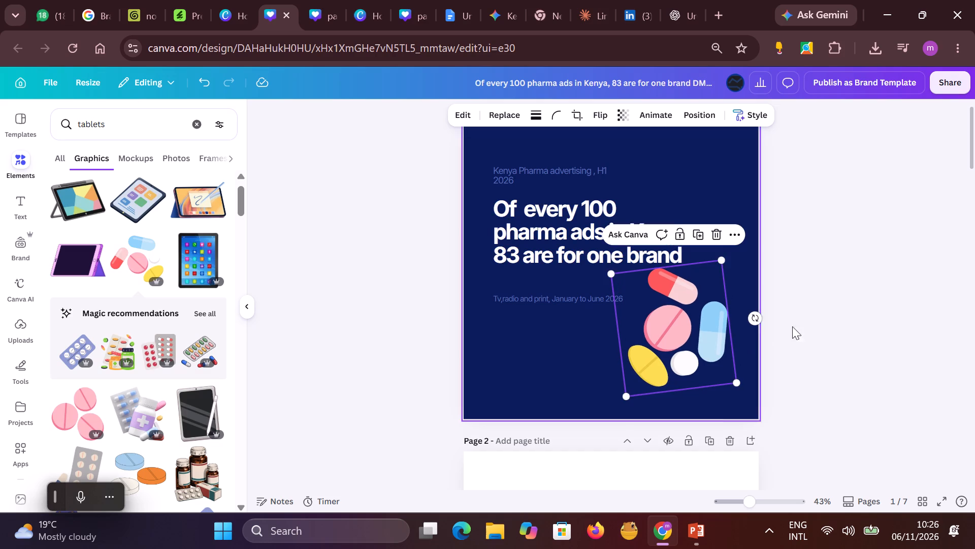
{"action": "left_click", "coordinate": [818, 315]}
{"action": "scroll", "coordinate": [852, 299], "scroll_direction": "up", "scroll_amount": 4}
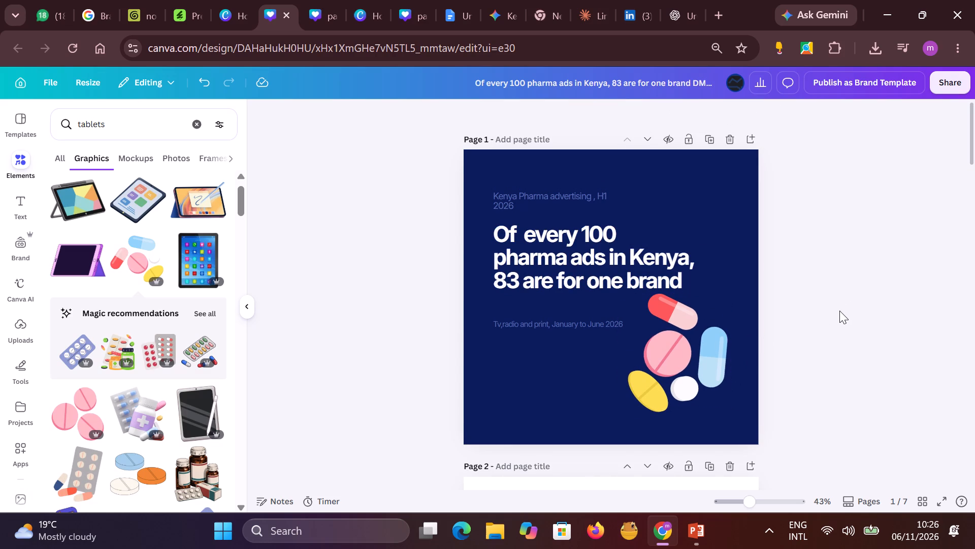
{"action": "left_click", "coordinate": [703, 345]}
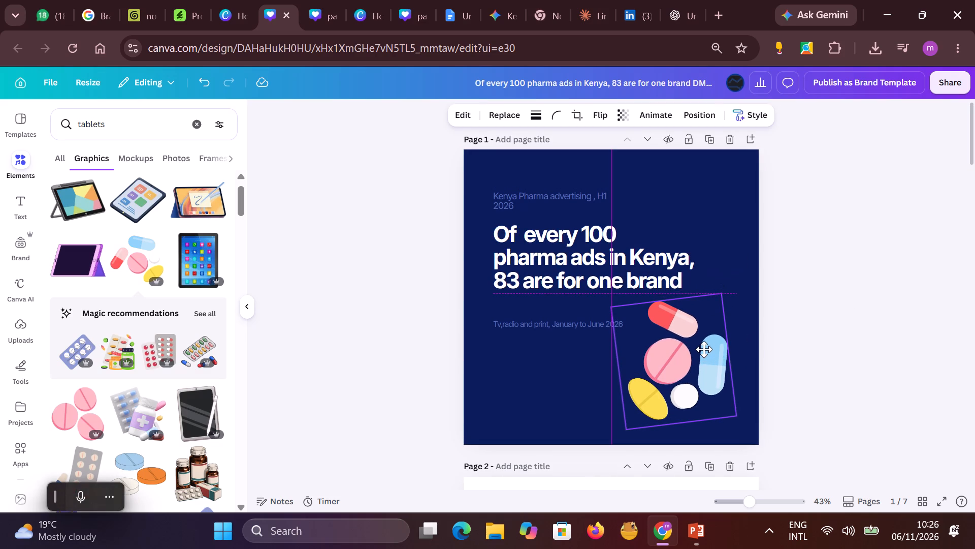
{"action": "left_click", "coordinate": [917, 337]}
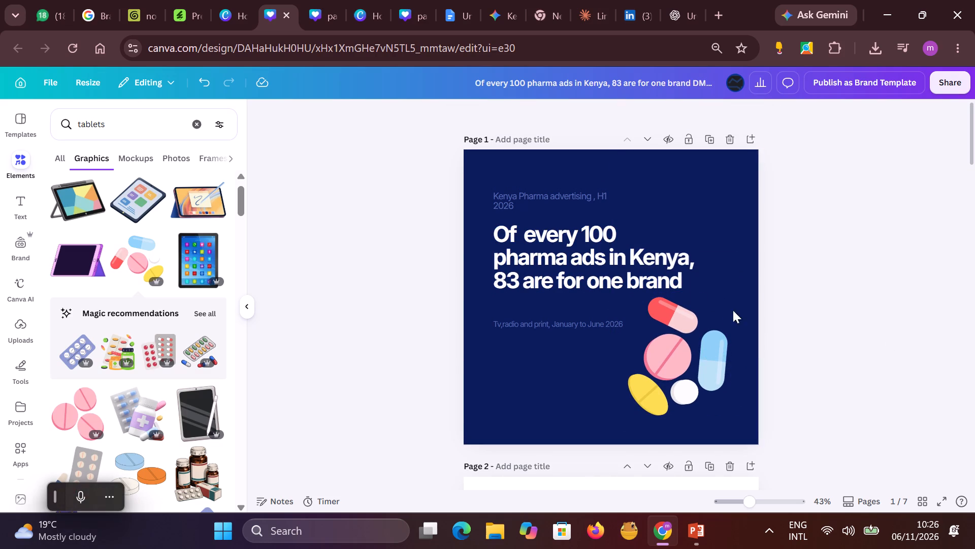
Set the "Kenya Pharma advertising, H1 2026" line to size 26 so it fits one line, and move it slightly closer to the headline.
{"action": "scroll", "coordinate": [524, 345], "scroll_direction": "down", "scroll_amount": 9}
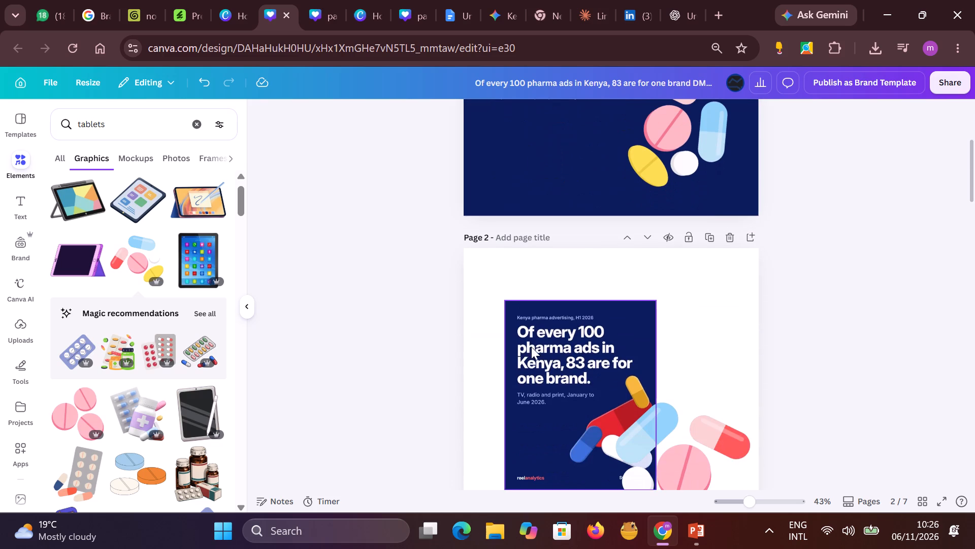
{"action": "scroll", "coordinate": [544, 324], "scroll_direction": "up", "scroll_amount": 10}
{"action": "left_click", "coordinate": [551, 200]}
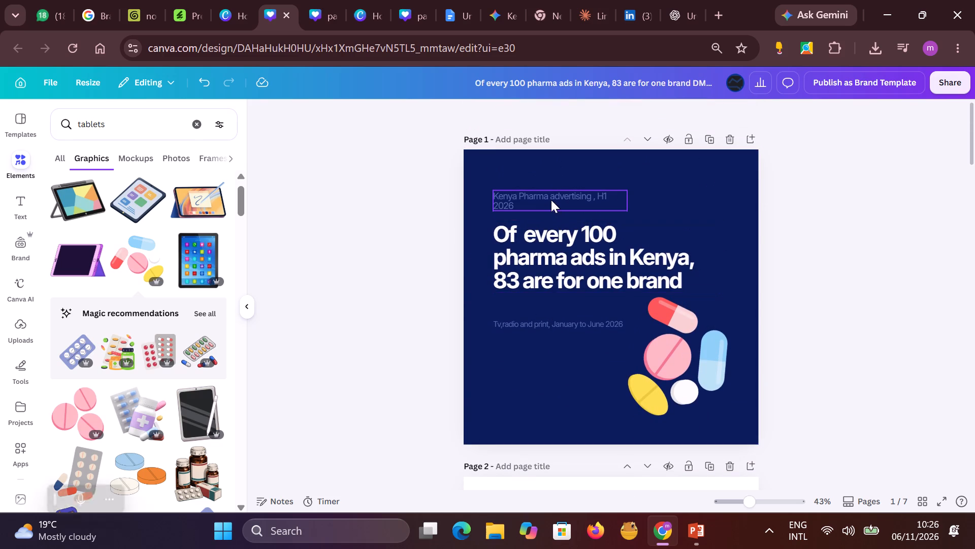
{"action": "double_click", "coordinate": [447, 116]}
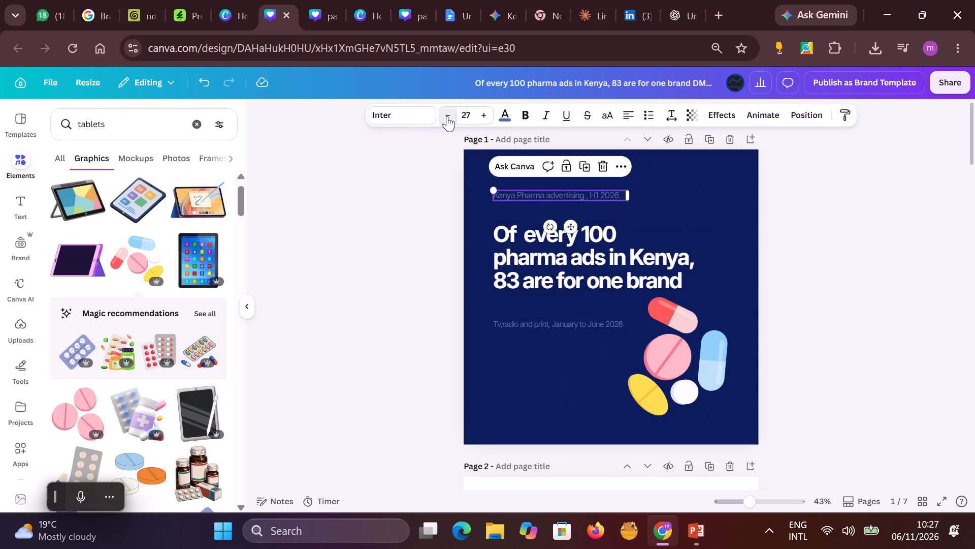
{"action": "left_click", "coordinate": [546, 197]}
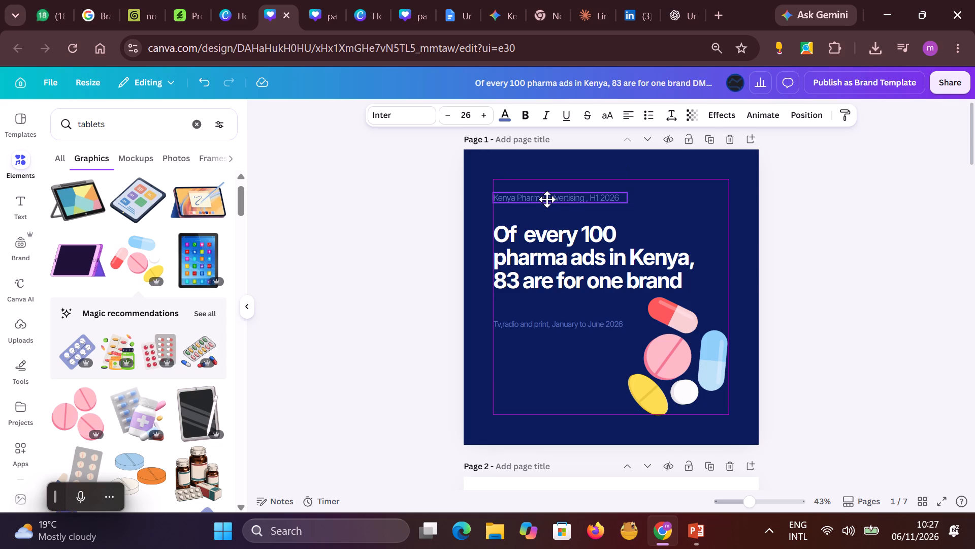
{"action": "left_click", "coordinate": [880, 252]}
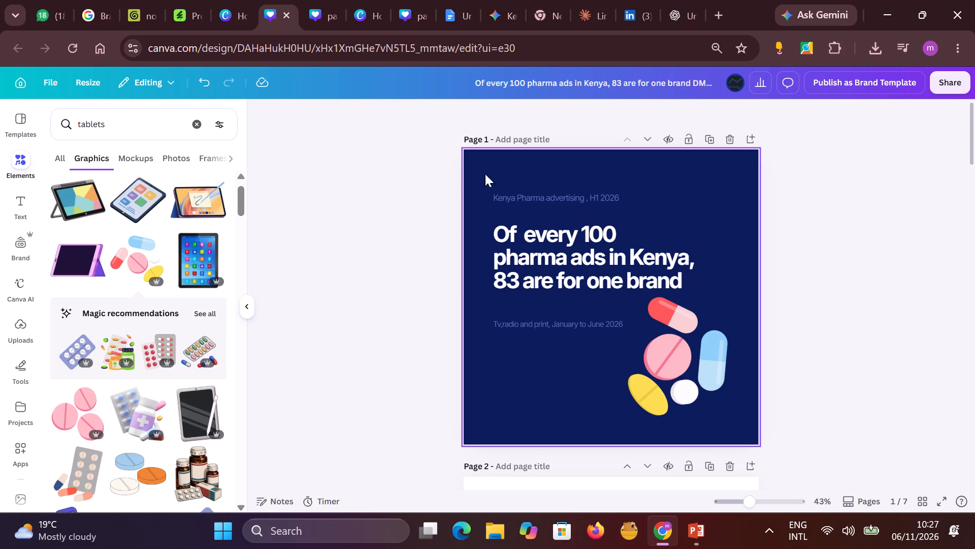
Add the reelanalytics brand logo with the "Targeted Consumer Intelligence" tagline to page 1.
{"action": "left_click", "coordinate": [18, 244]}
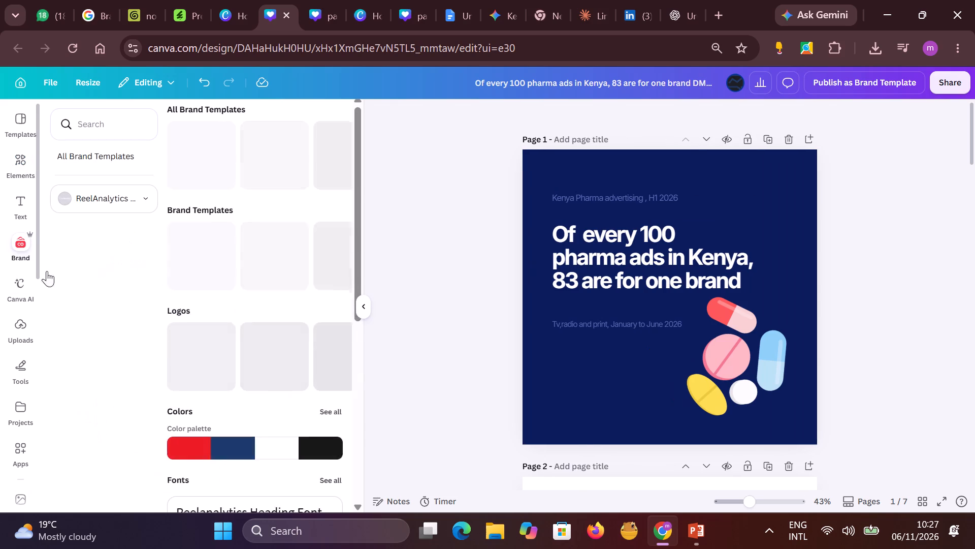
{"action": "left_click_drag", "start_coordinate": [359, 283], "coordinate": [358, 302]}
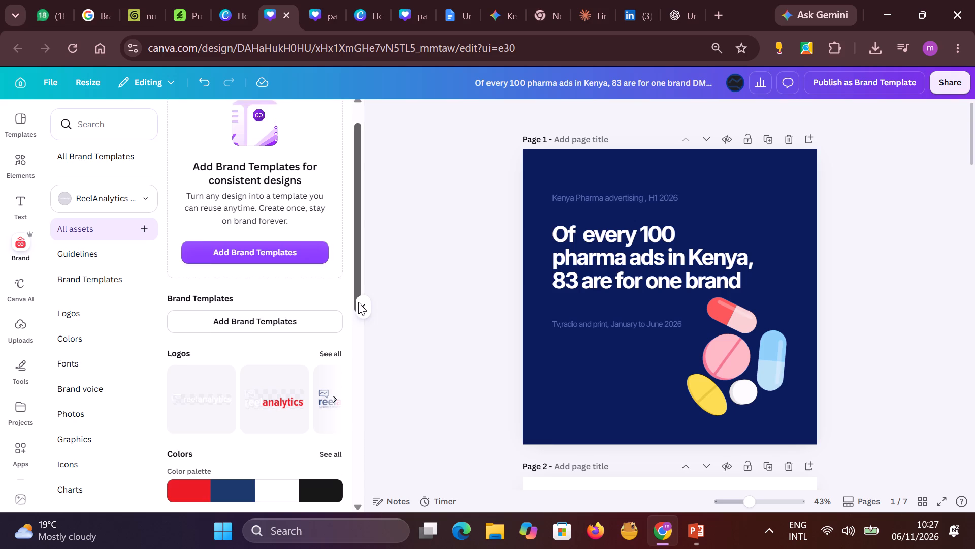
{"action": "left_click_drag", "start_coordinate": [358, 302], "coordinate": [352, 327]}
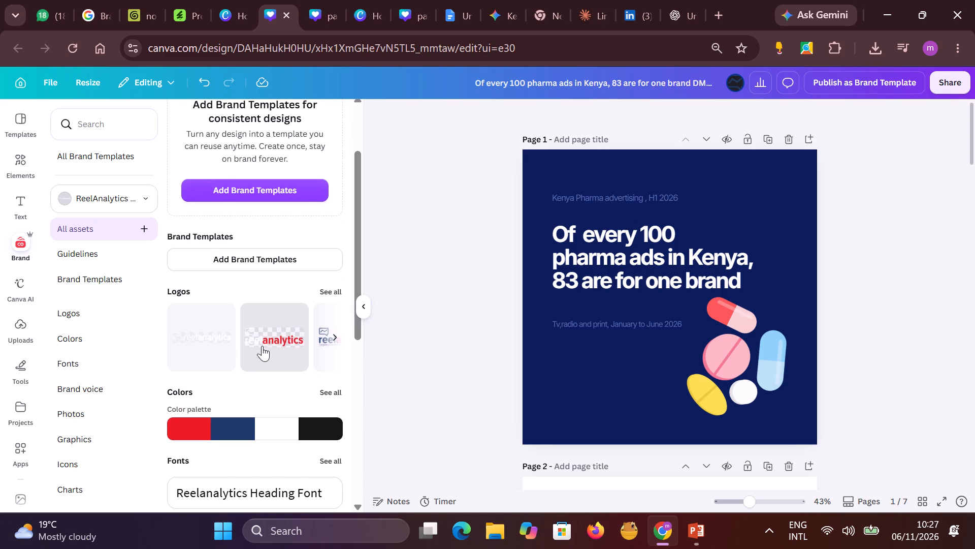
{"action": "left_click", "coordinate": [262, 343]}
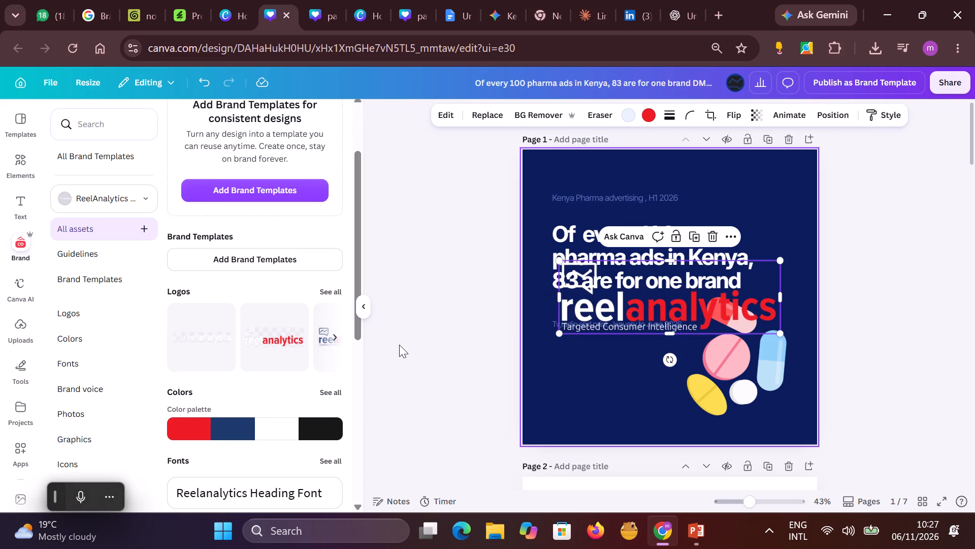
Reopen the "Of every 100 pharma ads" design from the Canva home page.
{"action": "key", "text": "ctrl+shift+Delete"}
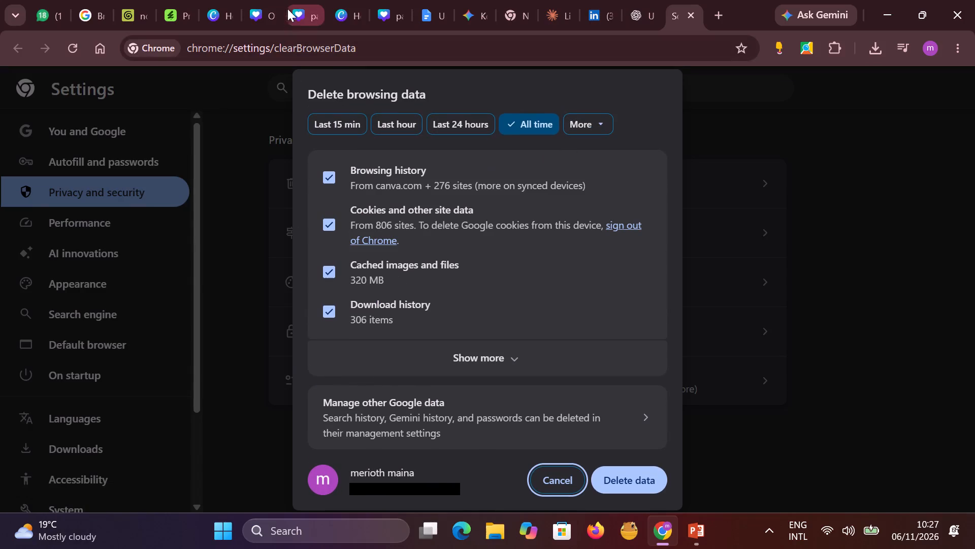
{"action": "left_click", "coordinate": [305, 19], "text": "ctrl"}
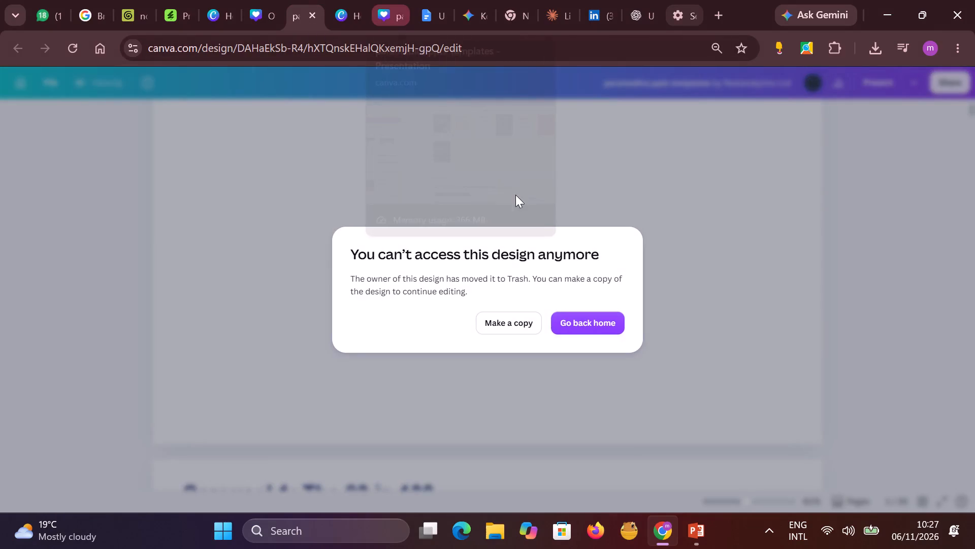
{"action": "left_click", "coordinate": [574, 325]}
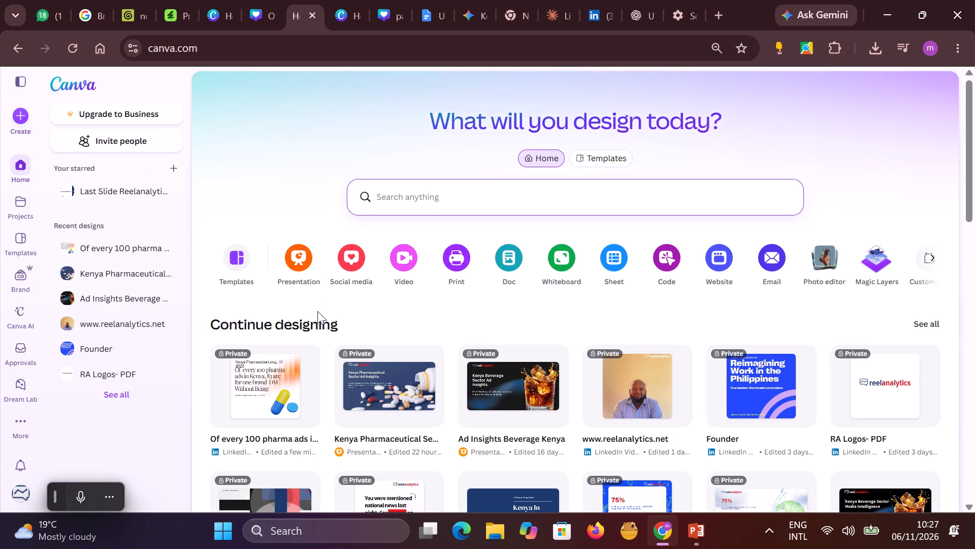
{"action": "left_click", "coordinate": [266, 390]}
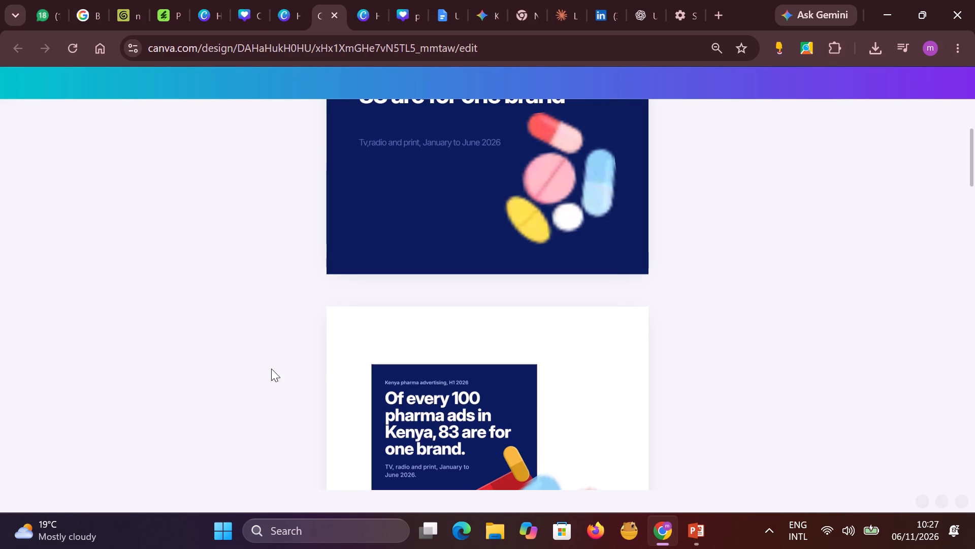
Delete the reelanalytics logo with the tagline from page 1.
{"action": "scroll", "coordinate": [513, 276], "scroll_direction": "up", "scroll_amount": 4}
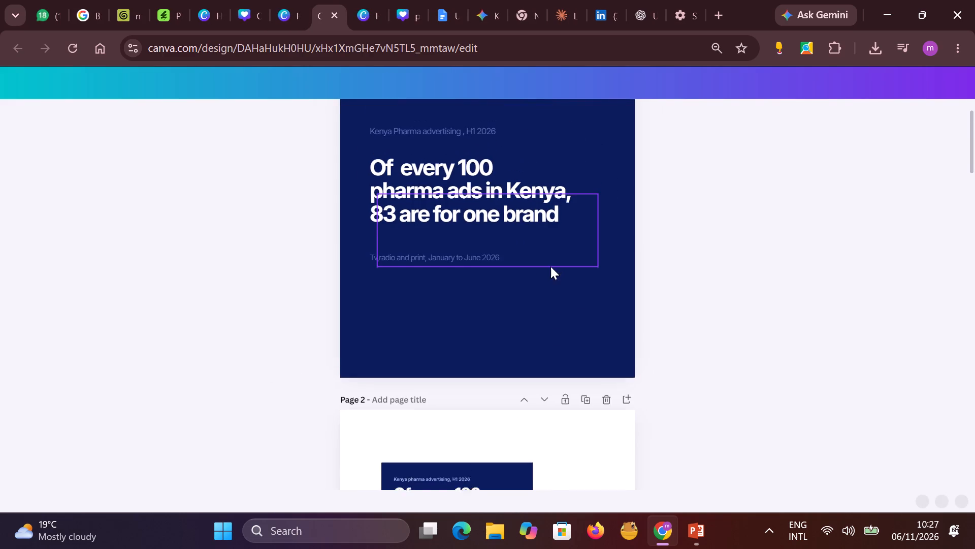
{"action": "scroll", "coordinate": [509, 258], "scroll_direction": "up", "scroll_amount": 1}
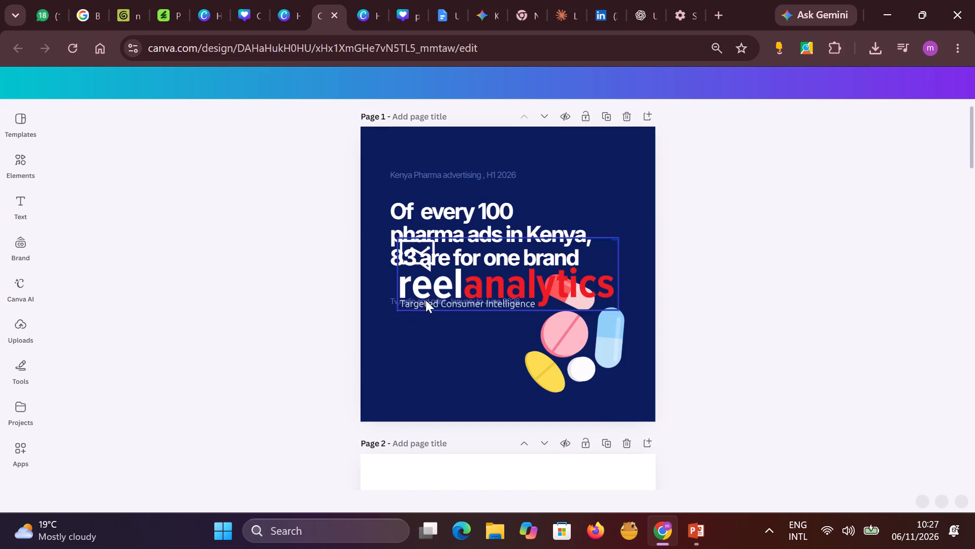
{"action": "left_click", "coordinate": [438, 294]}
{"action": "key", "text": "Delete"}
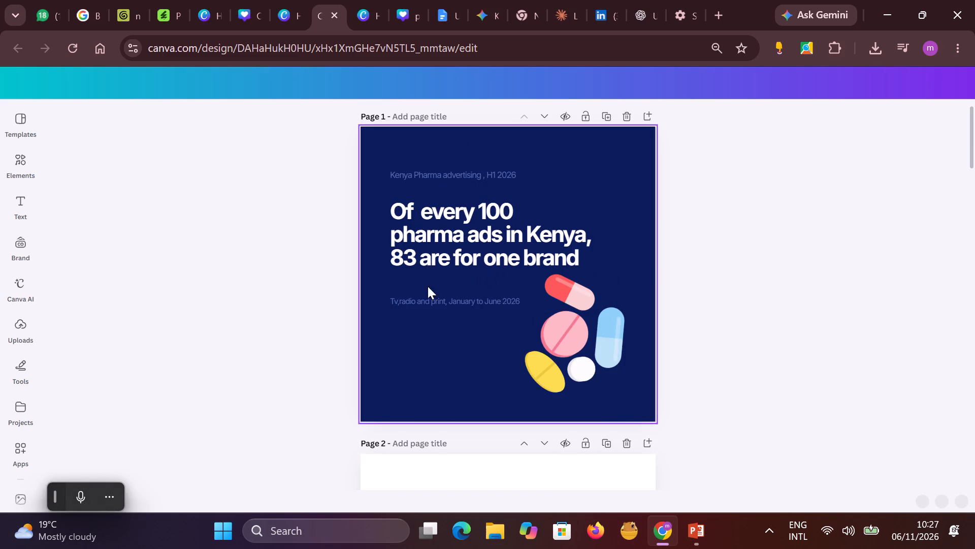
Add the one-line reelanalytics logo without tagline to page 1, shrink it to about 410 by 74, and place it in the page's upper-right corner.
{"action": "left_click", "coordinate": [22, 261]}
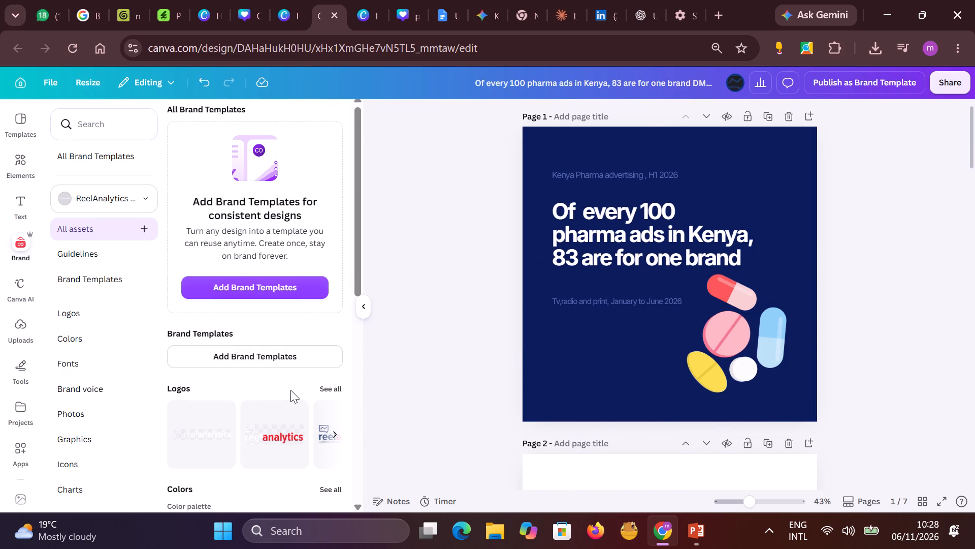
{"action": "scroll", "coordinate": [290, 390], "scroll_direction": "down", "scroll_amount": 2}
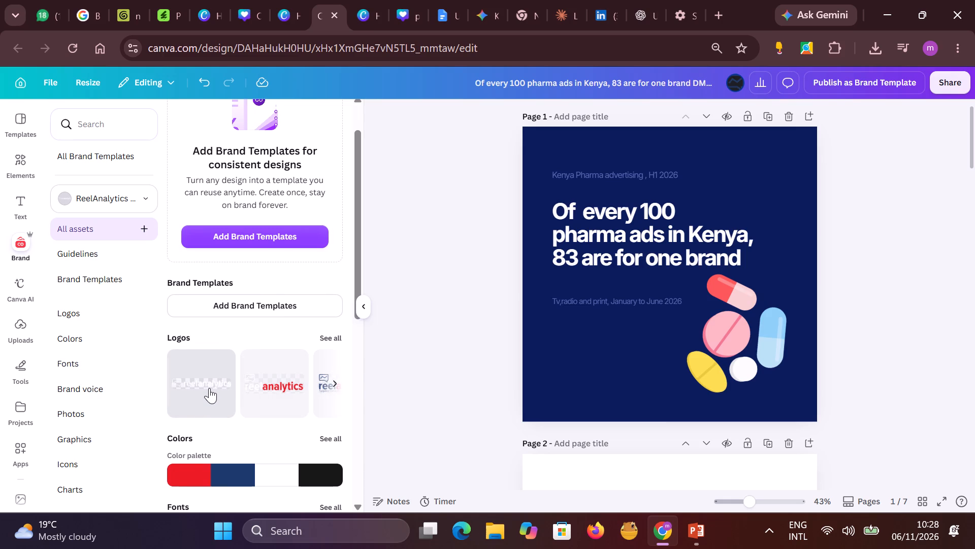
{"action": "left_click", "coordinate": [332, 384]}
{"action": "left_click", "coordinate": [332, 384]}
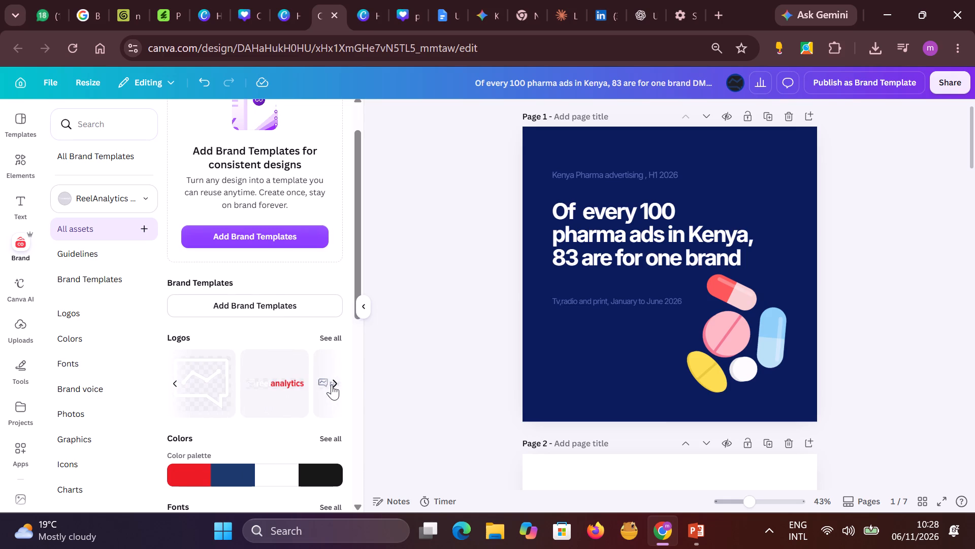
{"action": "left_click", "coordinate": [278, 385]}
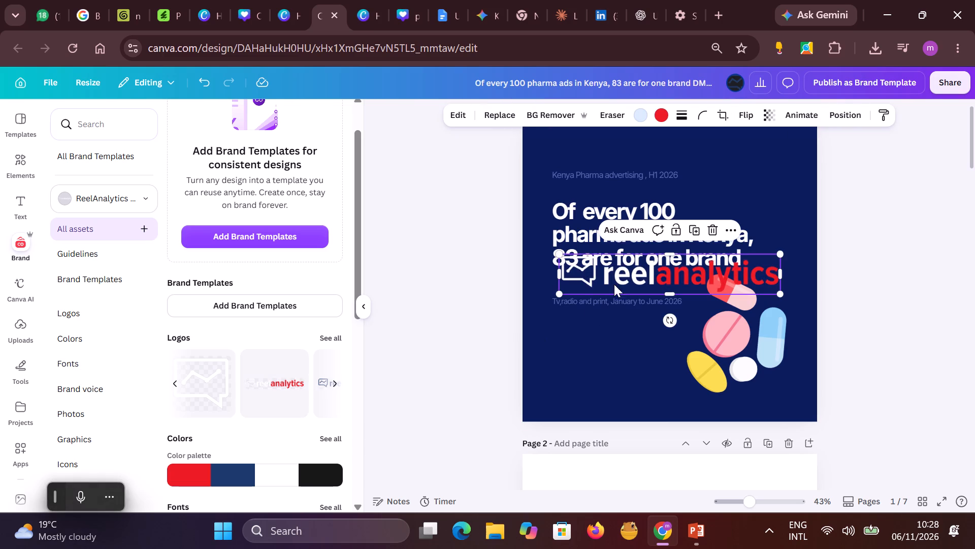
{"action": "left_click_drag", "start_coordinate": [617, 277], "coordinate": [642, 159]}
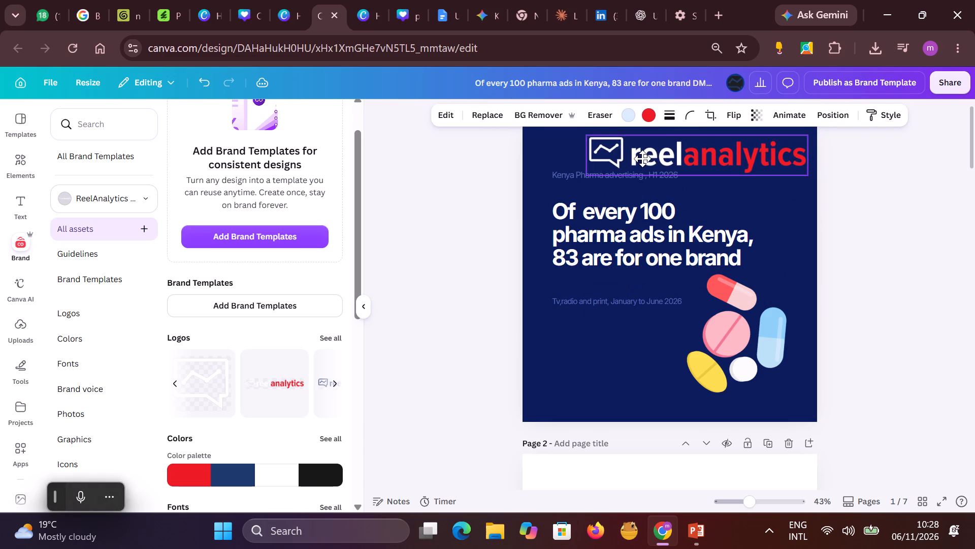
{"action": "left_click_drag", "start_coordinate": [642, 159], "coordinate": [642, 159]}
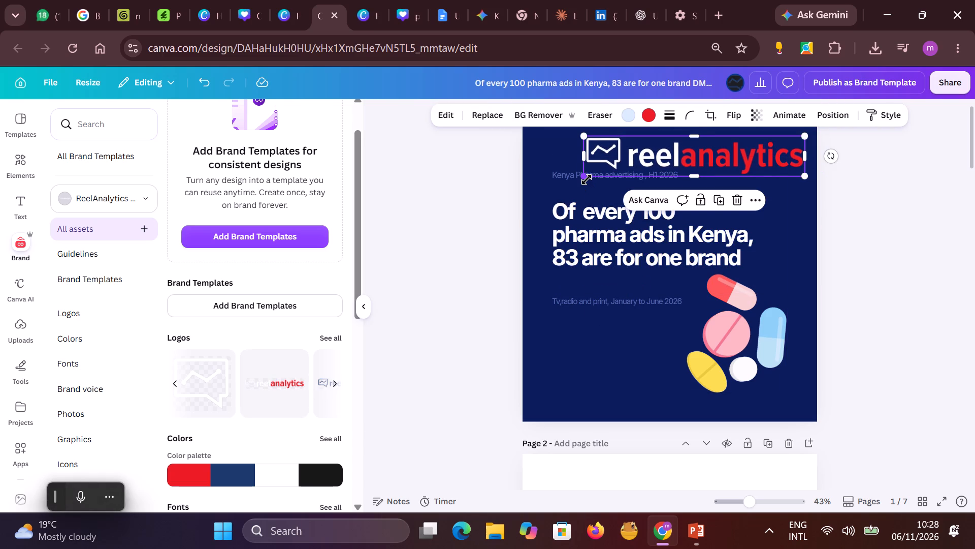
{"action": "left_click_drag", "start_coordinate": [586, 177], "coordinate": [707, 163]}
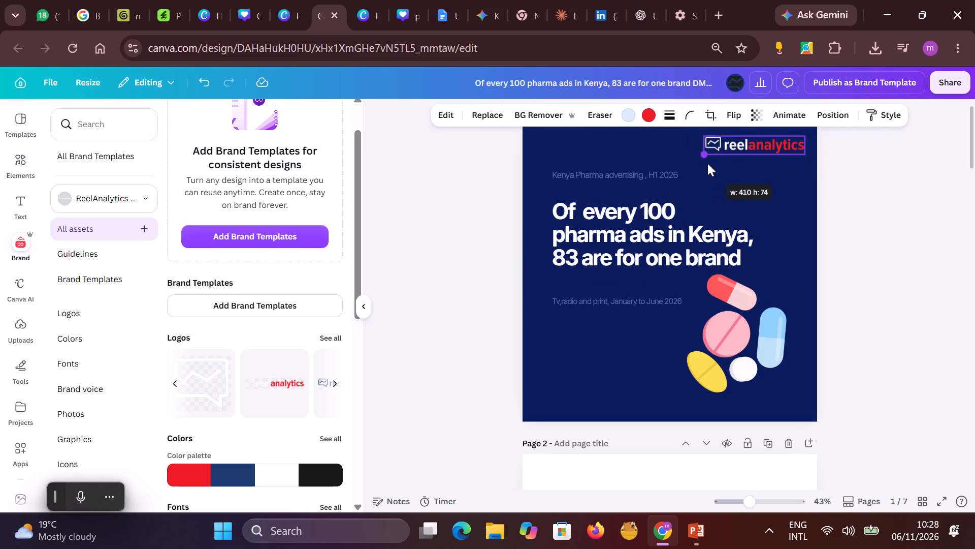
{"action": "left_click_drag", "start_coordinate": [744, 144], "coordinate": [736, 154]}
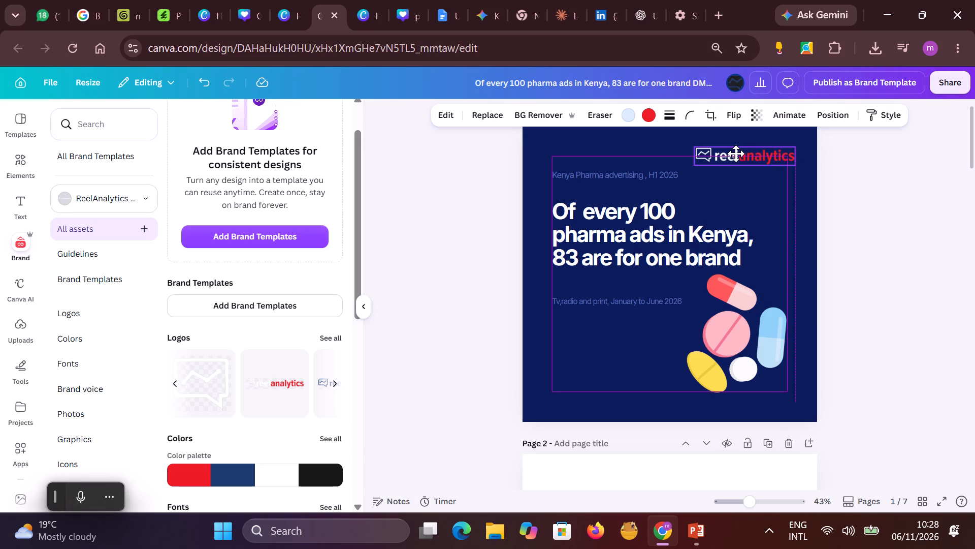
{"action": "left_click_drag", "start_coordinate": [736, 154], "coordinate": [732, 154]}
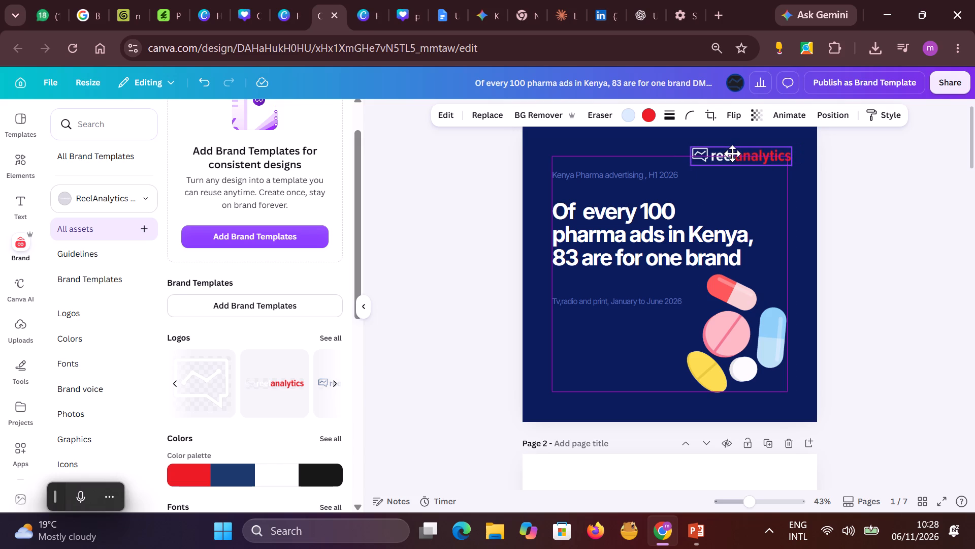
Nudge the reelanalytics logo on page 1 so that it lines up with the page's right margin guide.
{"action": "left_click_drag", "start_coordinate": [732, 154], "coordinate": [730, 153]}
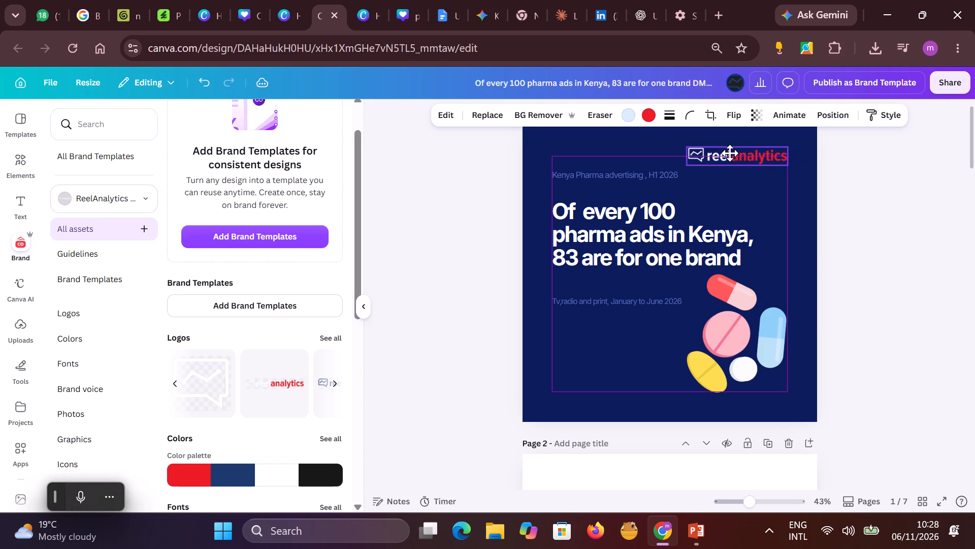
{"action": "left_click_drag", "start_coordinate": [730, 153], "coordinate": [730, 152]}
{"action": "left_click", "coordinate": [887, 189]}
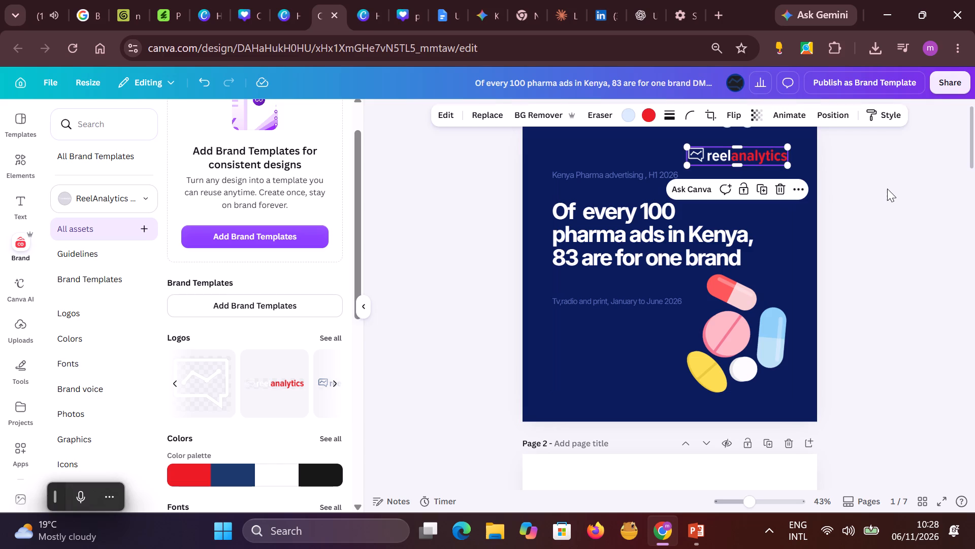
{"action": "left_click", "coordinate": [854, 259]}
Shift the pills artwork slightly down on page 1 and move the "Tv,radio and print" line up, 74 below the headline.
{"action": "left_click", "coordinate": [773, 343]}
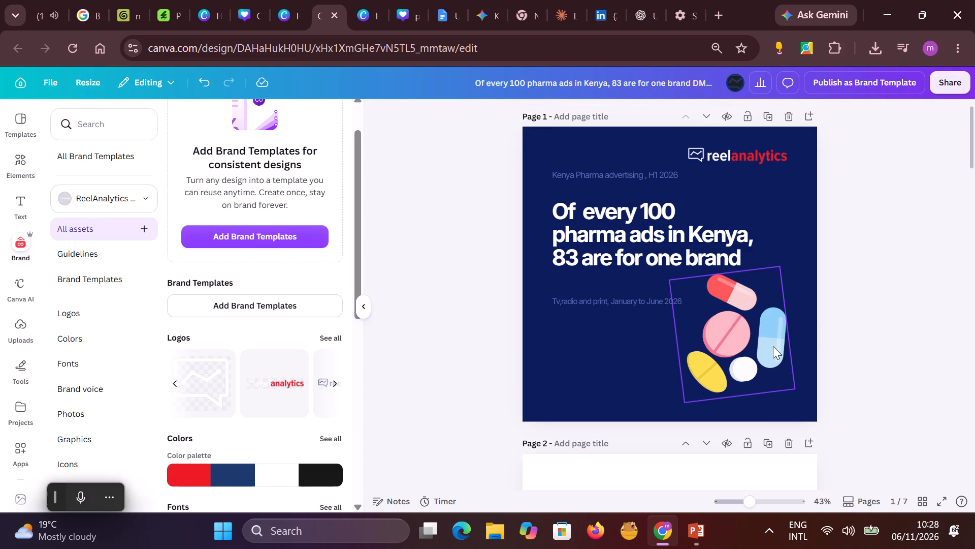
{"action": "left_click", "coordinate": [881, 307]}
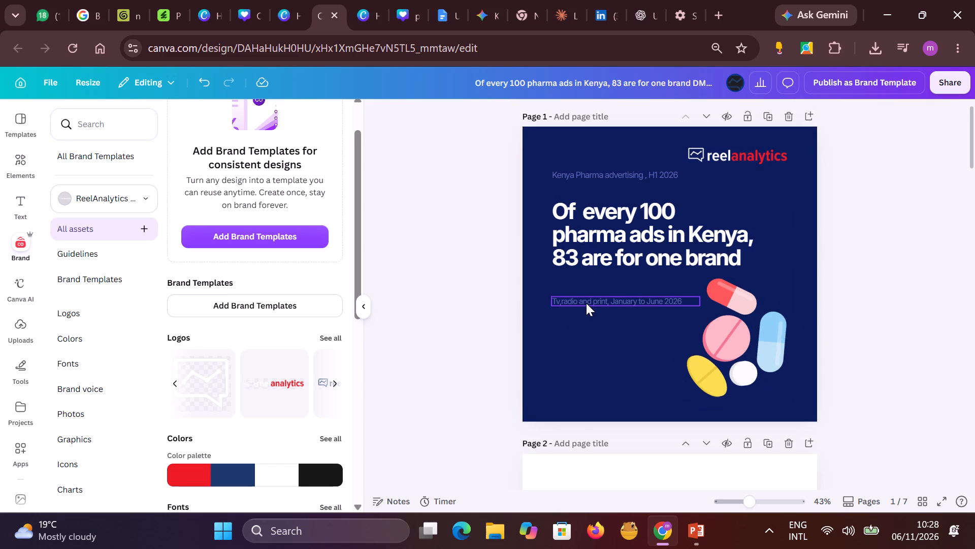
{"action": "left_click_drag", "start_coordinate": [586, 303], "coordinate": [586, 295]}
{"action": "left_click", "coordinate": [873, 236]}
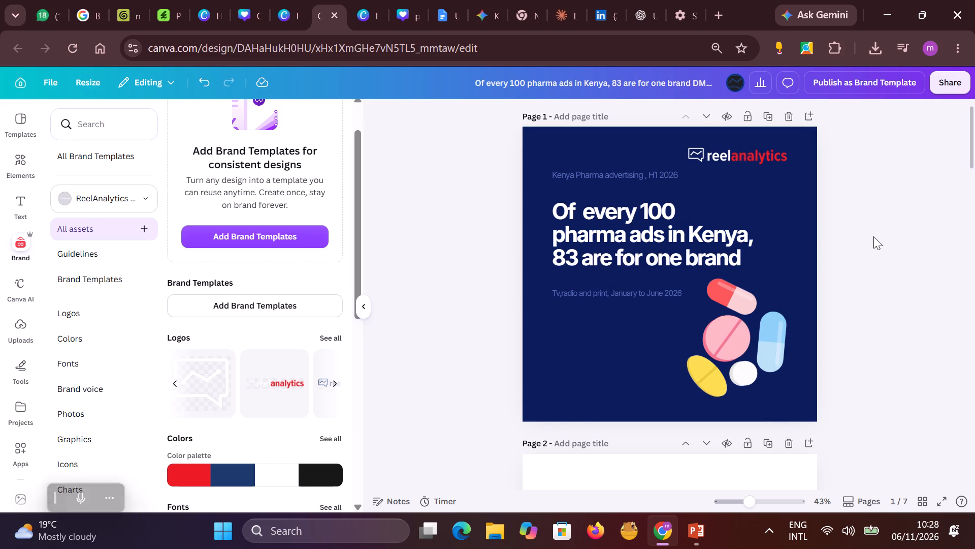
{"action": "left_click", "coordinate": [651, 174]}
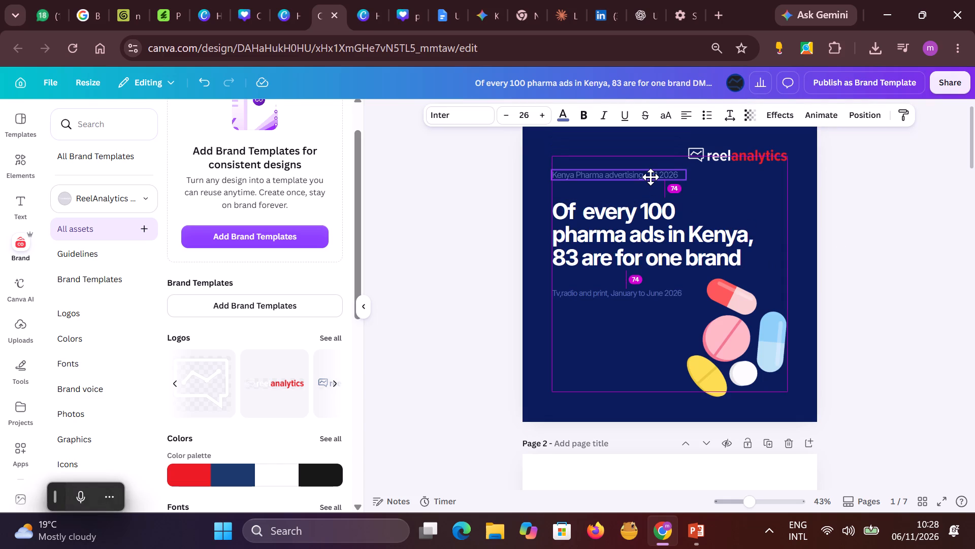
{"action": "left_click", "coordinate": [858, 215]}
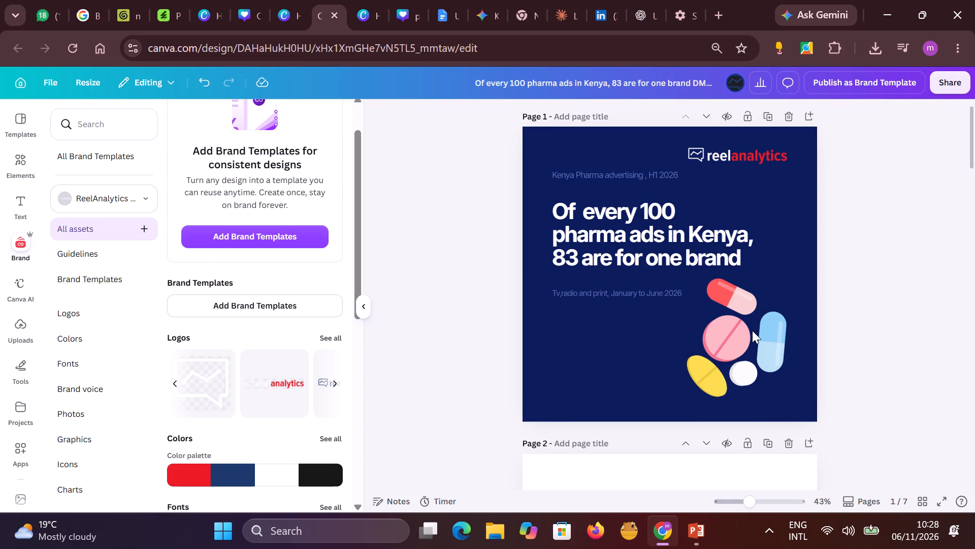
Delete the spare pills graphic that overlaps the reference cover image on page 2.
{"action": "scroll", "coordinate": [880, 247], "scroll_direction": "down", "scroll_amount": 10}
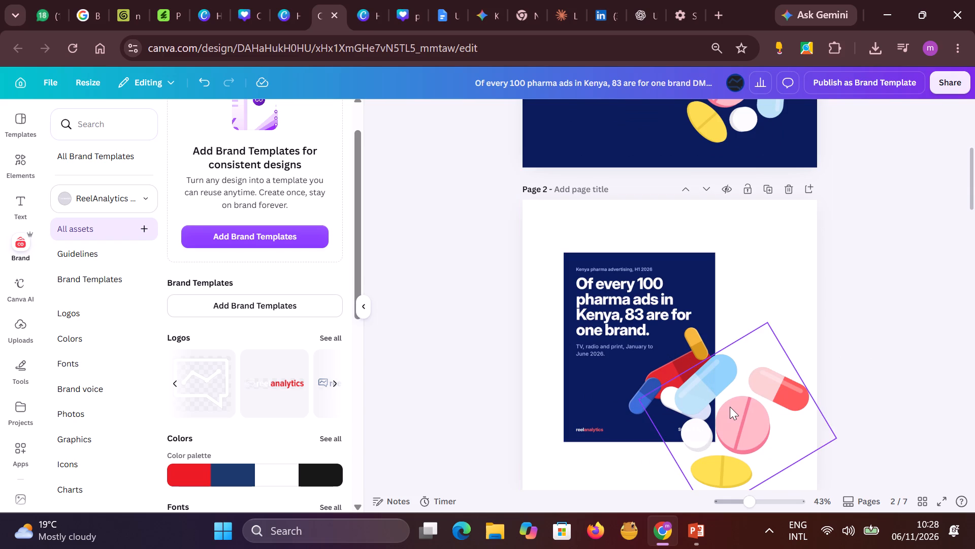
{"action": "left_click_drag", "start_coordinate": [730, 407], "coordinate": [804, 401]}
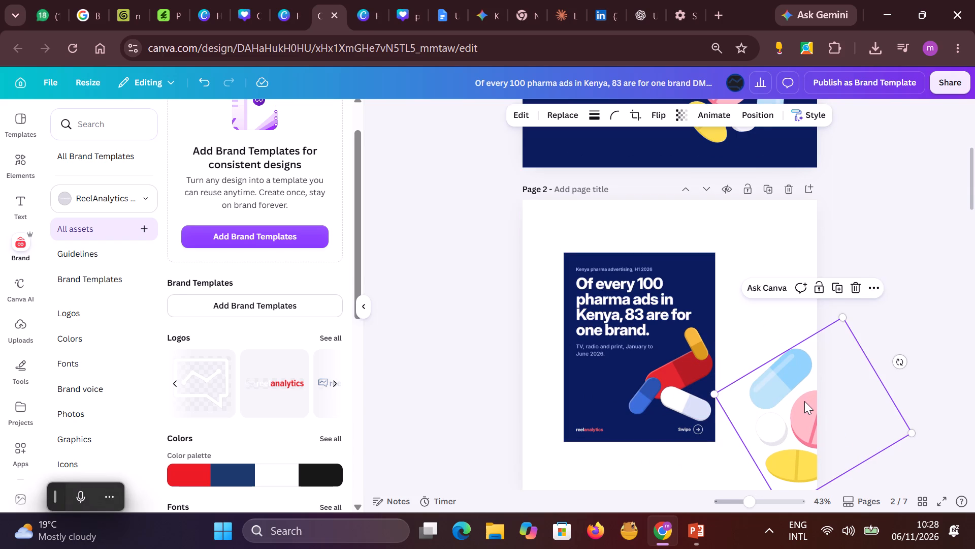
{"action": "key", "text": "Delete"}
Enlarge the reference cover image on page 2 to the full page width, about 1,204 by 1,266, and shift it up.
{"action": "left_click", "coordinate": [678, 419]}
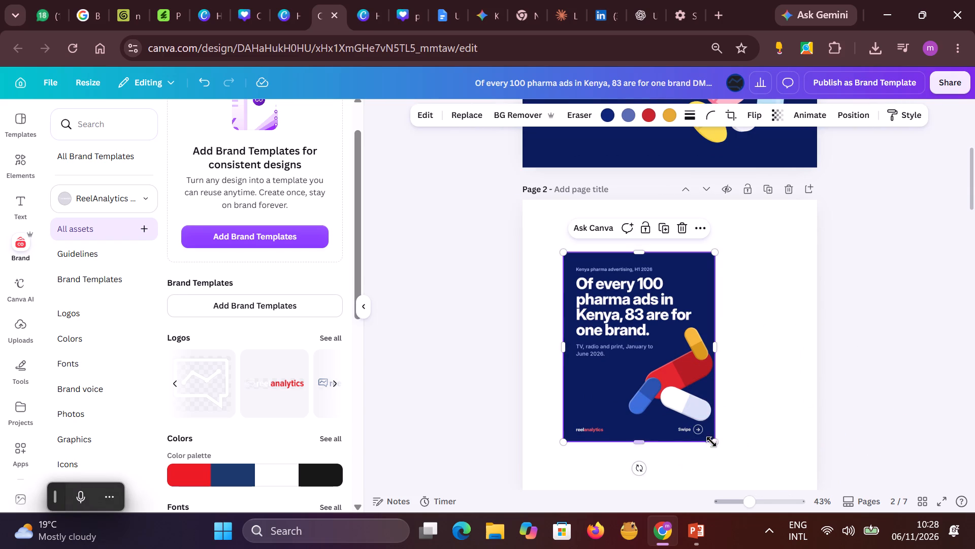
{"action": "left_click_drag", "start_coordinate": [714, 443], "coordinate": [817, 492]}
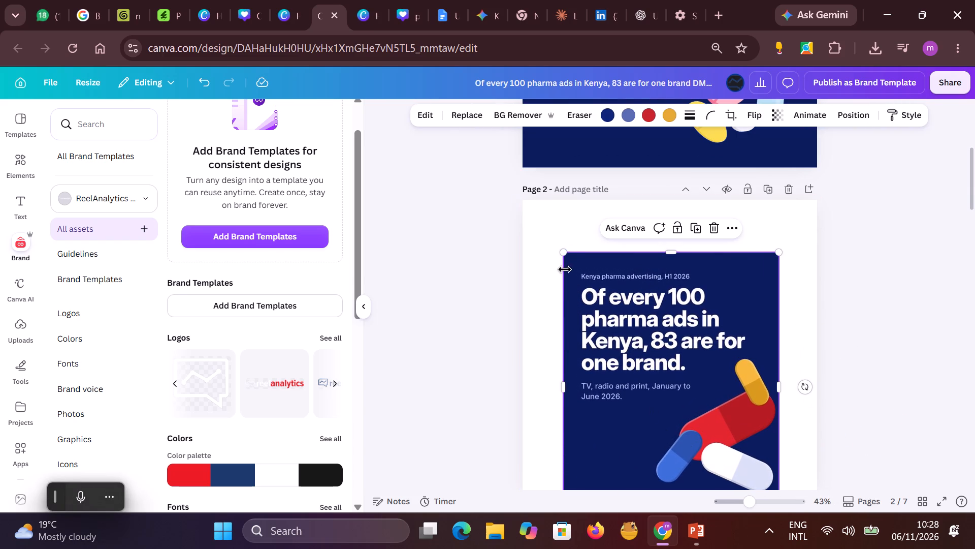
{"action": "left_click_drag", "start_coordinate": [564, 253], "coordinate": [523, 200]}
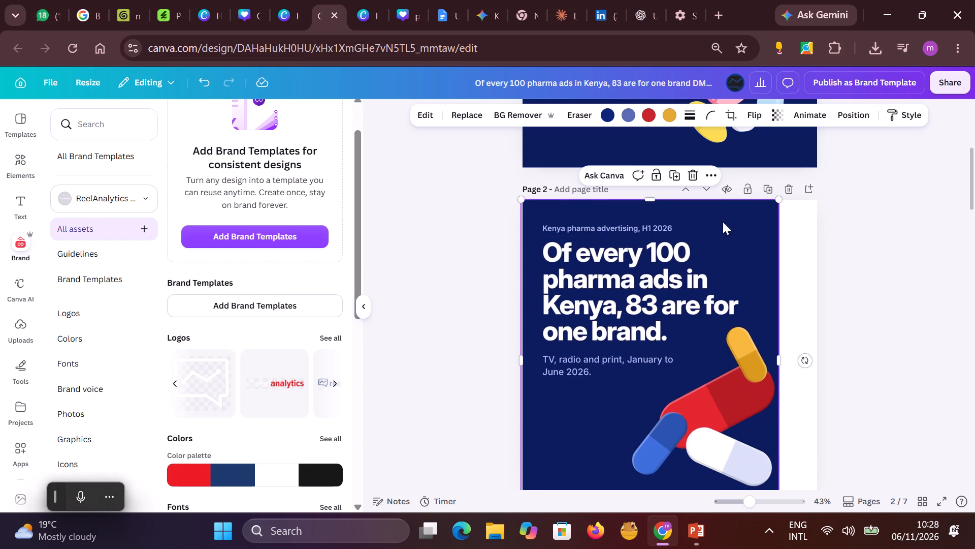
{"action": "left_click_drag", "start_coordinate": [780, 361], "coordinate": [798, 362]}
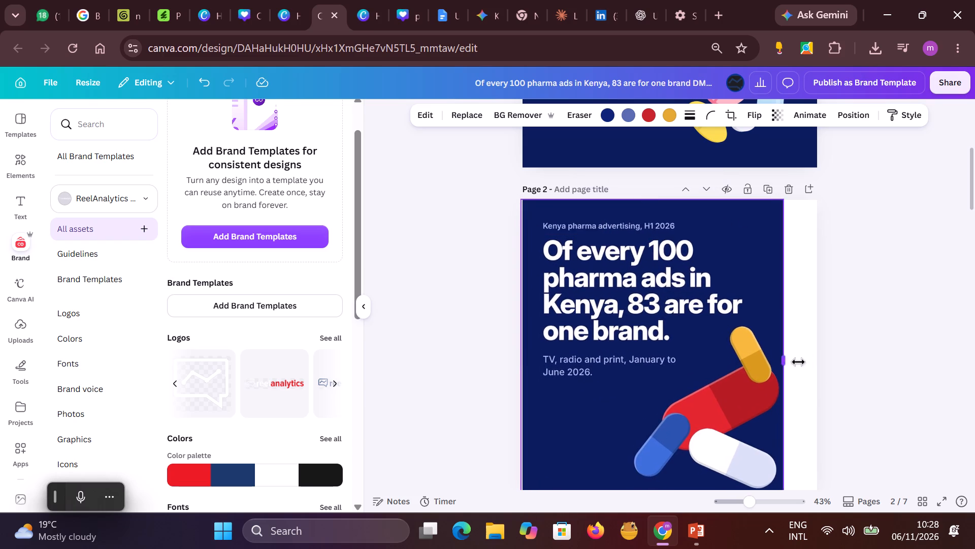
{"action": "left_click_drag", "start_coordinate": [798, 362], "coordinate": [818, 360]}
{"action": "scroll", "coordinate": [896, 312], "scroll_direction": "up", "scroll_amount": 1}
{"action": "scroll", "coordinate": [902, 332], "scroll_direction": "down", "scroll_amount": 4}
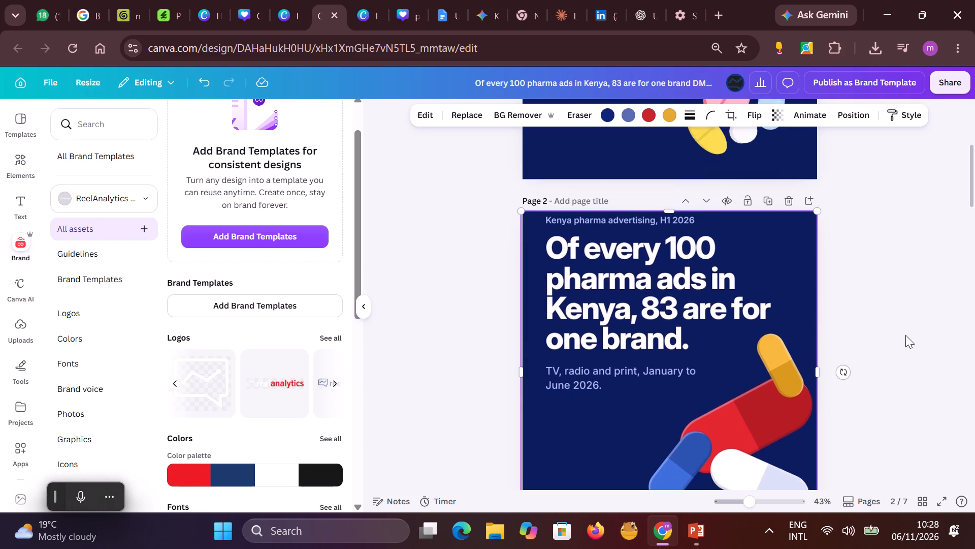
{"action": "scroll", "coordinate": [901, 355], "scroll_direction": "down", "scroll_amount": 2}
{"action": "left_click_drag", "start_coordinate": [667, 393], "coordinate": [666, 377]}
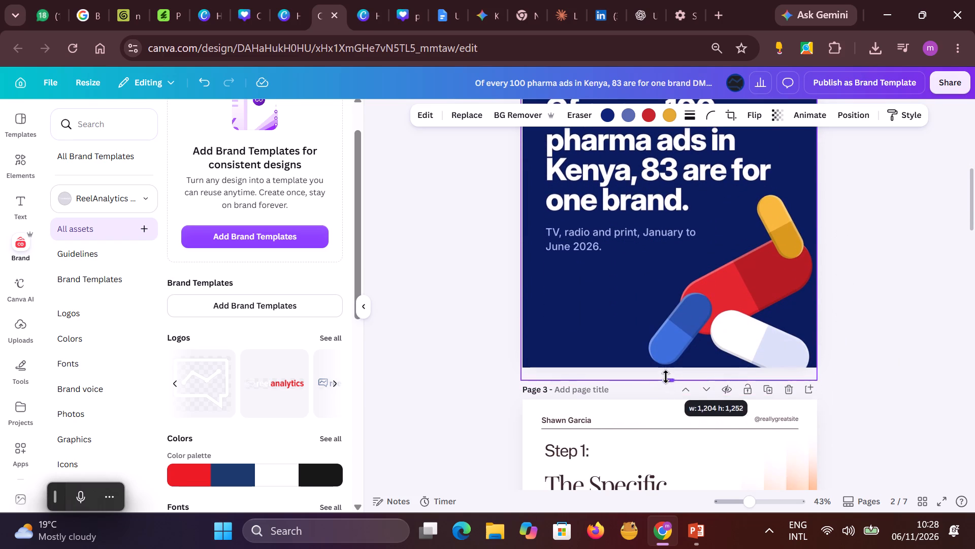
{"action": "left_click_drag", "start_coordinate": [666, 377], "coordinate": [665, 387]}
{"action": "left_click_drag", "start_coordinate": [622, 323], "coordinate": [623, 301]}
{"action": "left_click", "coordinate": [668, 368]}
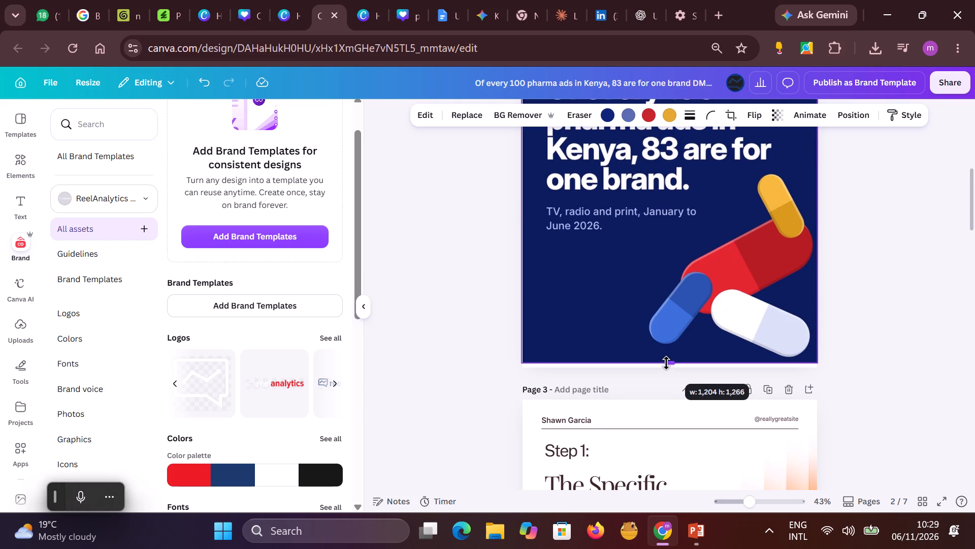
{"action": "scroll", "coordinate": [854, 321], "scroll_direction": "up", "scroll_amount": 12}
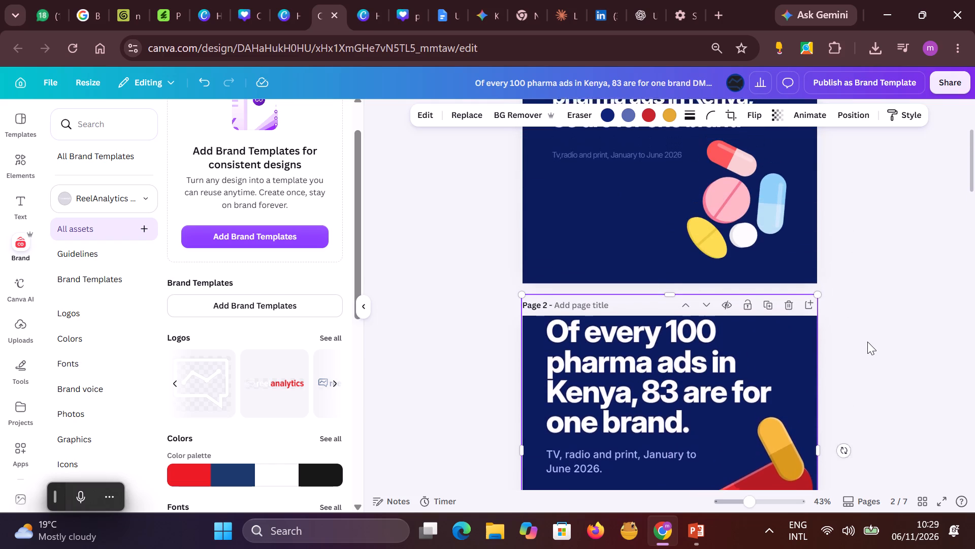
Enlarge the pills artwork on page 1 and place it in the page's lower-right corner below the headline.
{"action": "left_click", "coordinate": [736, 280]}
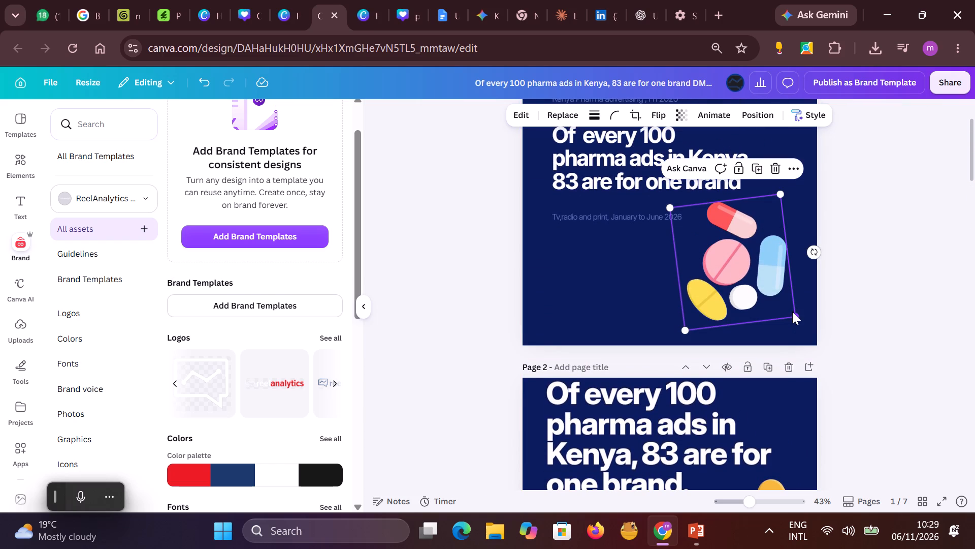
{"action": "left_click_drag", "start_coordinate": [794, 314], "coordinate": [850, 326]}
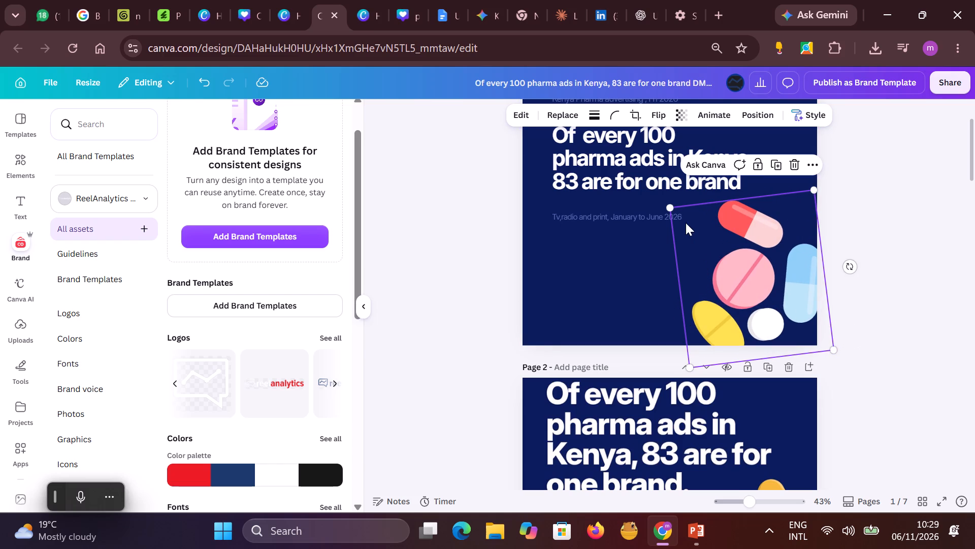
{"action": "left_click_drag", "start_coordinate": [669, 205], "coordinate": [652, 197]}
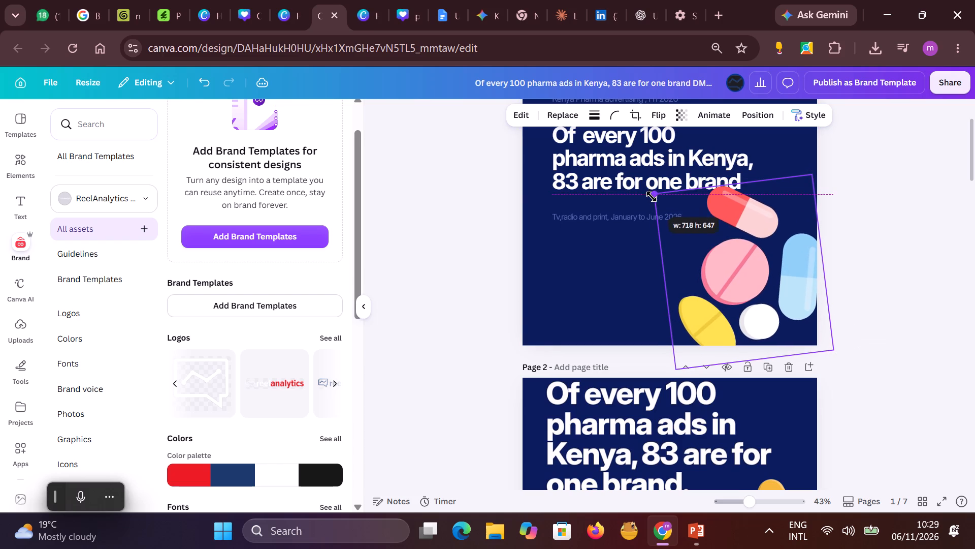
{"action": "left_click_drag", "start_coordinate": [652, 197], "coordinate": [655, 205]}
{"action": "left_click_drag", "start_coordinate": [747, 289], "coordinate": [742, 278]}
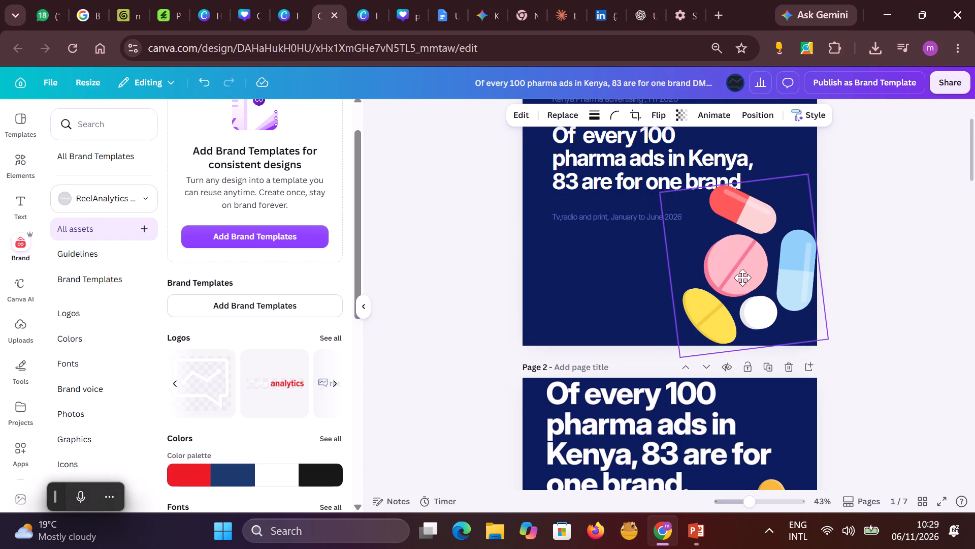
{"action": "left_click_drag", "start_coordinate": [742, 278], "coordinate": [735, 281]}
{"action": "left_click", "coordinate": [866, 298]}
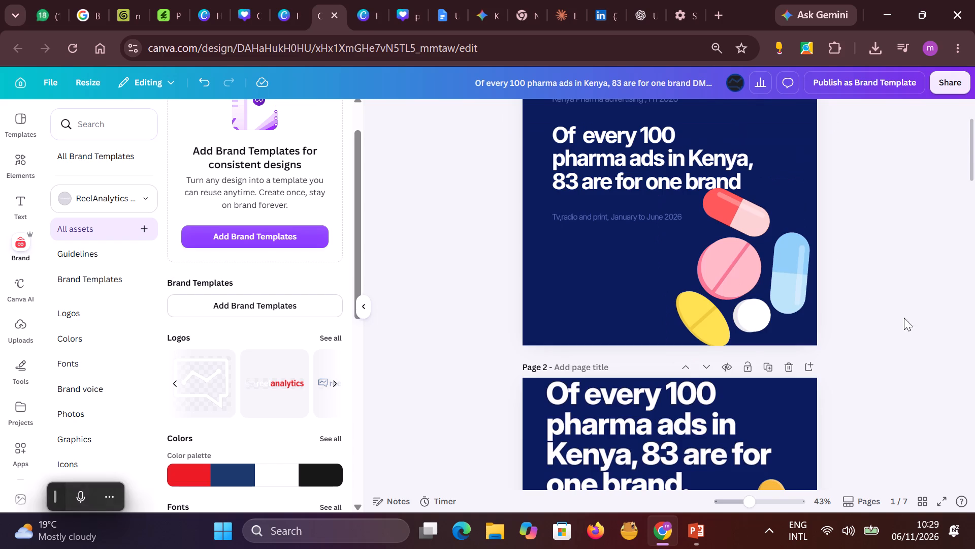
{"action": "scroll", "coordinate": [911, 320], "scroll_direction": "up", "scroll_amount": 5}
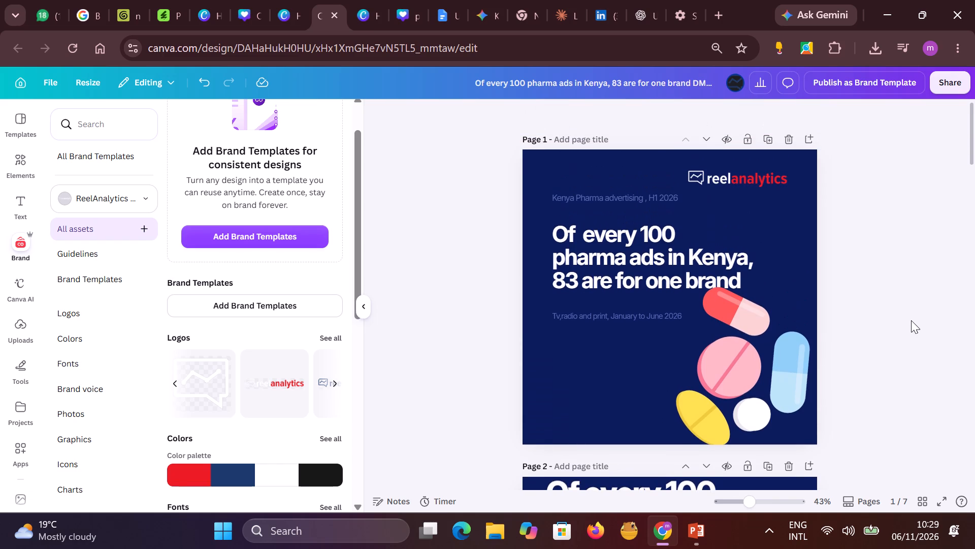
Refit the reference cover image on page 2 so its top edge meets the page top and it spans the page width.
{"action": "scroll", "coordinate": [914, 332], "scroll_direction": "down", "scroll_amount": 5}
{"action": "scroll", "coordinate": [890, 377], "scroll_direction": "down", "scroll_amount": 5}
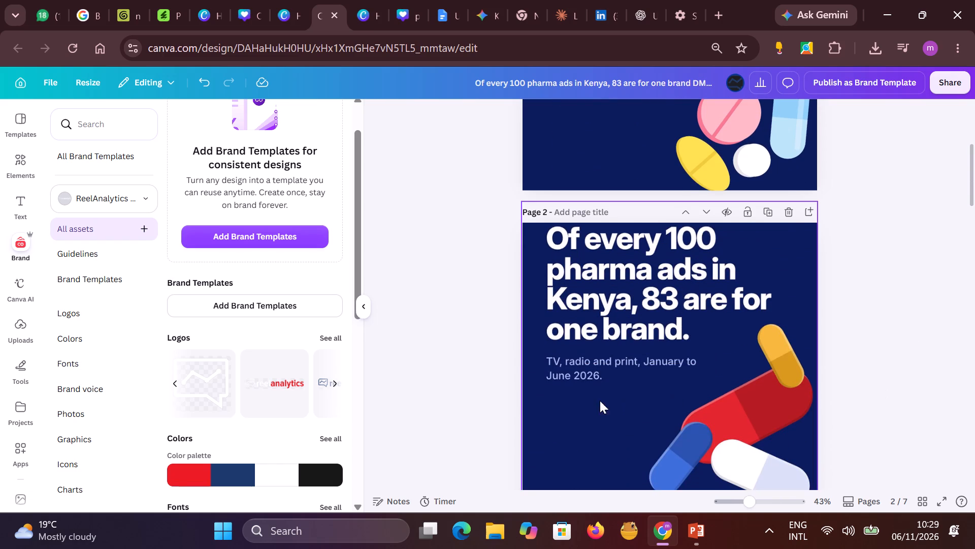
{"action": "scroll", "coordinate": [788, 345], "scroll_direction": "up", "scroll_amount": 13}
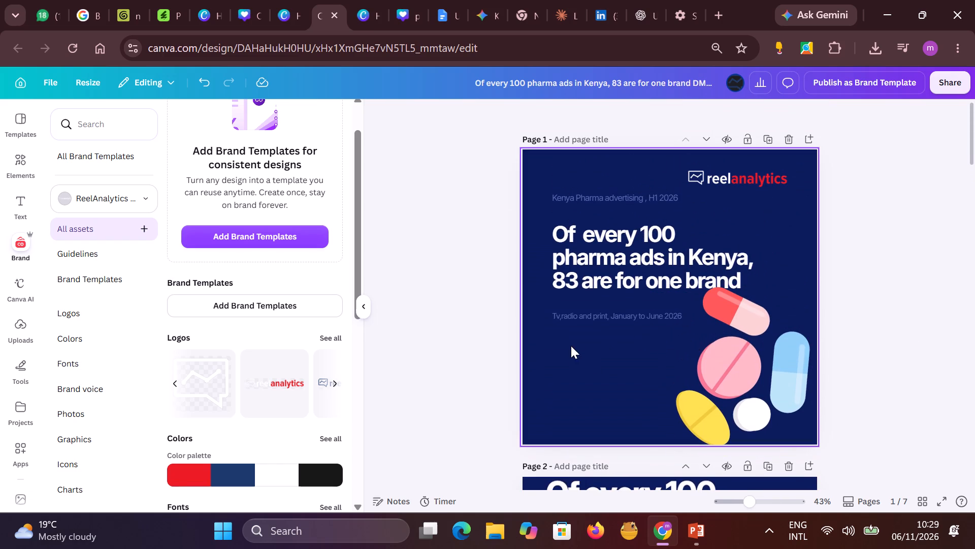
{"action": "left_click", "coordinate": [583, 315]}
{"action": "scroll", "coordinate": [586, 353], "scroll_direction": "down", "scroll_amount": 4}
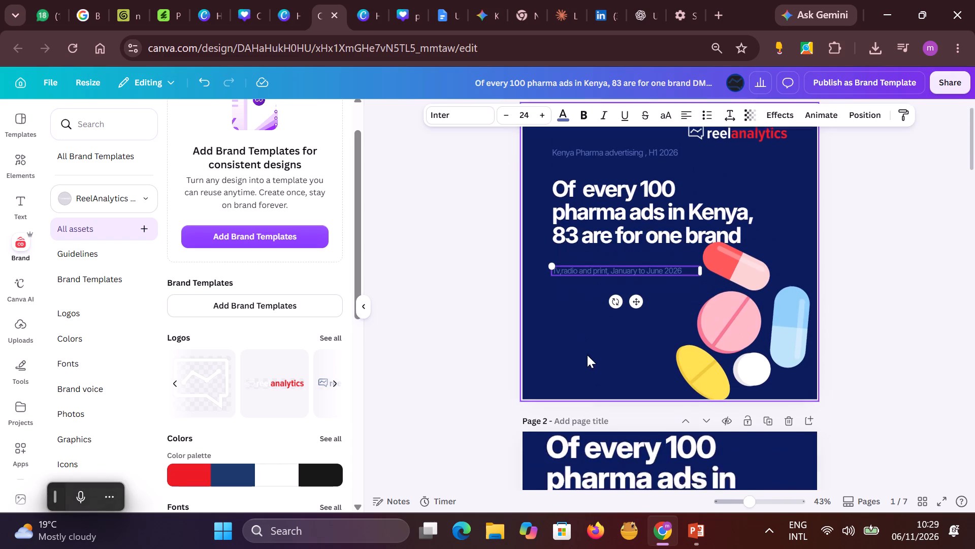
{"action": "scroll", "coordinate": [588, 367], "scroll_direction": "down", "scroll_amount": 7}
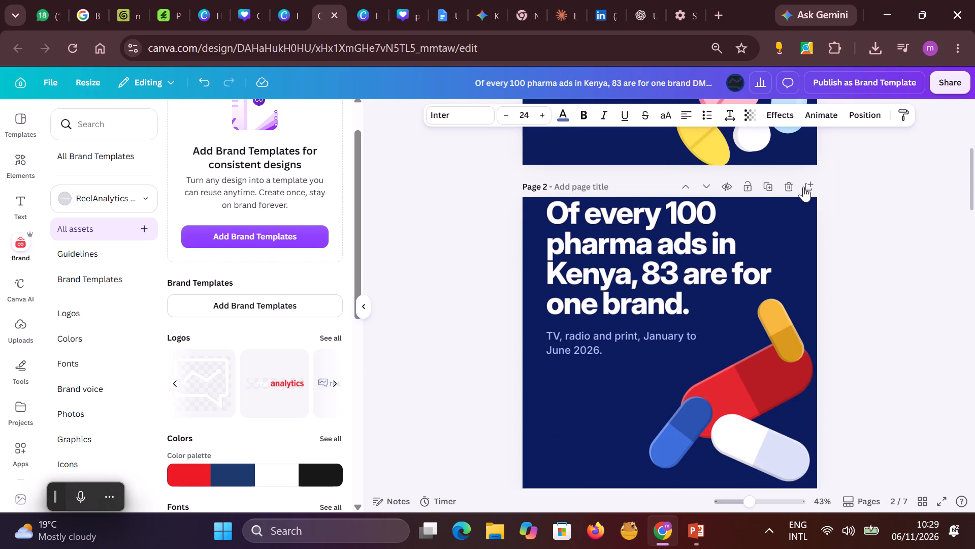
{"action": "left_click", "coordinate": [764, 237]}
{"action": "left_click_drag", "start_coordinate": [815, 175], "coordinate": [815, 182]}
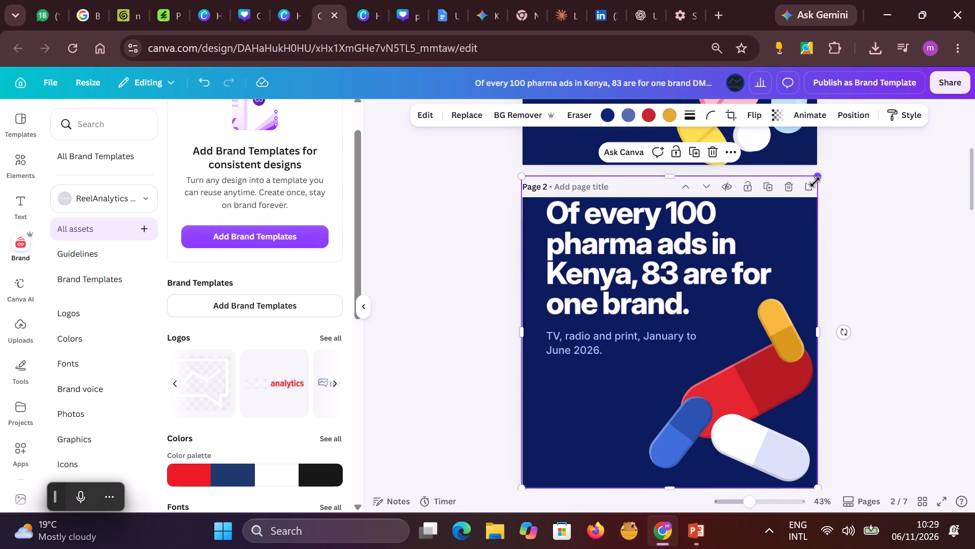
{"action": "left_click_drag", "start_coordinate": [815, 182], "coordinate": [807, 215]}
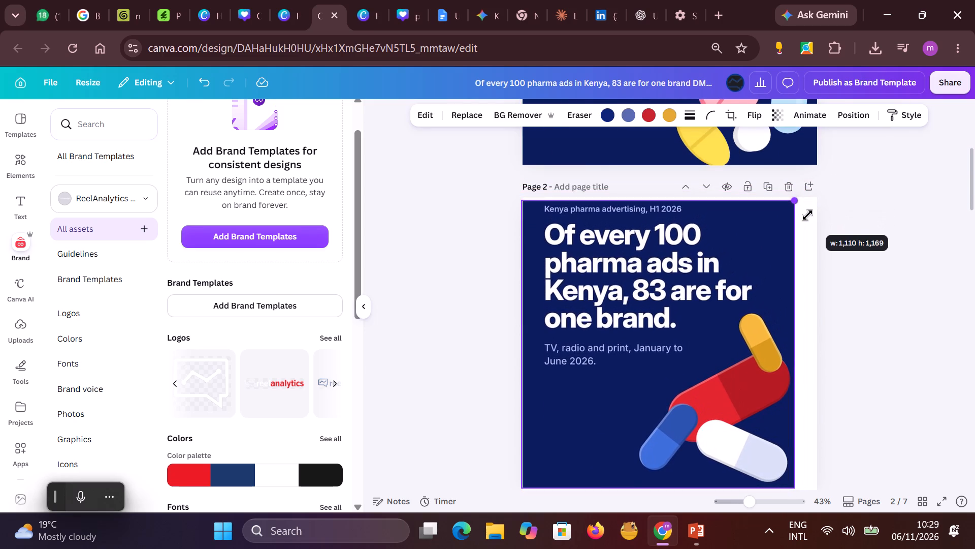
{"action": "left_click_drag", "start_coordinate": [807, 215], "coordinate": [807, 211]}
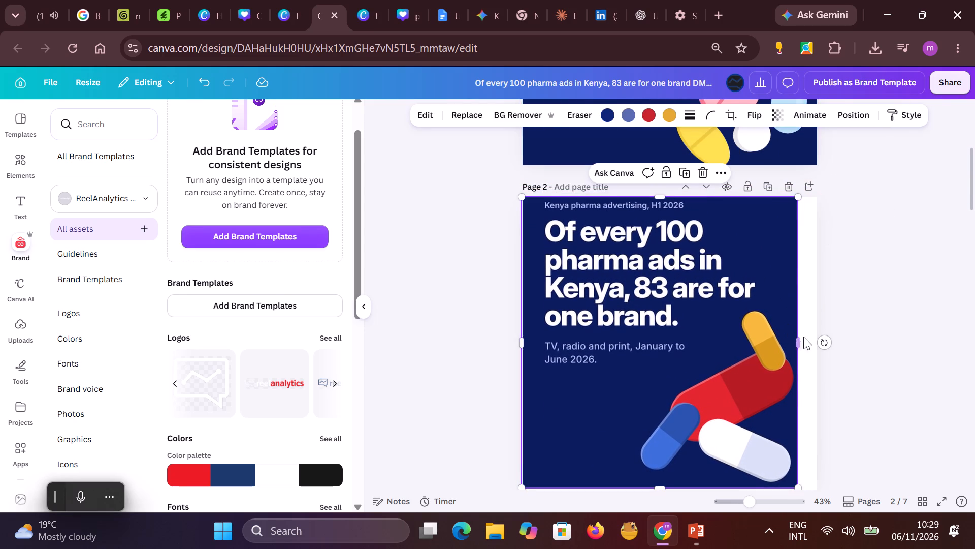
{"action": "left_click_drag", "start_coordinate": [801, 341], "coordinate": [823, 340]}
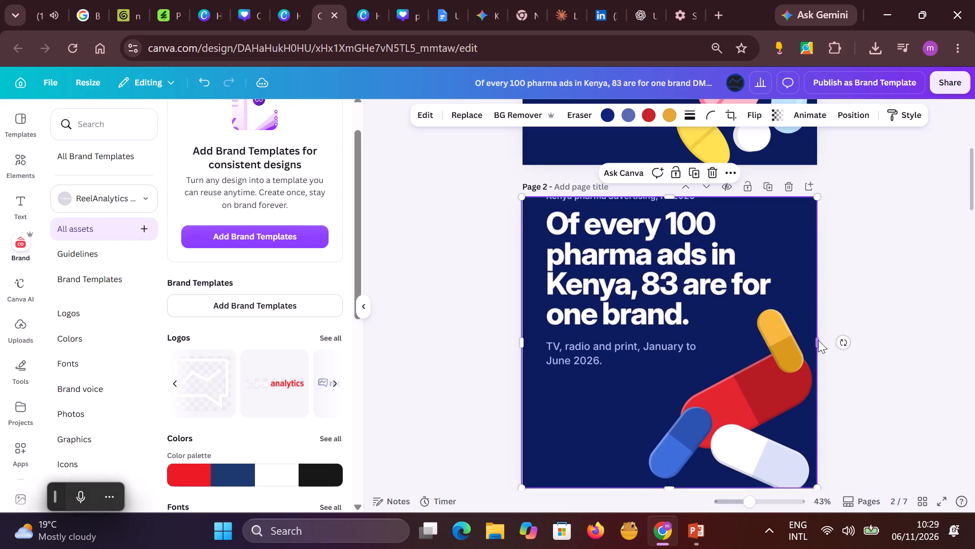
{"action": "scroll", "coordinate": [679, 357], "scroll_direction": "down", "scroll_amount": 4}
{"action": "left_click_drag", "start_coordinate": [524, 387], "coordinate": [526, 391]}
{"action": "scroll", "coordinate": [844, 266], "scroll_direction": "up", "scroll_amount": 13}
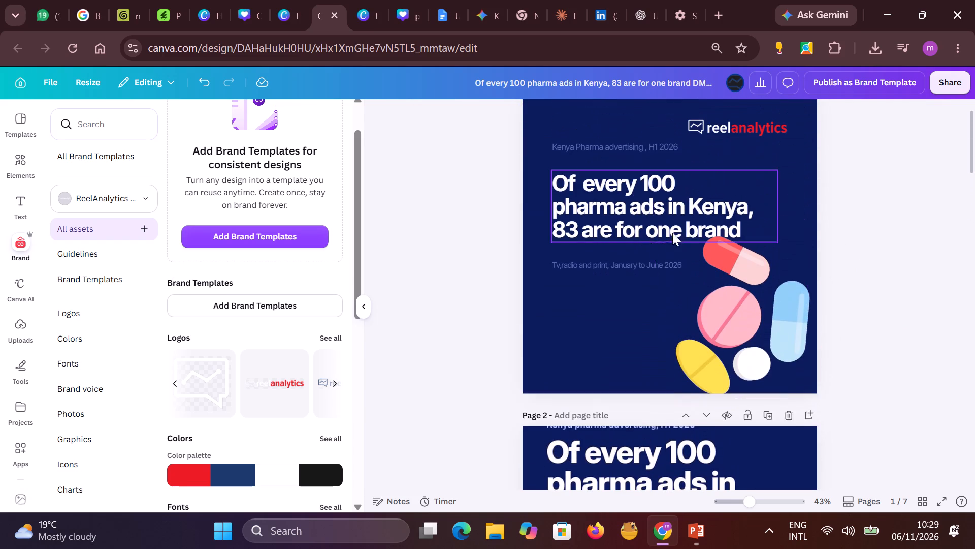
Increase the font size of the "Tv,radio and print, January to June 2026" subtitle on page 1 to 33.
{"action": "left_click", "coordinate": [632, 267]}
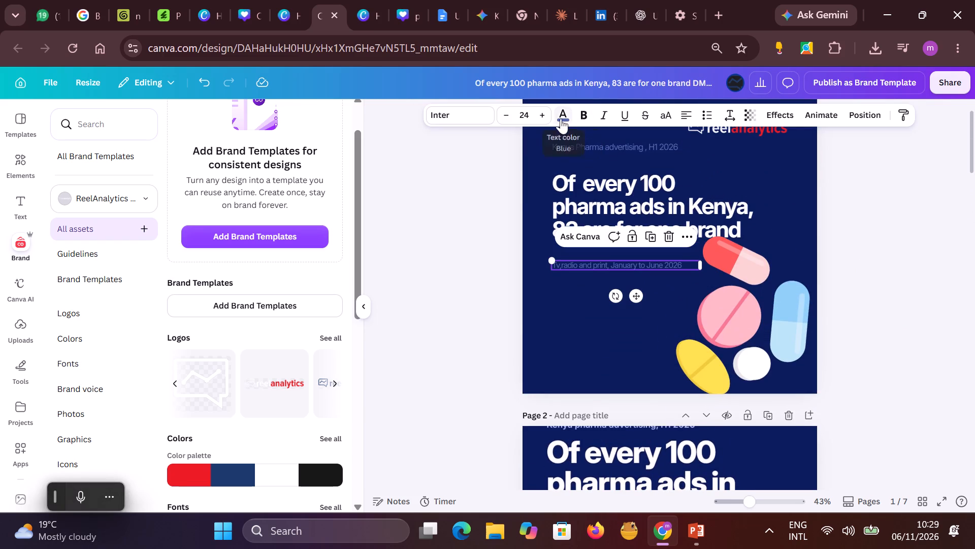
{"action": "triple_click", "coordinate": [543, 115]}
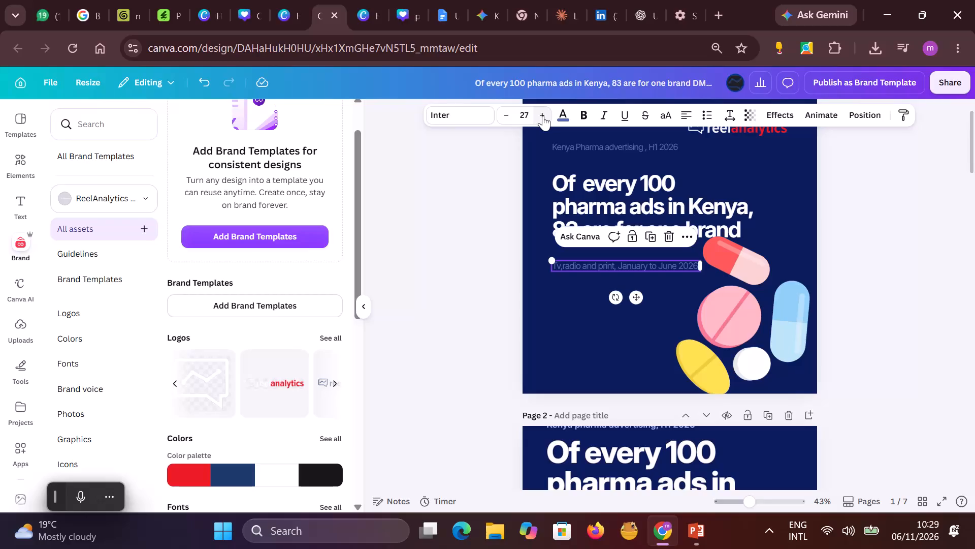
{"action": "left_click", "coordinate": [543, 115]}
{"action": "left_click", "coordinate": [543, 115]}
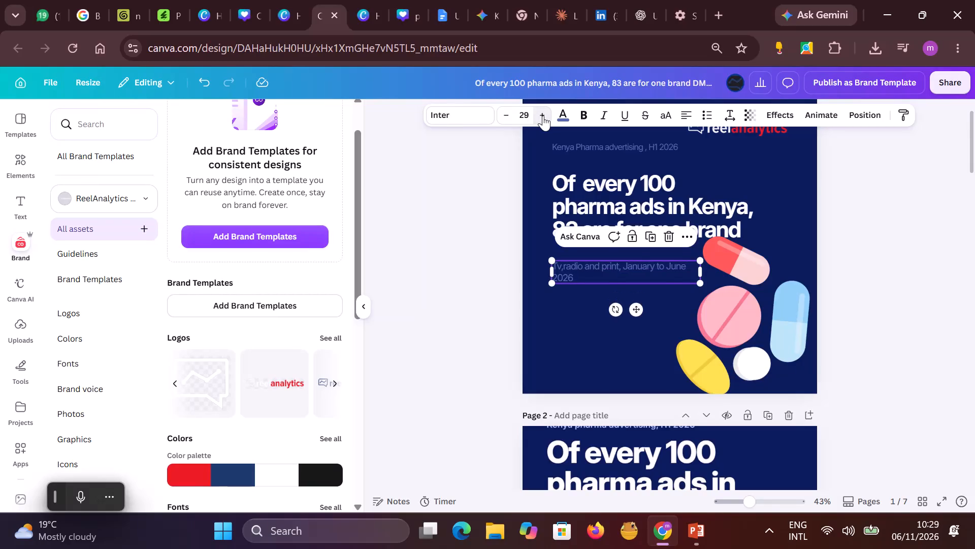
{"action": "left_click", "coordinate": [543, 115]}
{"action": "left_click", "coordinate": [543, 115]}
{"action": "left_click", "coordinate": [543, 115]}
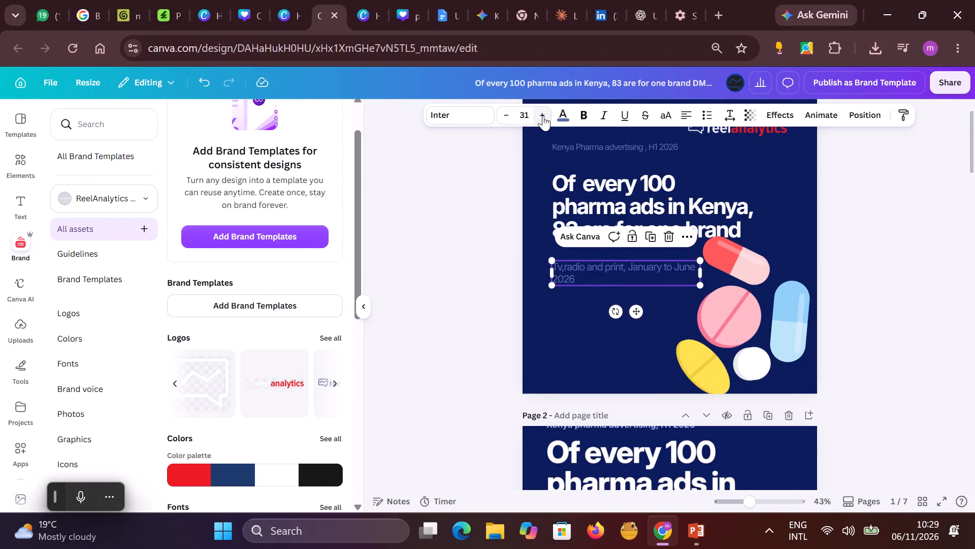
{"action": "left_click", "coordinate": [543, 115]}
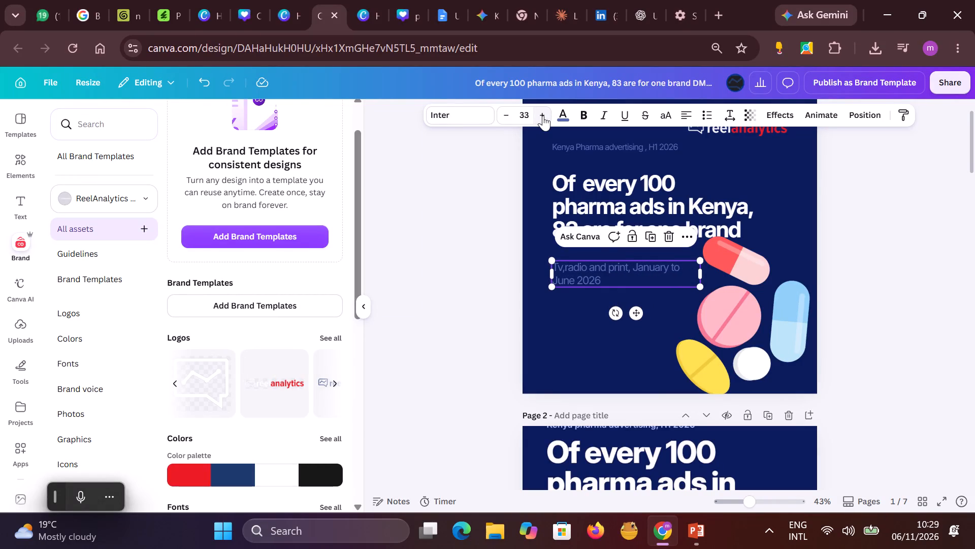
{"action": "scroll", "coordinate": [611, 298], "scroll_direction": "down", "scroll_amount": 8}
{"action": "scroll", "coordinate": [614, 317], "scroll_direction": "up", "scroll_amount": 8}
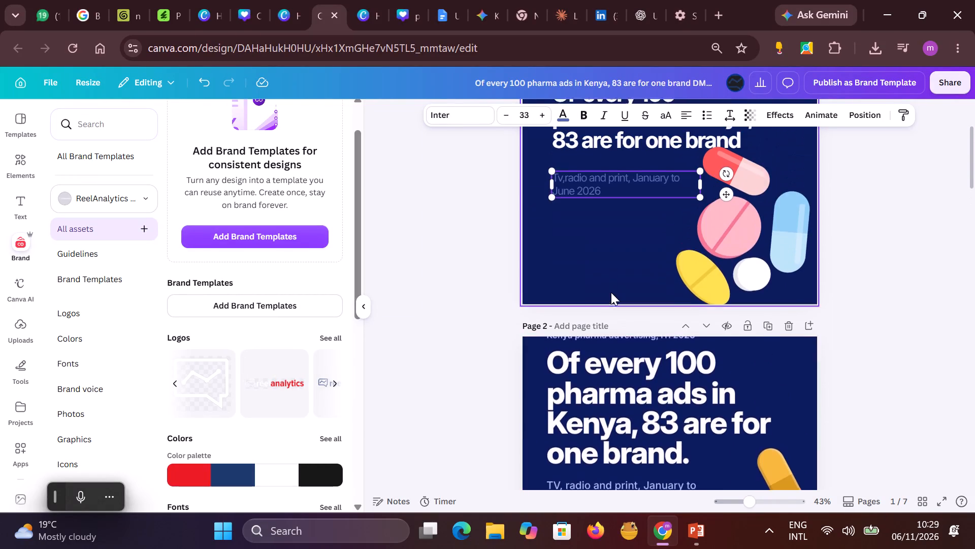
Add a full stop after "2026" at the end of the subtitle on page 1.
{"action": "double_click", "coordinate": [602, 282]}
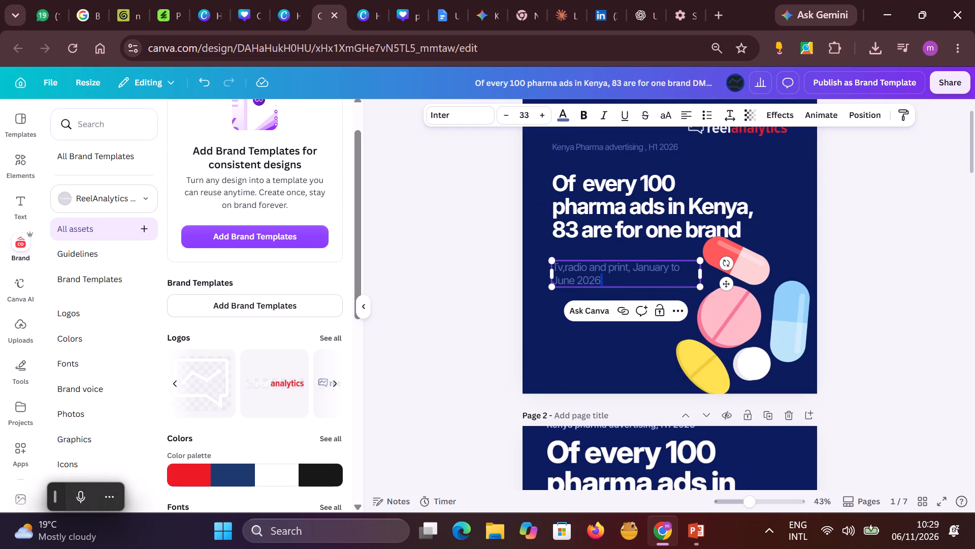
{"action": "left_click", "coordinate": [608, 280]}
{"action": "key", "text": "BackSpace"}
{"action": "key", "text": "period"}
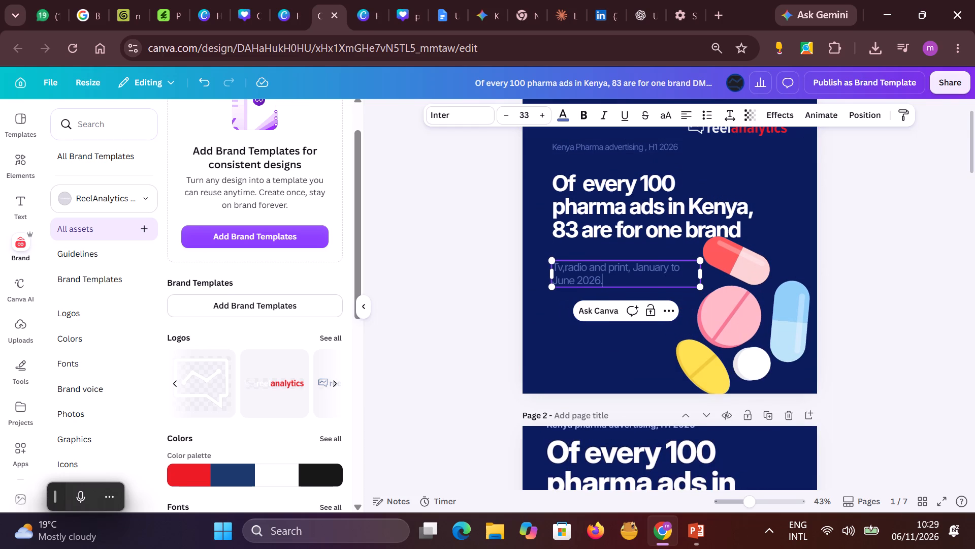
Make the whole subtitle below the headline on page 1 bold.
{"action": "left_click", "coordinate": [552, 268]}
{"action": "left_click_drag", "start_coordinate": [604, 281], "coordinate": [549, 269]}
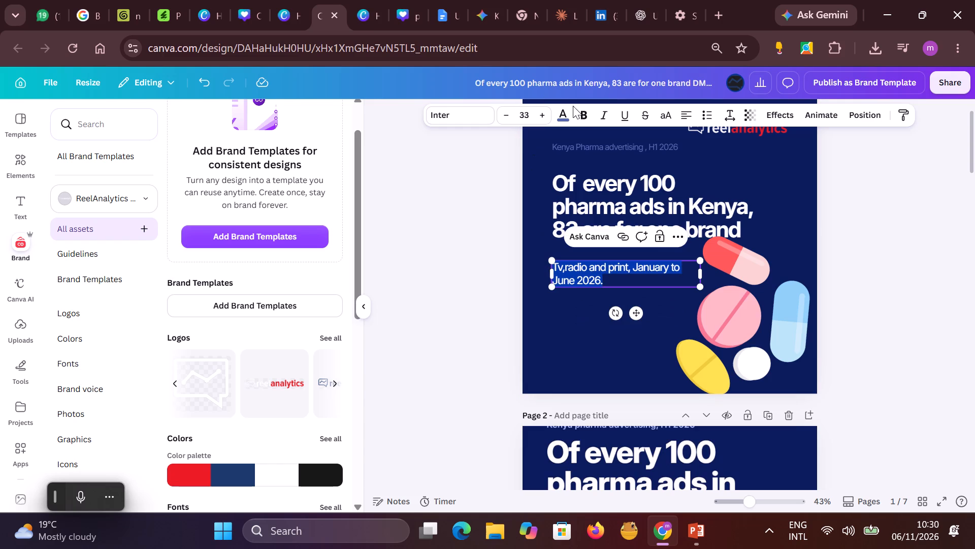
{"action": "left_click", "coordinate": [579, 114]}
{"action": "left_click", "coordinate": [881, 220]}
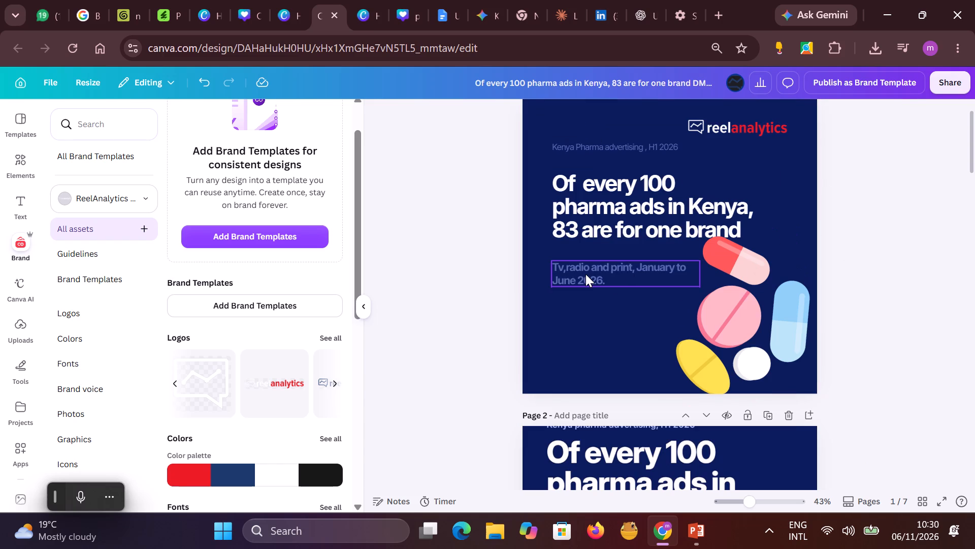
{"action": "left_click", "coordinate": [586, 274]}
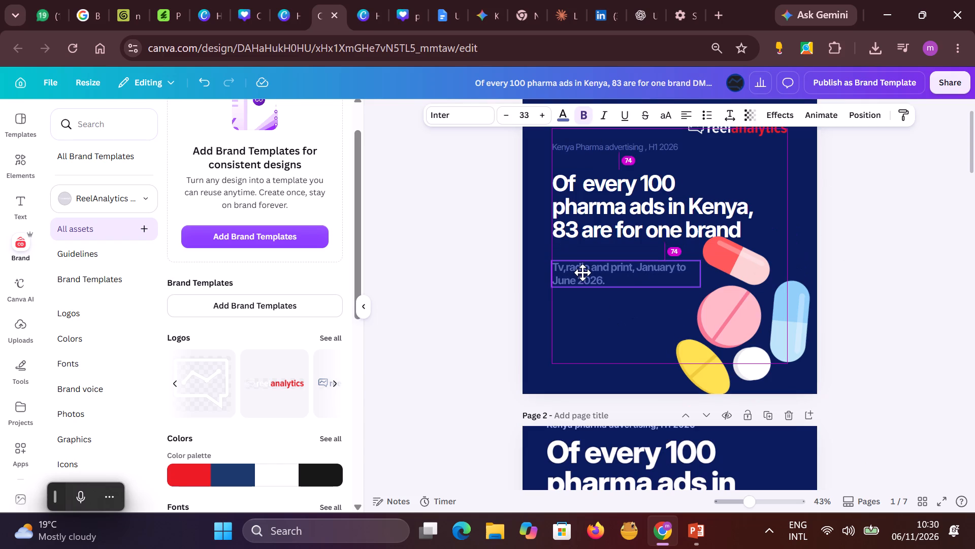
Make the "Kenya Pharma advertising , H1 2026" line above the headline bold and increase its font size to 32.
{"action": "left_click", "coordinate": [567, 145]}
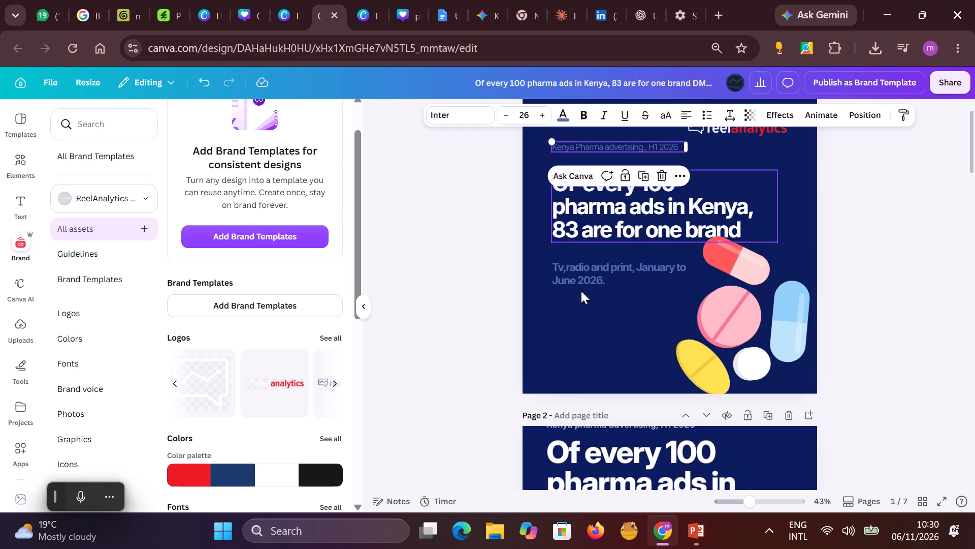
{"action": "left_click", "coordinate": [584, 116]}
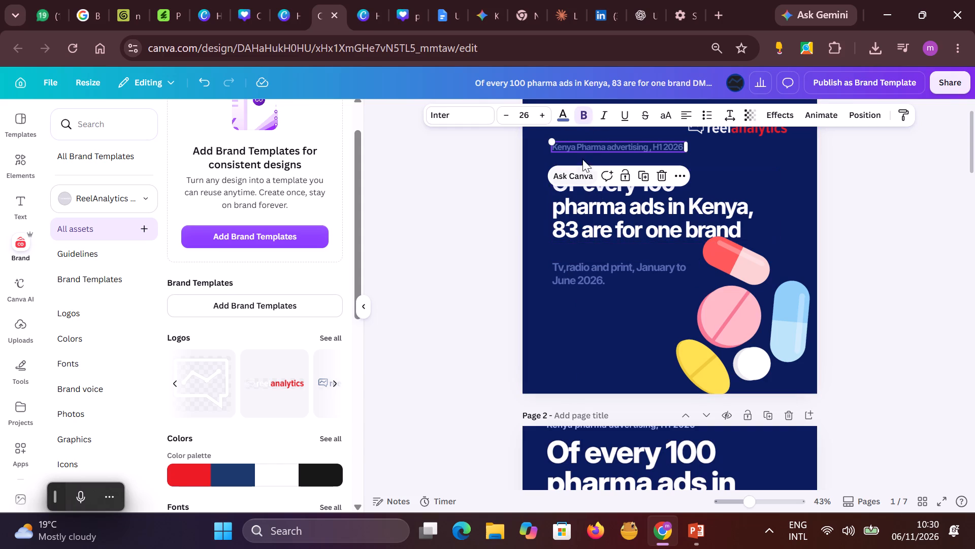
{"action": "left_click", "coordinate": [541, 111]}
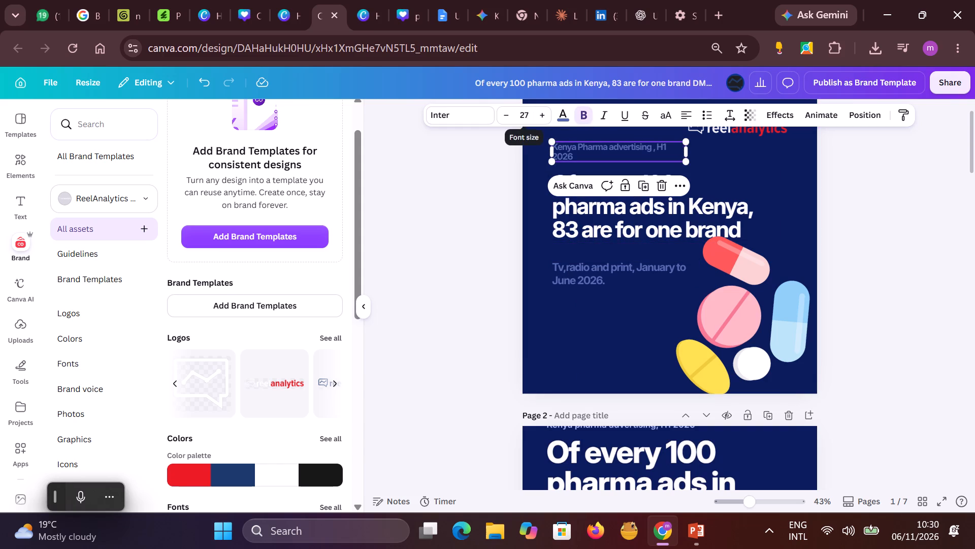
{"action": "triple_click", "coordinate": [541, 114]}
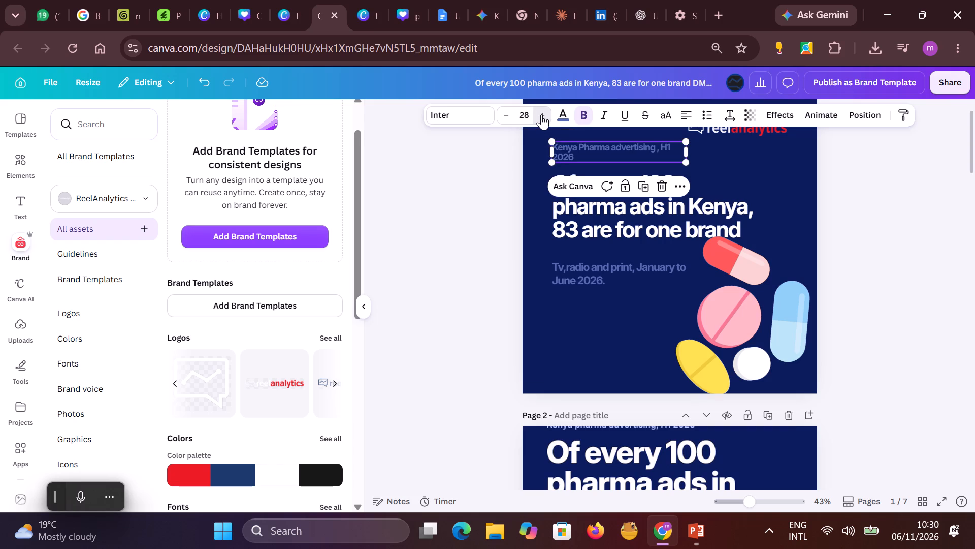
{"action": "left_click", "coordinate": [541, 114]}
{"action": "left_click", "coordinate": [541, 114]}
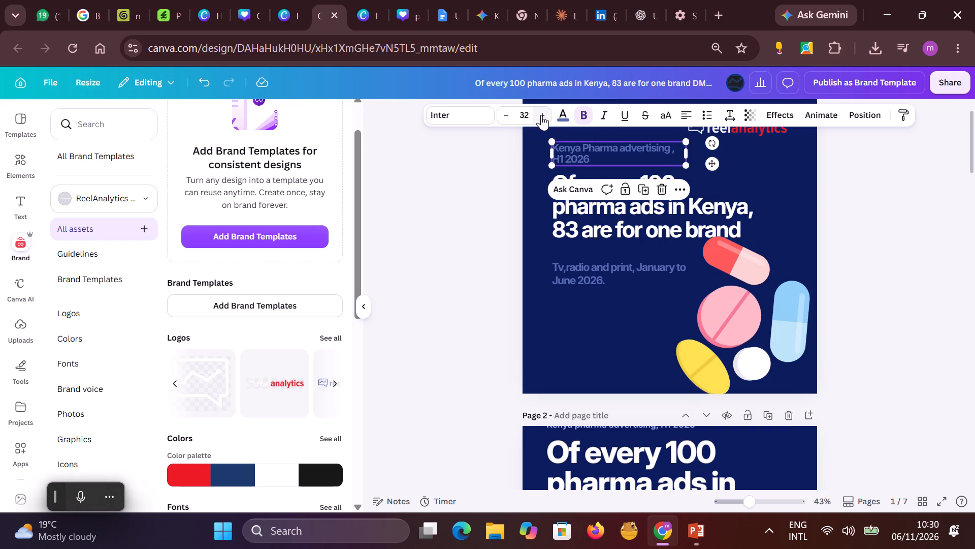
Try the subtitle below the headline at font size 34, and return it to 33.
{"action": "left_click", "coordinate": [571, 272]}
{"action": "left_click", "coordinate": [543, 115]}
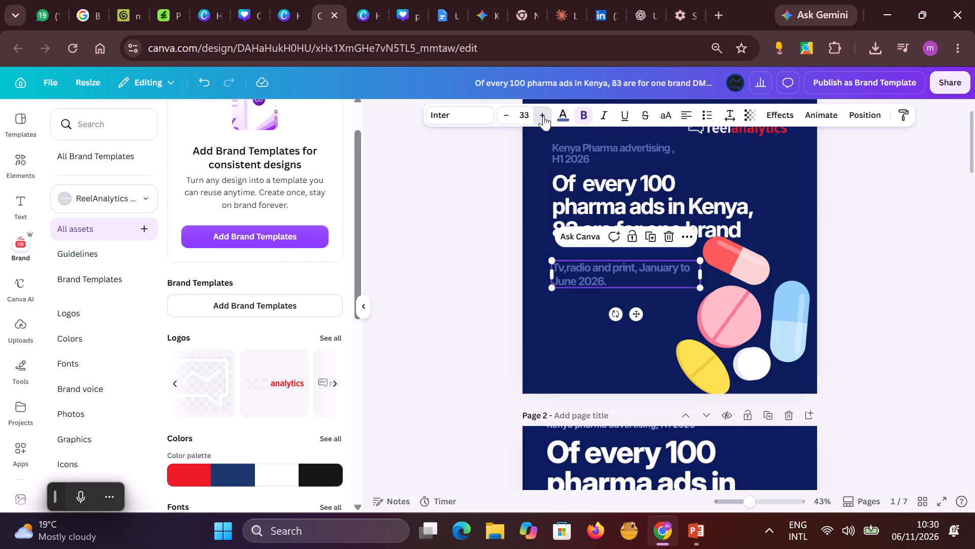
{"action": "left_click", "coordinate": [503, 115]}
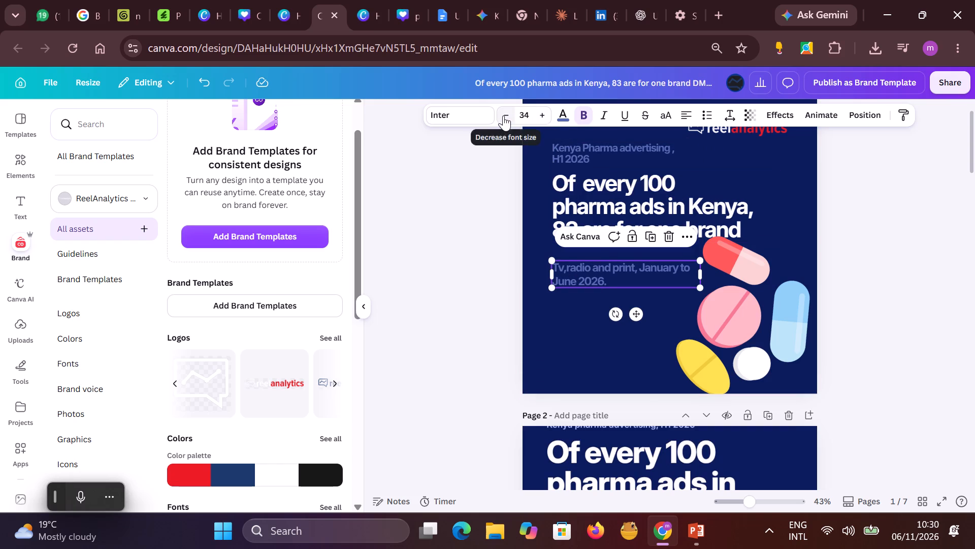
Set the "Kenya Pharma advertising , H1 2026" line to size 33 and widen its text box to about 690 so it fits one line.
{"action": "left_click", "coordinate": [570, 154]}
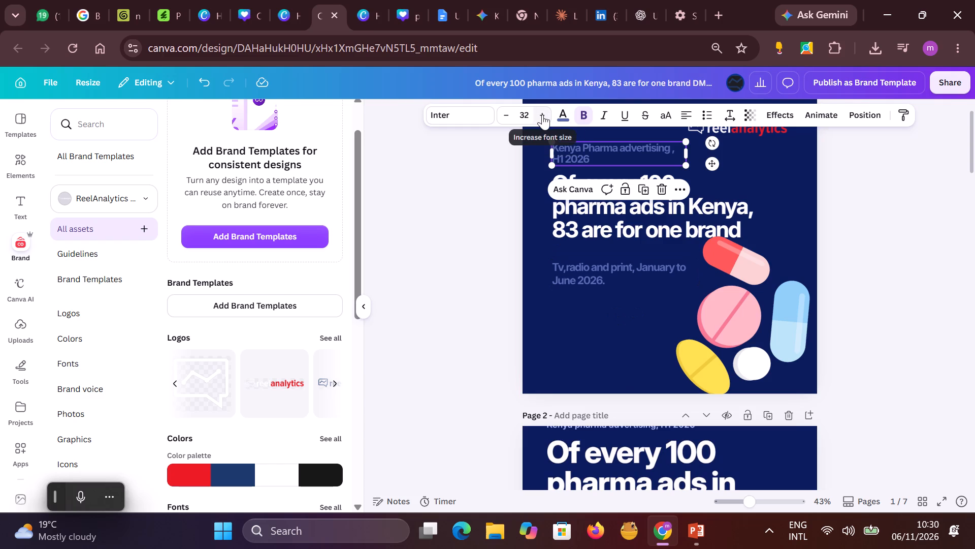
{"action": "left_click", "coordinate": [542, 114]}
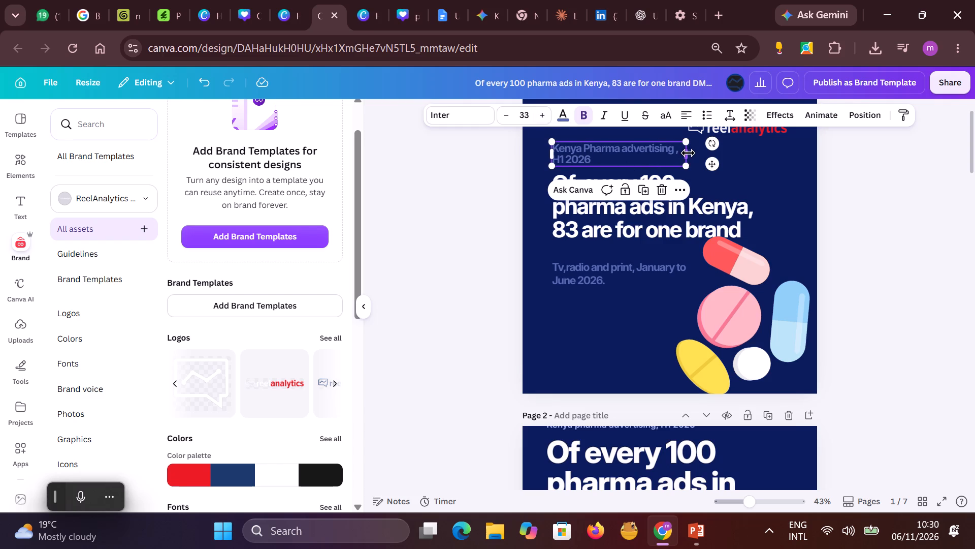
{"action": "left_click_drag", "start_coordinate": [689, 153], "coordinate": [729, 154]}
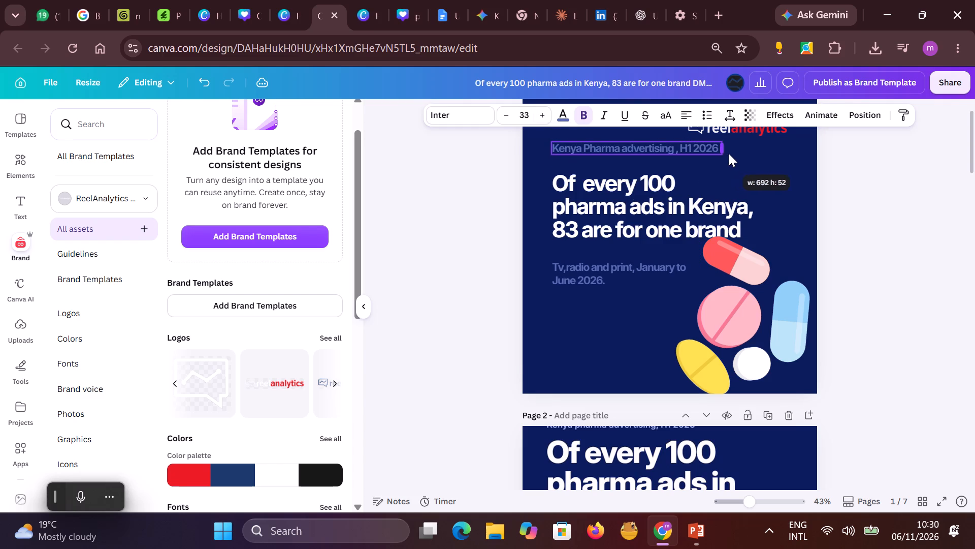
{"action": "left_click_drag", "start_coordinate": [729, 154], "coordinate": [724, 154]}
Widen the subtitle text box on page 1 so its first line extends through "January to June".
{"action": "left_click", "coordinate": [644, 269]}
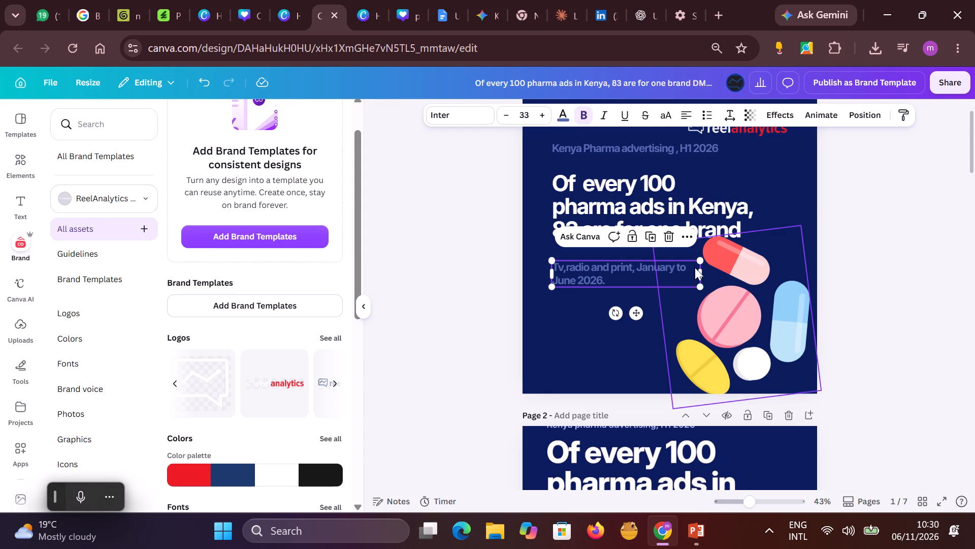
{"action": "left_click_drag", "start_coordinate": [701, 270], "coordinate": [696, 271]}
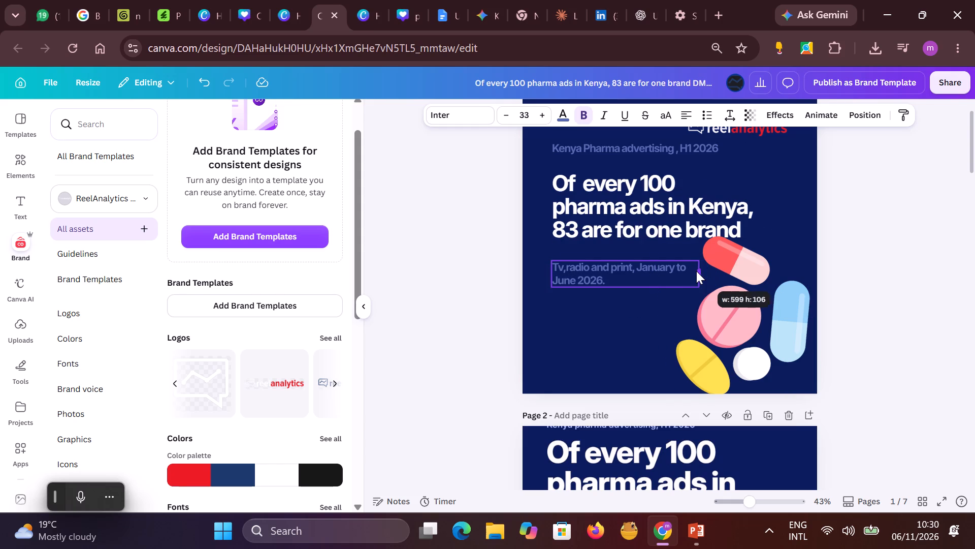
{"action": "left_click_drag", "start_coordinate": [696, 271], "coordinate": [726, 268]}
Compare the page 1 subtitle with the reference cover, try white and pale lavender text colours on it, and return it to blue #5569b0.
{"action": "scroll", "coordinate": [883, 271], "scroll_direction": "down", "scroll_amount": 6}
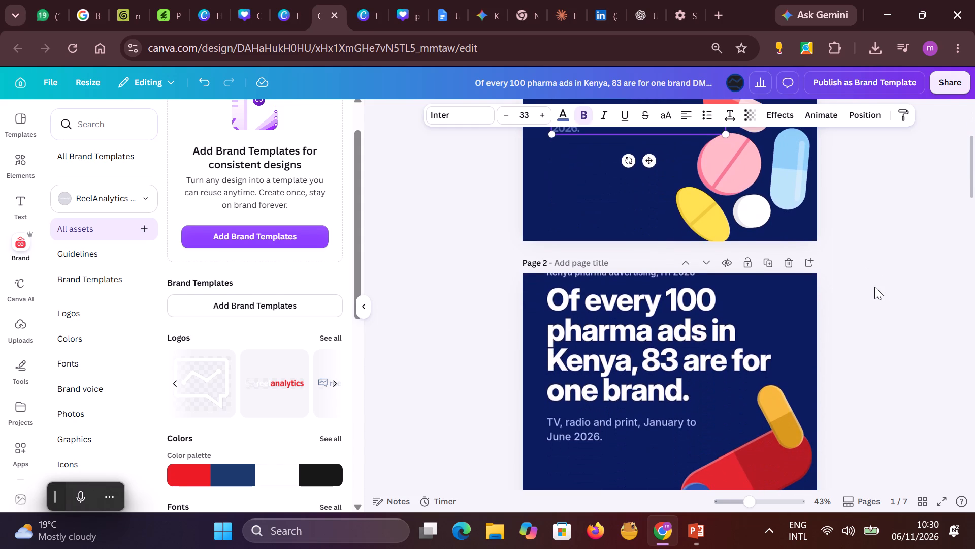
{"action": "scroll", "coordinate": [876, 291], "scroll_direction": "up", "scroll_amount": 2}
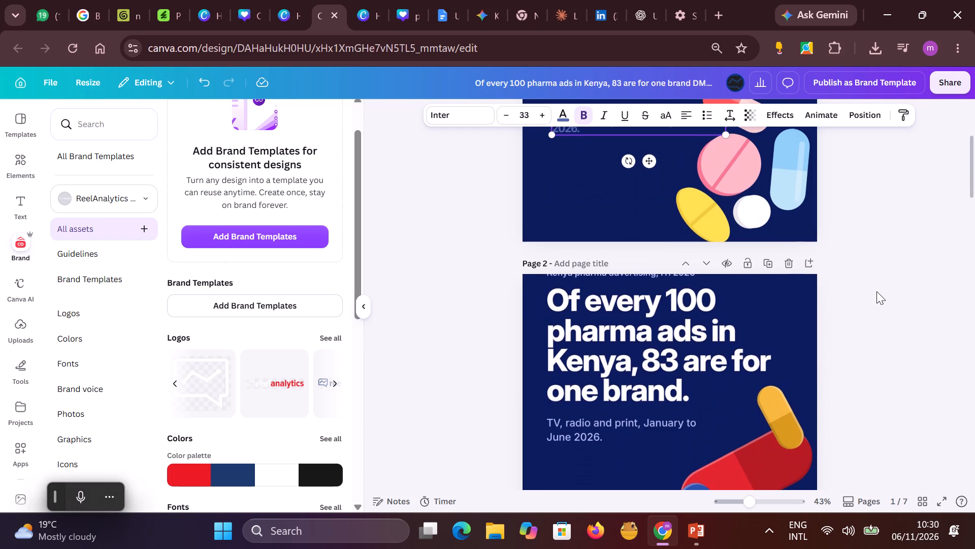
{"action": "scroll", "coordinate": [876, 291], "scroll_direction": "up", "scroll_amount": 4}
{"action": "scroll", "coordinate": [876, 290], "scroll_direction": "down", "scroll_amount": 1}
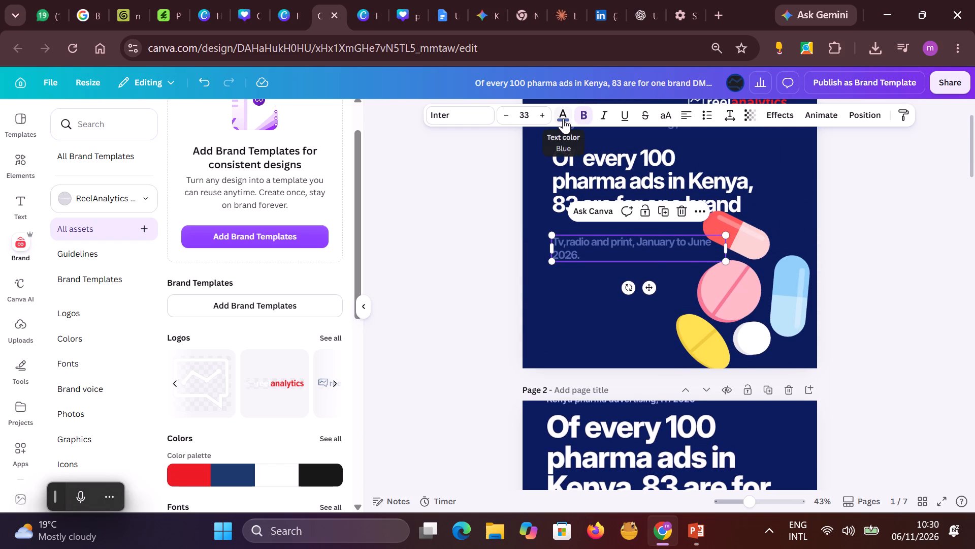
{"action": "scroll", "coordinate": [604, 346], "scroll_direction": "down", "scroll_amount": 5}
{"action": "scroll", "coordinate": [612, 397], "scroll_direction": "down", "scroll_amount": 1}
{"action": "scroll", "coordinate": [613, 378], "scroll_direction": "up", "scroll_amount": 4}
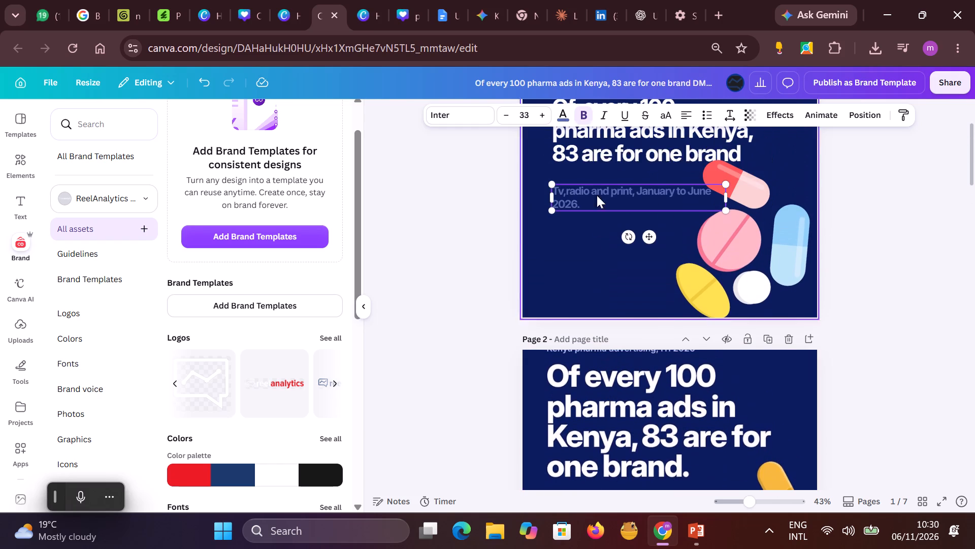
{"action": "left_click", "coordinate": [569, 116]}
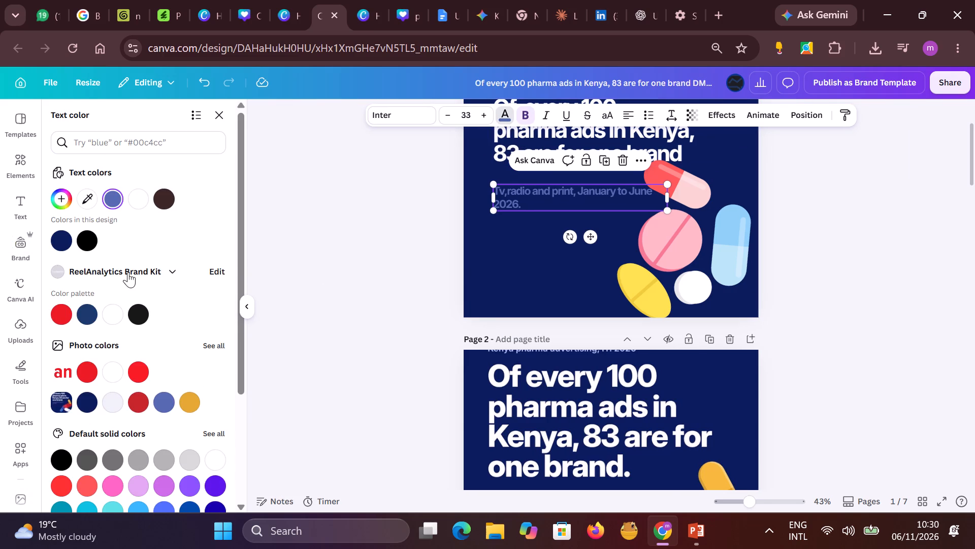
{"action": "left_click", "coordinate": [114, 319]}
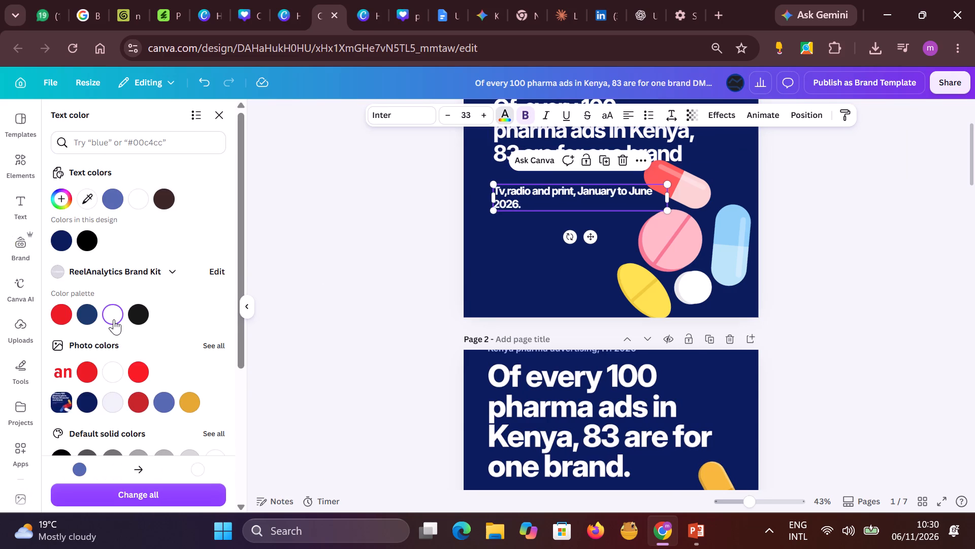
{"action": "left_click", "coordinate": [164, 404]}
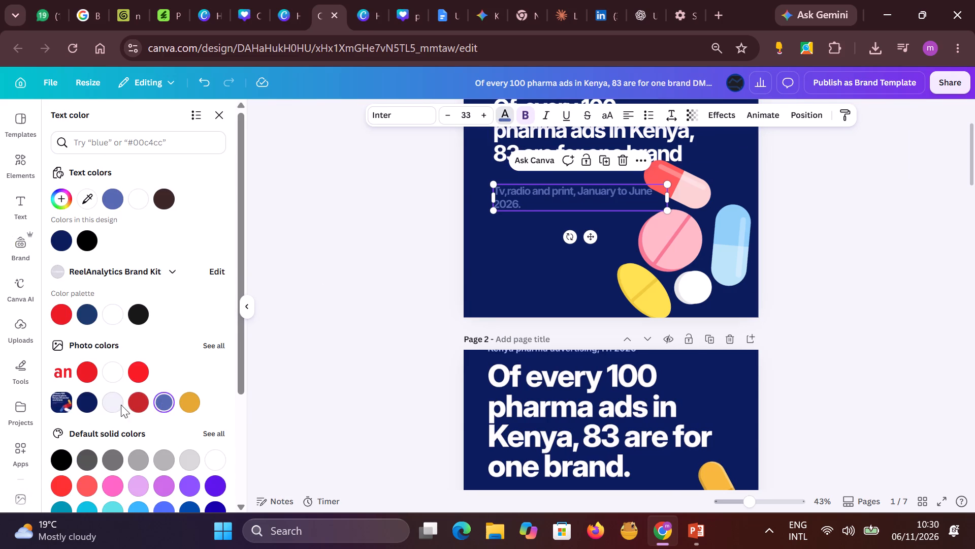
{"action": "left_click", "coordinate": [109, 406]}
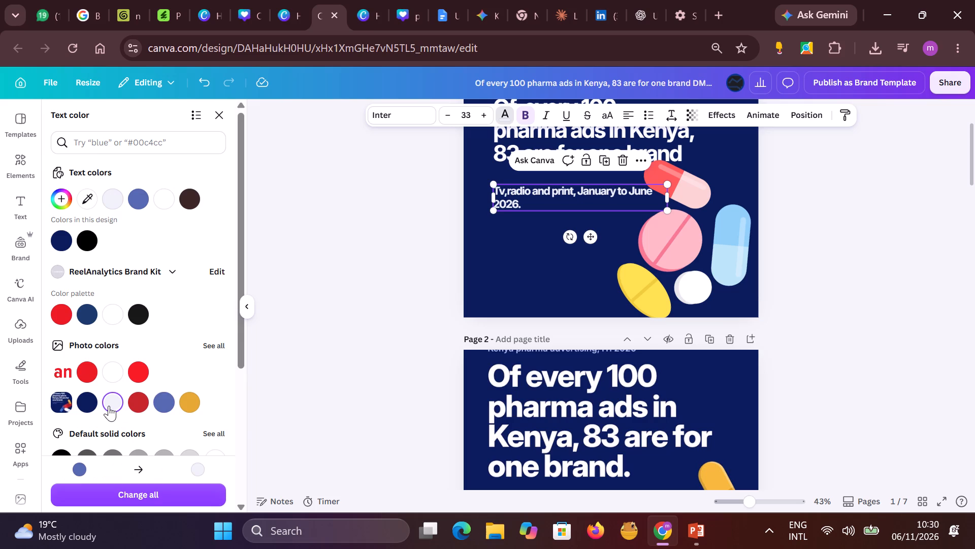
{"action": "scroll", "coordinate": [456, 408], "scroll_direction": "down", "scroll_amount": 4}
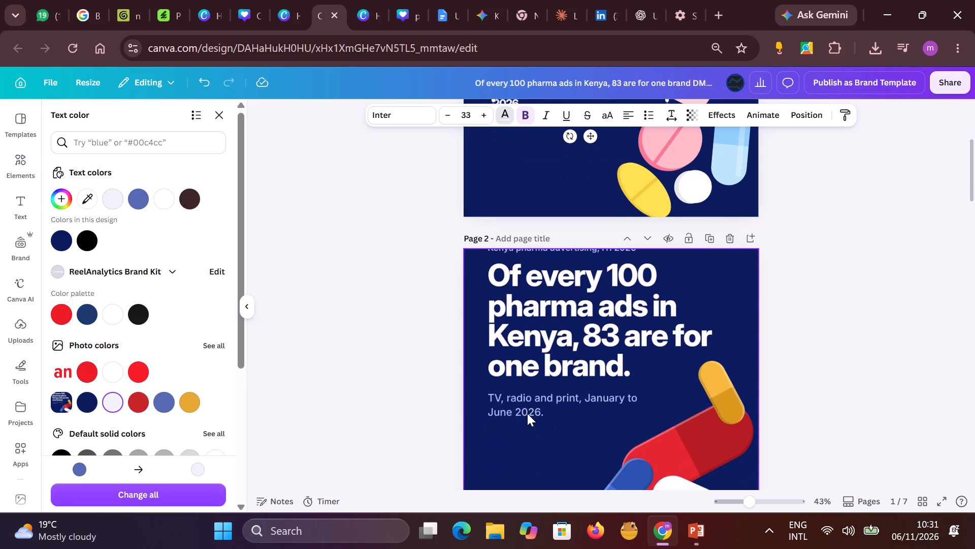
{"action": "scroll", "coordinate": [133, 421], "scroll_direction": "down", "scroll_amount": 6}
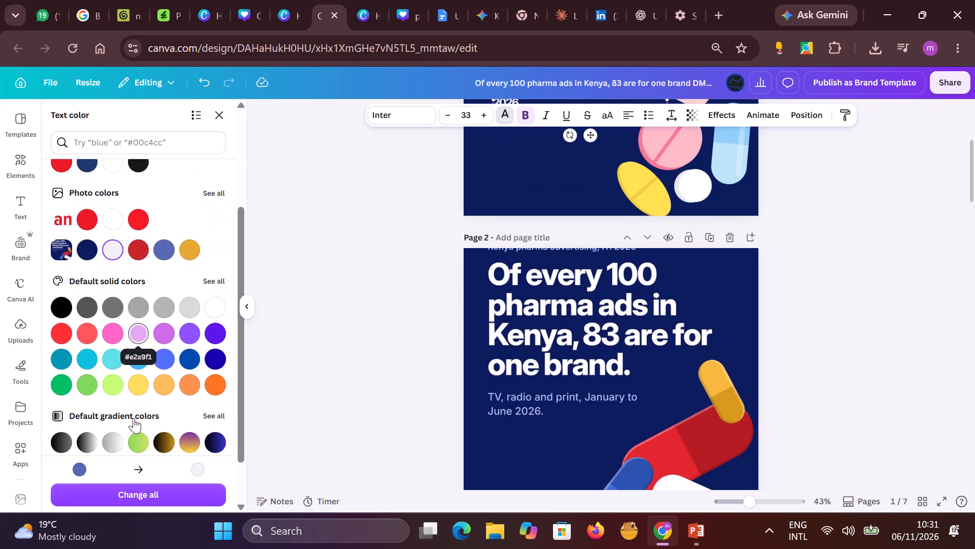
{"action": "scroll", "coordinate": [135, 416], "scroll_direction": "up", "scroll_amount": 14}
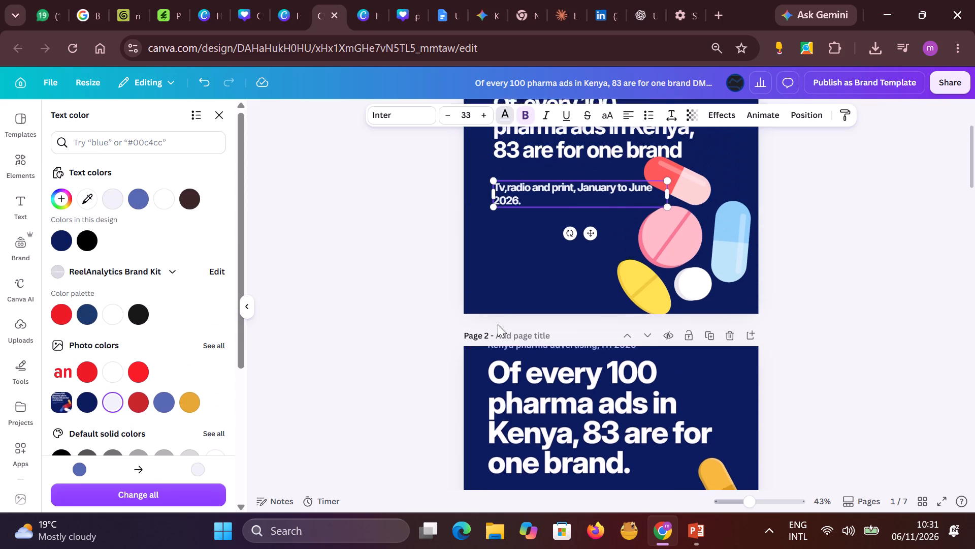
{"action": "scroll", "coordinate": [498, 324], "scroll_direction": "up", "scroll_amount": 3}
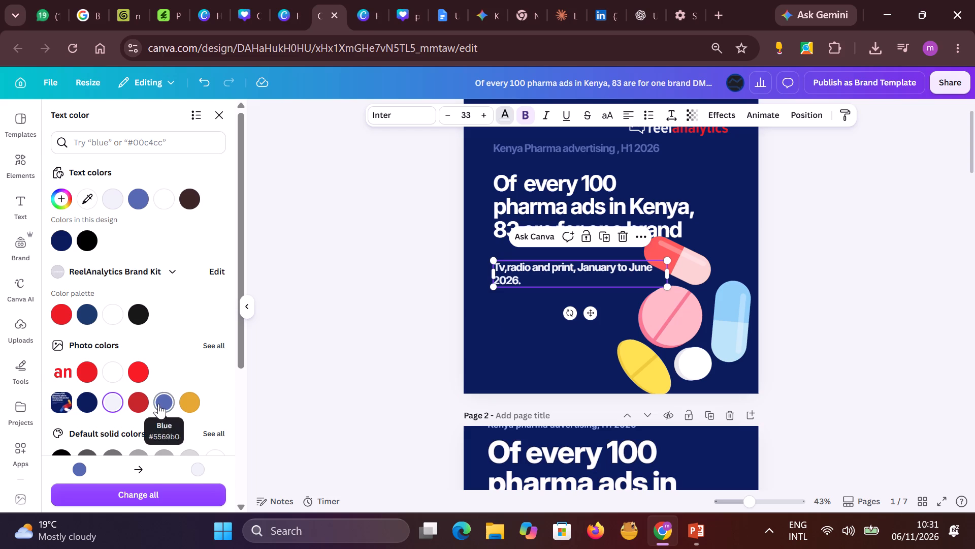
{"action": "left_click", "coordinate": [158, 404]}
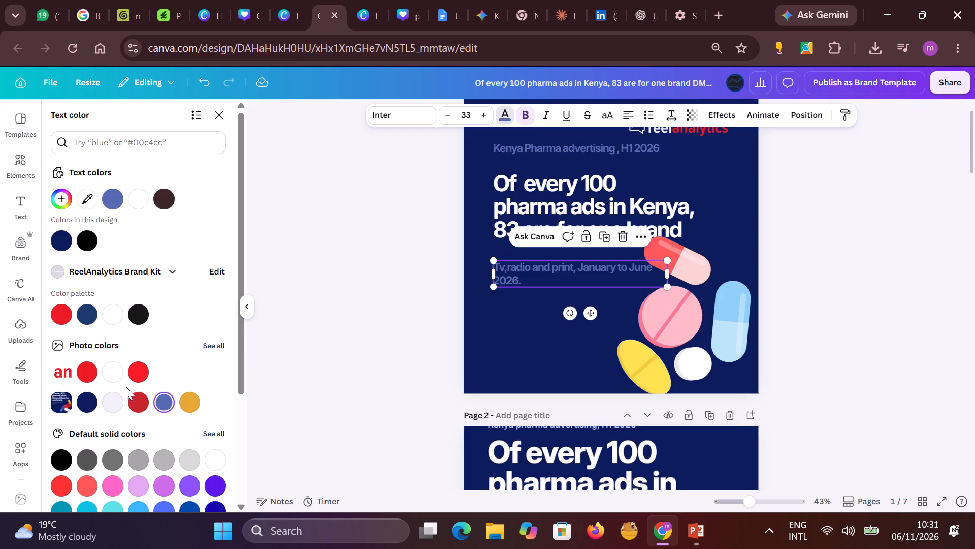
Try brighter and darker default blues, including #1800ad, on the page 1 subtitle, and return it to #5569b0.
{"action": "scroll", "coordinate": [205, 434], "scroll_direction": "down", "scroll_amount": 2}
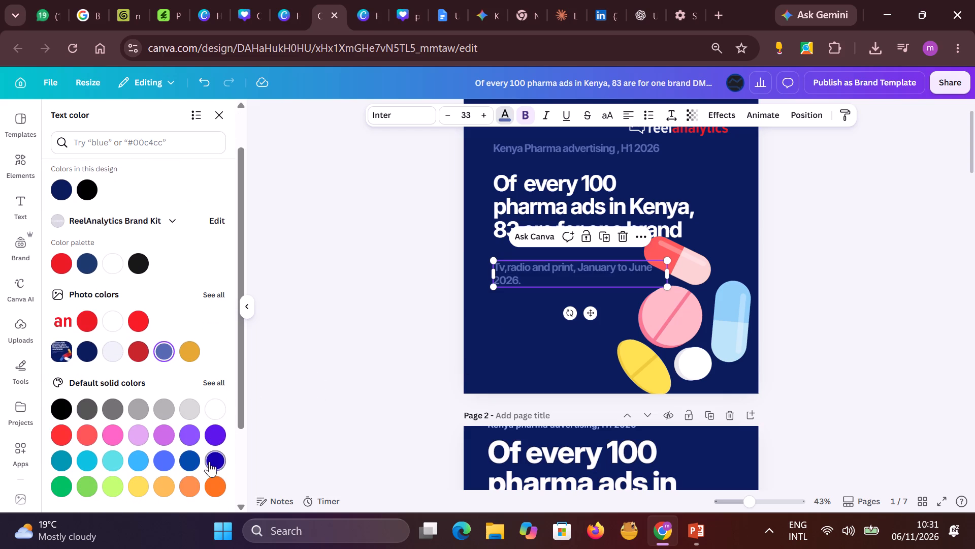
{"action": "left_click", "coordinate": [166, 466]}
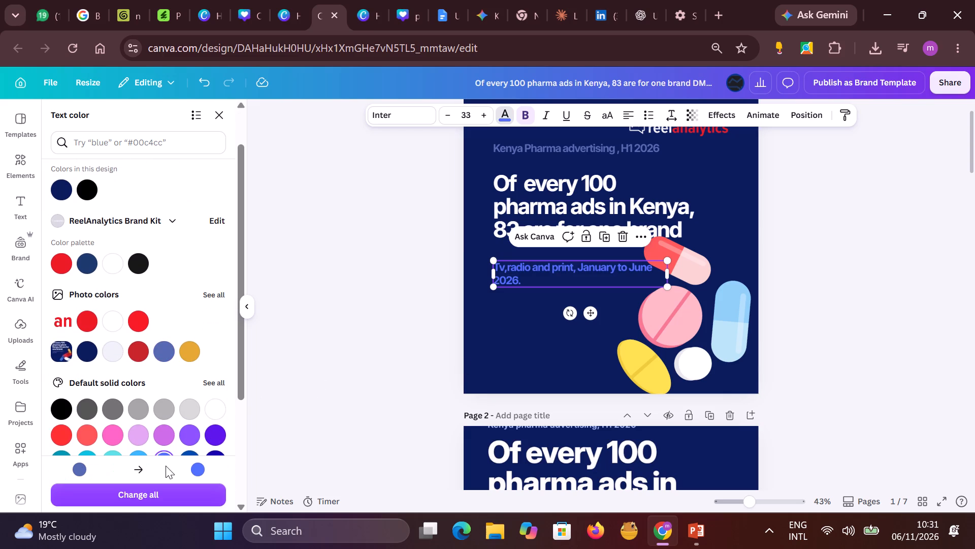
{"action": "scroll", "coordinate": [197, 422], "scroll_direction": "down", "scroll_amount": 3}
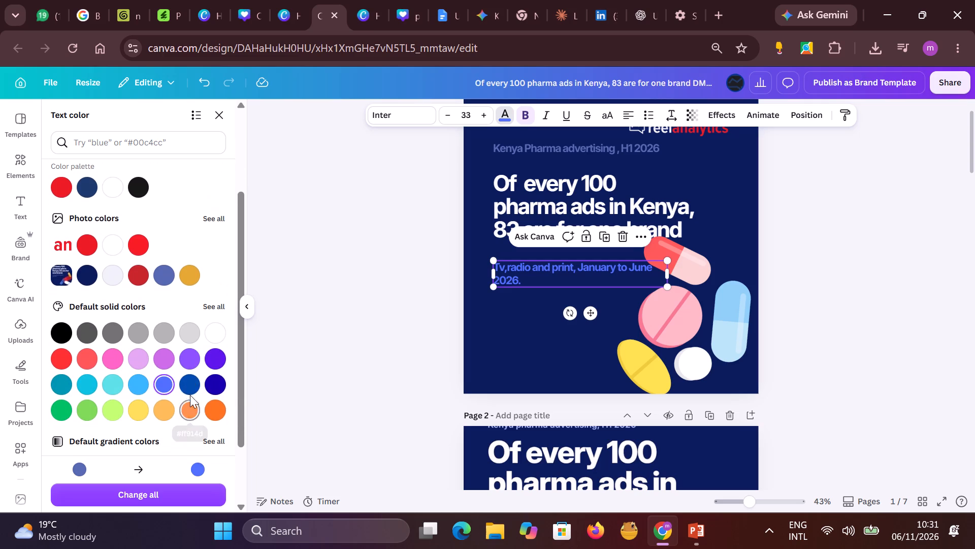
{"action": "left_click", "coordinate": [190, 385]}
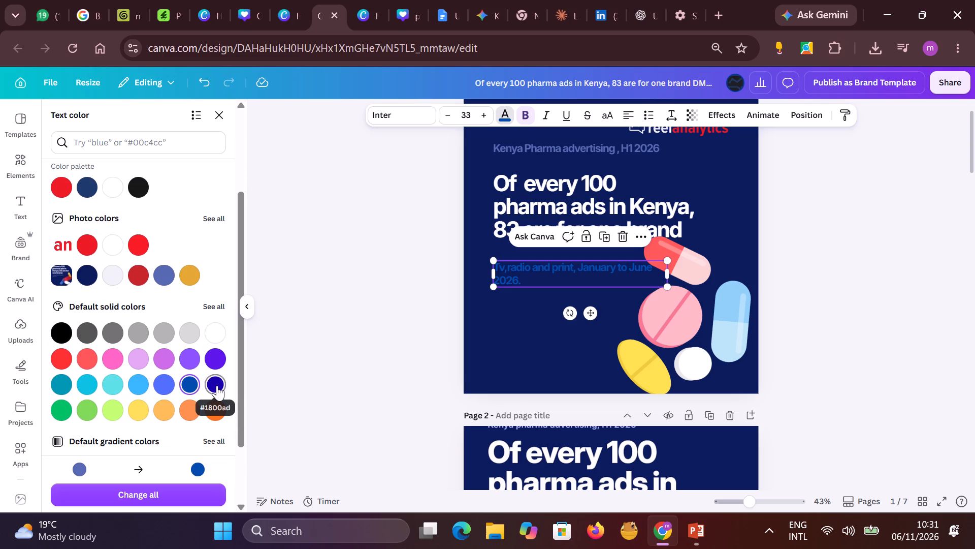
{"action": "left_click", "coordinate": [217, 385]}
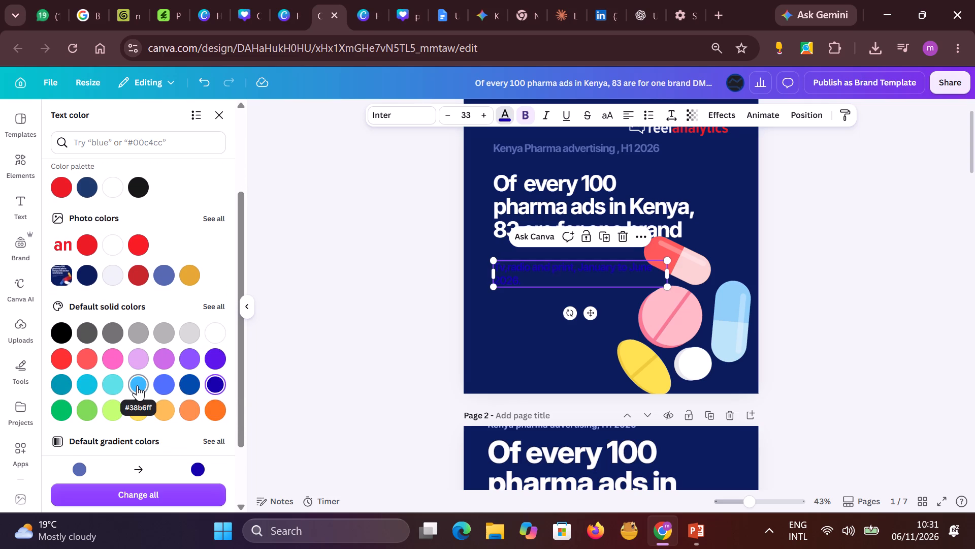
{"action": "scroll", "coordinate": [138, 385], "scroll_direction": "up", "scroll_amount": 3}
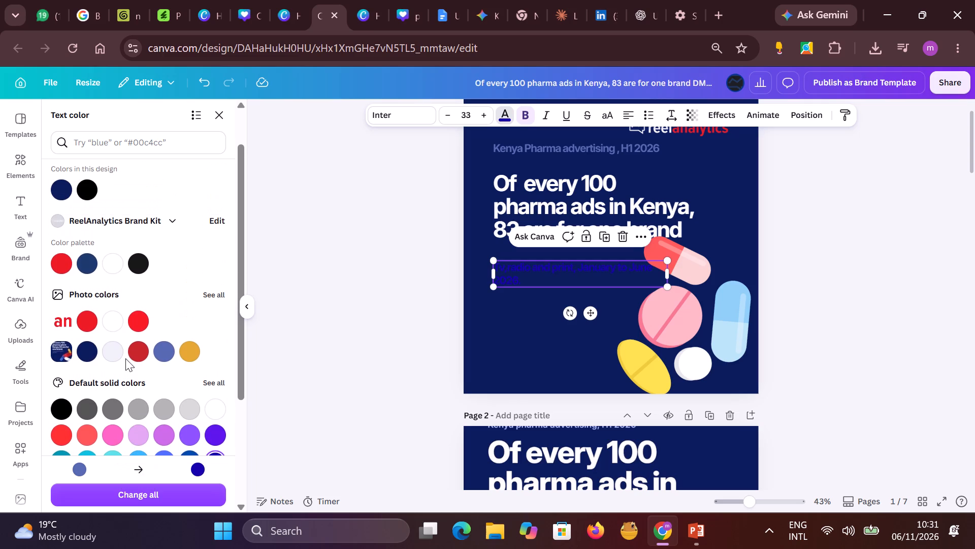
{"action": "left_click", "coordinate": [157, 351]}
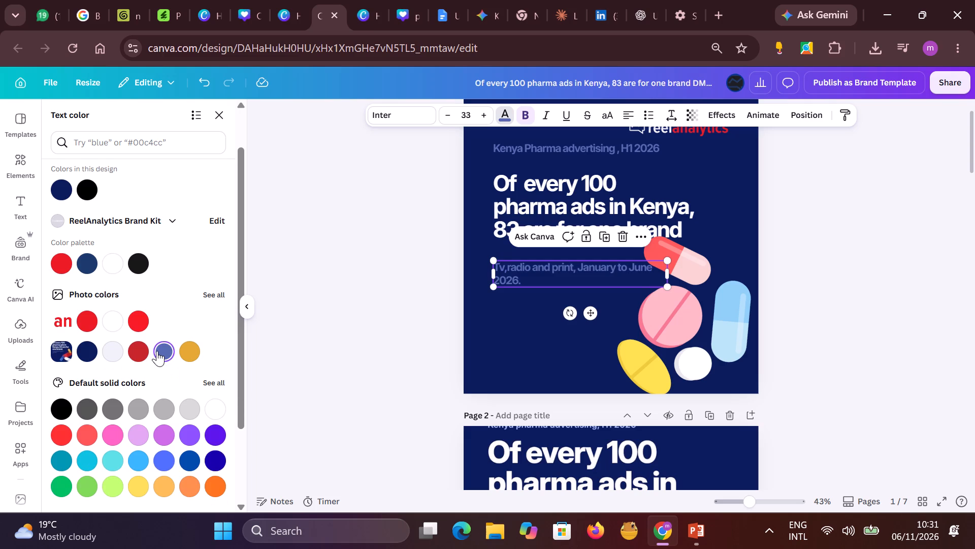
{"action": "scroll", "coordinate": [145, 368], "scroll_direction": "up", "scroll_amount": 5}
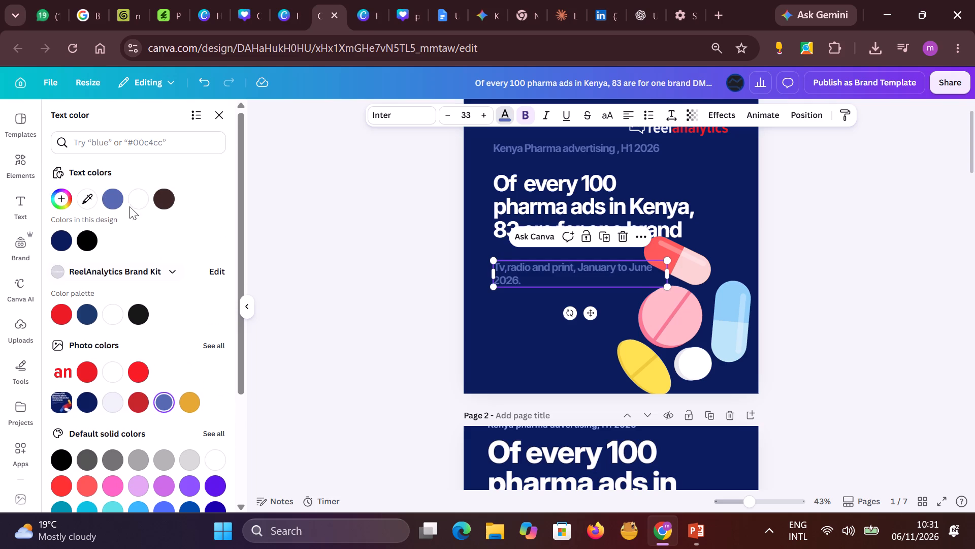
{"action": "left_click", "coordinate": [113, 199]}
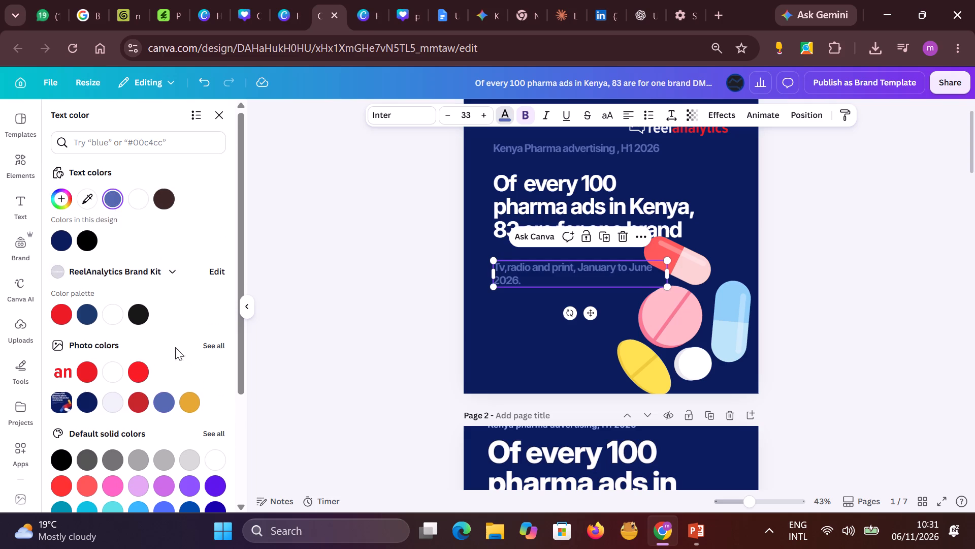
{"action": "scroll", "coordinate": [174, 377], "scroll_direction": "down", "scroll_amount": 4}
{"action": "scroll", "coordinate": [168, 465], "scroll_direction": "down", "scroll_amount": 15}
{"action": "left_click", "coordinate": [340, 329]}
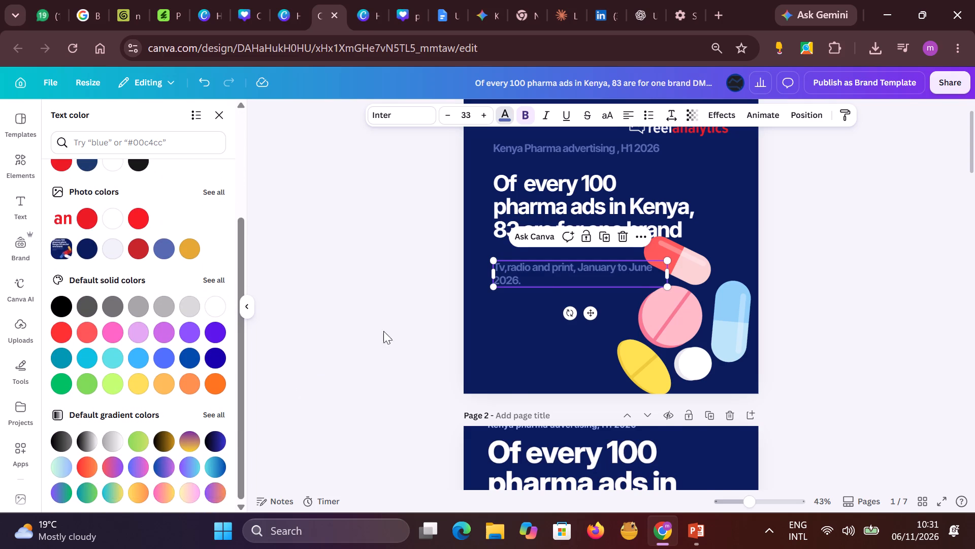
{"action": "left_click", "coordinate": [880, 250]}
Nudge the "Kenya Pharma advertising , H1 2026" line on page 1 slightly down towards the headline.
{"action": "scroll", "coordinate": [852, 250], "scroll_direction": "up", "scroll_amount": 3}
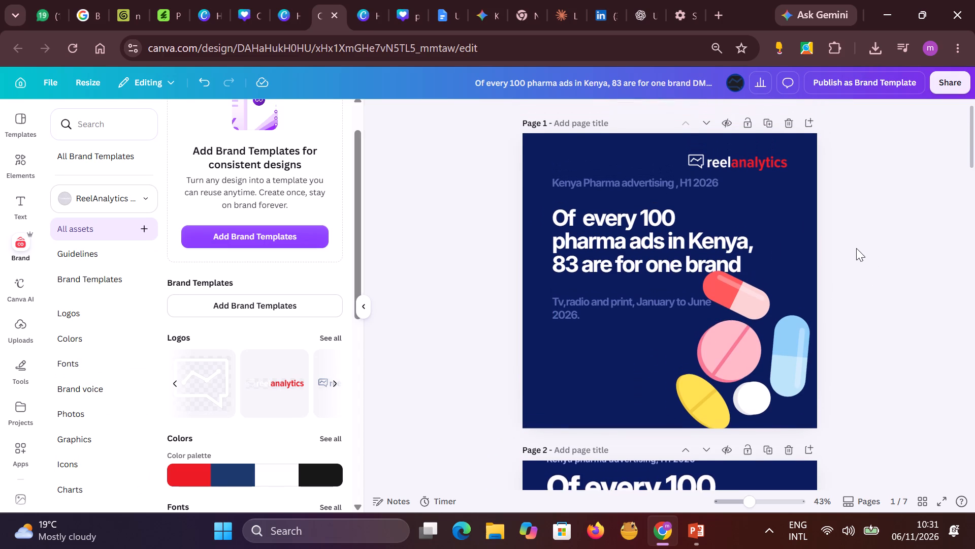
{"action": "scroll", "coordinate": [856, 248], "scroll_direction": "up", "scroll_amount": 1}
{"action": "left_click_drag", "start_coordinate": [668, 202], "coordinate": [668, 207]}
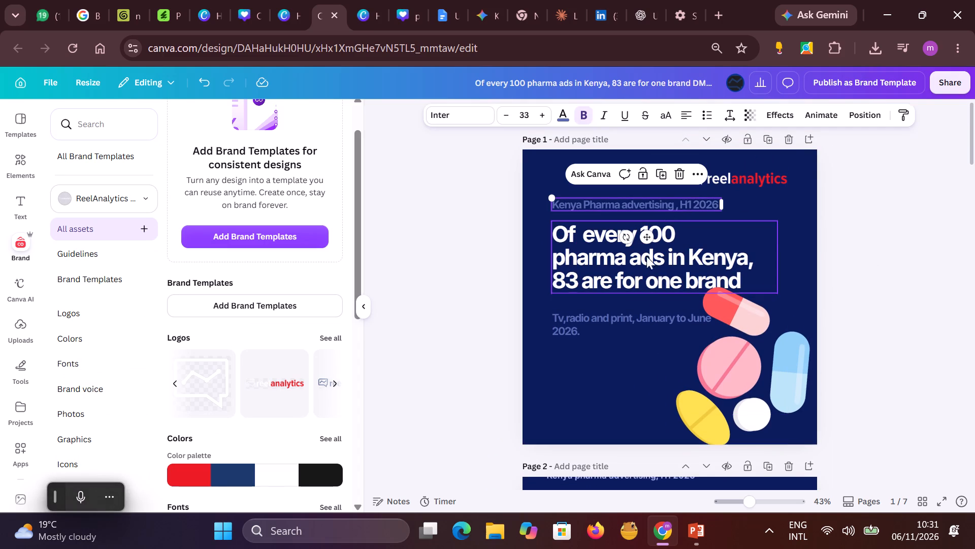
Shrink the pill artwork on page 1 slightly and move it up a little, keeping it in the cover's lower corner.
{"action": "left_click", "coordinate": [732, 324]}
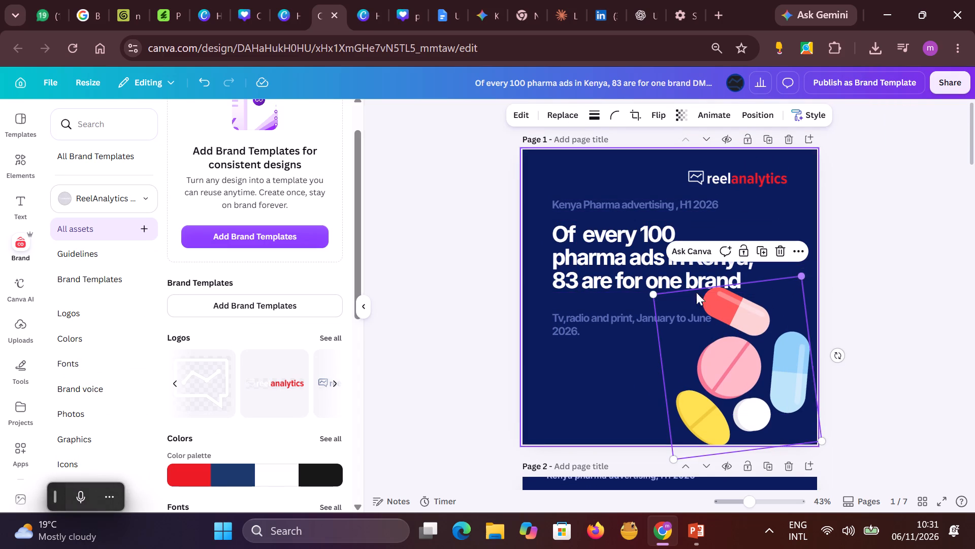
{"action": "left_click_drag", "start_coordinate": [651, 294], "coordinate": [668, 304]}
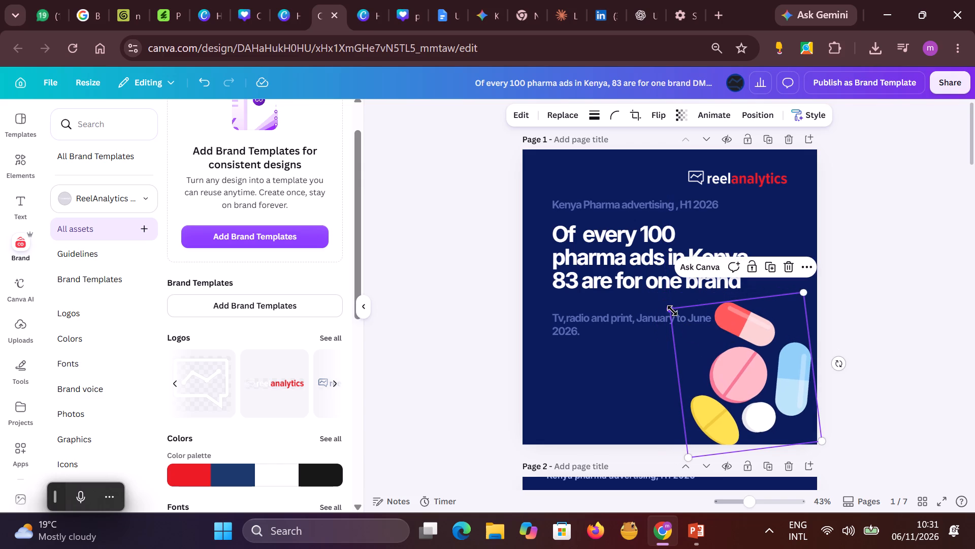
{"action": "left_click_drag", "start_coordinate": [732, 383], "coordinate": [735, 376]}
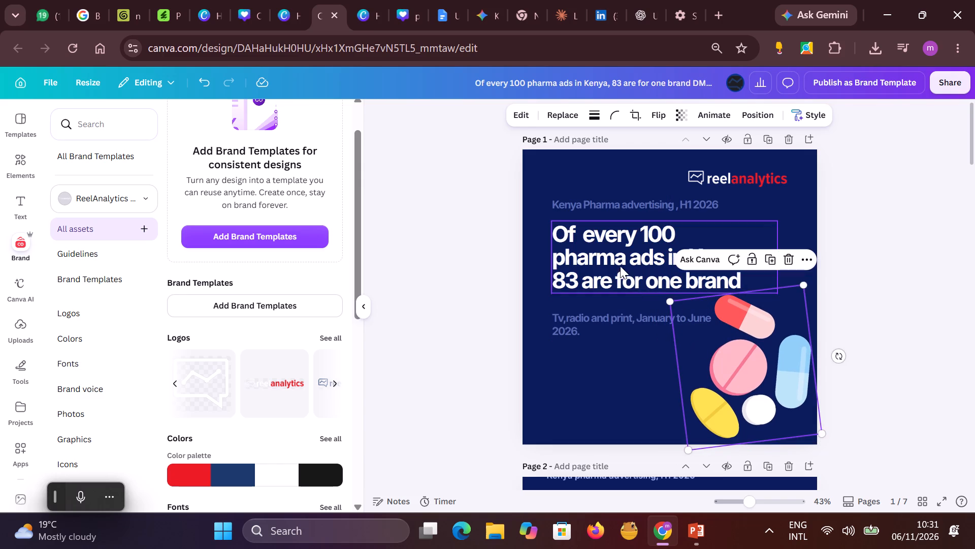
Move the page 1 headline slightly down, widening its gap to the line above.
{"action": "left_click_drag", "start_coordinate": [620, 265], "coordinate": [620, 267]}
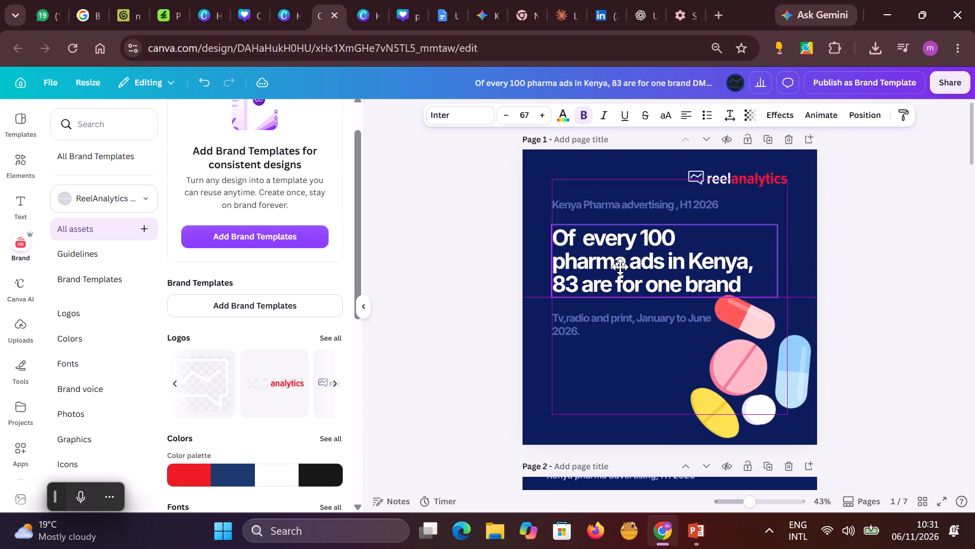
{"action": "left_click_drag", "start_coordinate": [620, 267], "coordinate": [620, 271]}
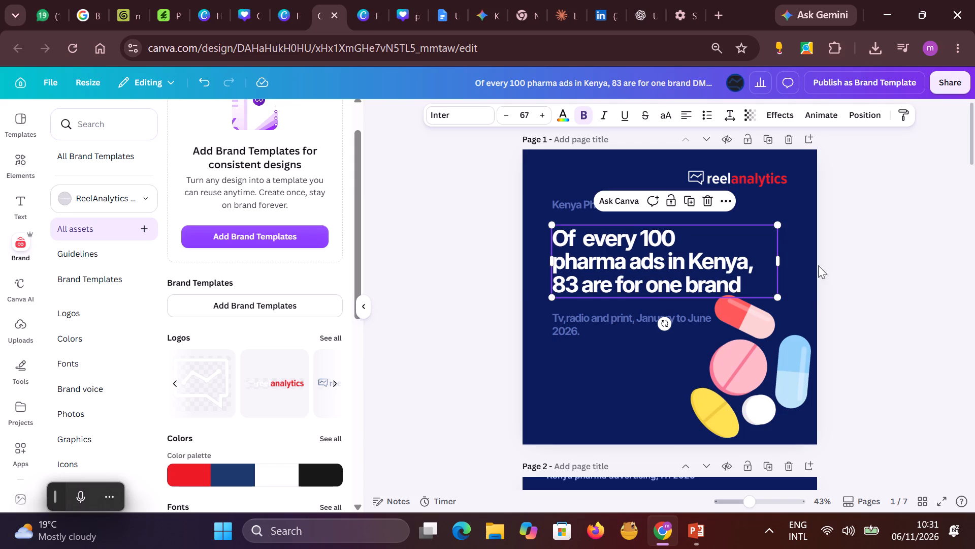
{"action": "left_click", "coordinate": [883, 259]}
Shrink the reference cover image on page 2 slightly, pulling in its upper corner.
{"action": "scroll", "coordinate": [892, 297], "scroll_direction": "down", "scroll_amount": 4}
{"action": "scroll", "coordinate": [871, 350], "scroll_direction": "down", "scroll_amount": 3}
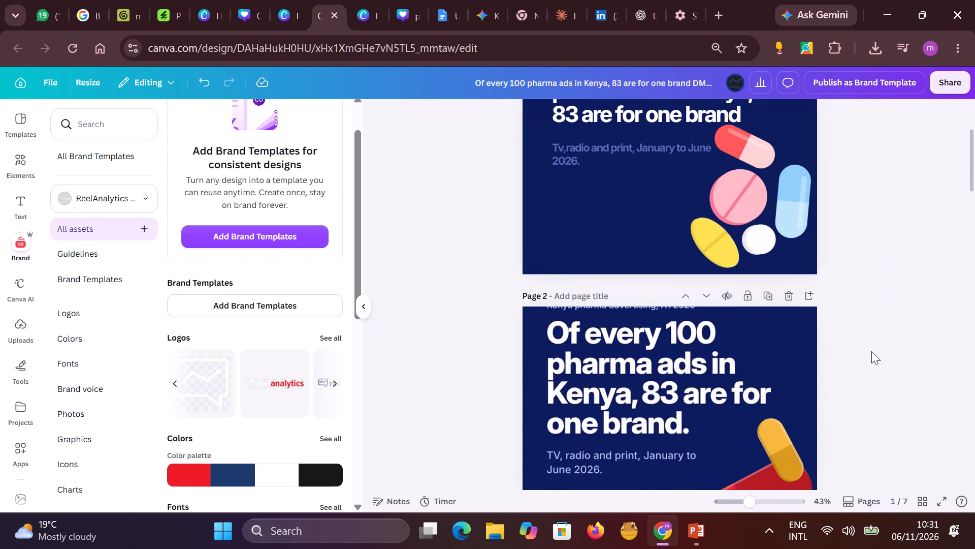
{"action": "left_click", "coordinate": [705, 398]}
{"action": "left_click_drag", "start_coordinate": [815, 297], "coordinate": [811, 313]}
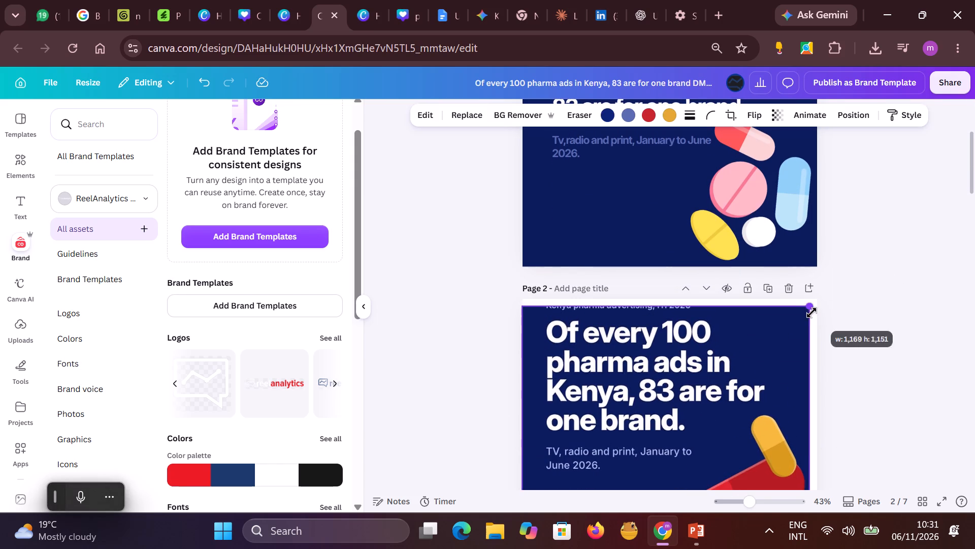
{"action": "left_click_drag", "start_coordinate": [811, 313], "coordinate": [809, 317]}
{"action": "left_click", "coordinate": [742, 325]}
Change the font of the "Kenya Pharma advertising , H1 2026" line on page 1 to Source Sans Pro.
{"action": "scroll", "coordinate": [644, 252], "scroll_direction": "up", "scroll_amount": 5}
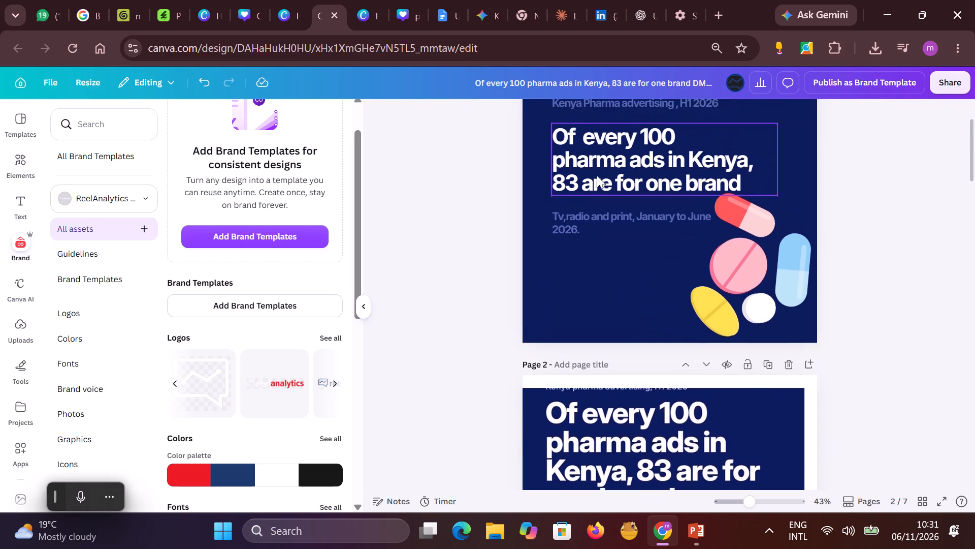
{"action": "scroll", "coordinate": [597, 175], "scroll_direction": "up", "scroll_amount": 1}
{"action": "left_click", "coordinate": [605, 211]}
{"action": "left_click", "coordinate": [605, 204]}
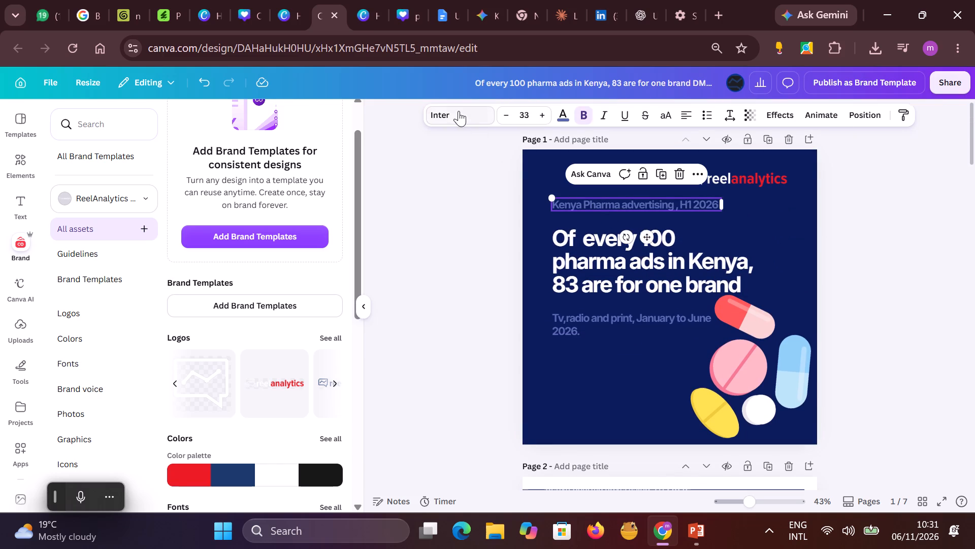
{"action": "left_click", "coordinate": [459, 111]}
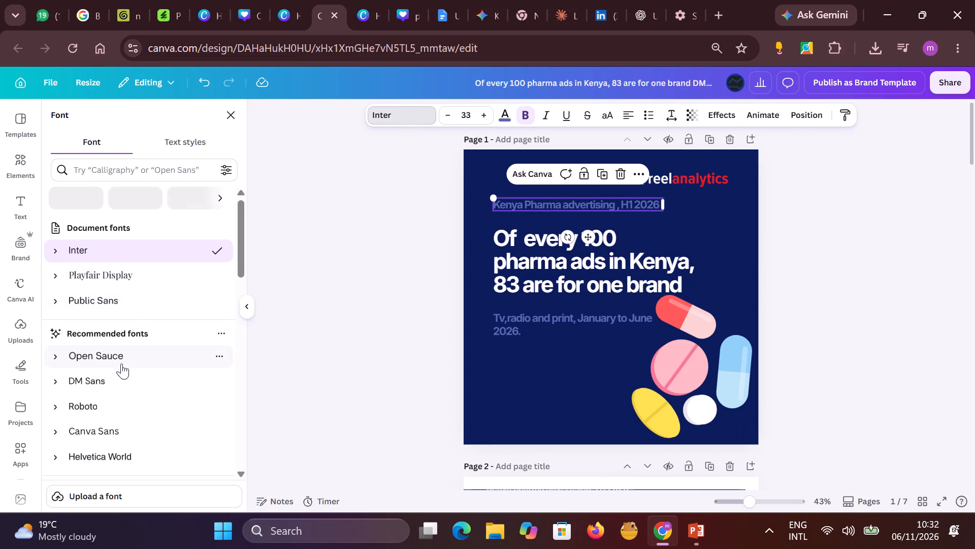
{"action": "scroll", "coordinate": [126, 352], "scroll_direction": "down", "scroll_amount": 1}
{"action": "left_click", "coordinate": [117, 331]}
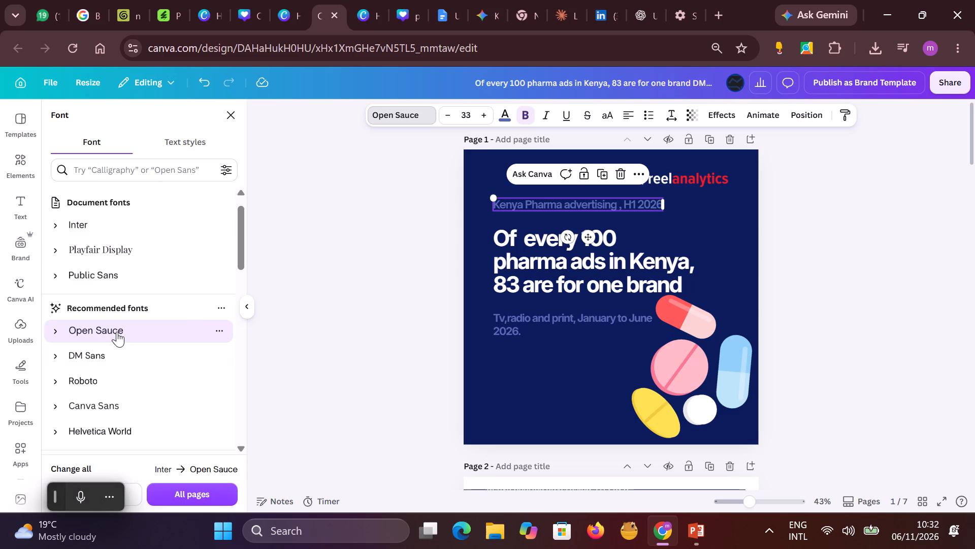
{"action": "left_click", "coordinate": [95, 358]}
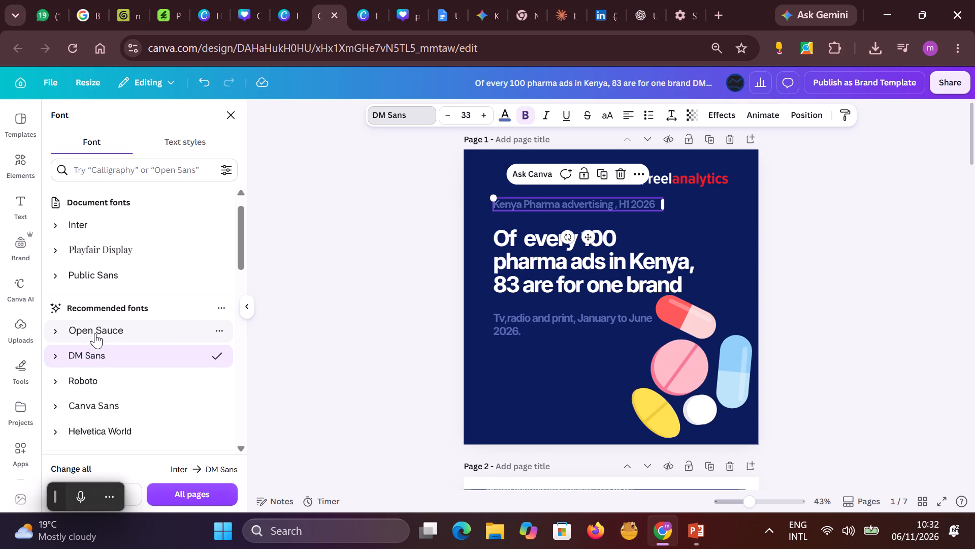
{"action": "scroll", "coordinate": [99, 327], "scroll_direction": "down", "scroll_amount": 3}
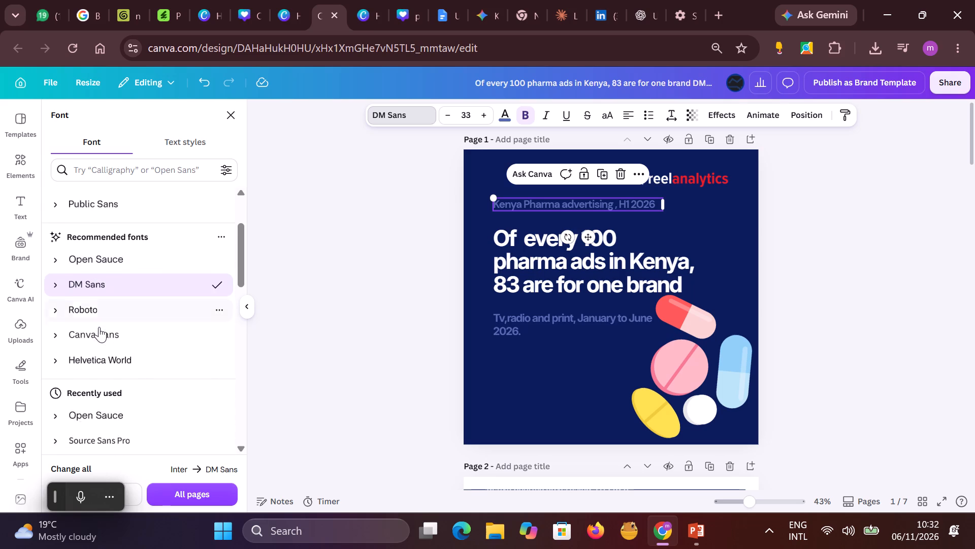
{"action": "scroll", "coordinate": [99, 327], "scroll_direction": "down", "scroll_amount": 2}
{"action": "left_click", "coordinate": [106, 386]}
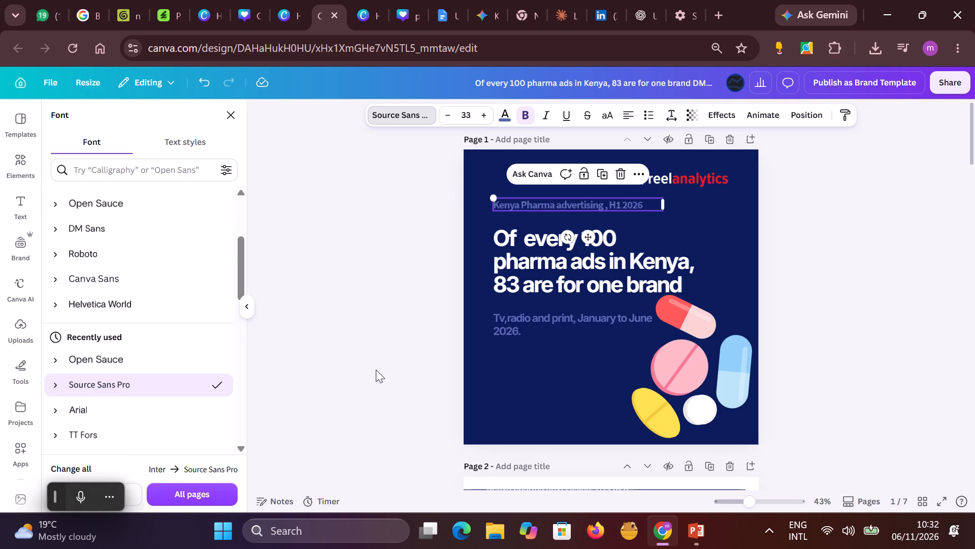
Set the "Tv,radio and print" line on page 1 to Source Sans Pro and narrow its text box to about 622 wide, wrapping over two lines.
{"action": "left_click", "coordinate": [526, 323]}
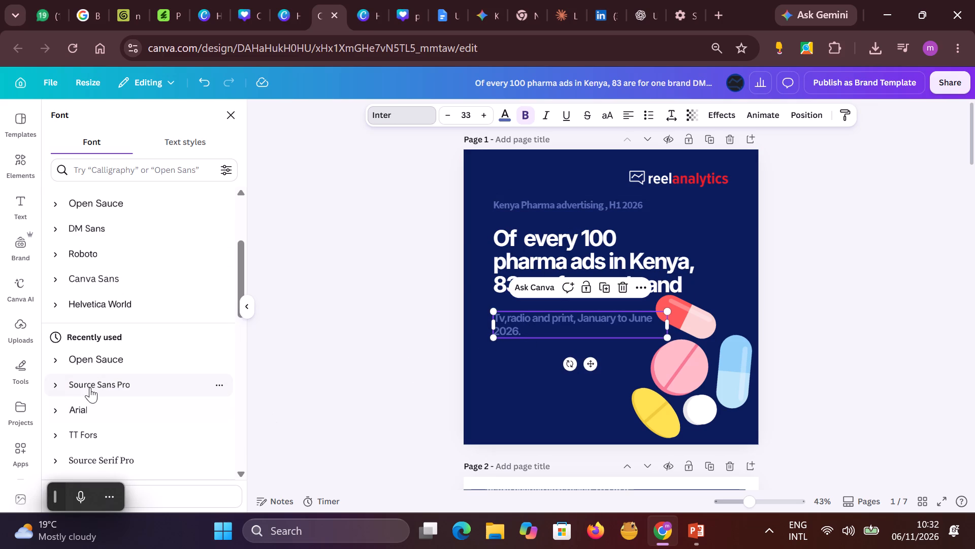
{"action": "left_click", "coordinate": [90, 384]}
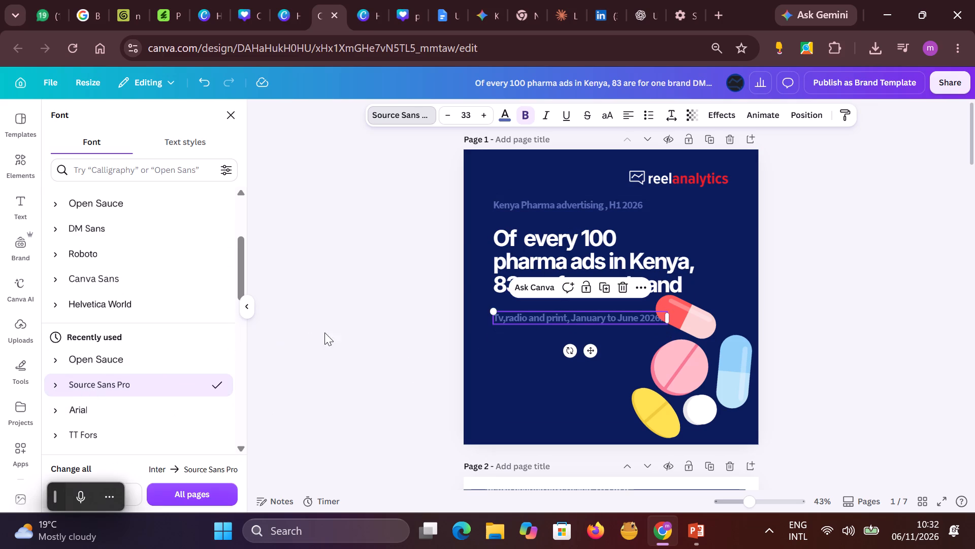
{"action": "left_click_drag", "start_coordinate": [668, 320], "coordinate": [661, 321]}
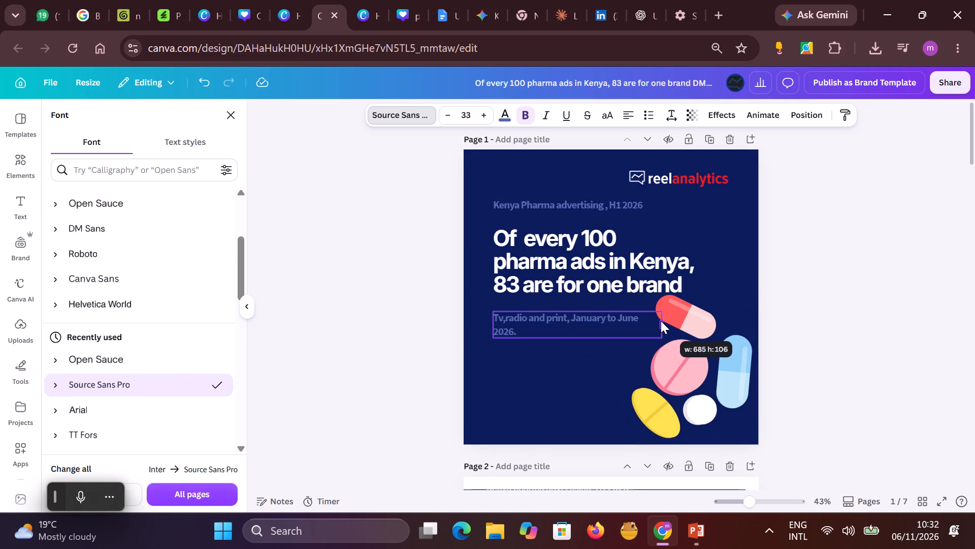
{"action": "left_click_drag", "start_coordinate": [661, 321], "coordinate": [645, 322]}
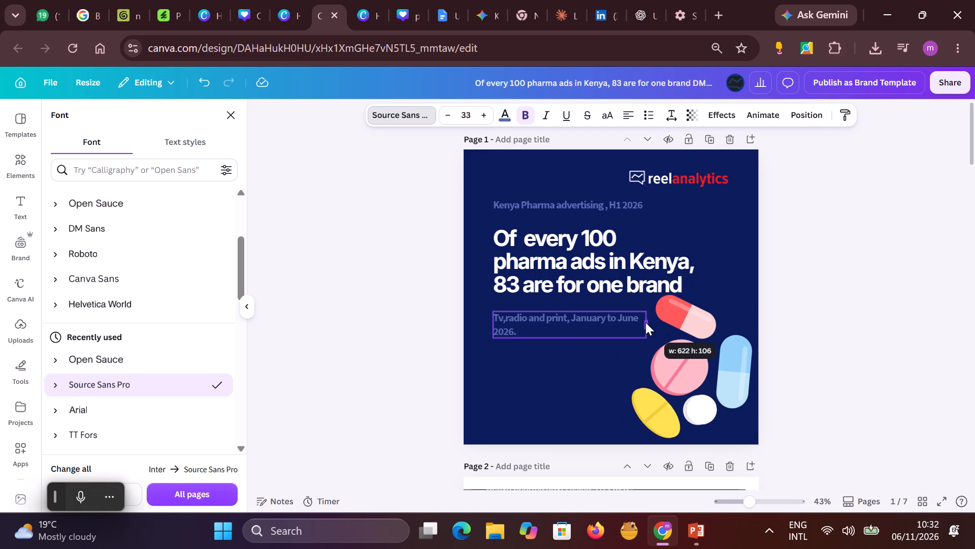
{"action": "left_click_drag", "start_coordinate": [645, 322], "coordinate": [646, 323]}
Change the page 1 headline's font to Source Sans Pro and nudge the headline slightly up.
{"action": "left_click", "coordinate": [562, 203]}
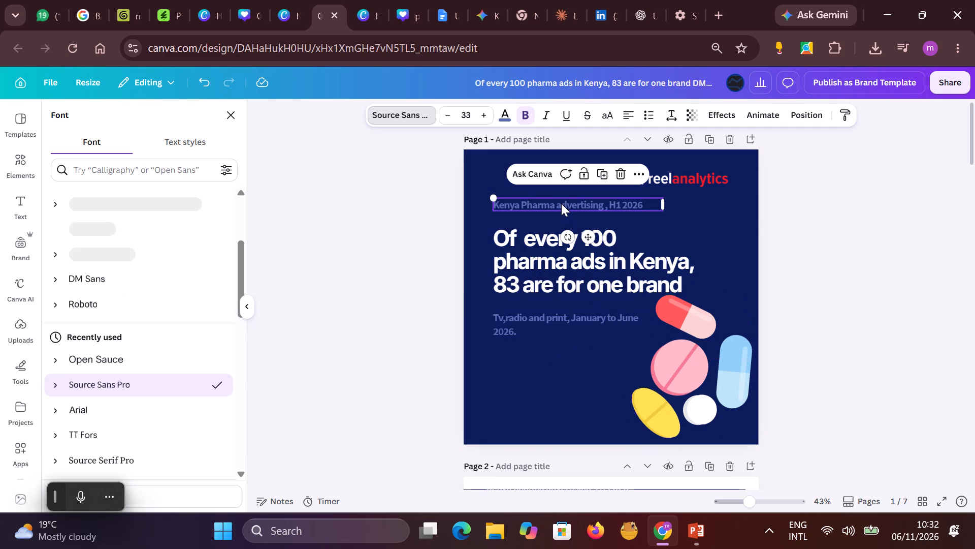
{"action": "left_click", "coordinate": [530, 250]}
{"action": "left_click", "coordinate": [123, 382]}
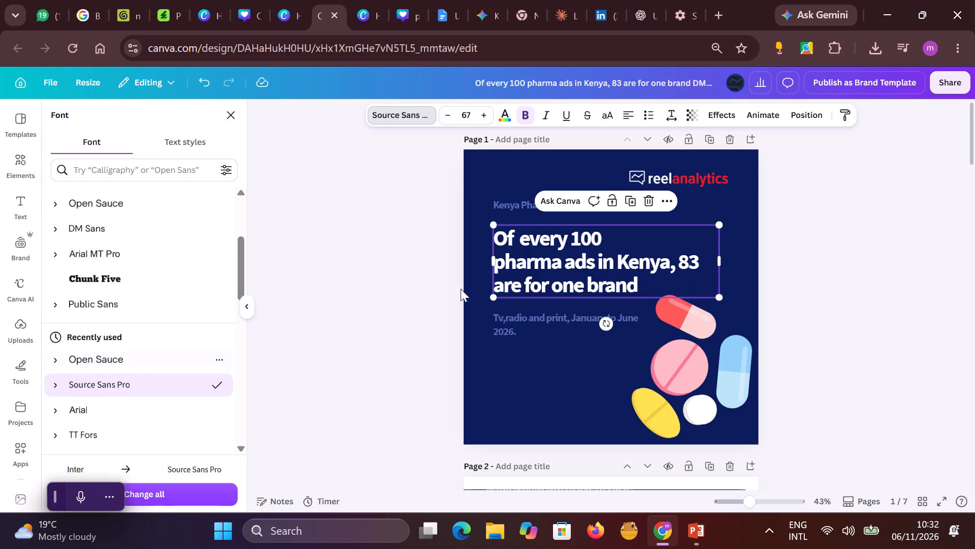
{"action": "left_click_drag", "start_coordinate": [552, 259], "coordinate": [554, 254]}
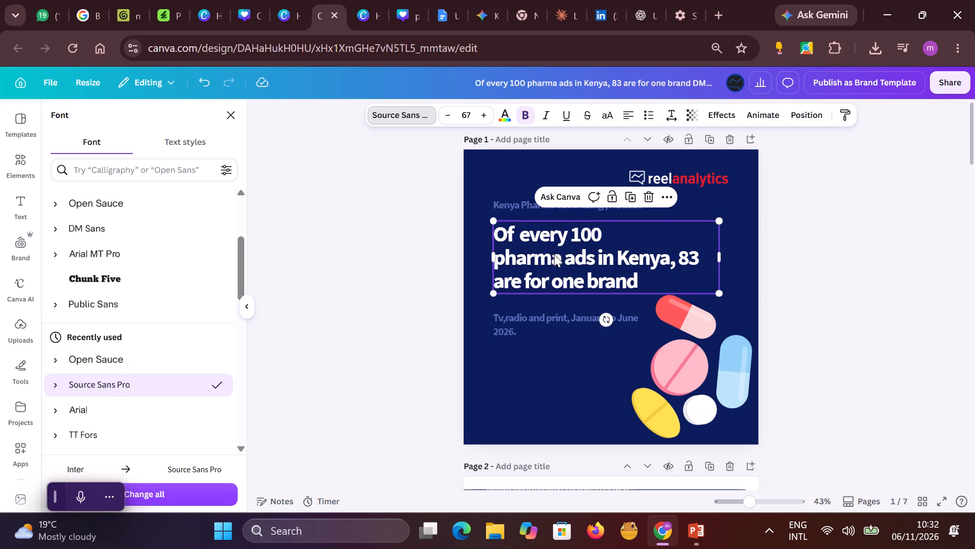
Narrow the page 1 headline's text box so the wording wraps over four lines like the reference cover on page 2.
{"action": "left_click", "coordinate": [721, 258]}
{"action": "scroll", "coordinate": [786, 312], "scroll_direction": "down", "scroll_amount": 8}
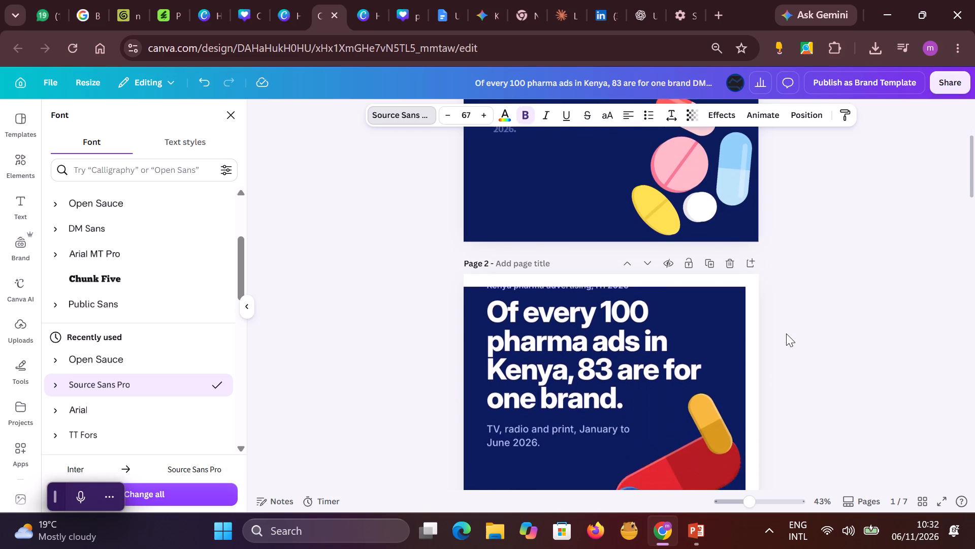
{"action": "scroll", "coordinate": [786, 333], "scroll_direction": "up", "scroll_amount": 9}
{"action": "left_click_drag", "start_coordinate": [720, 263], "coordinate": [699, 266]}
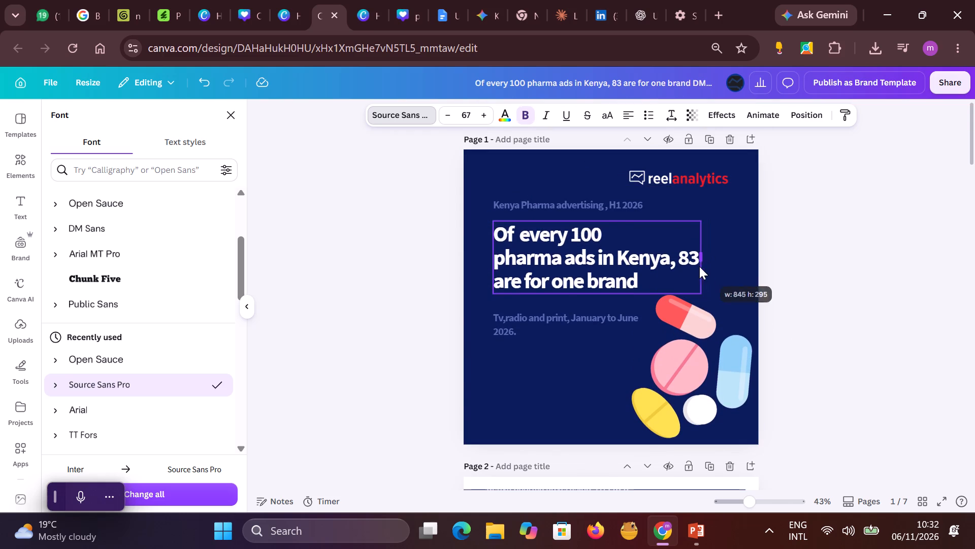
{"action": "left_click_drag", "start_coordinate": [699, 266], "coordinate": [668, 269]}
Enlarge the page 1 headline to font size 81.
{"action": "triple_click", "coordinate": [481, 115]}
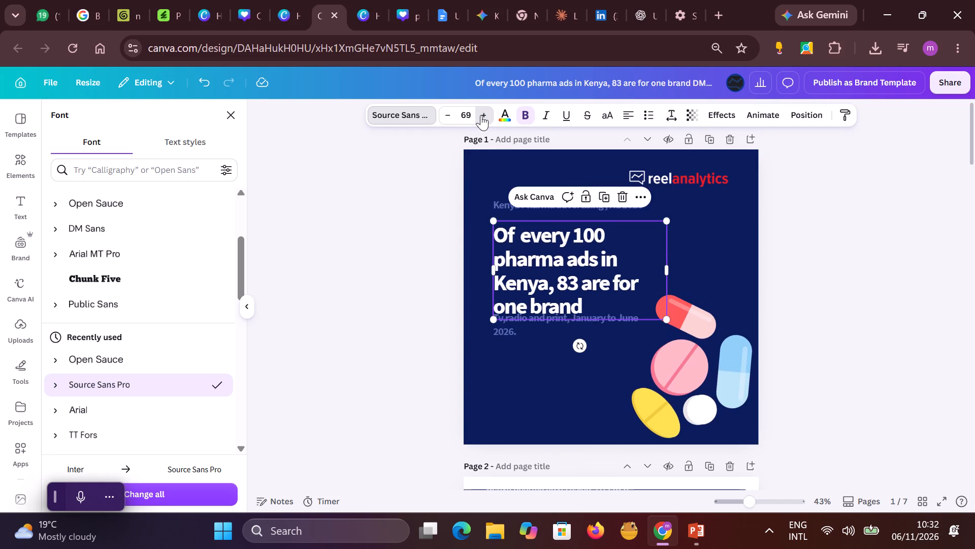
{"action": "triple_click", "coordinate": [481, 115]}
{"action": "triple_click", "coordinate": [481, 115]}
{"action": "triple_click", "coordinate": [481, 115]}
{"action": "left_click", "coordinate": [481, 115]}
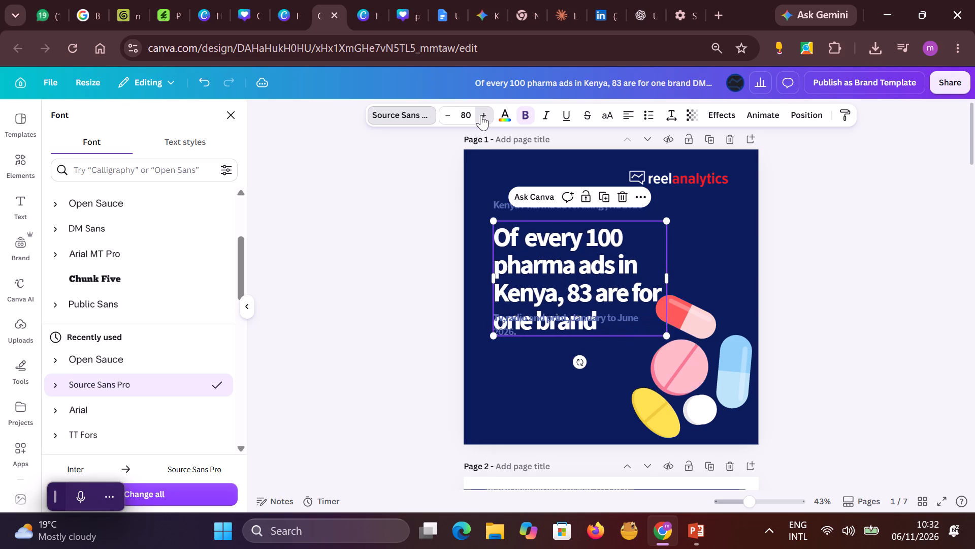
{"action": "left_click", "coordinate": [481, 115]}
Widen the page 1 headline's text box while keeping four lines, and move the headline up towards the line above.
{"action": "left_click_drag", "start_coordinate": [670, 275], "coordinate": [690, 259]}
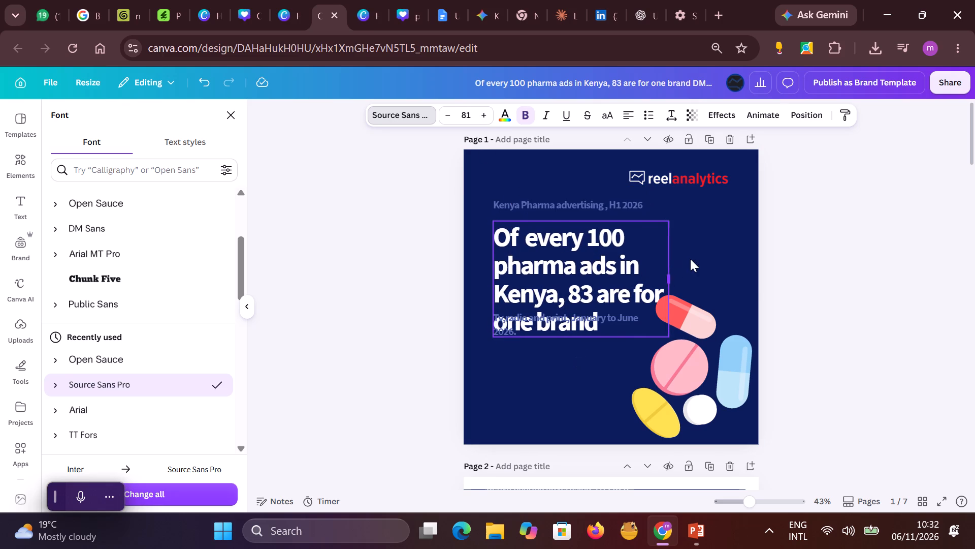
{"action": "left_click_drag", "start_coordinate": [690, 259], "coordinate": [721, 236]}
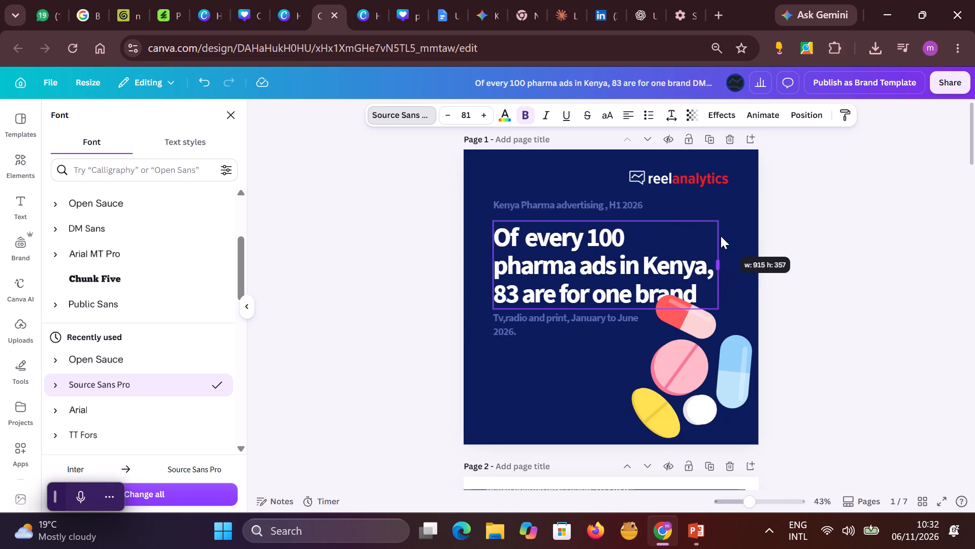
{"action": "left_click_drag", "start_coordinate": [721, 236], "coordinate": [706, 238]}
{"action": "left_click_drag", "start_coordinate": [599, 278], "coordinate": [602, 268]}
Move the "Tv,radio and print, January to June 2026." text down below the headline and align their starting edges.
{"action": "left_click_drag", "start_coordinate": [531, 327], "coordinate": [533, 350]}
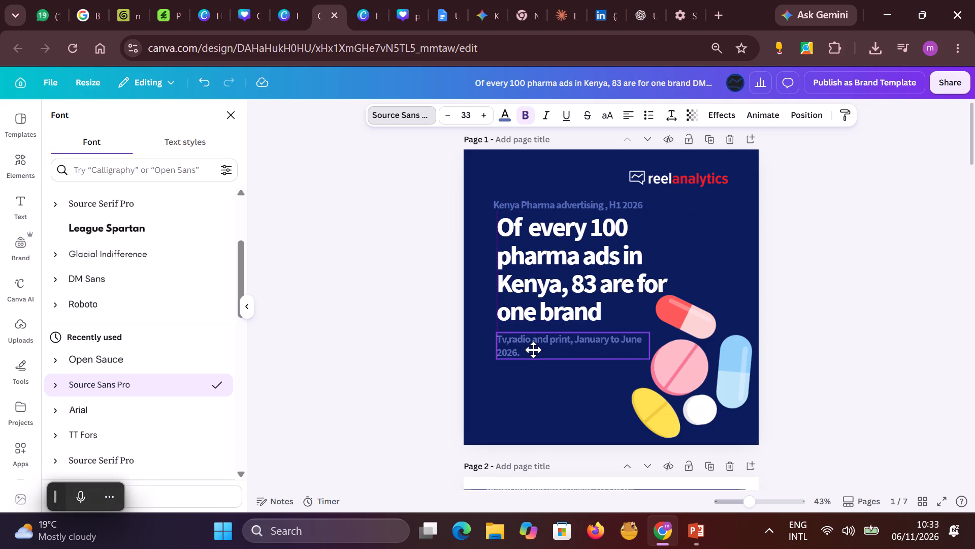
{"action": "left_click_drag", "start_coordinate": [533, 350], "coordinate": [533, 354]}
Compare with the reference cover and move the page 1 pill artwork down and outwards, partly past the lower corner's edges.
{"action": "left_click", "coordinate": [551, 257]}
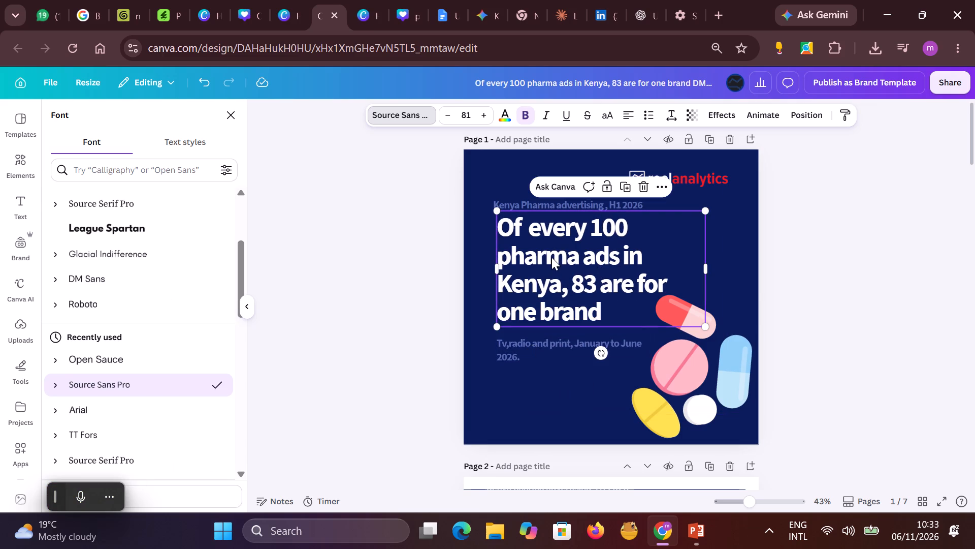
{"action": "scroll", "coordinate": [855, 287], "scroll_direction": "down", "scroll_amount": 5}
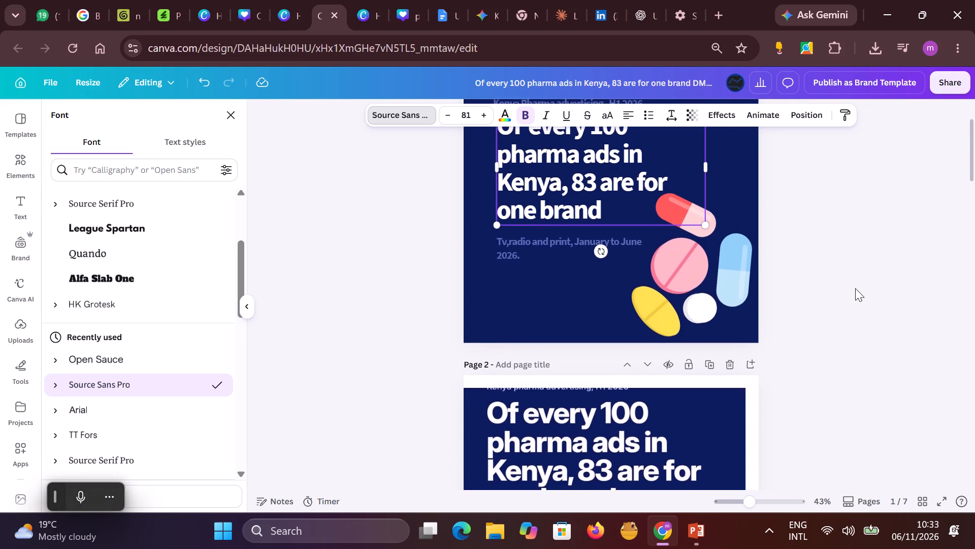
{"action": "scroll", "coordinate": [855, 288], "scroll_direction": "down", "scroll_amount": 2}
{"action": "left_click_drag", "start_coordinate": [711, 215], "coordinate": [719, 228]}
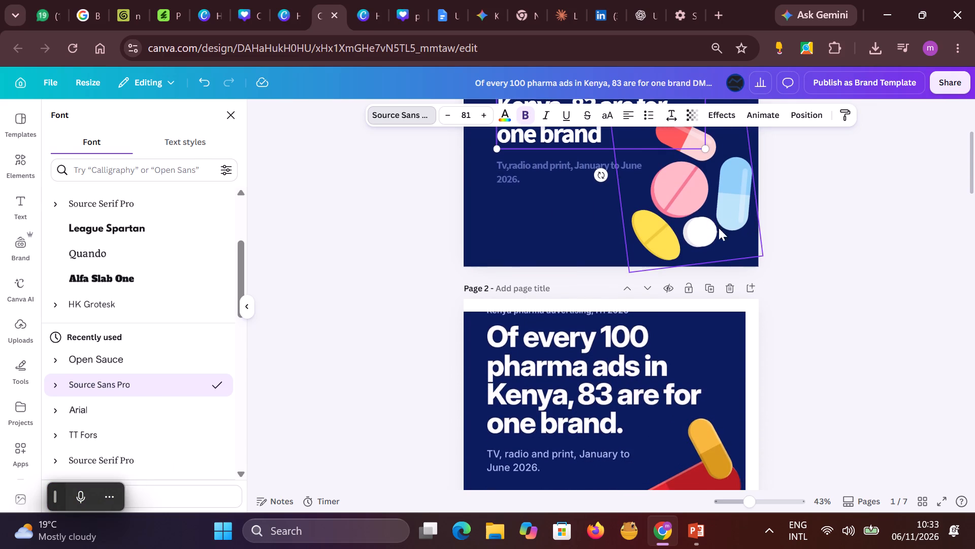
{"action": "left_click_drag", "start_coordinate": [719, 228], "coordinate": [729, 242]}
Narrow the page 1 headline's text box slightly and enlarge the headline to font size 94, keeping four lines.
{"action": "scroll", "coordinate": [891, 294], "scroll_direction": "up", "scroll_amount": 8}
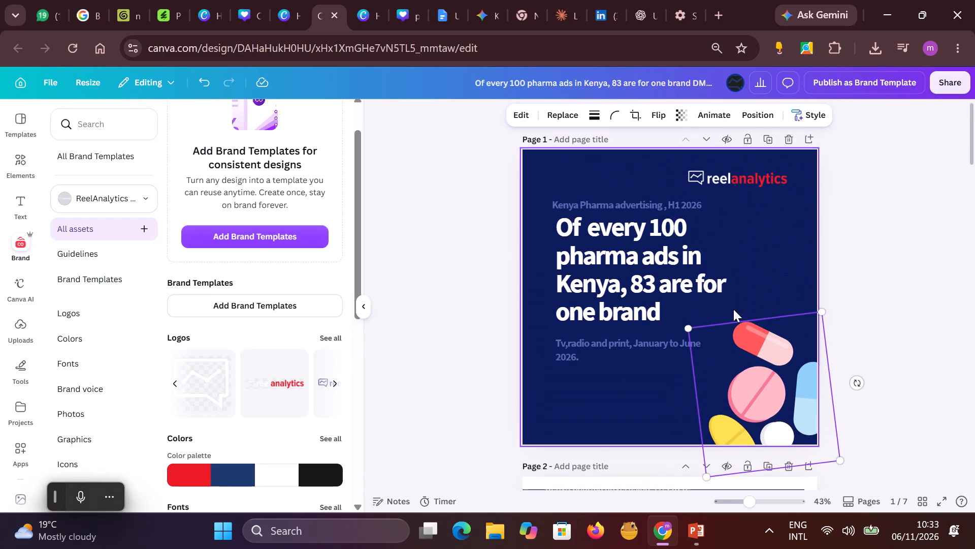
{"action": "left_click", "coordinate": [682, 287]}
{"action": "left_click_drag", "start_coordinate": [766, 269], "coordinate": [776, 268]}
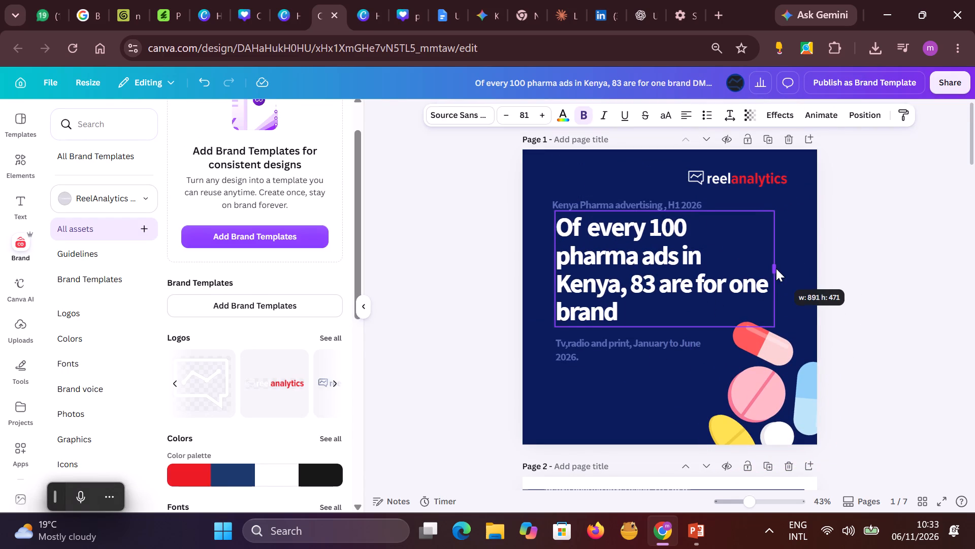
{"action": "left_click_drag", "start_coordinate": [776, 268], "coordinate": [760, 273]}
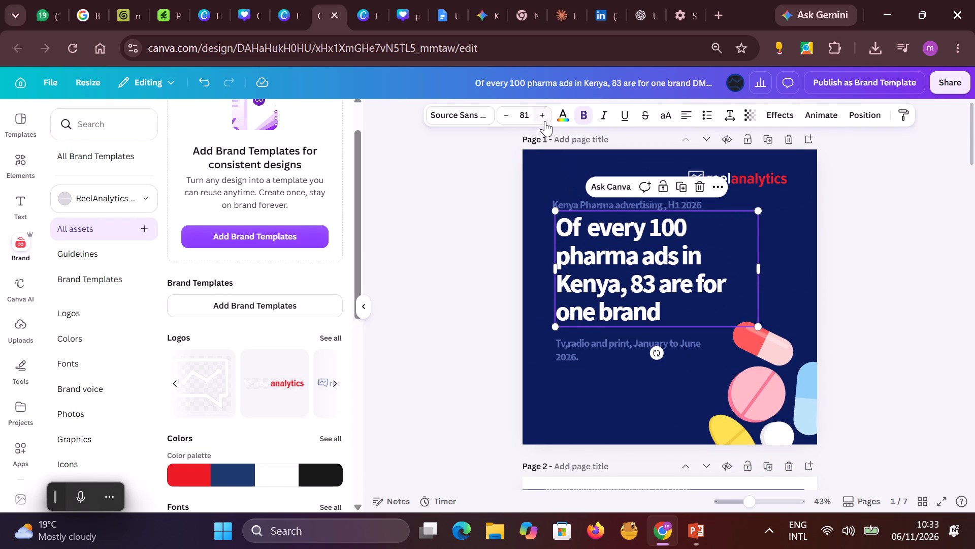
{"action": "triple_click", "coordinate": [541, 114]}
{"action": "triple_click", "coordinate": [541, 114]}
{"action": "triple_click", "coordinate": [541, 114]}
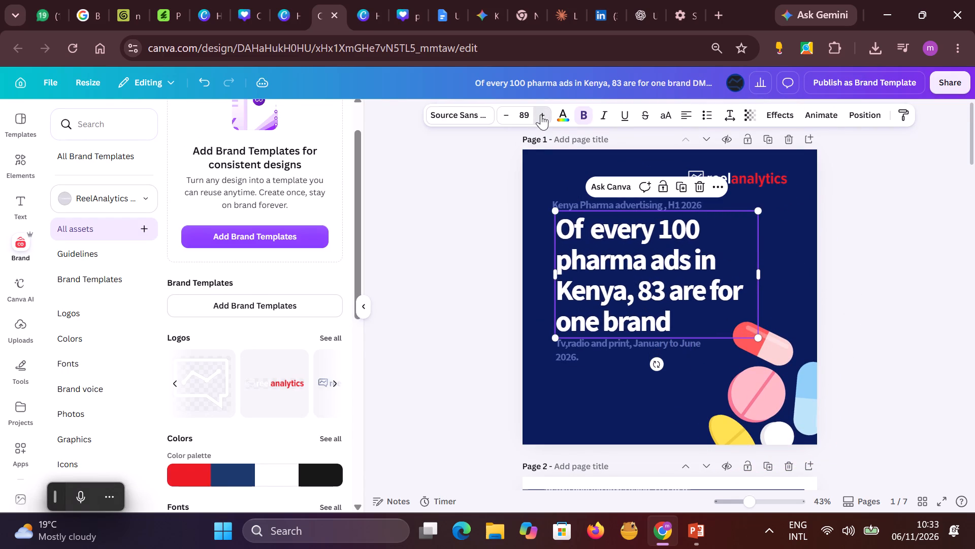
{"action": "left_click", "coordinate": [541, 114]}
{"action": "left_click", "coordinate": [541, 114]}
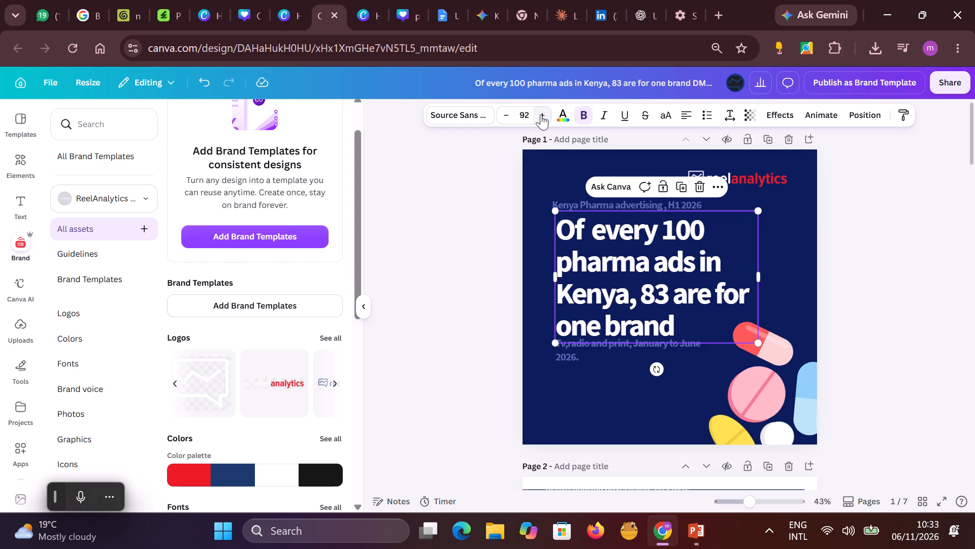
{"action": "left_click", "coordinate": [541, 114]}
{"action": "left_click", "coordinate": [541, 114]}
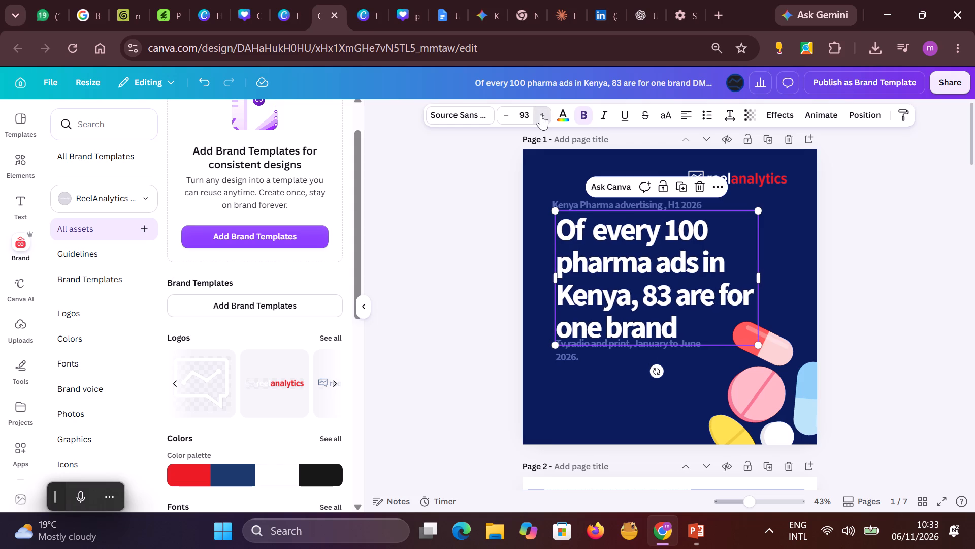
Move the page 1 headline slightly down and align its starting edge with the "Kenya Pharma advertising , H1 2026" line.
{"action": "left_click", "coordinate": [634, 296]}
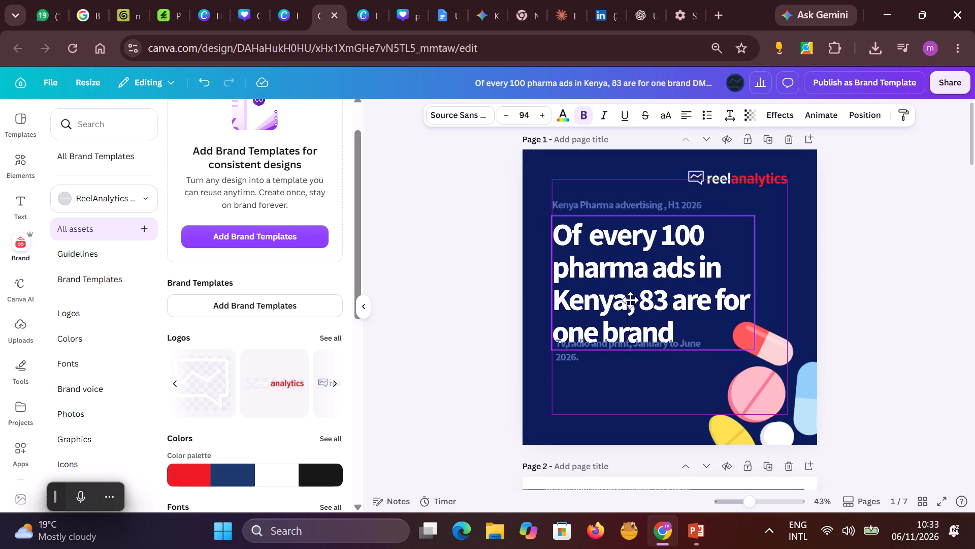
Move the "Tv,radio and print, January to June 2026." text down, clear of the enlarged headline.
{"action": "left_click_drag", "start_coordinate": [580, 361], "coordinate": [580, 384]}
Move the page 1 pill artwork back inwards and shrink it so all the pills fit inside the cover's lower corner.
{"action": "left_click_drag", "start_coordinate": [781, 388], "coordinate": [769, 380]}
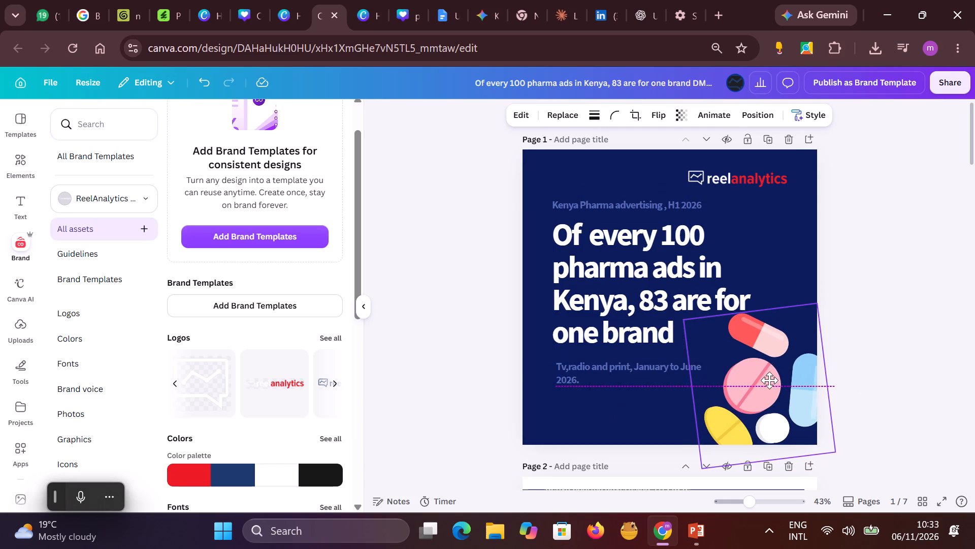
{"action": "left_click_drag", "start_coordinate": [769, 380], "coordinate": [765, 381]}
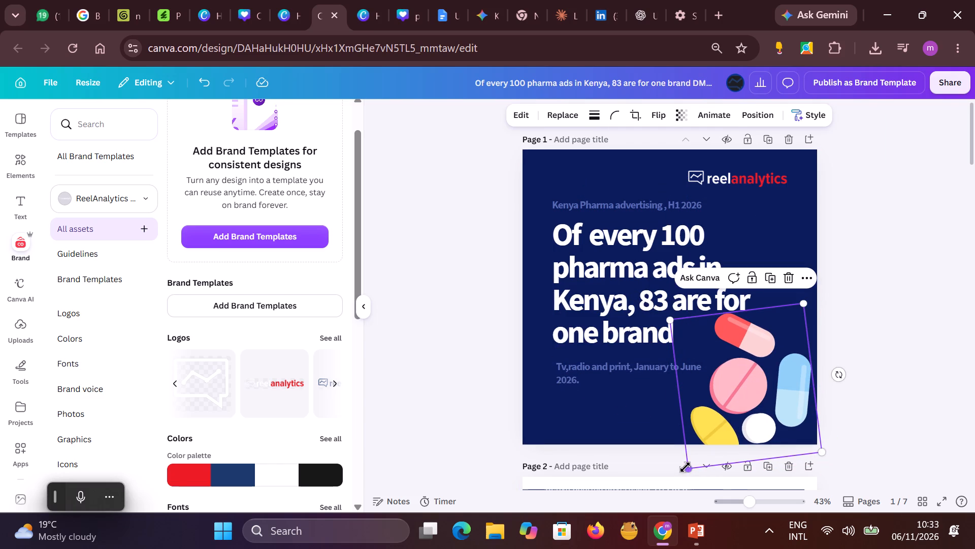
{"action": "left_click_drag", "start_coordinate": [685, 466], "coordinate": [701, 431]}
{"action": "left_click_drag", "start_coordinate": [761, 374], "coordinate": [761, 379]}
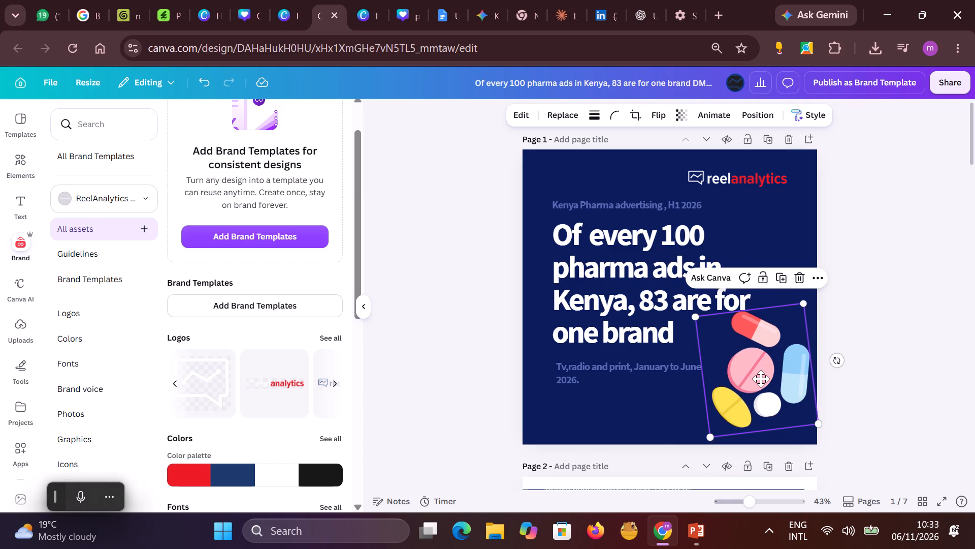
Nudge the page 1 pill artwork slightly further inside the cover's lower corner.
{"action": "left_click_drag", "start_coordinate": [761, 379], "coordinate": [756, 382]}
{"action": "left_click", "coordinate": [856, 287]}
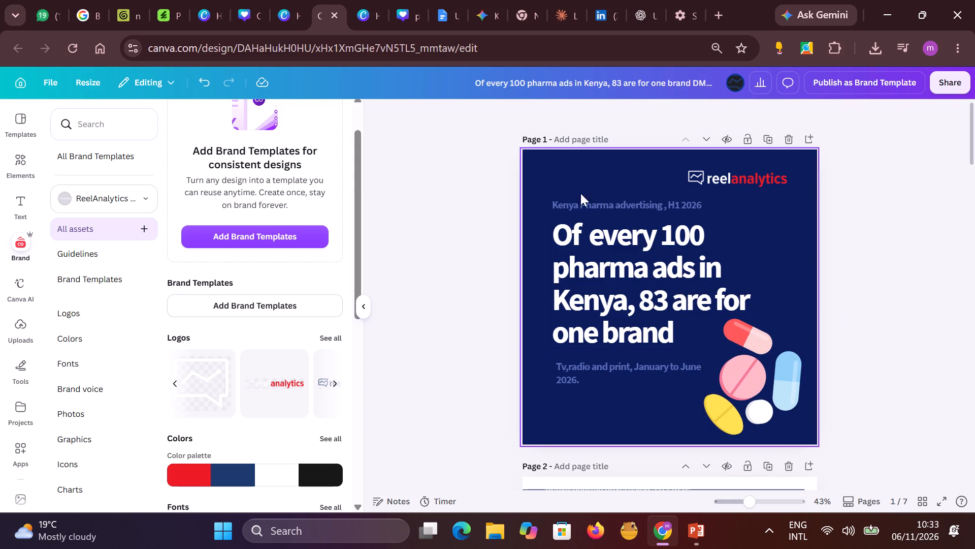
Compare the page 1 cover's headline and pill artwork with the reference cover on page 2.
{"action": "scroll", "coordinate": [858, 361], "scroll_direction": "down", "scroll_amount": 7}
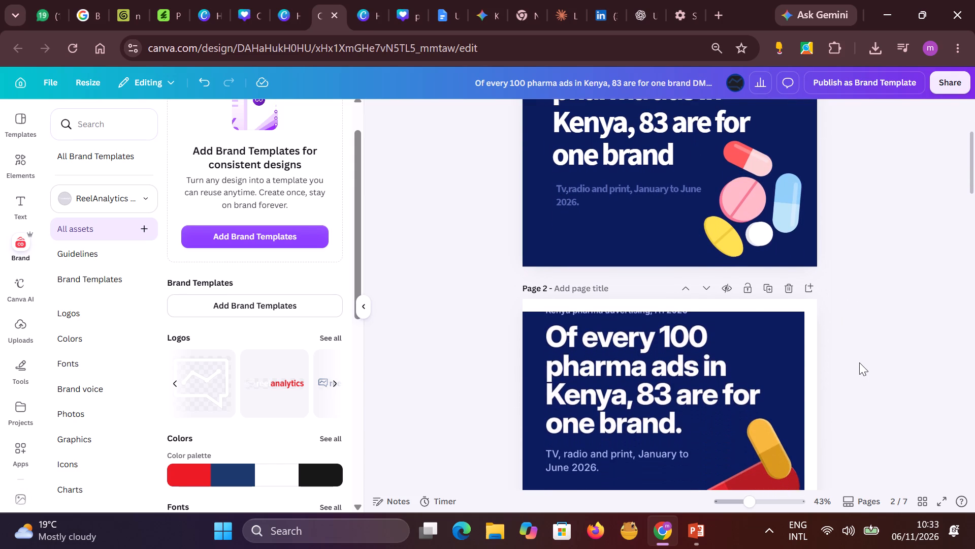
{"action": "scroll", "coordinate": [859, 362], "scroll_direction": "up", "scroll_amount": 4}
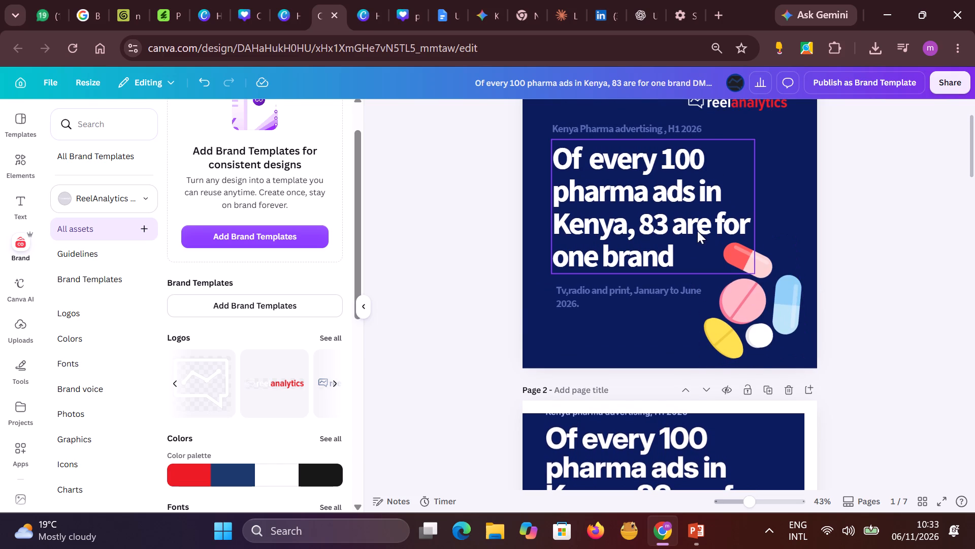
{"action": "scroll", "coordinate": [729, 262], "scroll_direction": "down", "scroll_amount": 2}
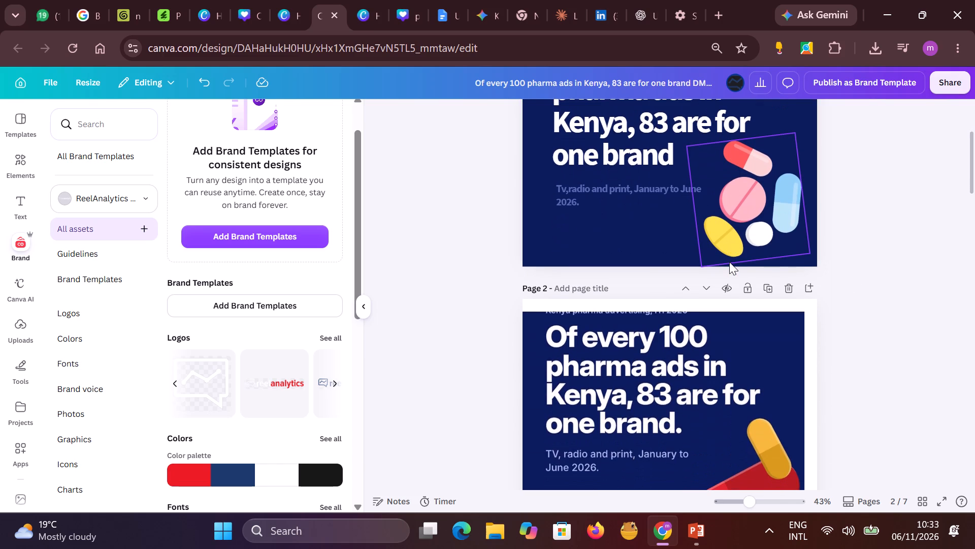
{"action": "scroll", "coordinate": [729, 262], "scroll_direction": "up", "scroll_amount": 1}
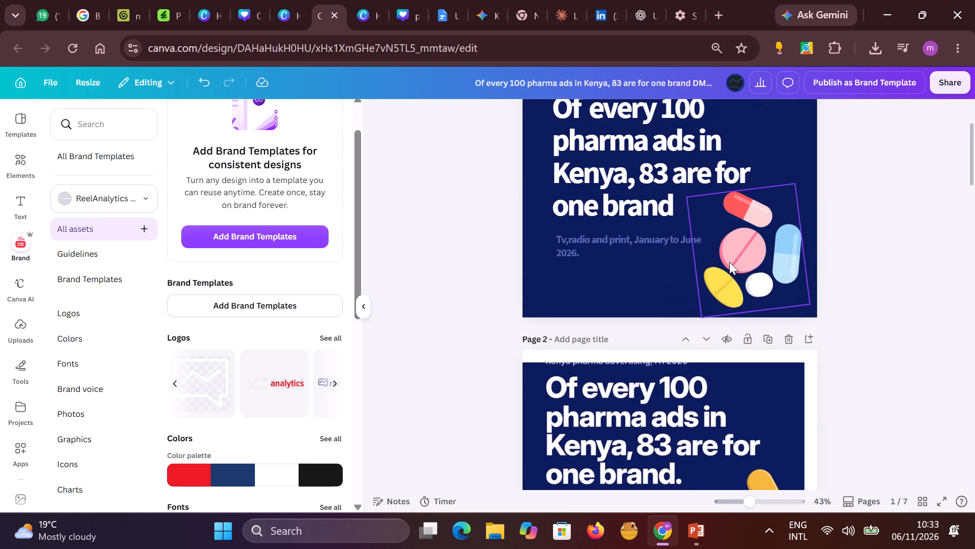
{"action": "scroll", "coordinate": [729, 262], "scroll_direction": "up", "scroll_amount": 2}
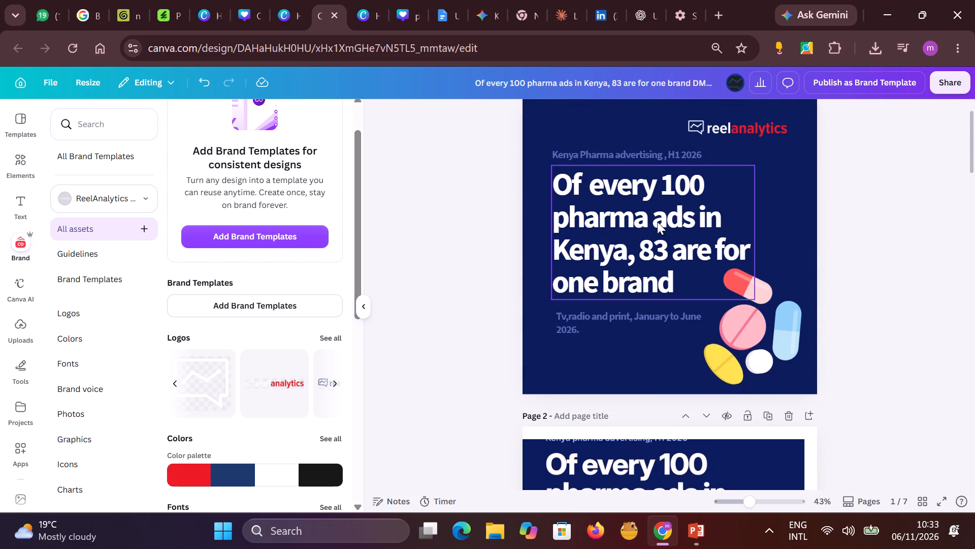
Widen the page 1 headline's text box and enlarge the headline to font size 98, keeping four lines.
{"action": "left_click", "coordinate": [728, 221]}
{"action": "left_click_drag", "start_coordinate": [756, 231], "coordinate": [787, 223]}
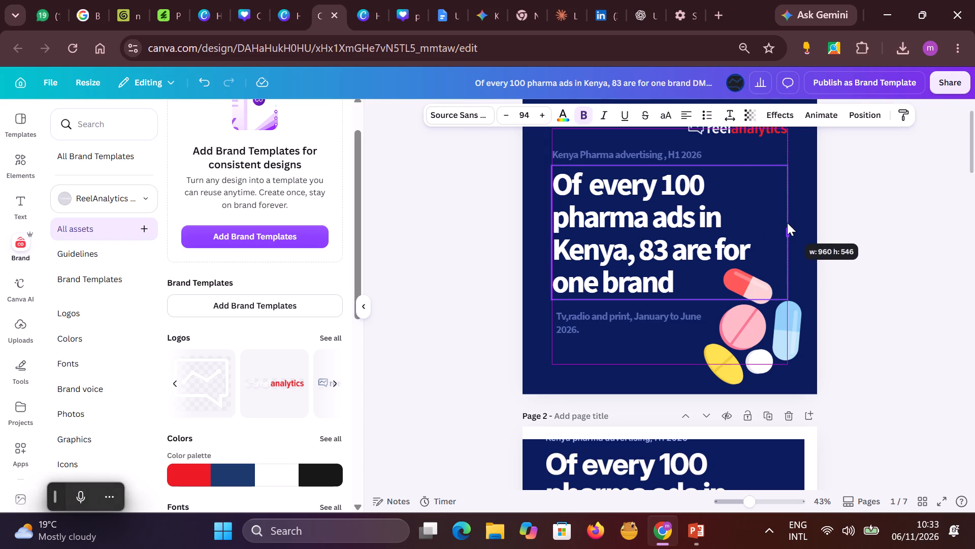
{"action": "left_click_drag", "start_coordinate": [787, 223], "coordinate": [804, 219]}
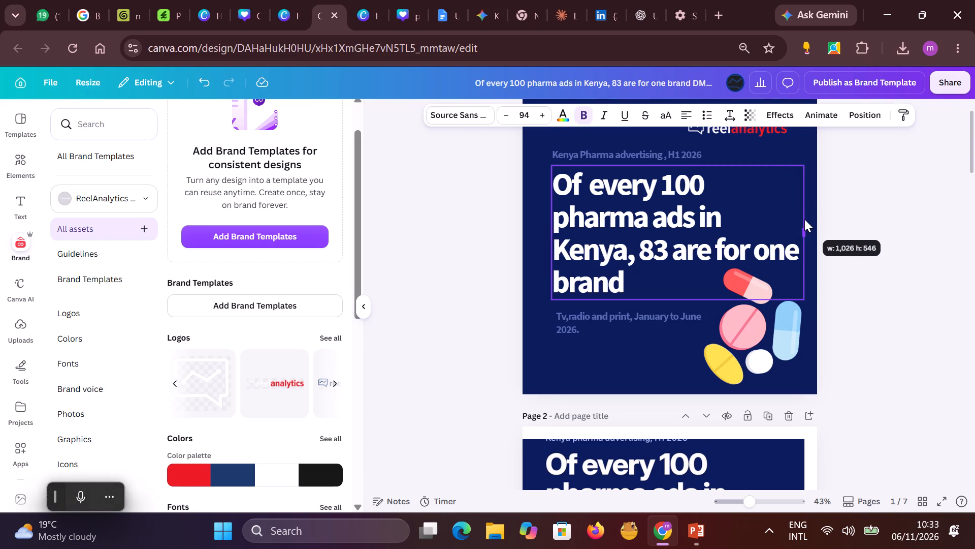
{"action": "left_click_drag", "start_coordinate": [804, 219], "coordinate": [797, 220]}
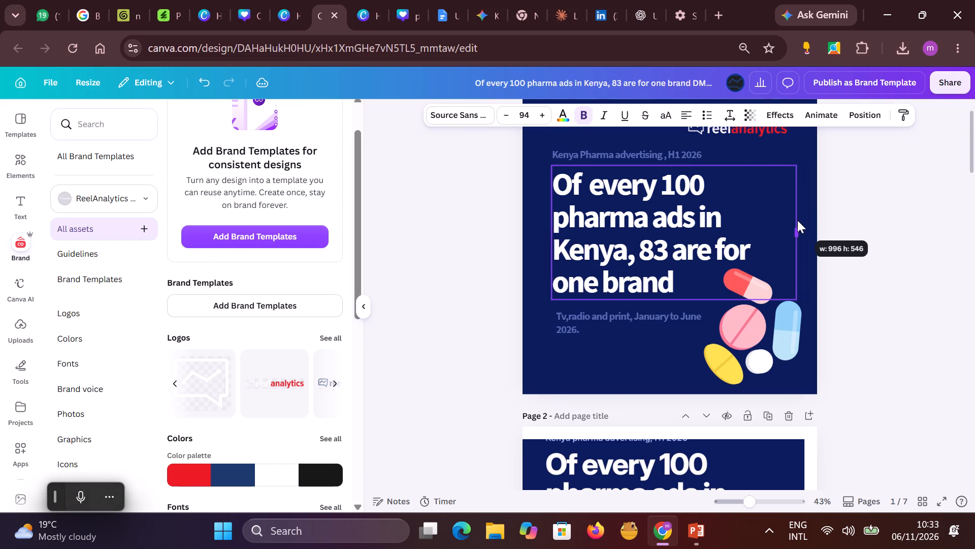
{"action": "left_click_drag", "start_coordinate": [797, 220], "coordinate": [802, 218]}
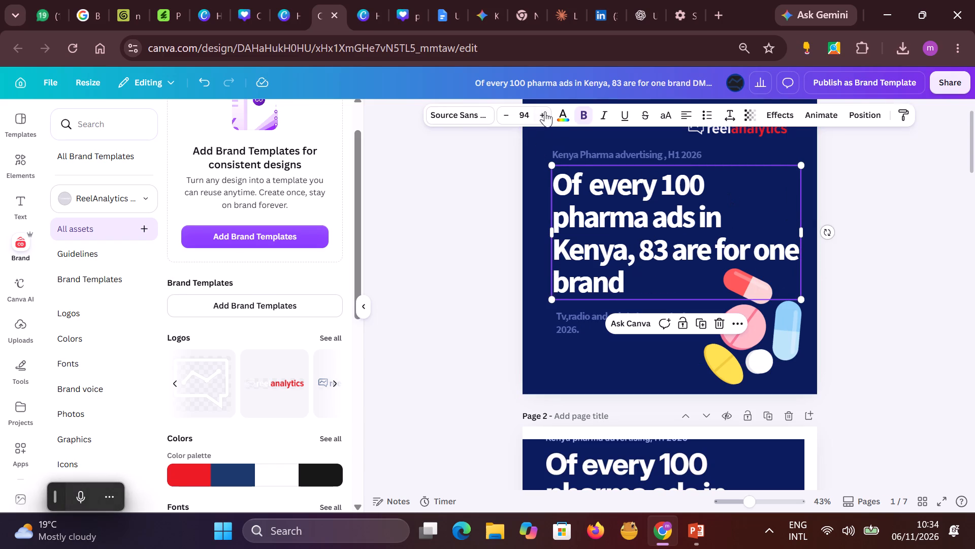
{"action": "left_click", "coordinate": [543, 112]}
{"action": "double_click", "coordinate": [543, 113]}
{"action": "left_click", "coordinate": [543, 113]}
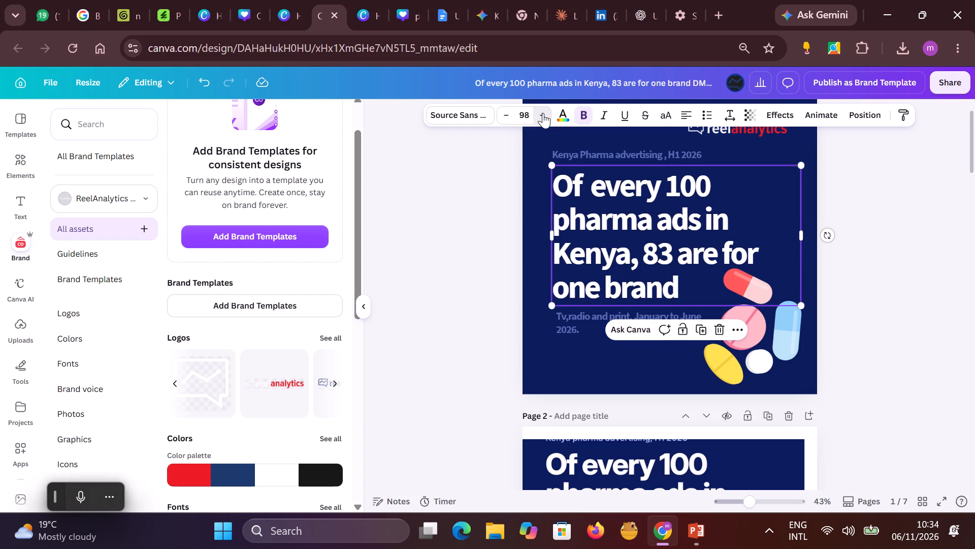
{"action": "left_click", "coordinate": [622, 261]}
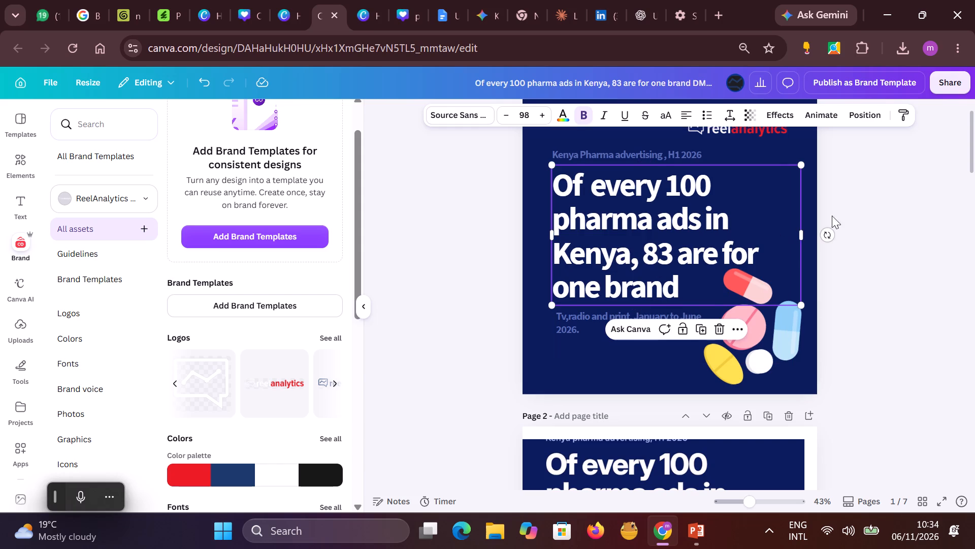
{"action": "left_click", "coordinate": [885, 239]}
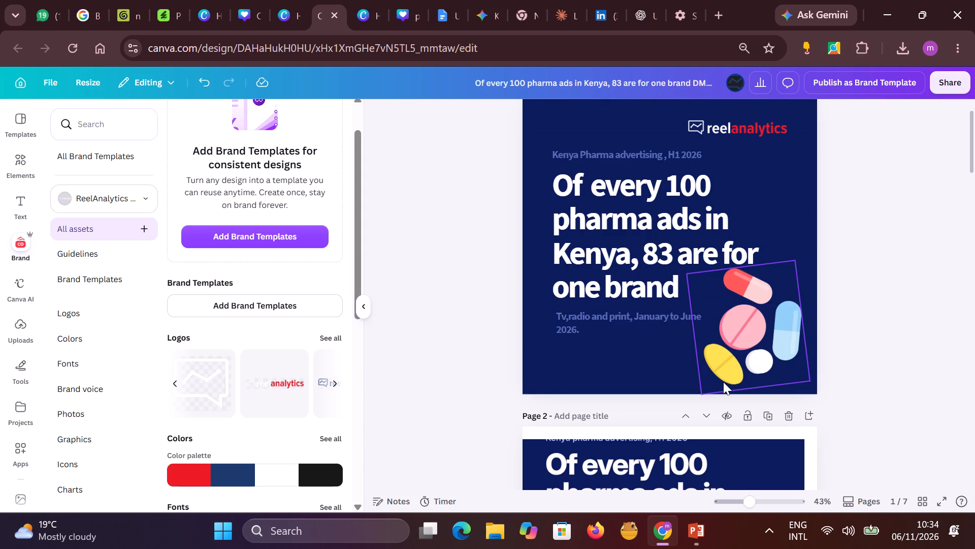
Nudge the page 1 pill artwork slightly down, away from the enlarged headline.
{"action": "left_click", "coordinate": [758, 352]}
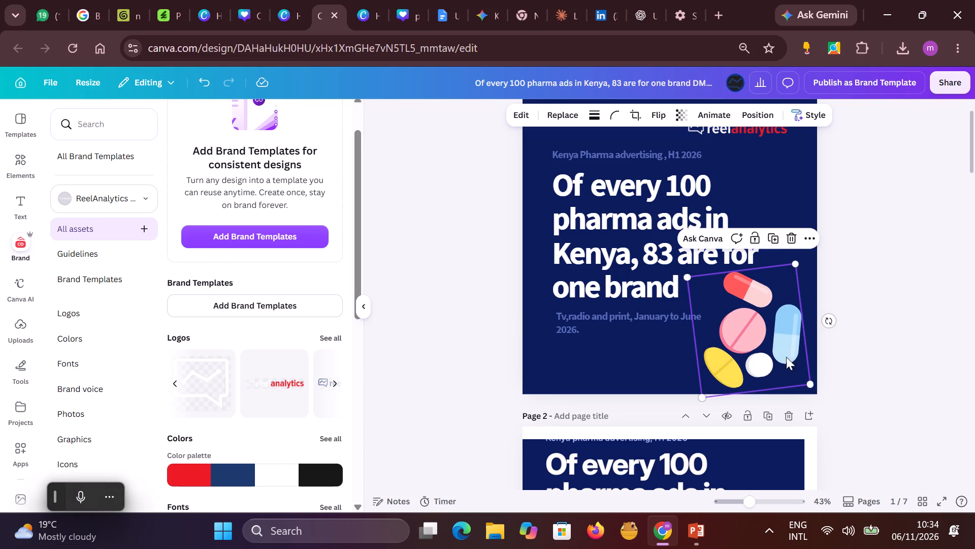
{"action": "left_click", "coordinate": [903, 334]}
Add the recommended graphic with a blue capsule and pink, white and yellow pills to page 1's lower corner.
{"action": "scroll", "coordinate": [935, 279], "scroll_direction": "down", "scroll_amount": 4}
{"action": "scroll", "coordinate": [898, 345], "scroll_direction": "down", "scroll_amount": 8}
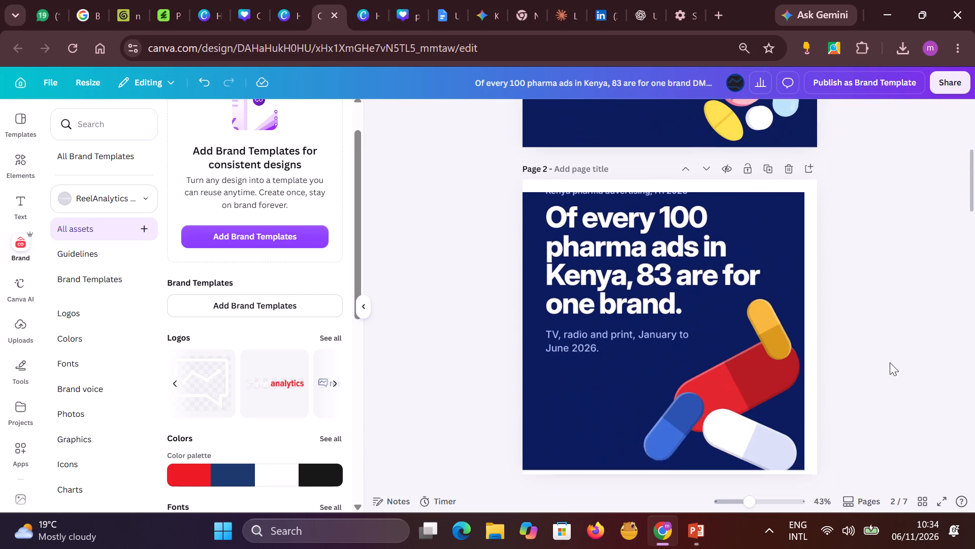
{"action": "scroll", "coordinate": [877, 348], "scroll_direction": "up", "scroll_amount": 4}
{"action": "scroll", "coordinate": [843, 317], "scroll_direction": "up", "scroll_amount": 3}
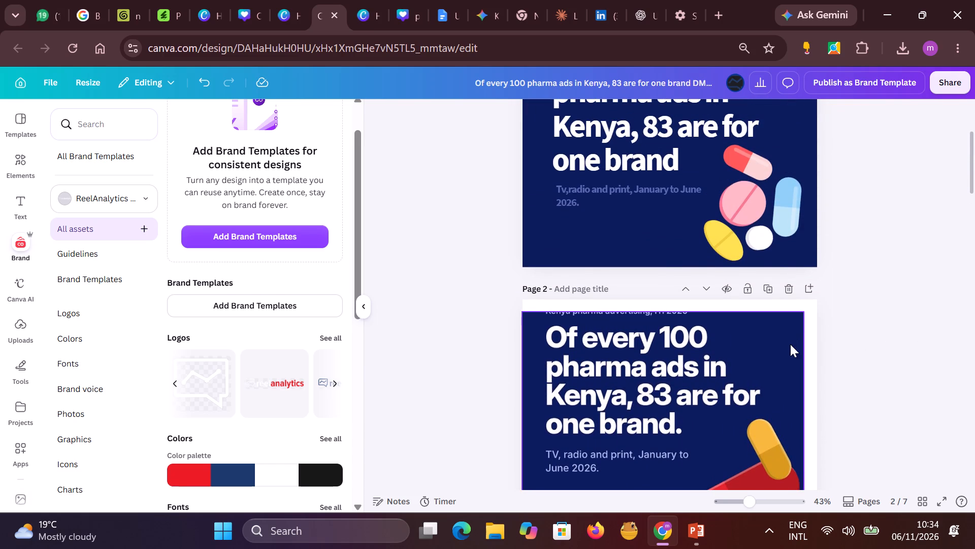
{"action": "left_click", "coordinate": [24, 170]}
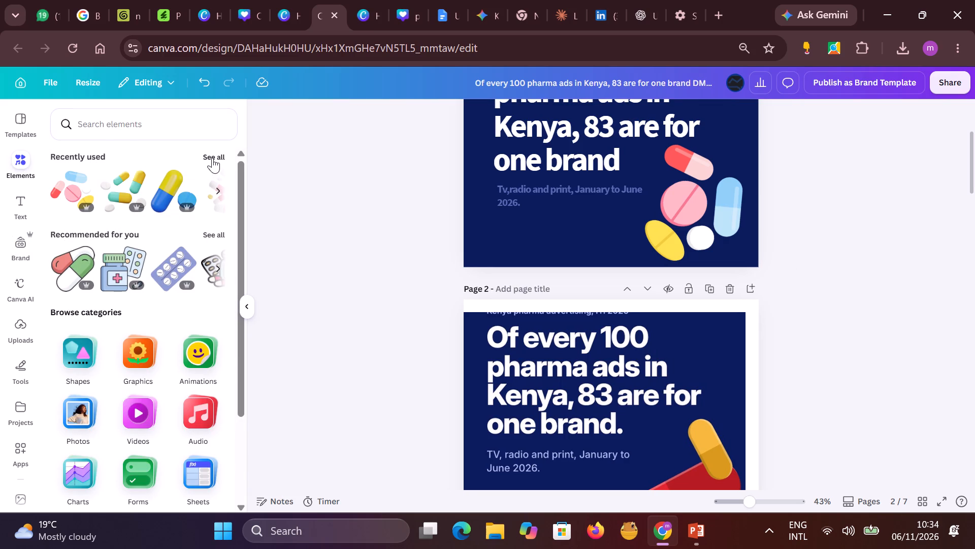
{"action": "left_click", "coordinate": [207, 235]}
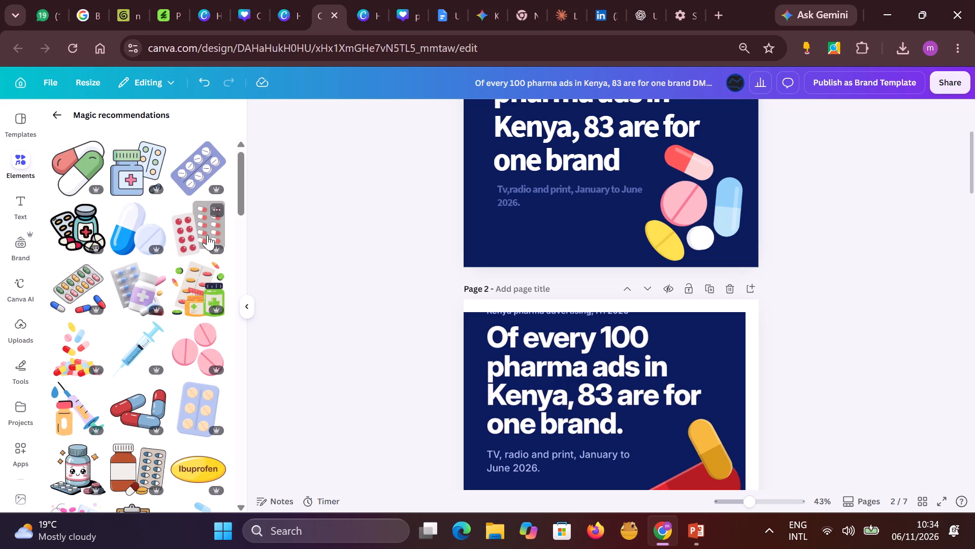
{"action": "scroll", "coordinate": [209, 243], "scroll_direction": "down", "scroll_amount": 4}
{"action": "scroll", "coordinate": [172, 367], "scroll_direction": "down", "scroll_amount": 4}
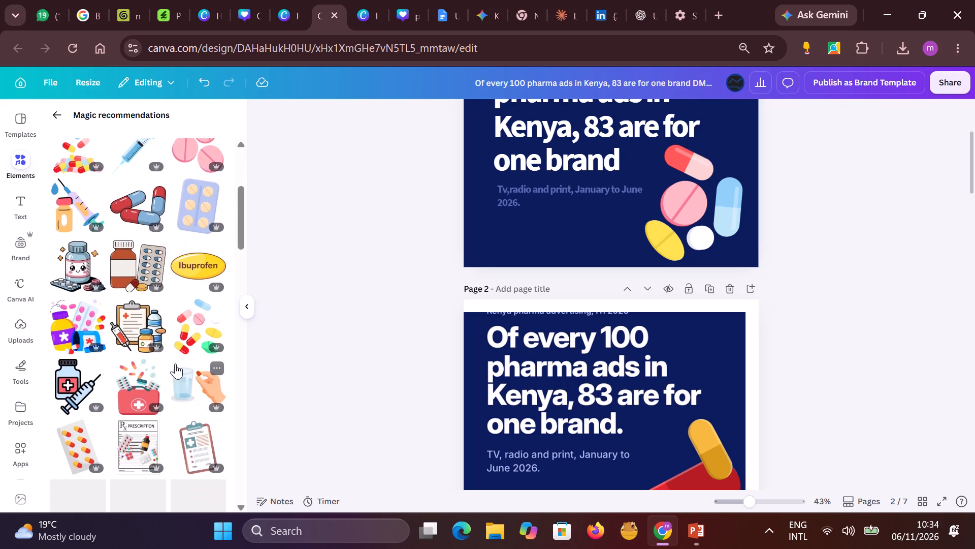
{"action": "scroll", "coordinate": [171, 319], "scroll_direction": "down", "scroll_amount": 5}
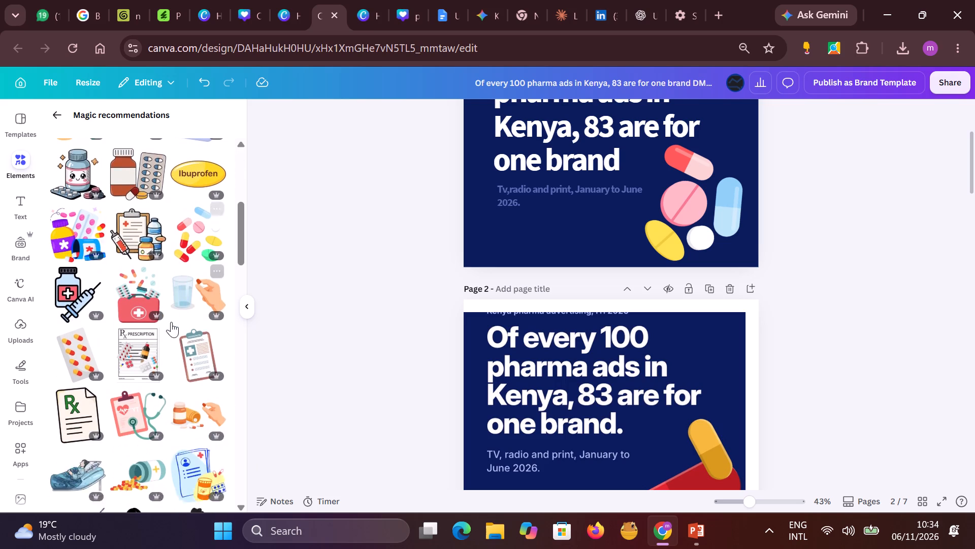
{"action": "scroll", "coordinate": [171, 322], "scroll_direction": "down", "scroll_amount": 10}
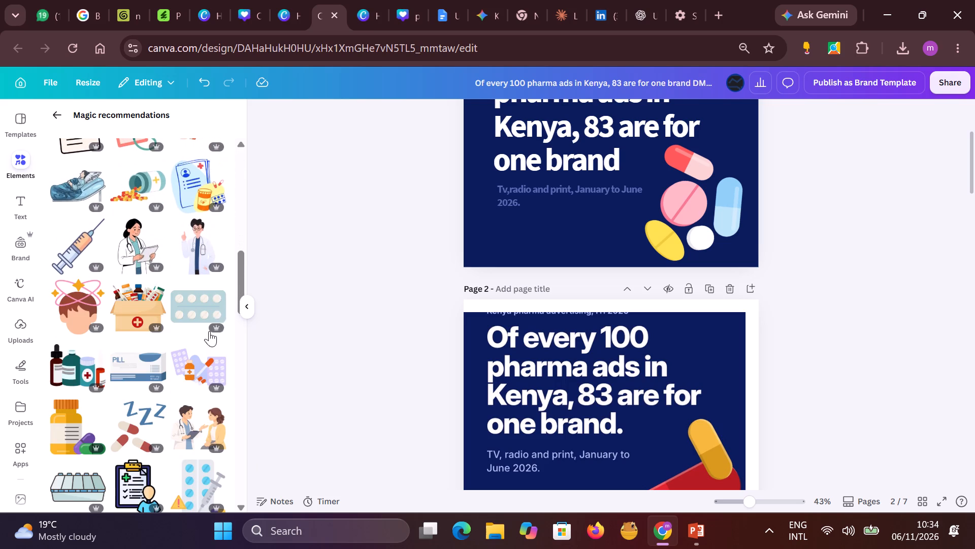
{"action": "left_click_drag", "start_coordinate": [237, 283], "coordinate": [248, 329]}
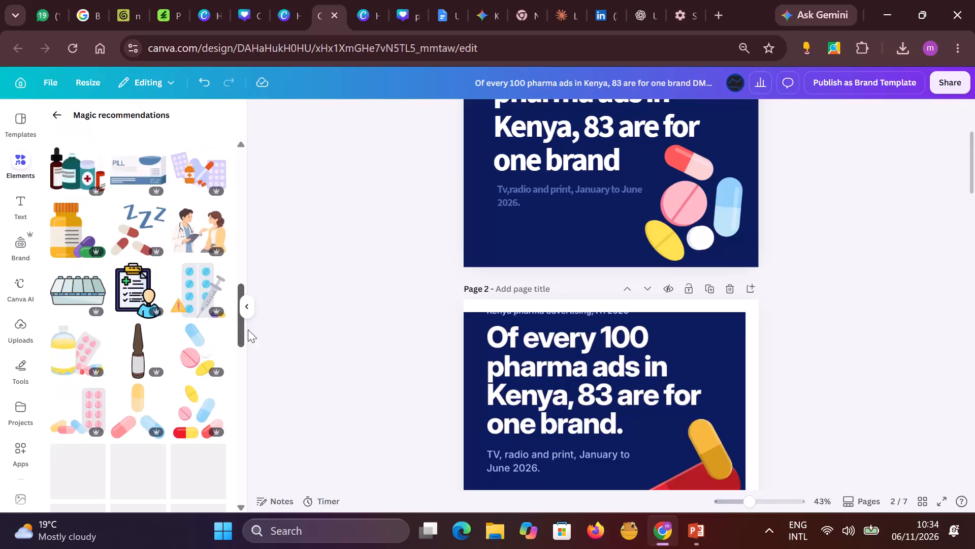
{"action": "left_click_drag", "start_coordinate": [248, 329], "coordinate": [248, 333]}
{"action": "left_click_drag", "start_coordinate": [187, 257], "coordinate": [189, 257]}
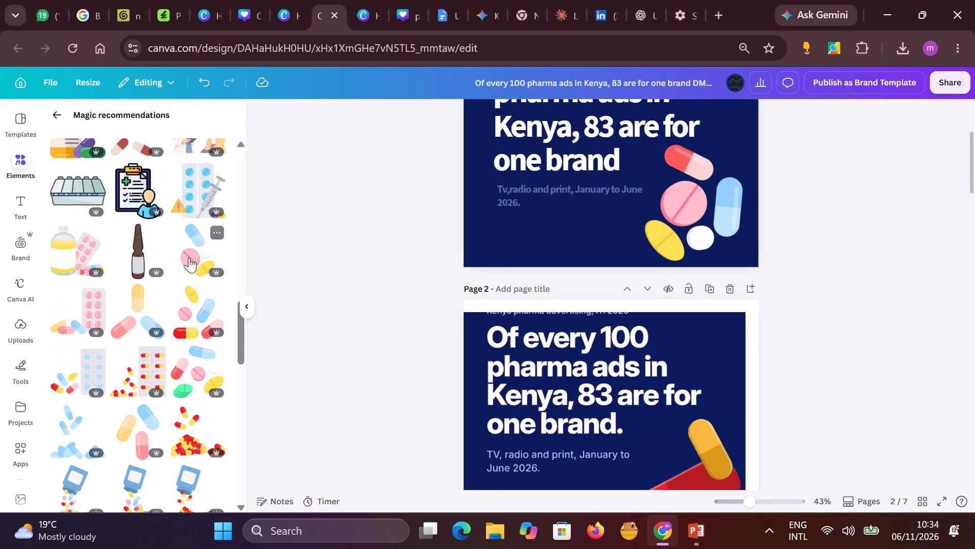
{"action": "left_click_drag", "start_coordinate": [189, 257], "coordinate": [639, 206]}
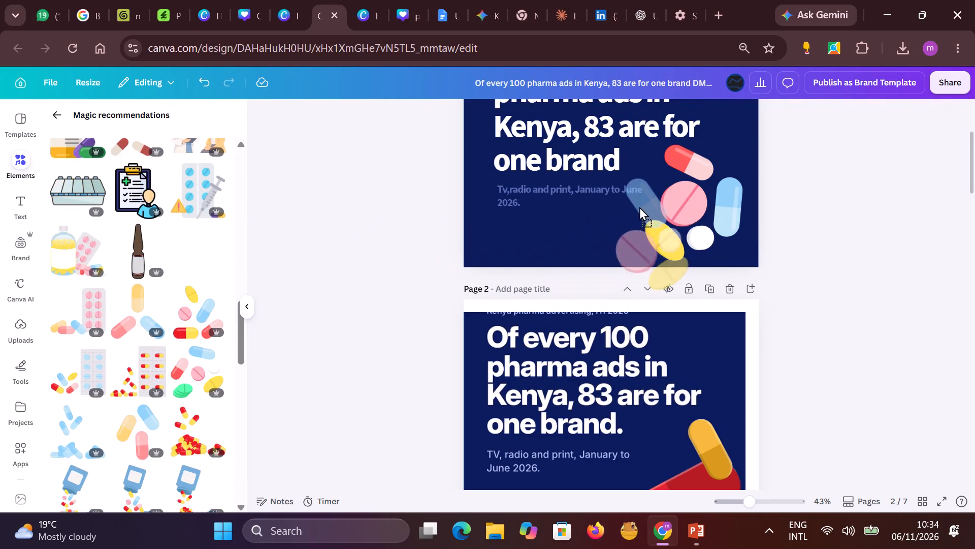
{"action": "left_click_drag", "start_coordinate": [639, 206], "coordinate": [680, 182]}
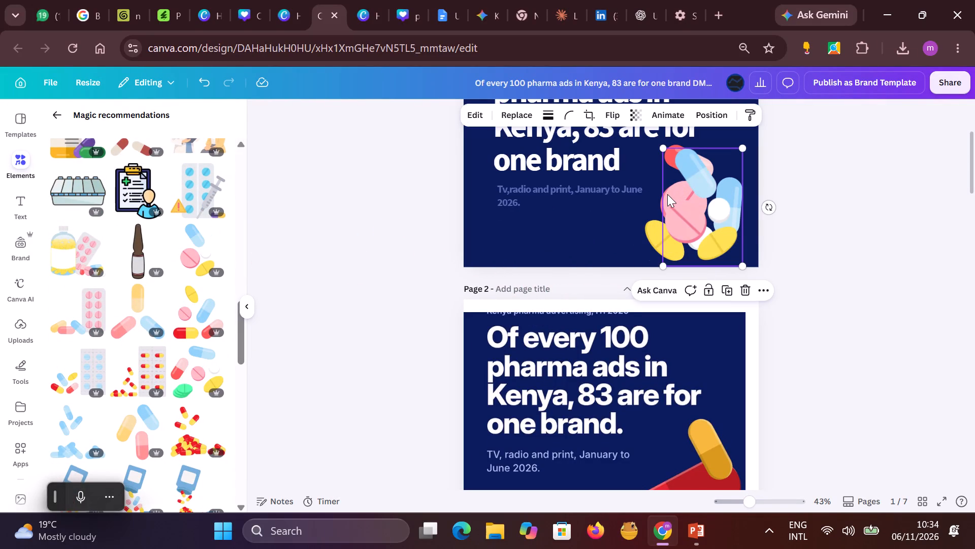
Move the new pill graphic aside and delete the original five-pill artwork from page 1.
{"action": "left_click_drag", "start_coordinate": [667, 194], "coordinate": [588, 197]}
{"action": "left_click_drag", "start_coordinate": [698, 193], "coordinate": [699, 193]}
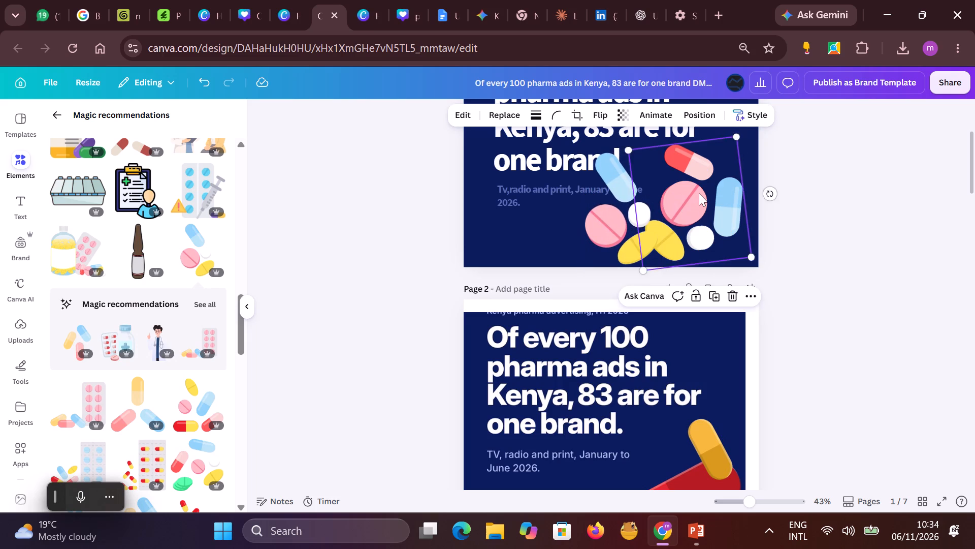
{"action": "left_click_drag", "start_coordinate": [699, 193], "coordinate": [711, 198]}
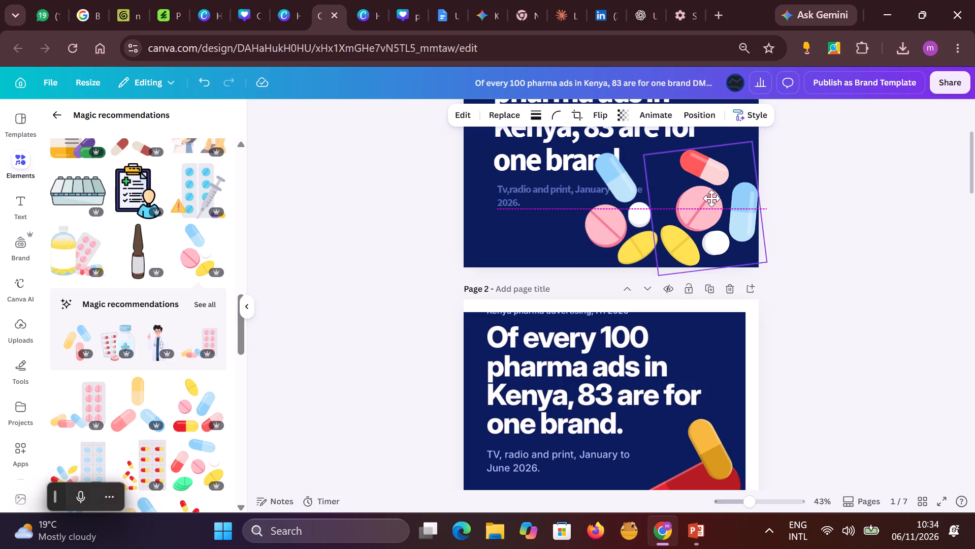
{"action": "left_click_drag", "start_coordinate": [711, 198], "coordinate": [706, 194]}
{"action": "key", "text": "Delete"}
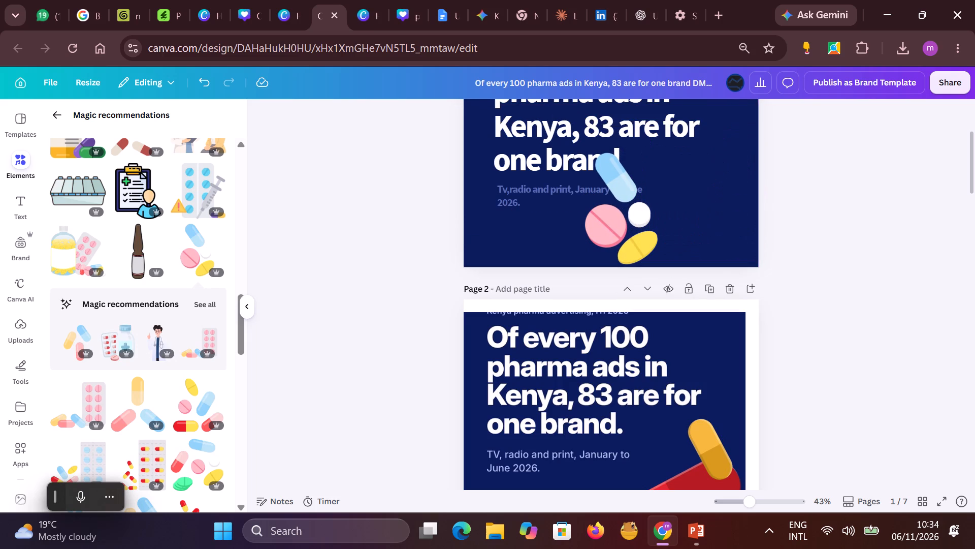
Place the new pill graphic in page 1's lower corner, rotate it clockwise and enlarge it to fit beside the text.
{"action": "left_click_drag", "start_coordinate": [631, 207], "coordinate": [708, 198]}
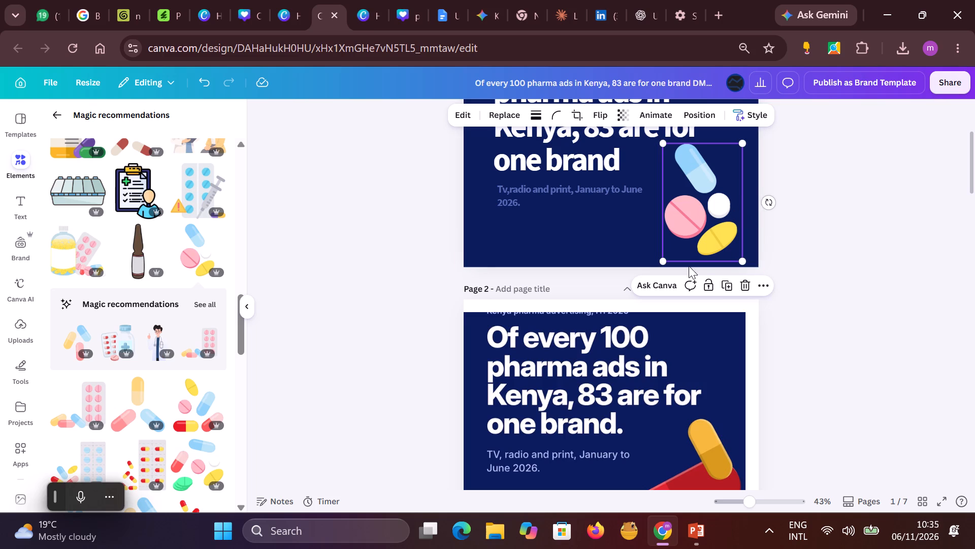
{"action": "left_click_drag", "start_coordinate": [663, 260], "coordinate": [644, 259]}
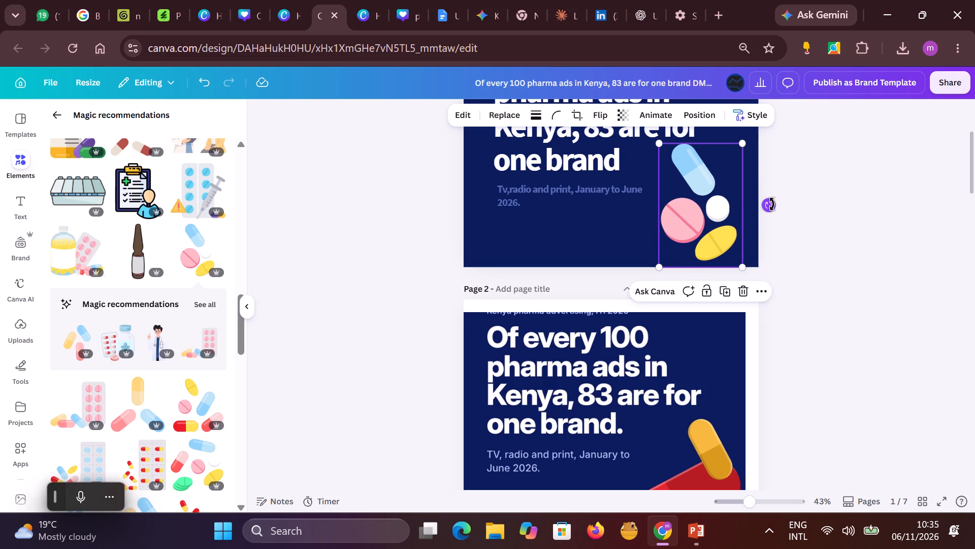
{"action": "left_click_drag", "start_coordinate": [772, 205], "coordinate": [745, 252]}
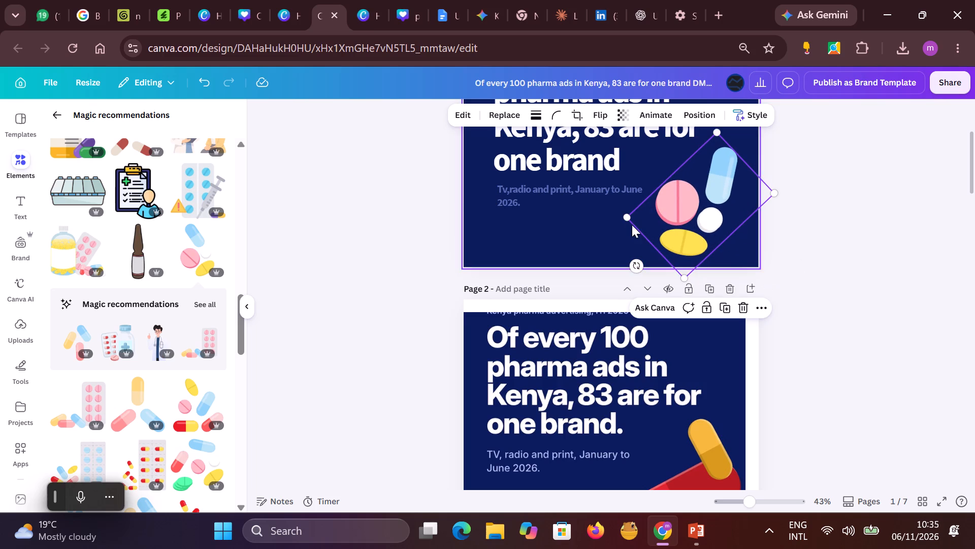
{"action": "left_click_drag", "start_coordinate": [626, 218], "coordinate": [601, 213]}
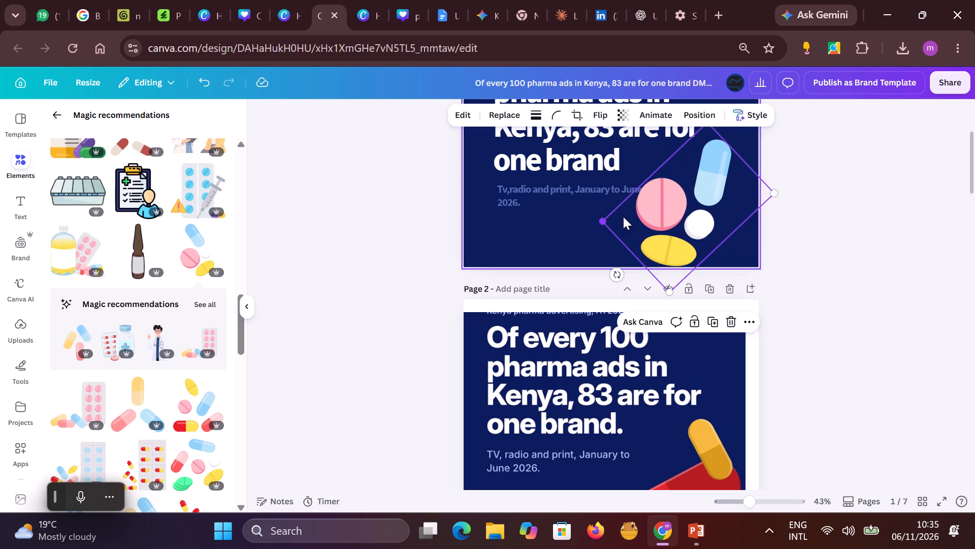
{"action": "left_click_drag", "start_coordinate": [672, 217], "coordinate": [675, 209]}
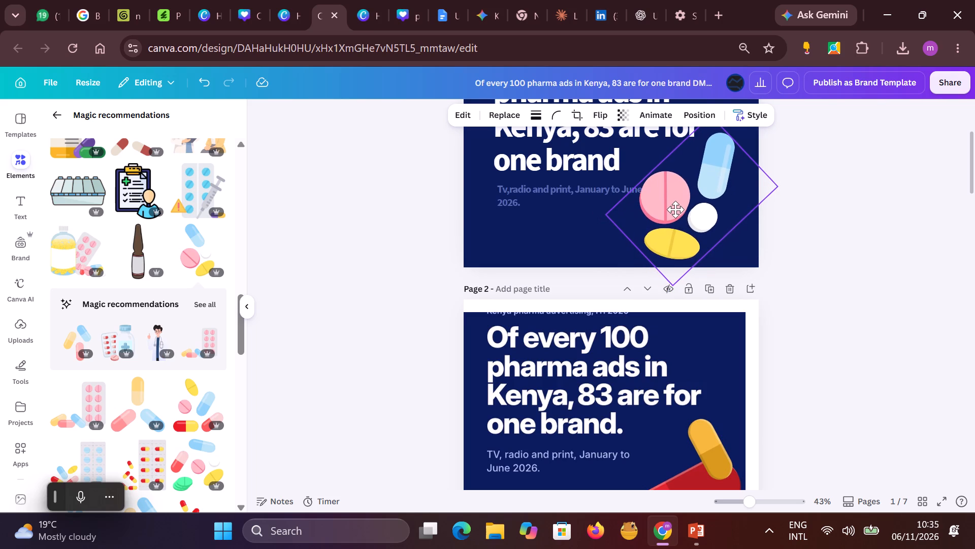
{"action": "left_click_drag", "start_coordinate": [675, 209], "coordinate": [676, 211]}
{"action": "left_click_drag", "start_coordinate": [673, 288], "coordinate": [671, 274]}
{"action": "left_click_drag", "start_coordinate": [680, 225], "coordinate": [677, 229]}
{"action": "left_click", "coordinate": [833, 209]}
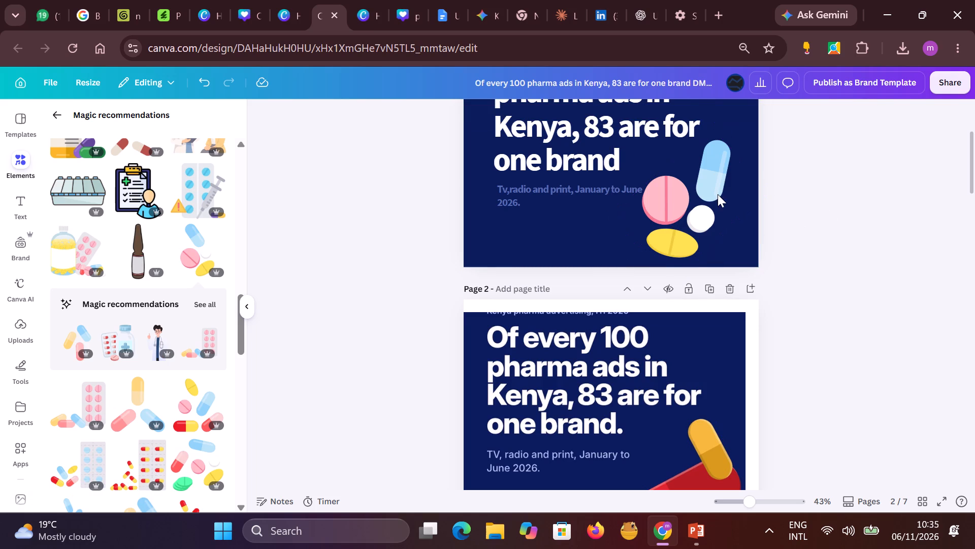
Nudge the pill graphic on page 1 slightly towards the page's outer edge, clear of the subtitle.
{"action": "scroll", "coordinate": [925, 47], "scroll_direction": "down", "scroll_amount": 5}
{"action": "scroll", "coordinate": [723, 158], "scroll_direction": "down", "scroll_amount": 3}
{"action": "scroll", "coordinate": [722, 149], "scroll_direction": "up", "scroll_amount": 2}
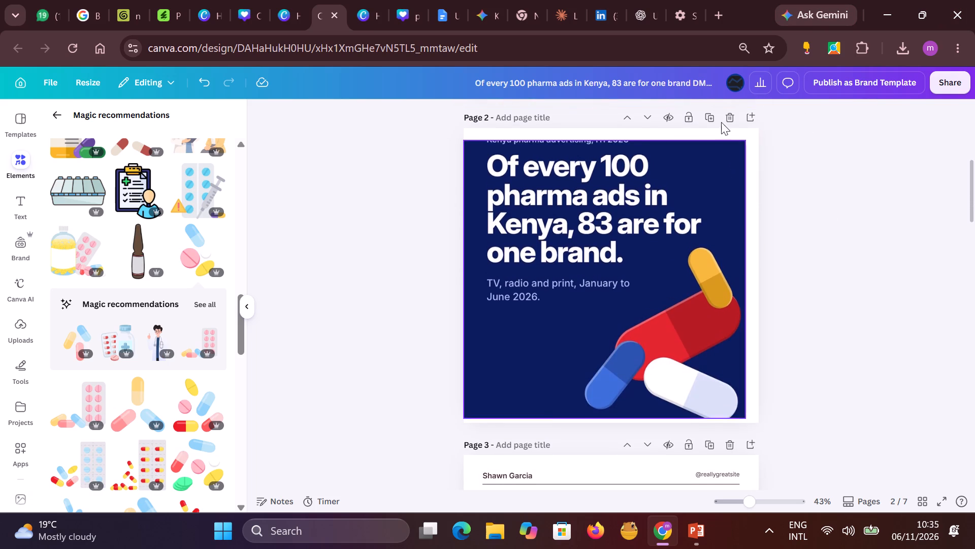
{"action": "scroll", "coordinate": [721, 122], "scroll_direction": "up", "scroll_amount": 1}
{"action": "scroll", "coordinate": [665, 163], "scroll_direction": "up", "scroll_amount": 1}
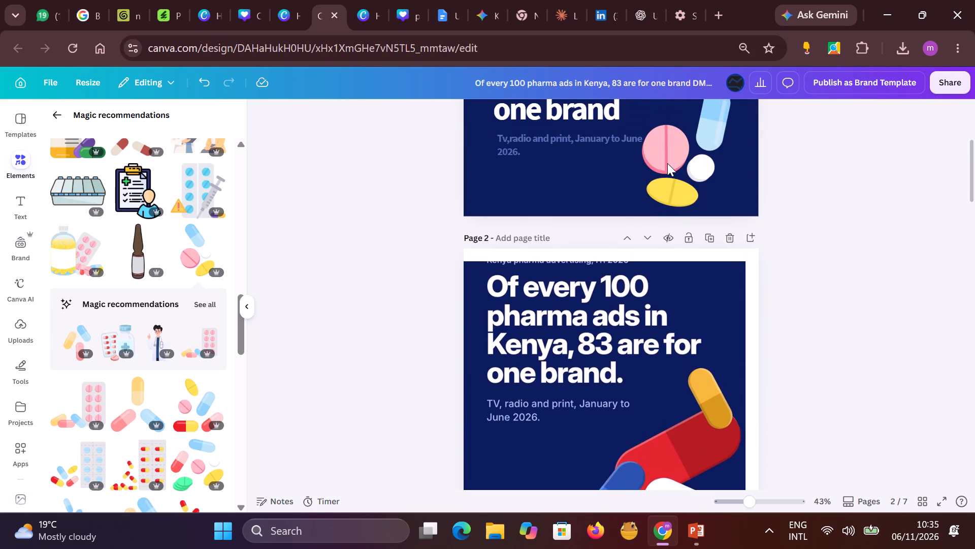
{"action": "scroll", "coordinate": [669, 162], "scroll_direction": "up", "scroll_amount": 2}
{"action": "left_click_drag", "start_coordinate": [721, 240], "coordinate": [727, 232]}
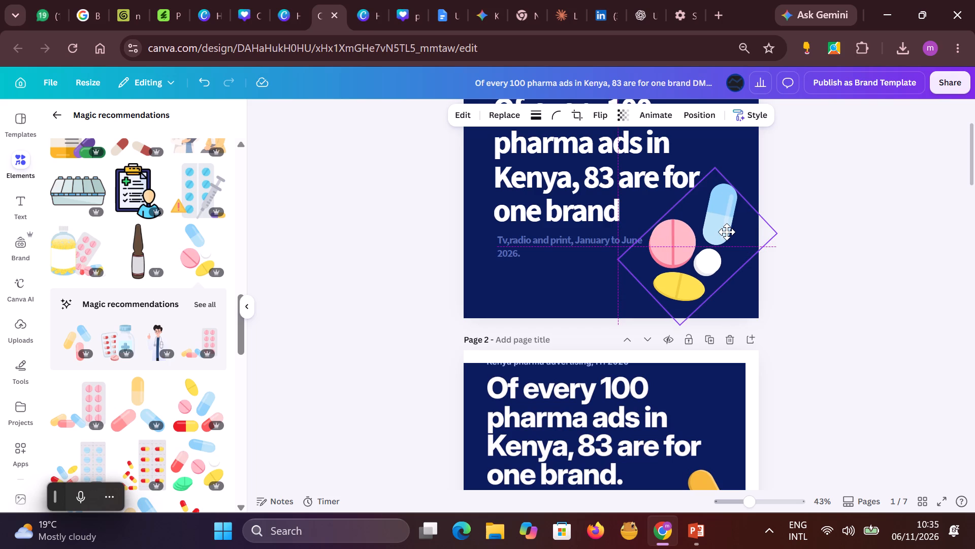
{"action": "left_click_drag", "start_coordinate": [727, 232], "coordinate": [730, 232]}
{"action": "left_click_drag", "start_coordinate": [730, 232], "coordinate": [731, 232]}
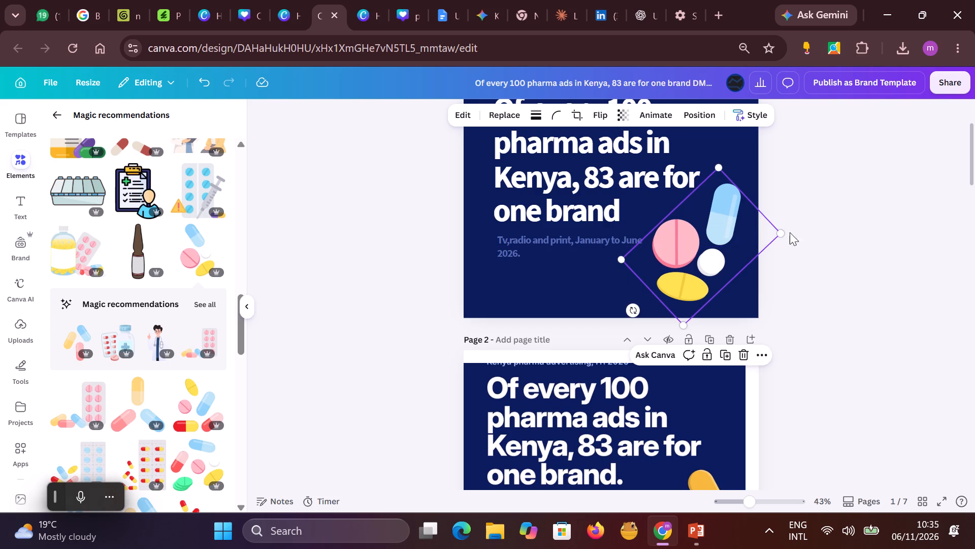
{"action": "left_click", "coordinate": [840, 230]}
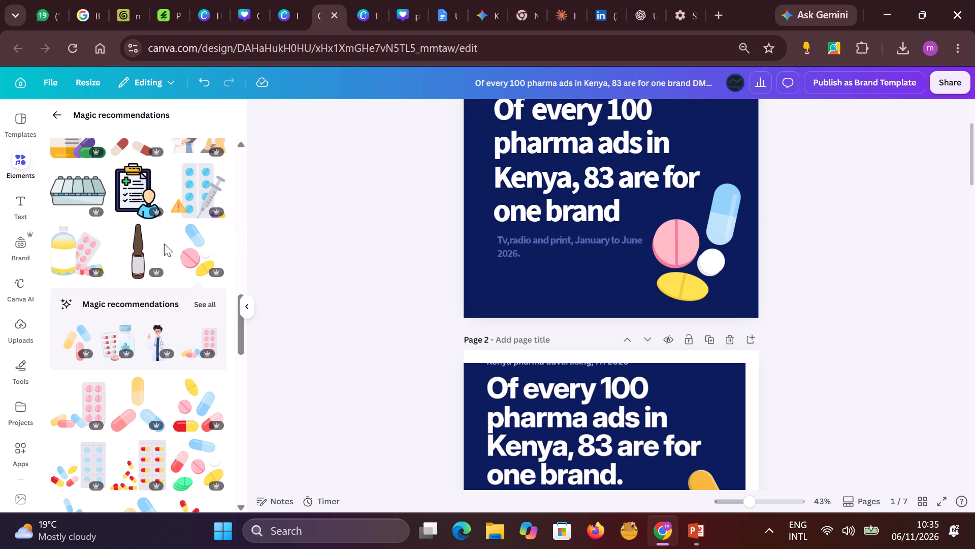
Delete page 2, which holds the pasted reference cover image.
{"action": "scroll", "coordinate": [180, 248], "scroll_direction": "down", "scroll_amount": 5}
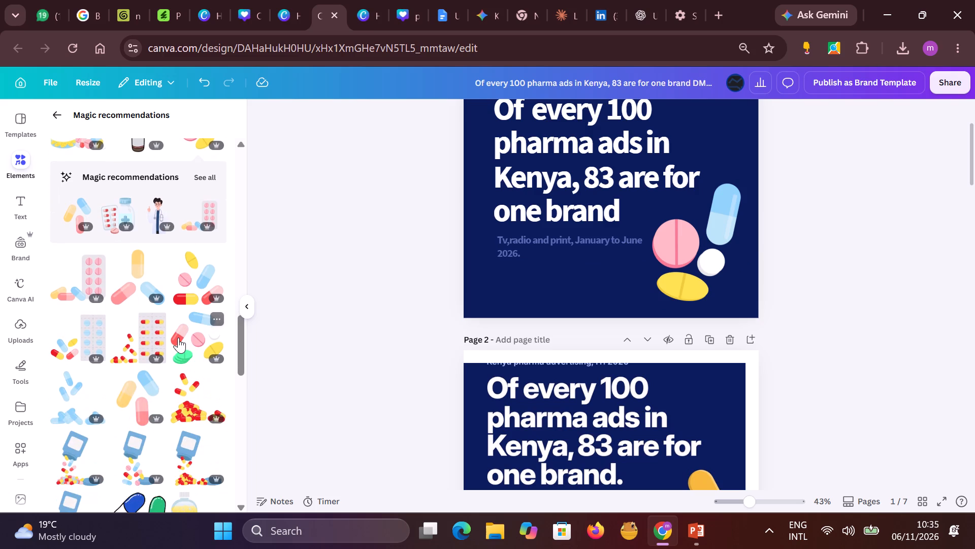
{"action": "scroll", "coordinate": [178, 338], "scroll_direction": "down", "scroll_amount": 7}
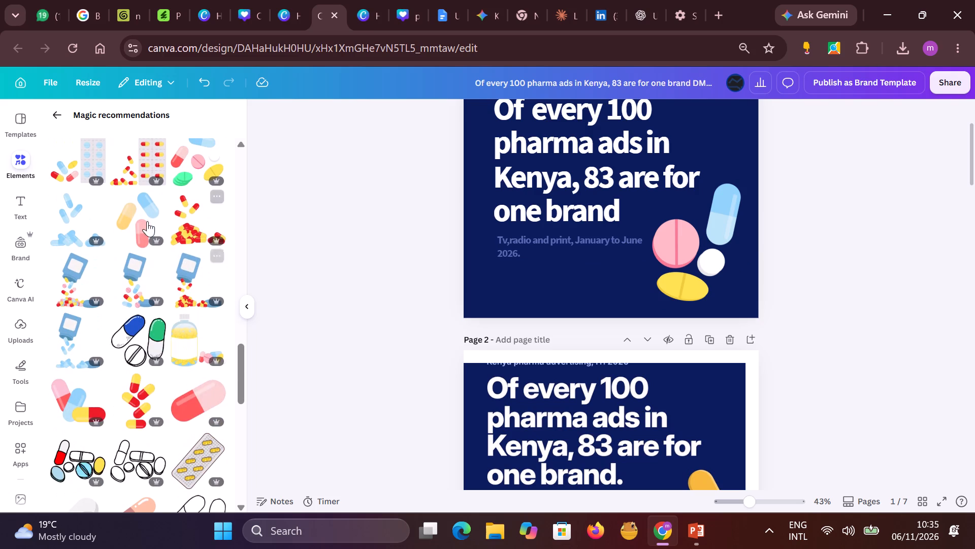
{"action": "scroll", "coordinate": [668, 390], "scroll_direction": "down", "scroll_amount": 5}
{"action": "scroll", "coordinate": [691, 350], "scroll_direction": "up", "scroll_amount": 3}
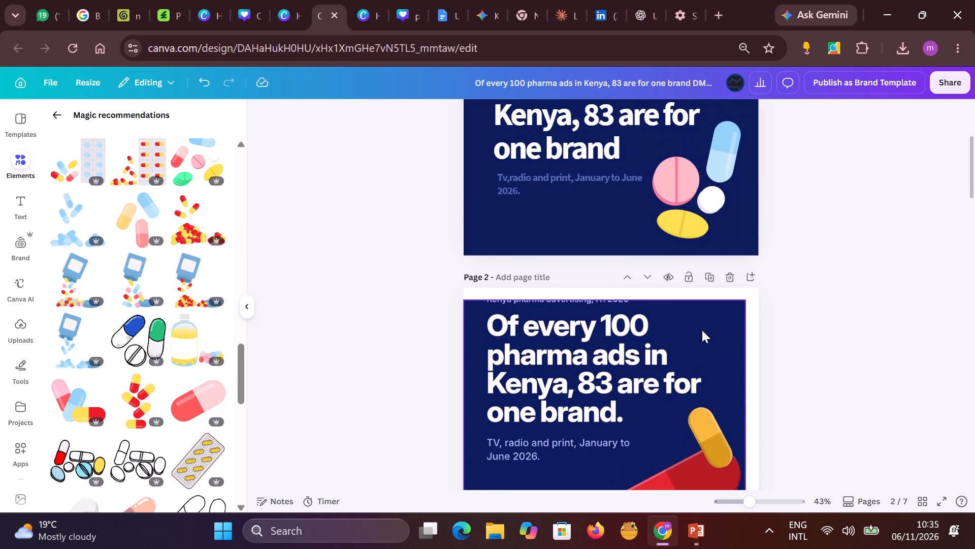
{"action": "left_click", "coordinate": [730, 288]}
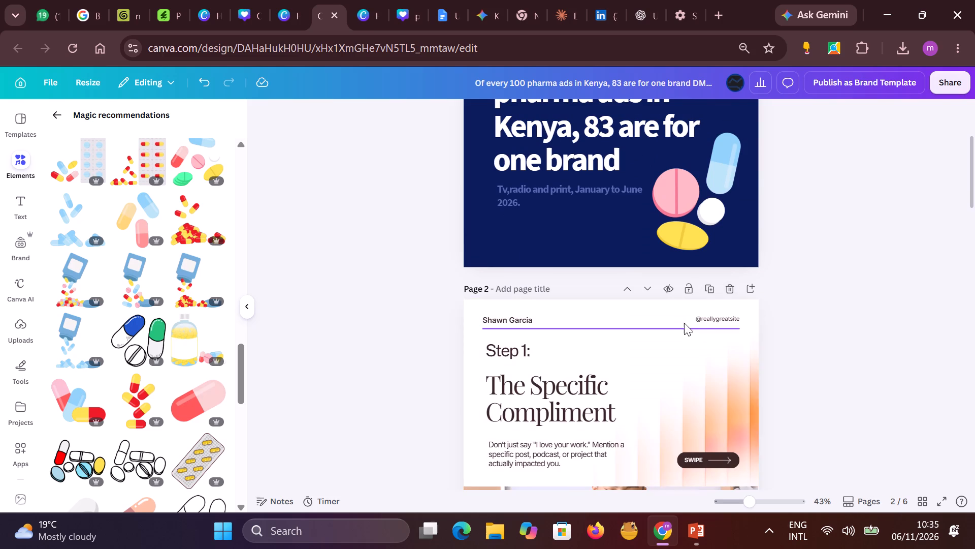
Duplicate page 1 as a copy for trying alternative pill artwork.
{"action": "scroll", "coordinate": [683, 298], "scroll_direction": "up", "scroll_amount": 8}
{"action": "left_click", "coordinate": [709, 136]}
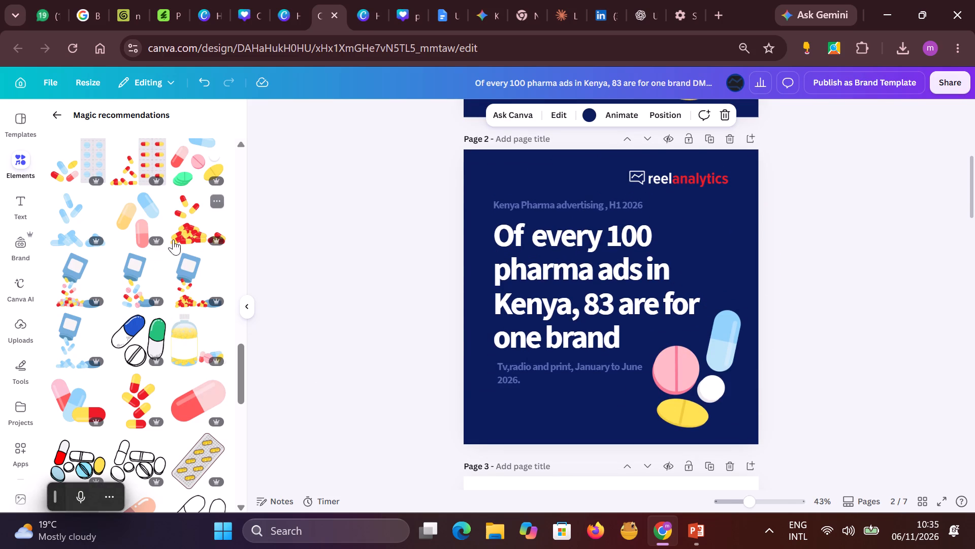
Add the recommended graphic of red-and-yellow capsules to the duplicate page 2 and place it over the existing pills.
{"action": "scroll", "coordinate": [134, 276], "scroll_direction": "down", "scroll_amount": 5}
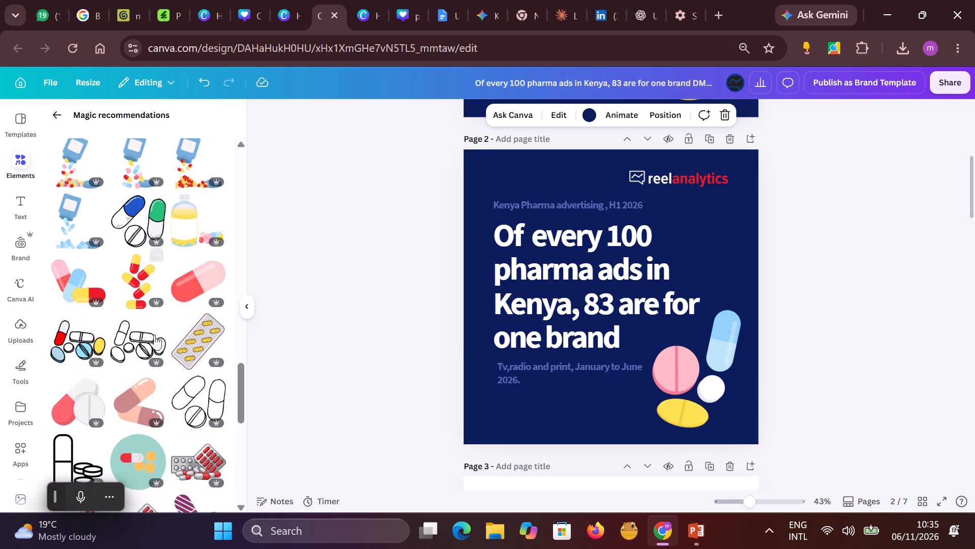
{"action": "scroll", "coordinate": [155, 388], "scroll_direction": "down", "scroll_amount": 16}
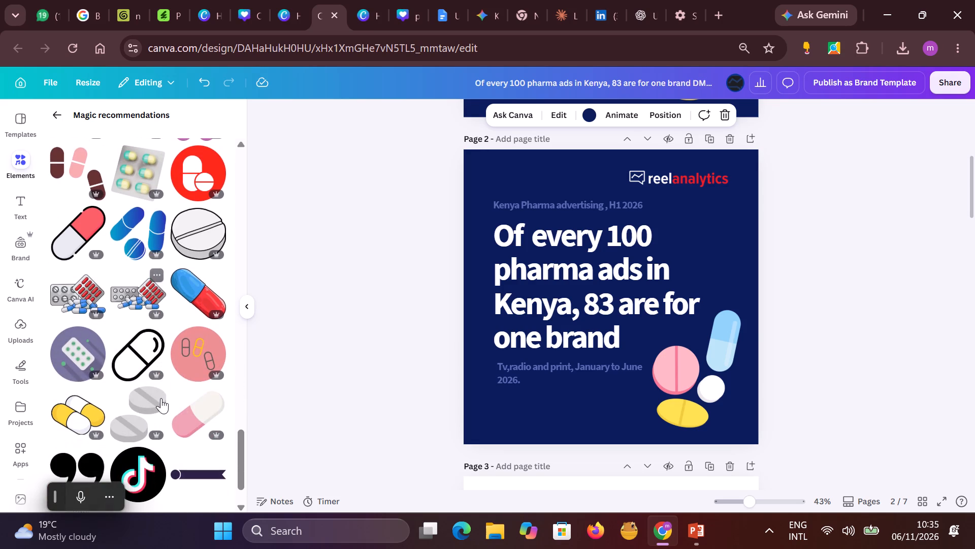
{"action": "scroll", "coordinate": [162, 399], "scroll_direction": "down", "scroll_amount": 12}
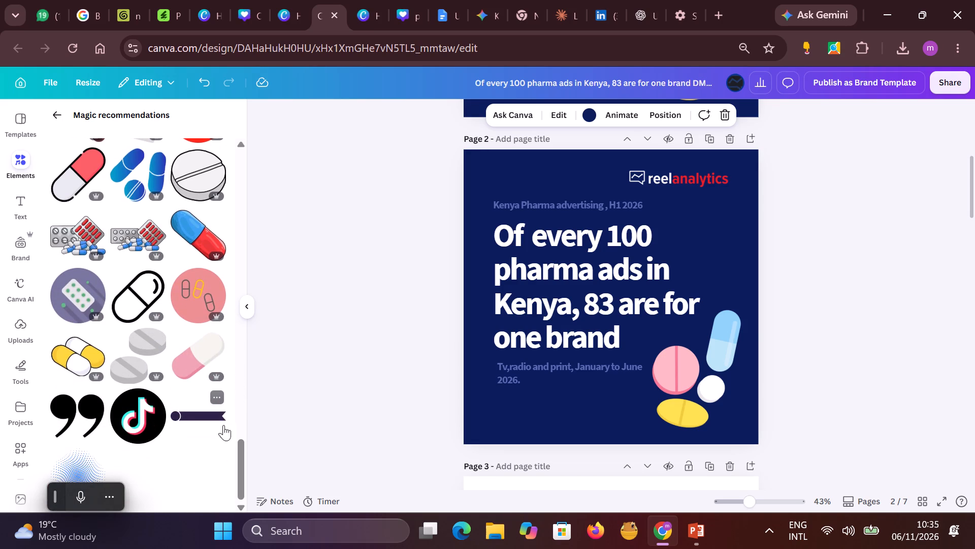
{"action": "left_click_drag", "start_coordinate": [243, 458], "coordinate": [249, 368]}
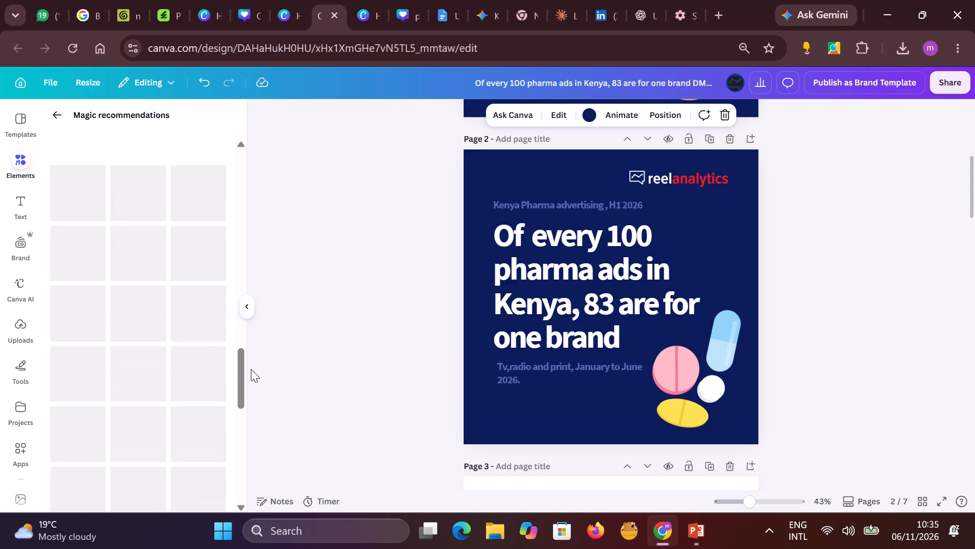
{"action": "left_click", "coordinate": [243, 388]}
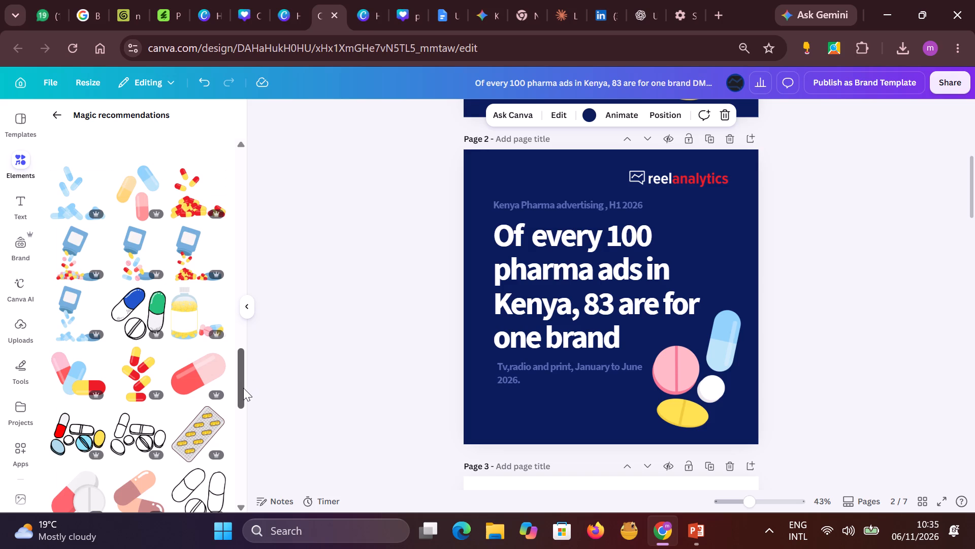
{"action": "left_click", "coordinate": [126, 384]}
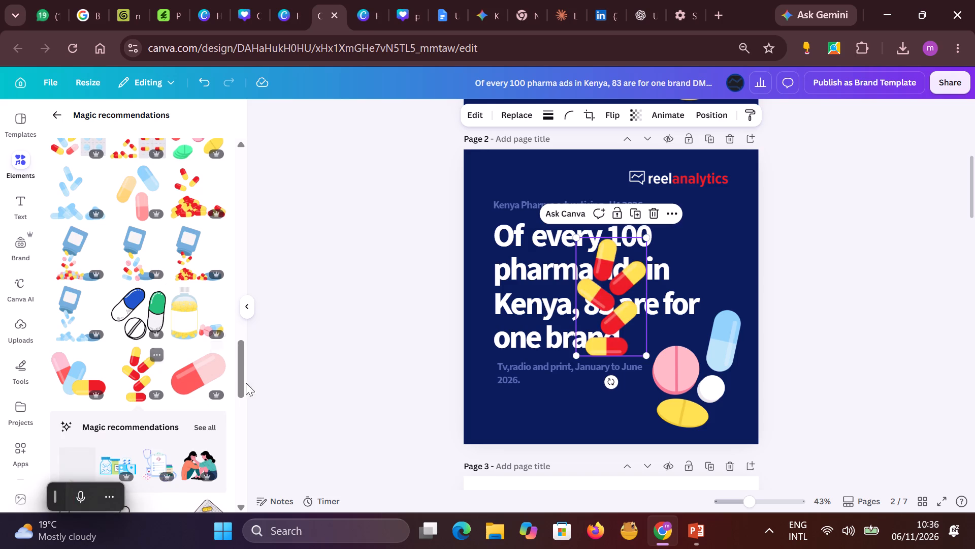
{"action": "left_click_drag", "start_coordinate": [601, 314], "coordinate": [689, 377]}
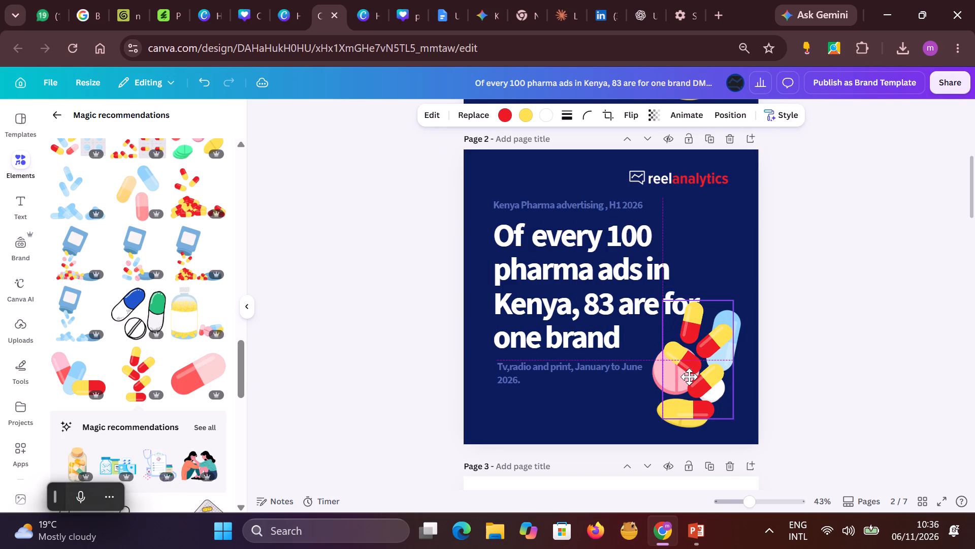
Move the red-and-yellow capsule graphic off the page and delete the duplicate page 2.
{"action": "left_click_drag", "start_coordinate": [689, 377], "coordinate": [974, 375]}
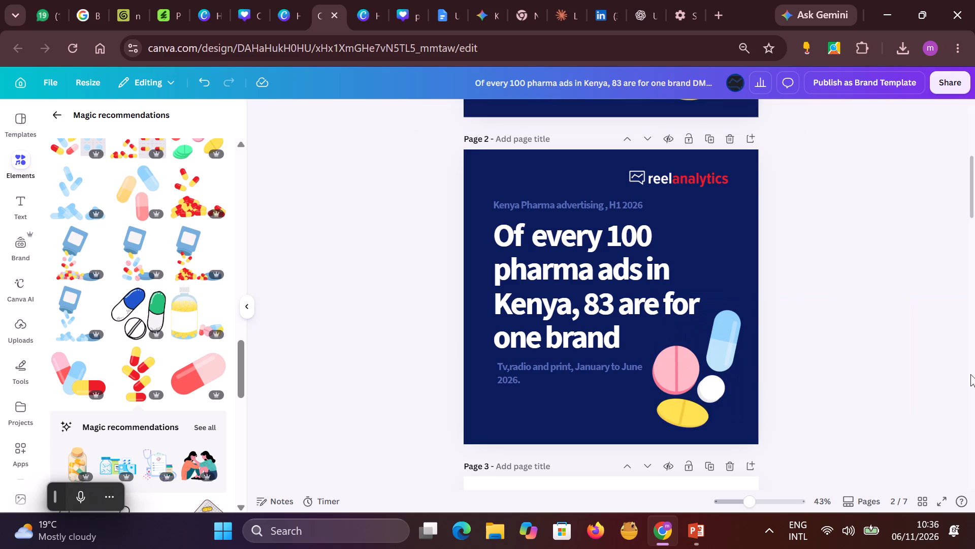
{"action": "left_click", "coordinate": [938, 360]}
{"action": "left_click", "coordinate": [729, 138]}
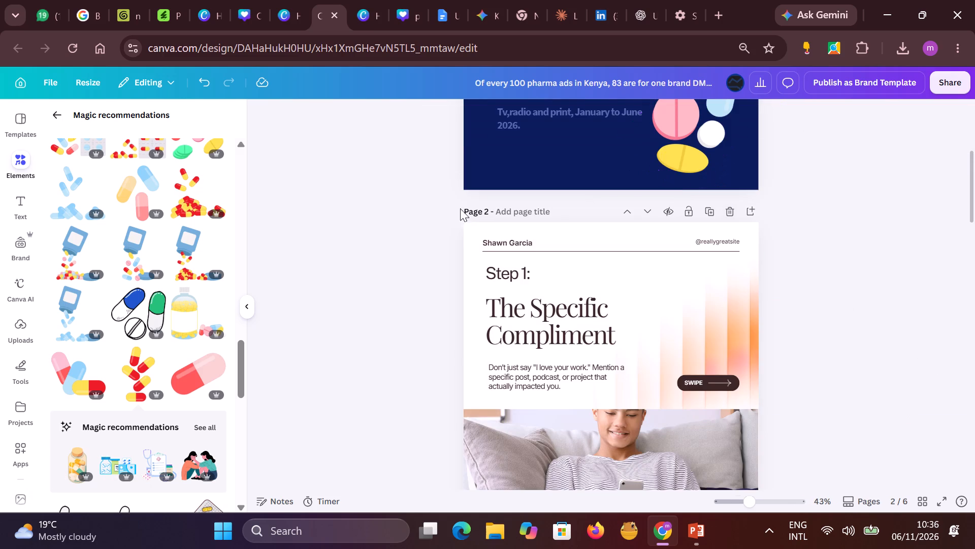
Return to the Canva home page and reopen the "Of every 100 pharma ads in Kenya" design.
{"action": "left_click", "coordinate": [22, 85]}
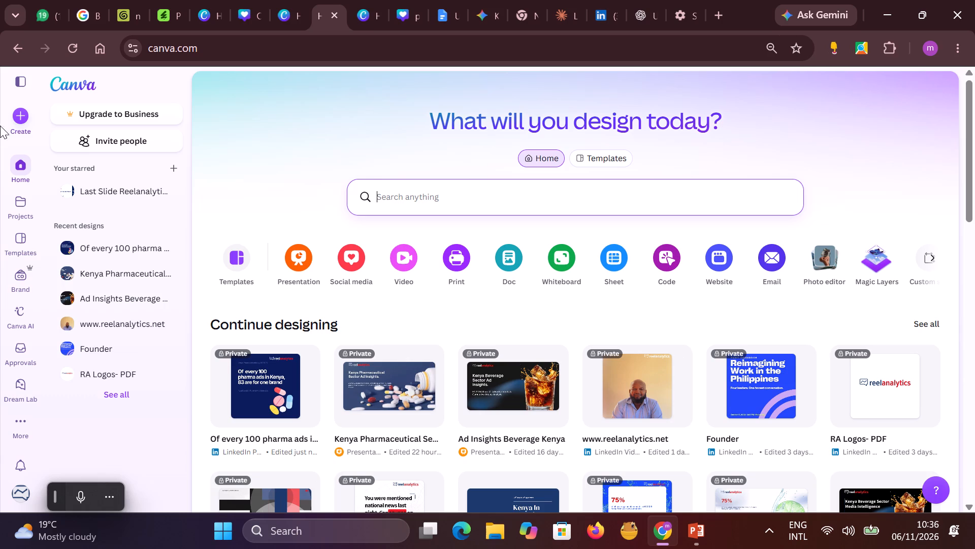
{"action": "left_click", "coordinate": [250, 389]}
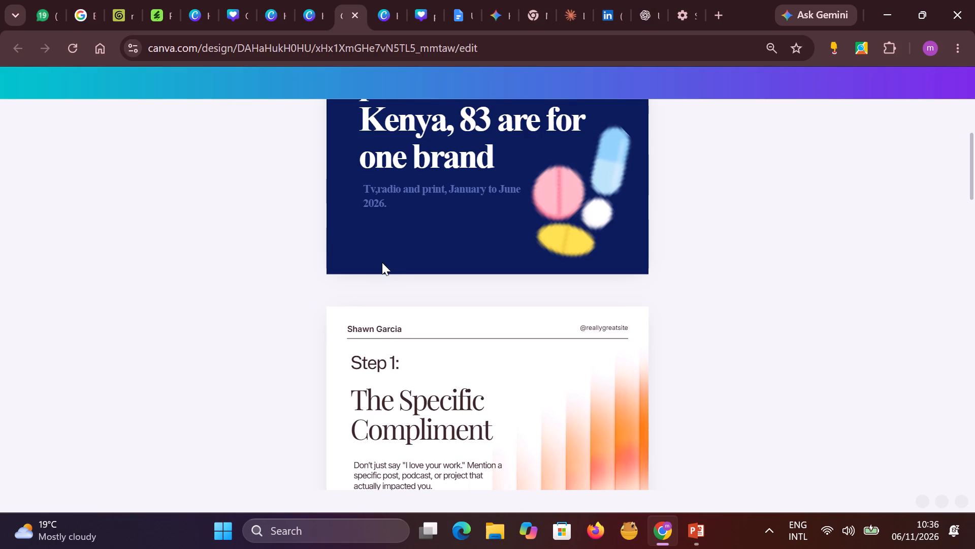
Review the page 1 cover's headline, subtitle, logo and pill artwork, along with the template content on page 2.
{"action": "scroll", "coordinate": [492, 248], "scroll_direction": "up", "scroll_amount": 2}
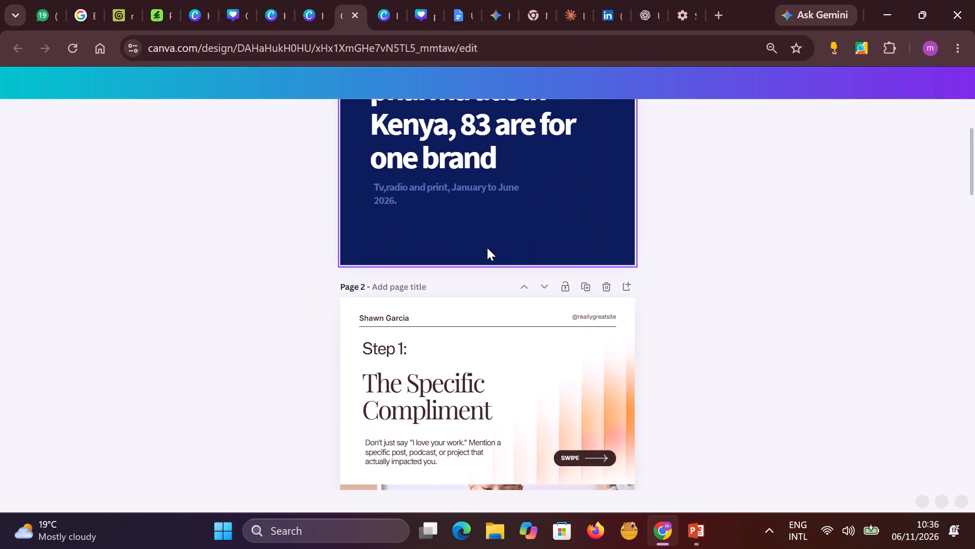
{"action": "scroll", "coordinate": [487, 248], "scroll_direction": "up", "scroll_amount": 7}
{"action": "scroll", "coordinate": [486, 248], "scroll_direction": "down", "scroll_amount": 3}
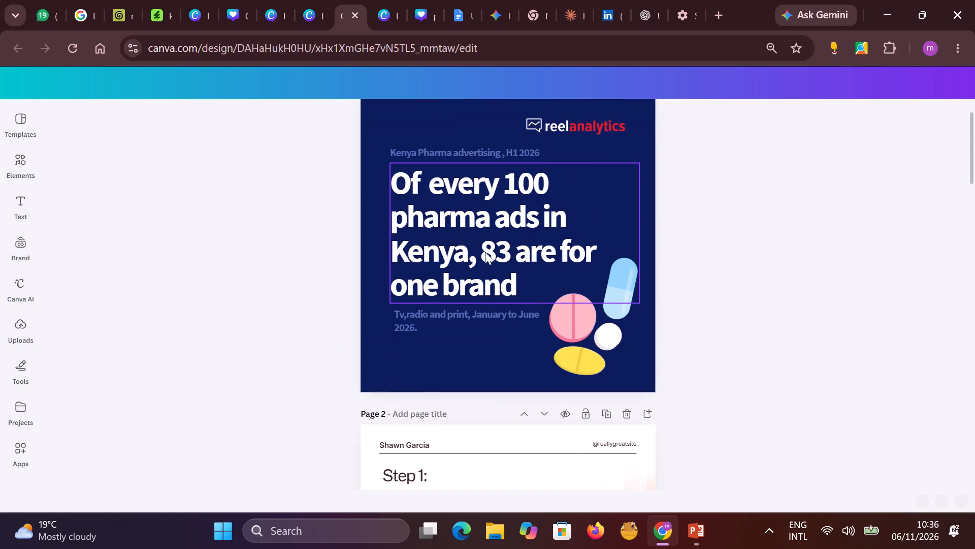
{"action": "left_click", "coordinate": [743, 252]}
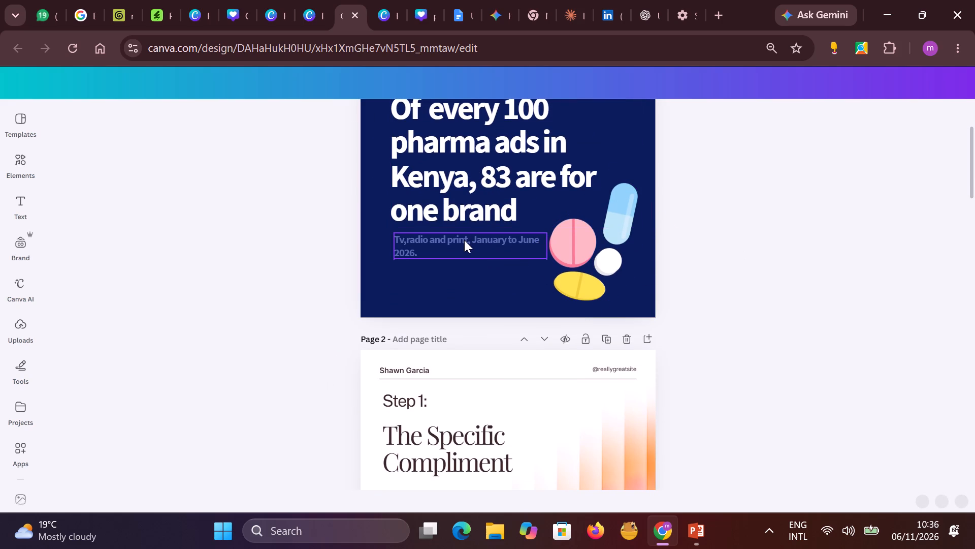
{"action": "left_click", "coordinate": [462, 240]}
{"action": "left_click", "coordinate": [722, 257]}
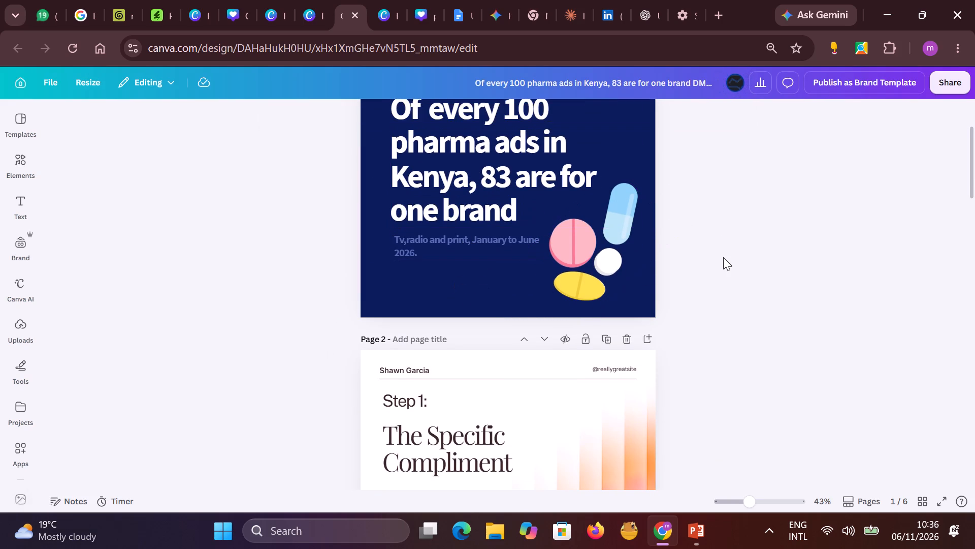
{"action": "scroll", "coordinate": [723, 257], "scroll_direction": "up", "scroll_amount": 5}
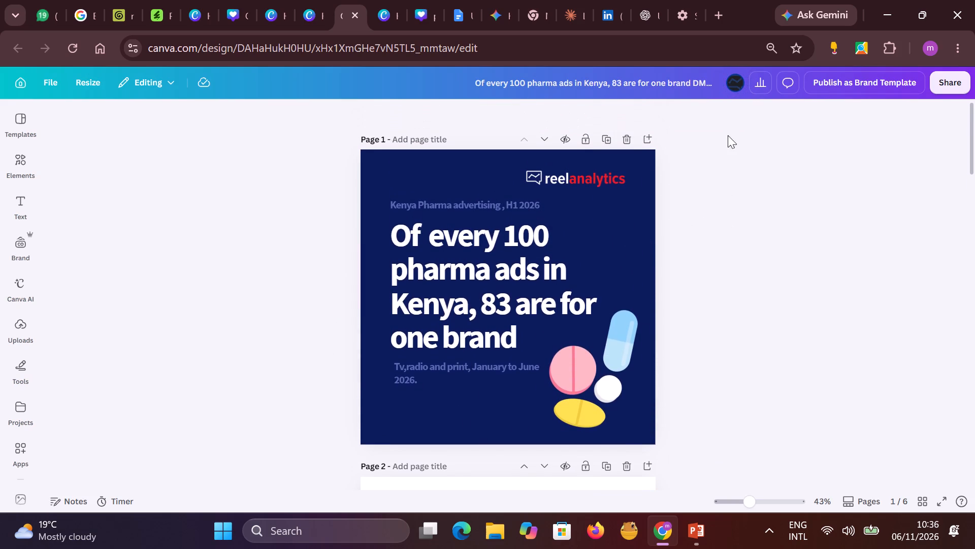
{"action": "scroll", "coordinate": [581, 312], "scroll_direction": "down", "scroll_amount": 11}
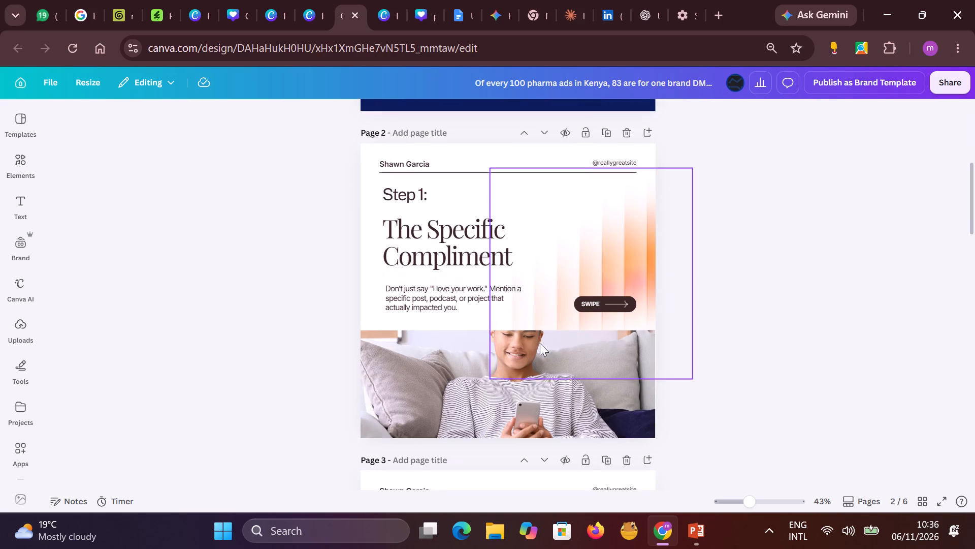
{"action": "scroll", "coordinate": [536, 333], "scroll_direction": "up", "scroll_amount": 13}
{"action": "scroll", "coordinate": [724, 288], "scroll_direction": "up", "scroll_amount": 2}
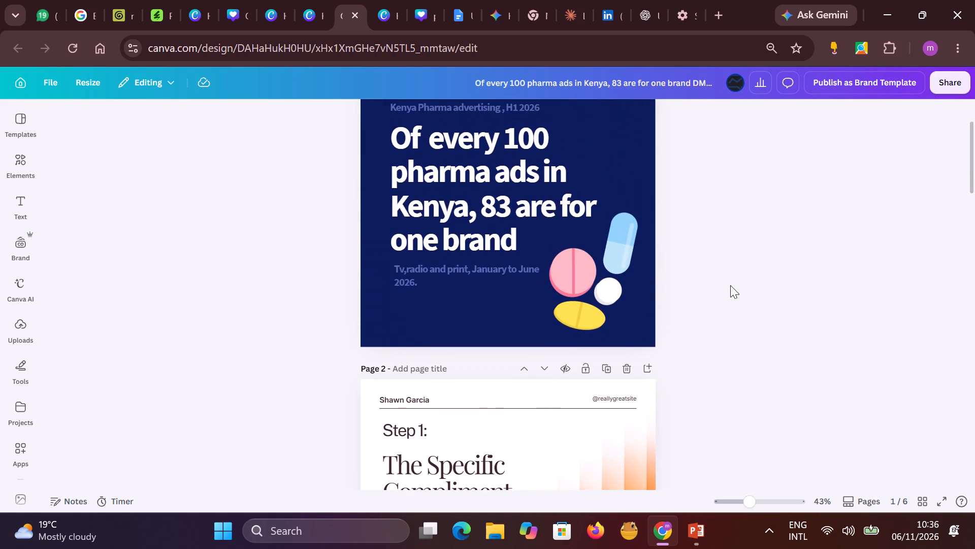
{"action": "scroll", "coordinate": [730, 285], "scroll_direction": "up", "scroll_amount": 2}
{"action": "left_click", "coordinate": [735, 281]}
{"action": "left_click", "coordinate": [579, 186]}
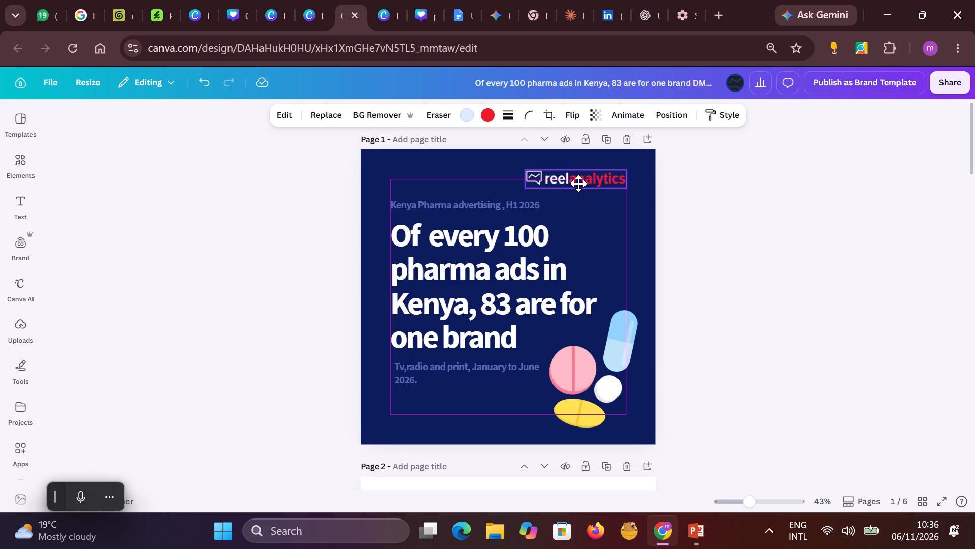
{"action": "left_click", "coordinate": [708, 186]}
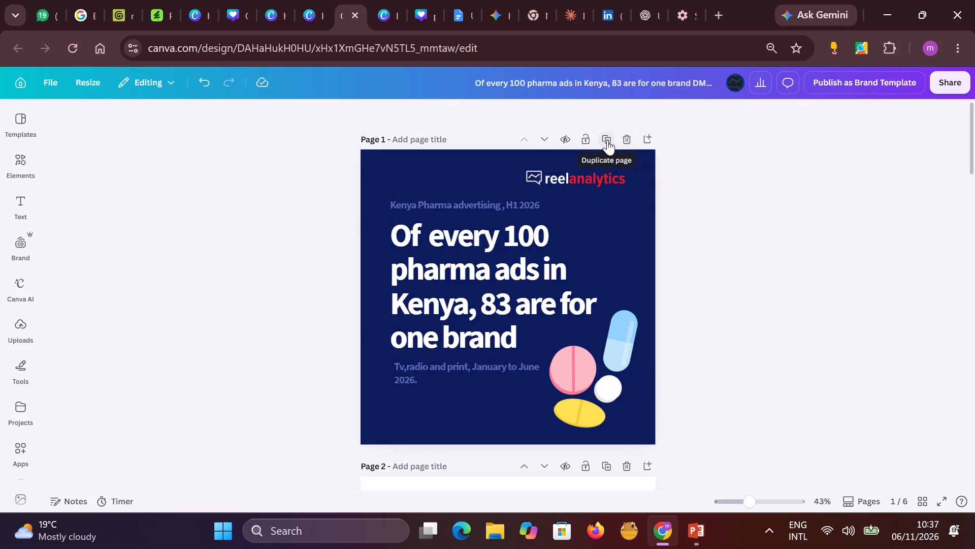
Add a new page with the plain navy background directly after the page 1 cover.
{"action": "left_click", "coordinate": [643, 140]}
{"action": "scroll", "coordinate": [729, 271], "scroll_direction": "down", "scroll_amount": 9}
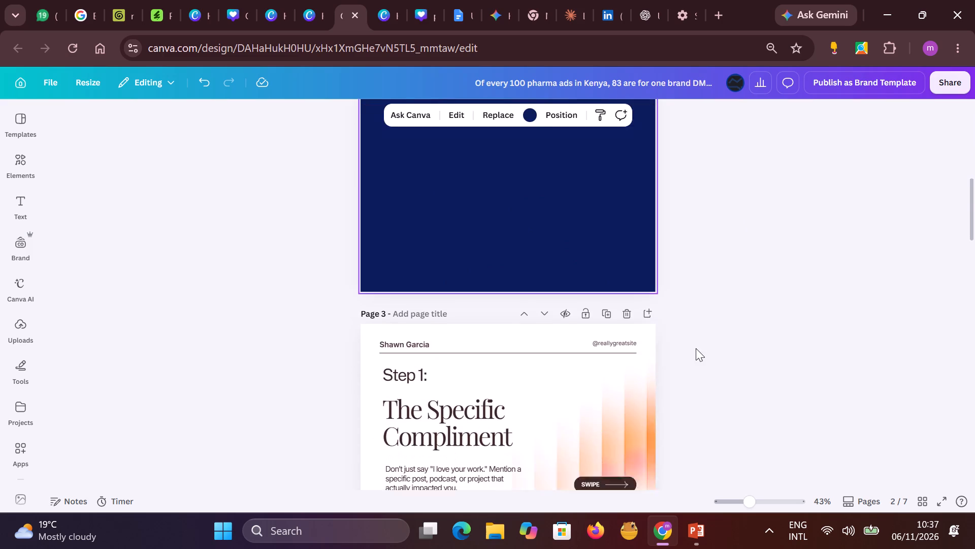
{"action": "scroll", "coordinate": [696, 348], "scroll_direction": "down", "scroll_amount": 6}
{"action": "scroll", "coordinate": [650, 306], "scroll_direction": "up", "scroll_amount": 5}
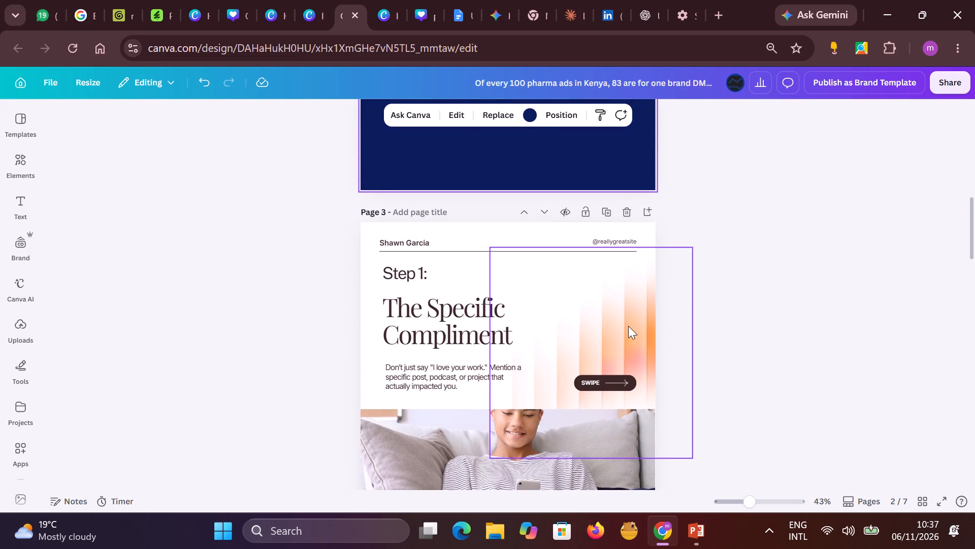
Minimise the Chrome and PowerPoint windows and launch Kuro from the desktop.
{"action": "left_click", "coordinate": [689, 537]}
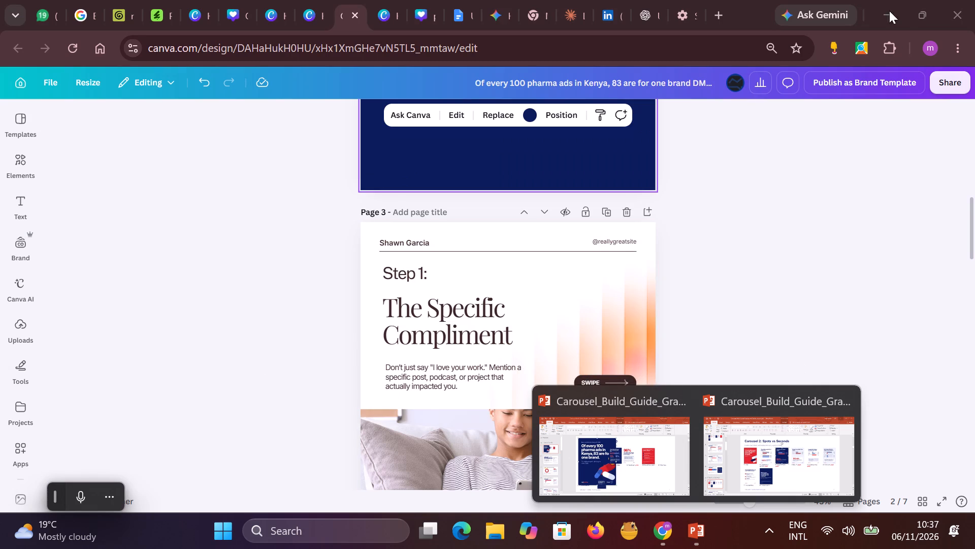
{"action": "left_click", "coordinate": [885, 13]}
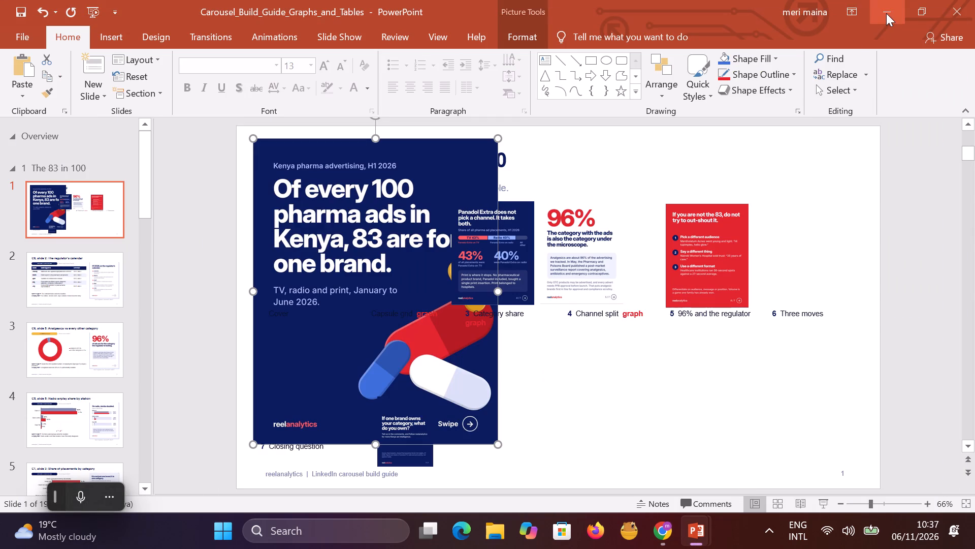
{"action": "left_click", "coordinate": [887, 10]}
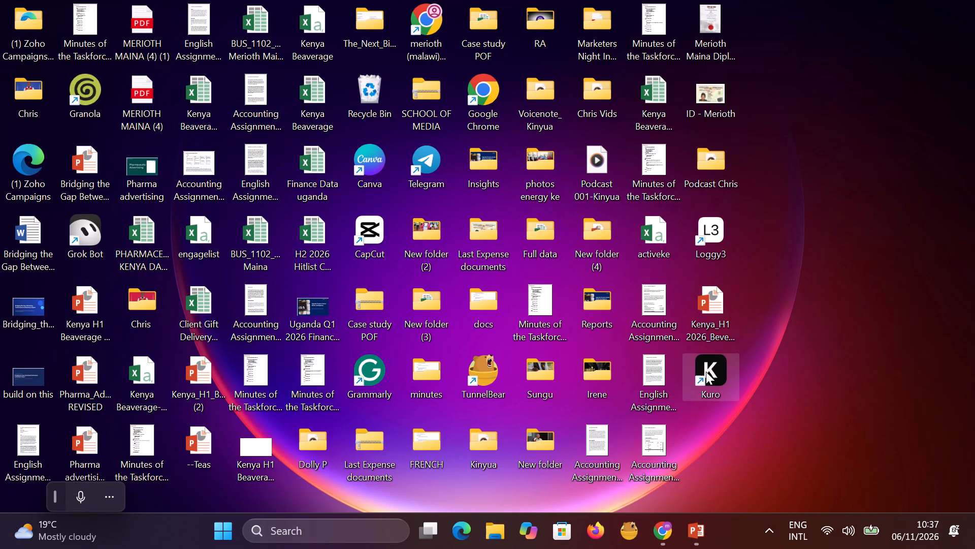
{"action": "double_click", "coordinate": [706, 372]}
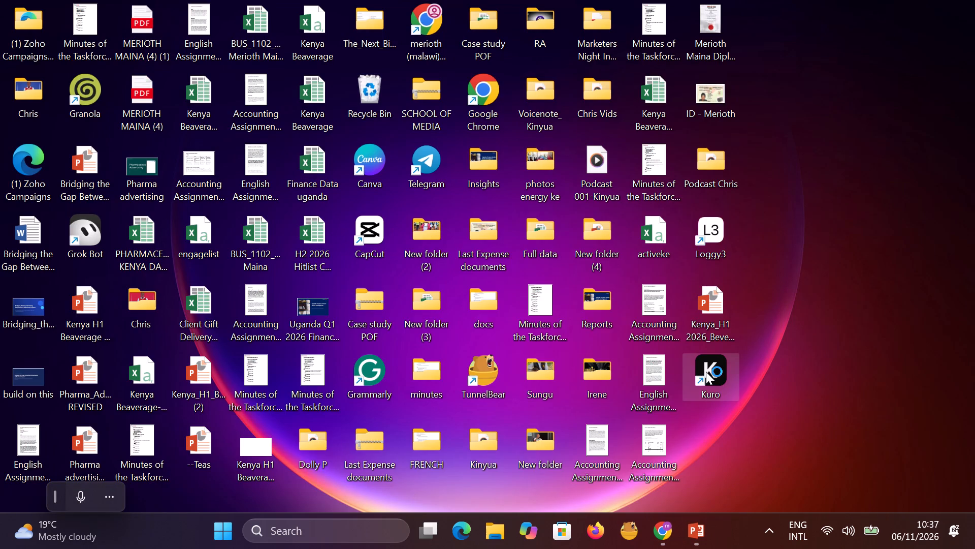
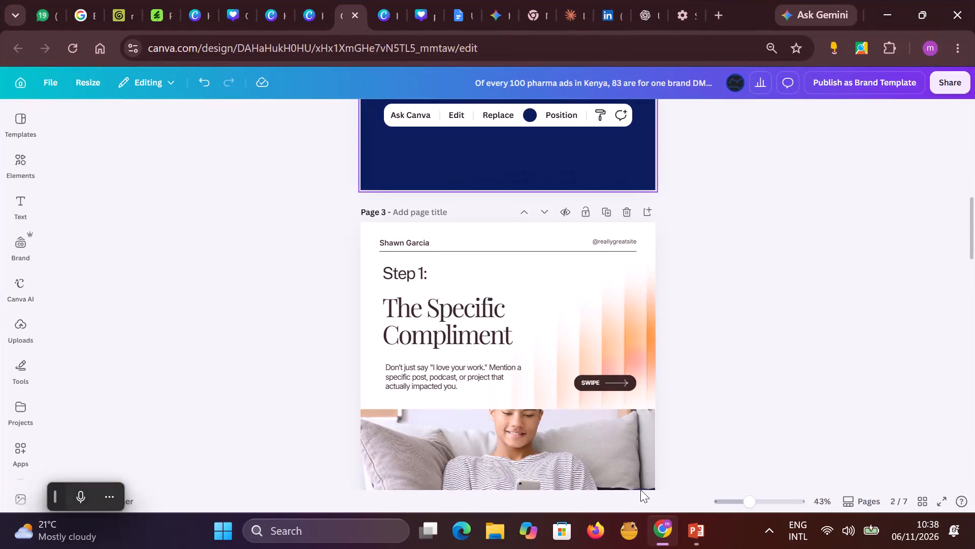
Switch to the Carousel_Build_Guide_Graphs_and_Tables_ungrouped deck in PowerPoint and review the Carousel 1: The 83 in 100 overview slide.
{"action": "left_click", "coordinate": [694, 527]}
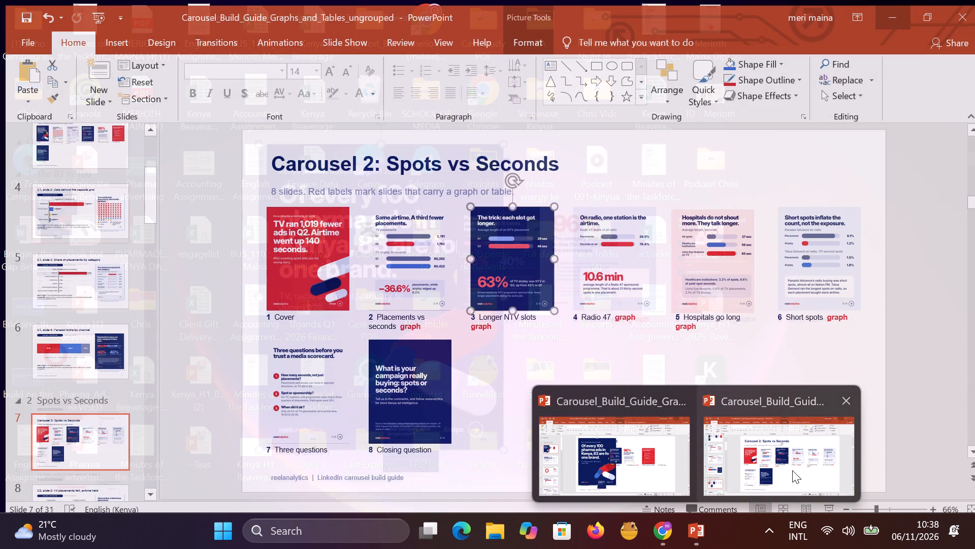
{"action": "left_click", "coordinate": [792, 470]}
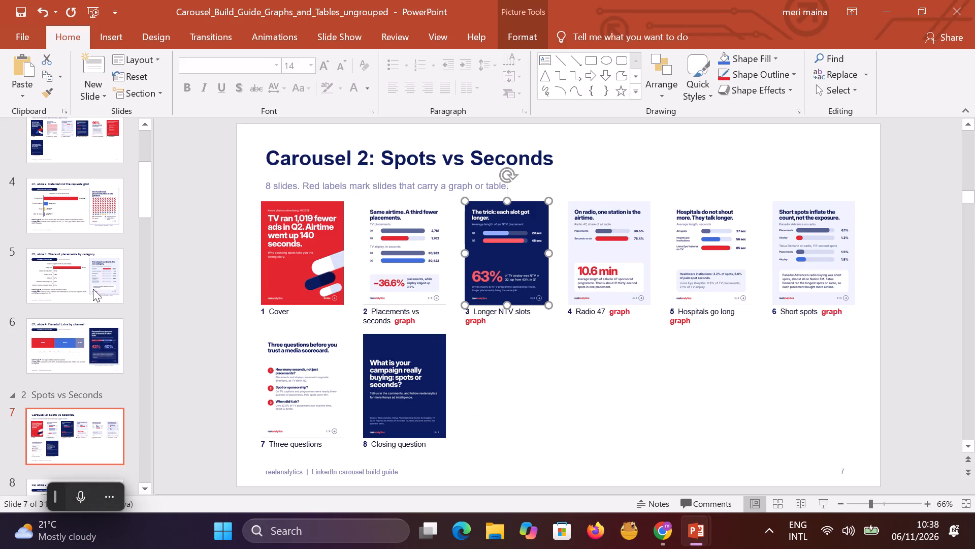
{"action": "scroll", "coordinate": [85, 281], "scroll_direction": "up", "scroll_amount": 4}
{"action": "scroll", "coordinate": [105, 265], "scroll_direction": "up", "scroll_amount": 20}
{"action": "scroll", "coordinate": [105, 265], "scroll_direction": "up", "scroll_amount": 3}
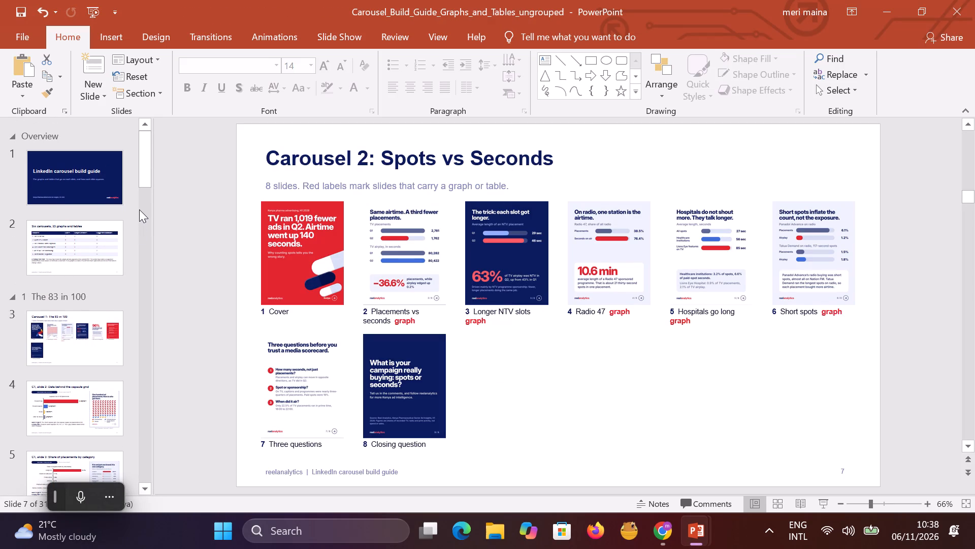
{"action": "scroll", "coordinate": [139, 230], "scroll_direction": "down", "scroll_amount": 9}
{"action": "left_click", "coordinate": [79, 246]}
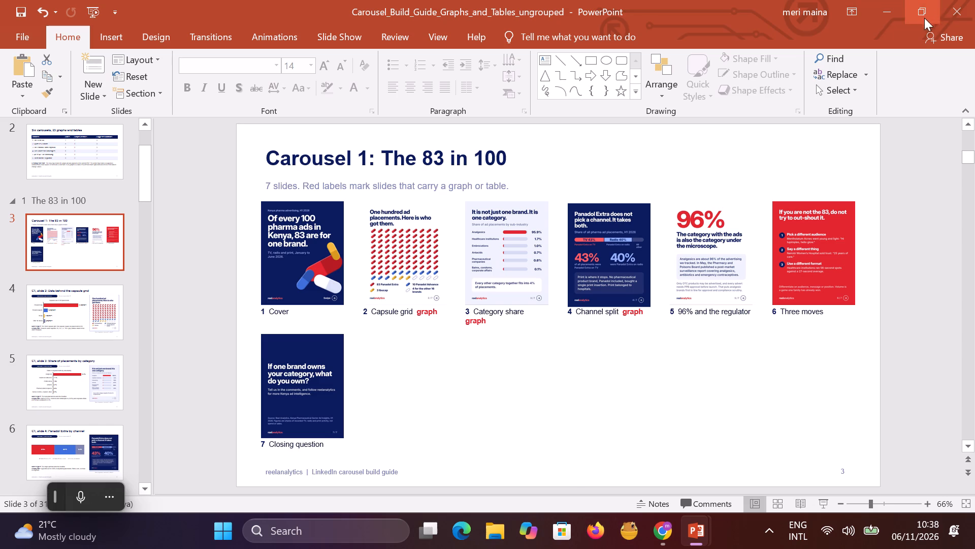
{"action": "left_click", "coordinate": [880, 9]}
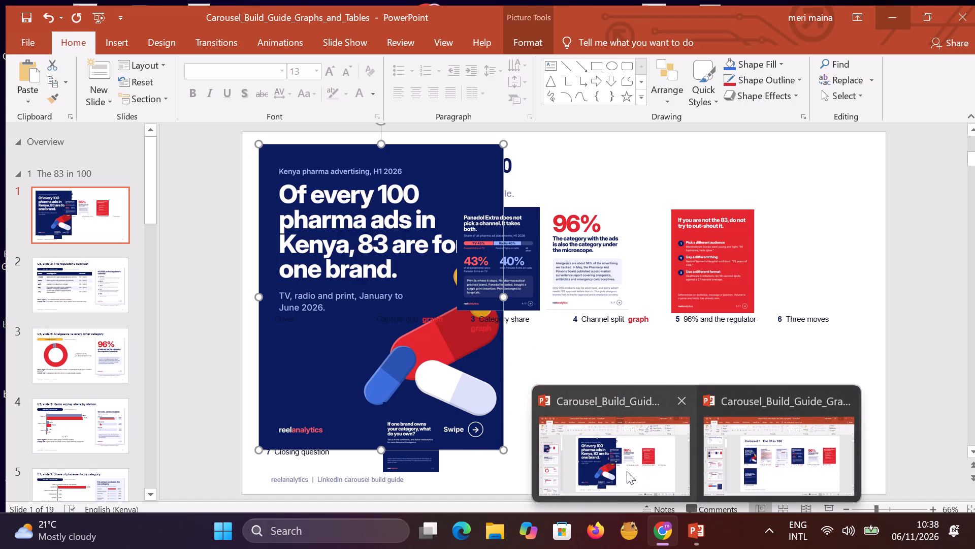
Switch to the Carousel_Build_Guide_Graphs_and_Tables deck and look through the slides of the The 83 in 100 section.
{"action": "left_click", "coordinate": [627, 471]}
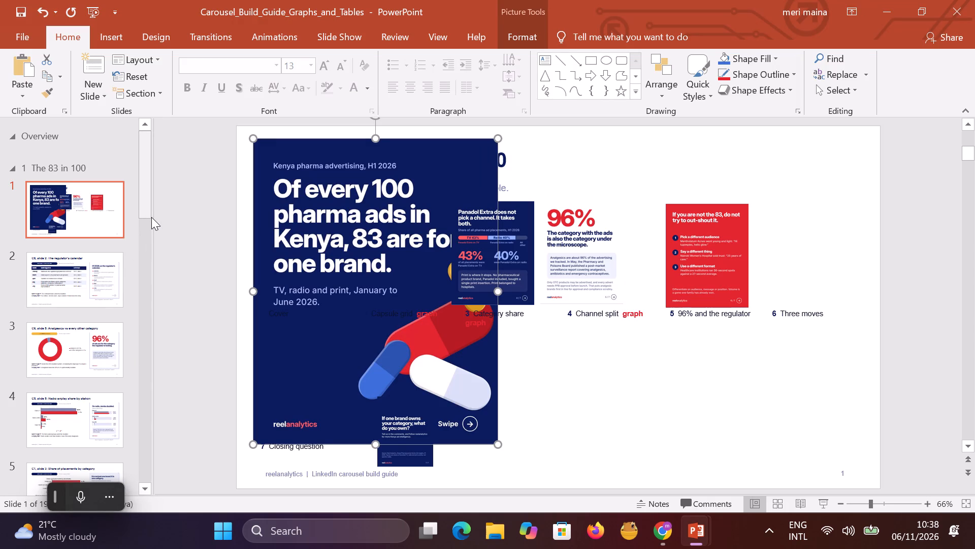
{"action": "left_click_drag", "start_coordinate": [147, 212], "coordinate": [145, 229]}
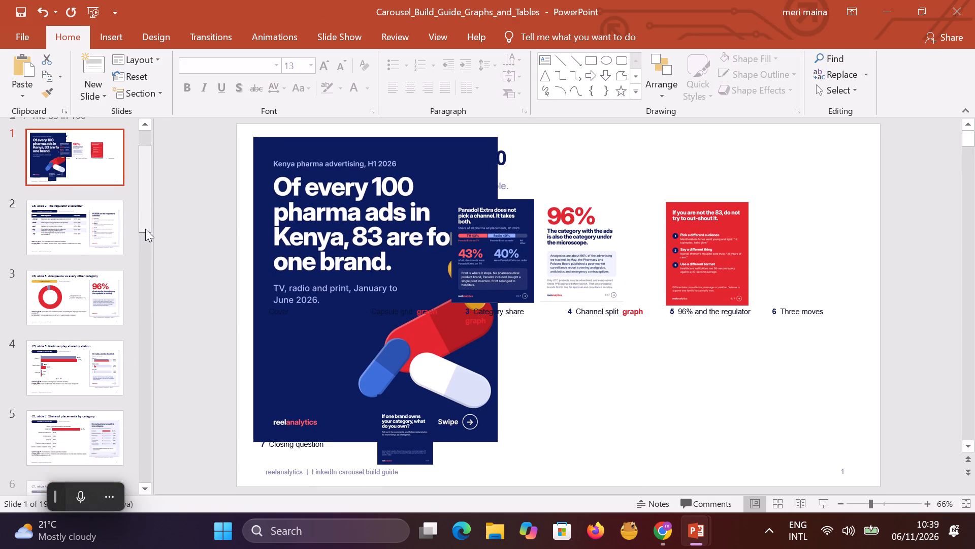
{"action": "left_click_drag", "start_coordinate": [145, 229], "coordinate": [135, 277]}
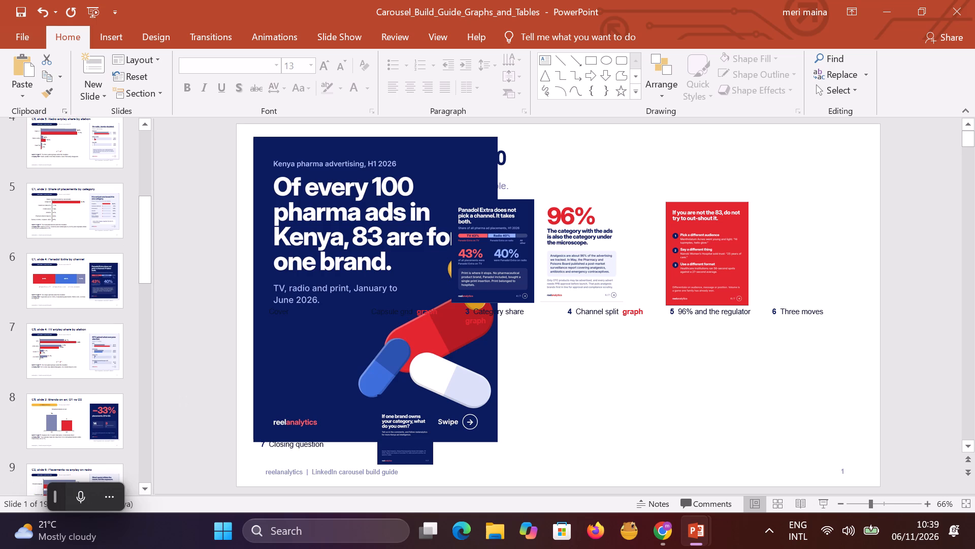
{"action": "scroll", "coordinate": [82, 342], "scroll_direction": "down", "scroll_amount": 5}
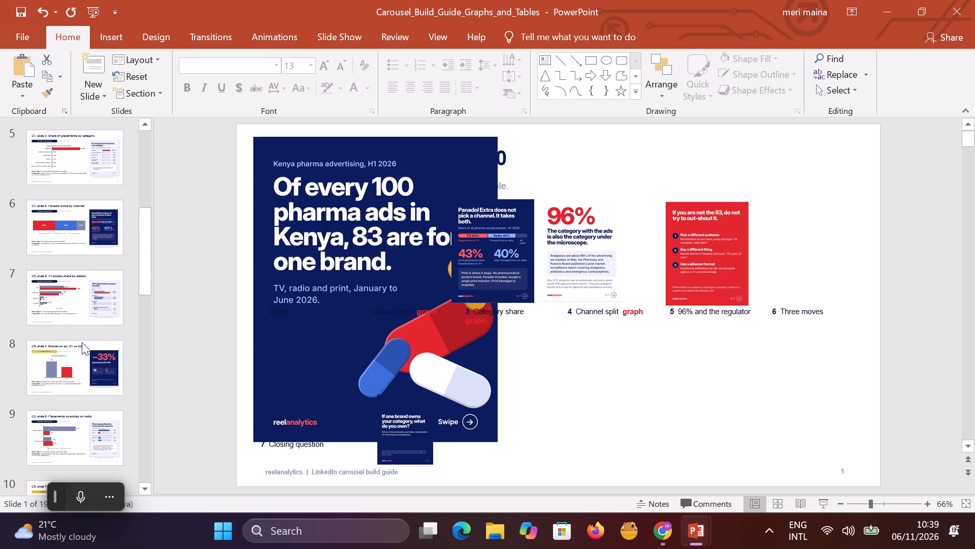
{"action": "scroll", "coordinate": [82, 345], "scroll_direction": "down", "scroll_amount": 13}
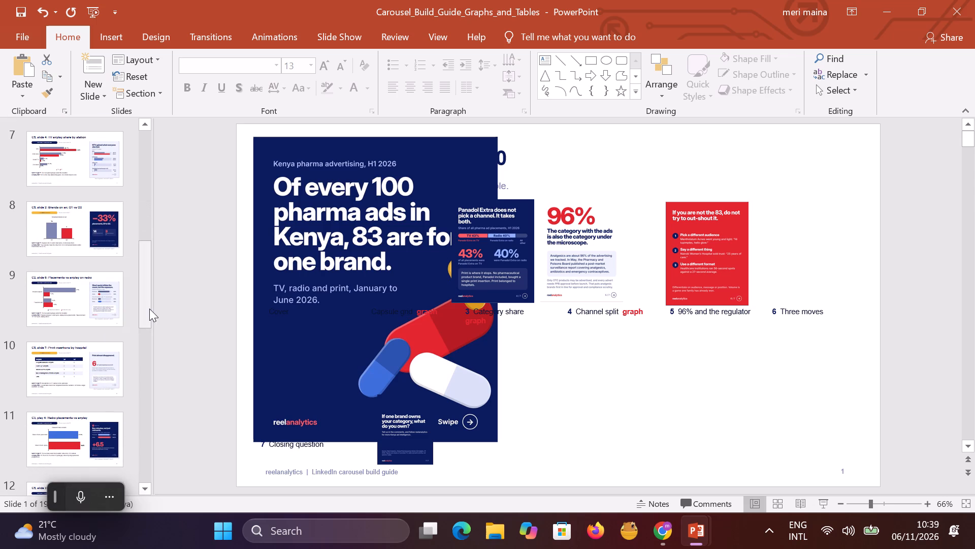
{"action": "left_click_drag", "start_coordinate": [149, 309], "coordinate": [153, 343]}
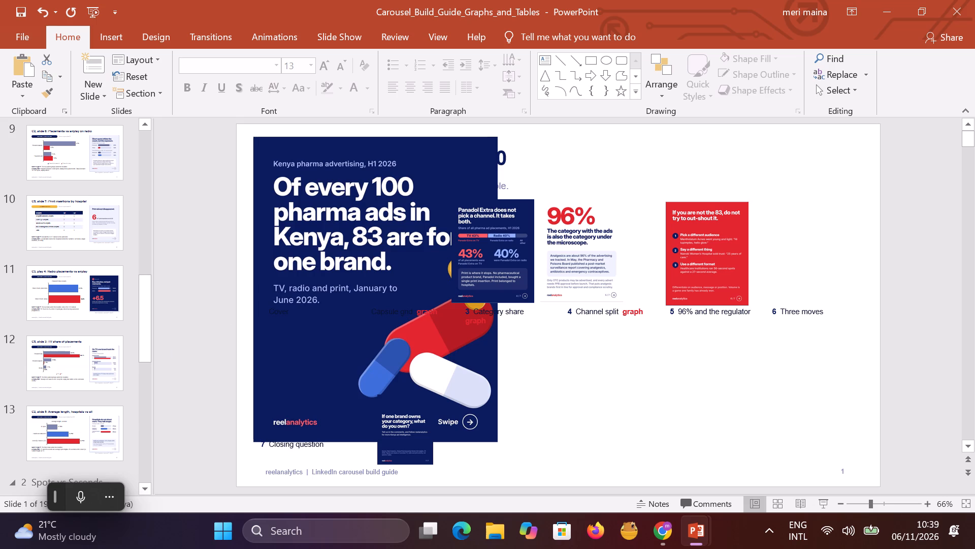
Shrink the oversized cover picture on the Carousel 1 overview slide and place it below the Cover label, over the Closing question caption.
{"action": "left_click", "coordinate": [412, 363]}
{"action": "left_click_drag", "start_coordinate": [414, 364], "coordinate": [519, 419]}
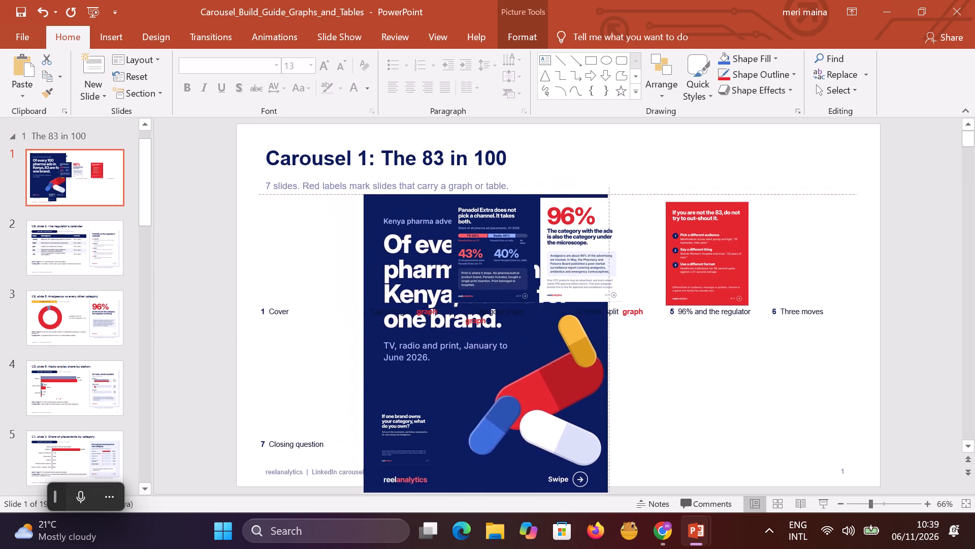
{"action": "left_click_drag", "start_coordinate": [519, 419], "coordinate": [403, 423]}
{"action": "left_click_drag", "start_coordinate": [486, 195], "coordinate": [484, 199]}
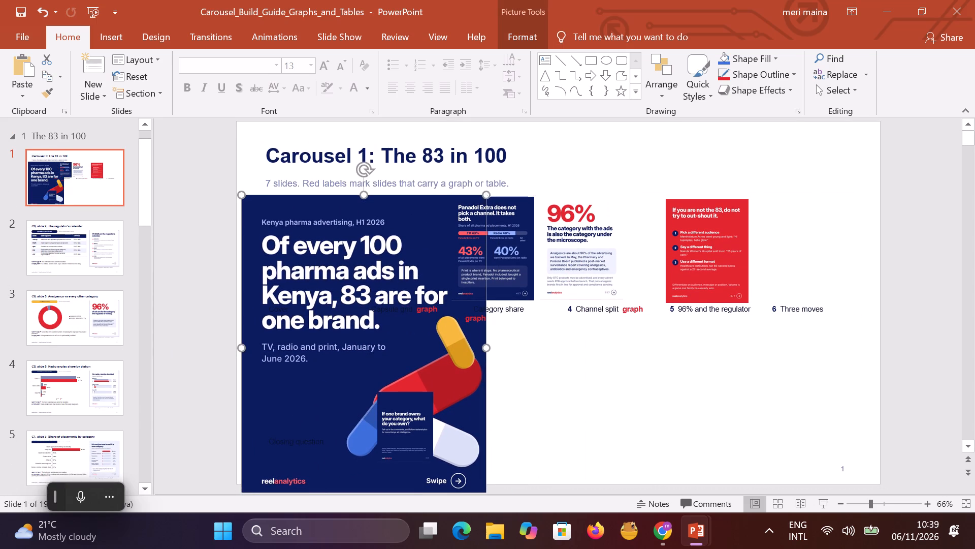
{"action": "left_click_drag", "start_coordinate": [484, 199], "coordinate": [342, 404]}
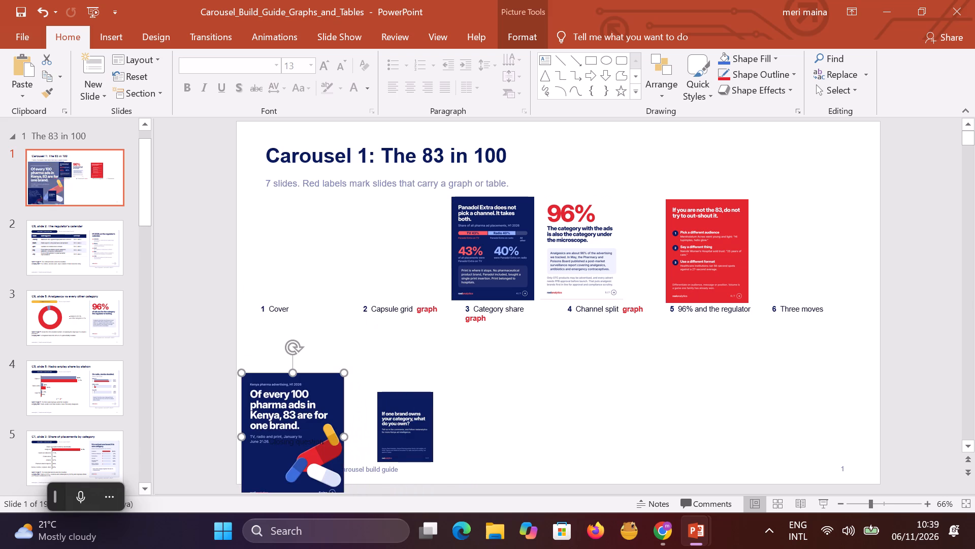
{"action": "left_click_drag", "start_coordinate": [322, 408], "coordinate": [330, 371]}
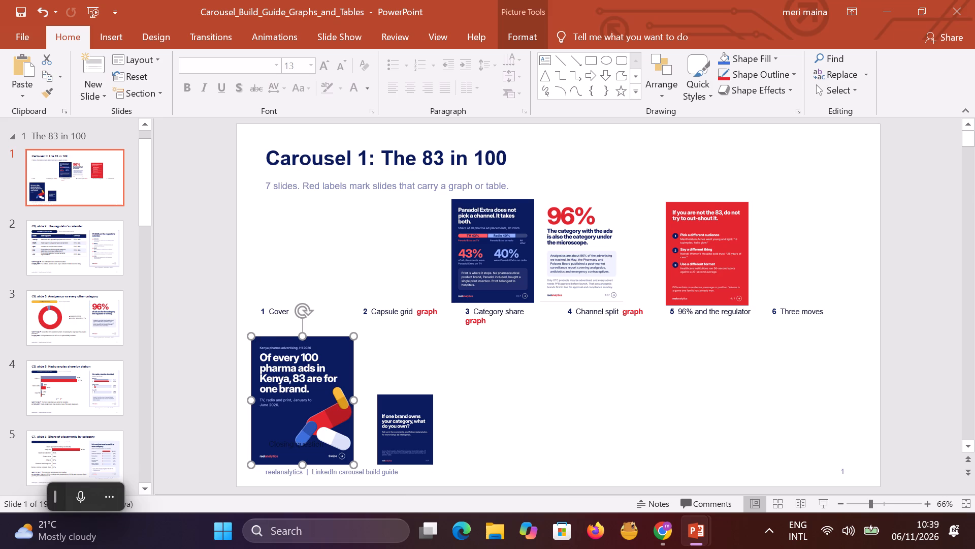
Copy the carousel preview picture headed "H1 2026, on the regulator's calendar" from slide 2.
{"action": "left_click", "coordinate": [90, 262]}
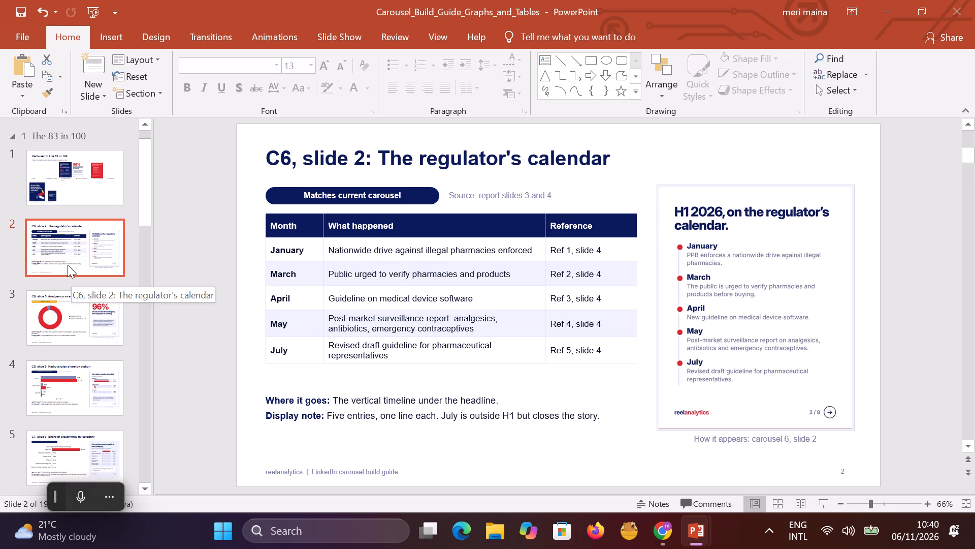
{"action": "left_click", "coordinate": [298, 262]}
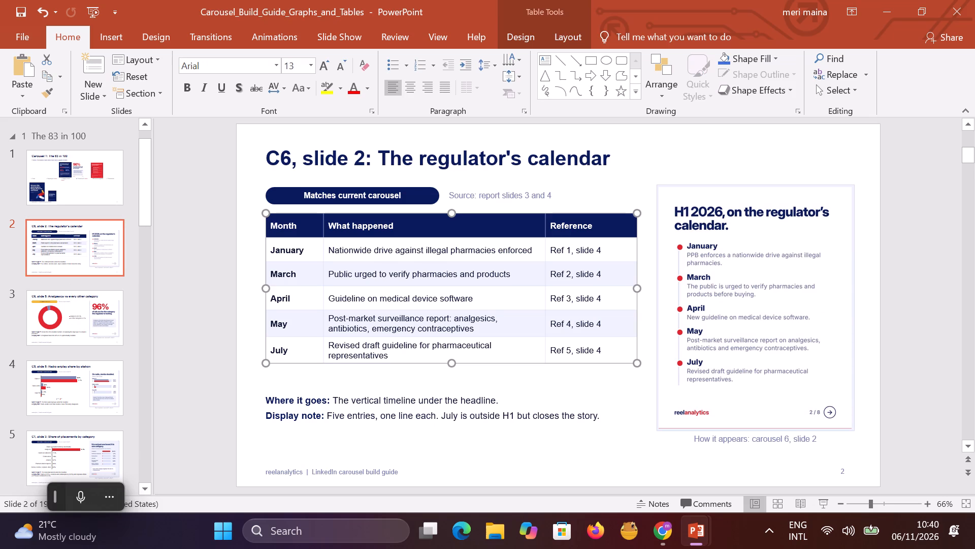
{"action": "key", "text": "ctrl+c"}
{"action": "left_click", "coordinate": [734, 278]}
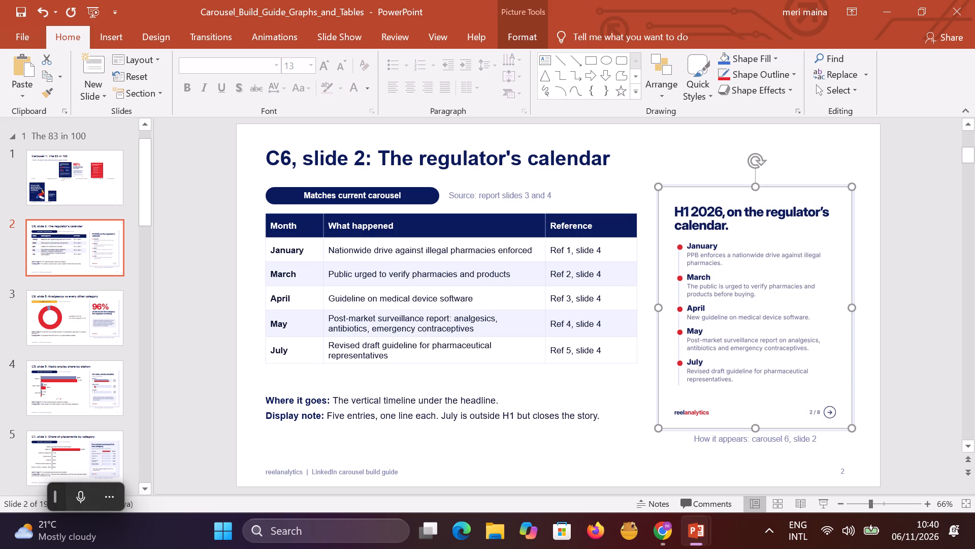
{"action": "key", "text": "ctrl+c"}
{"action": "key", "text": "ctrl+c"}
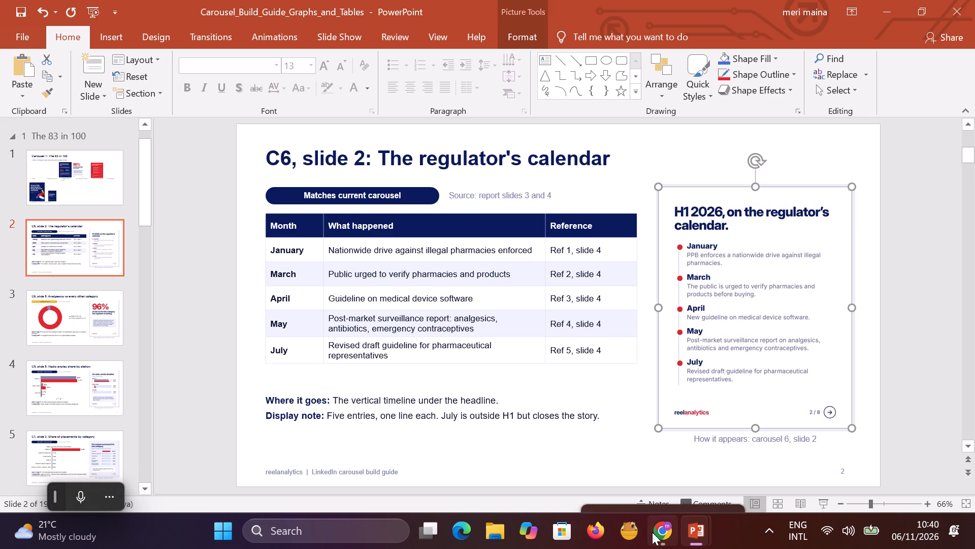
Switch to the Canva design, paste the regulator's calendar picture onto blank page 2 and place it at the page's bottom edge, left of centre.
{"action": "left_click", "coordinate": [652, 532]}
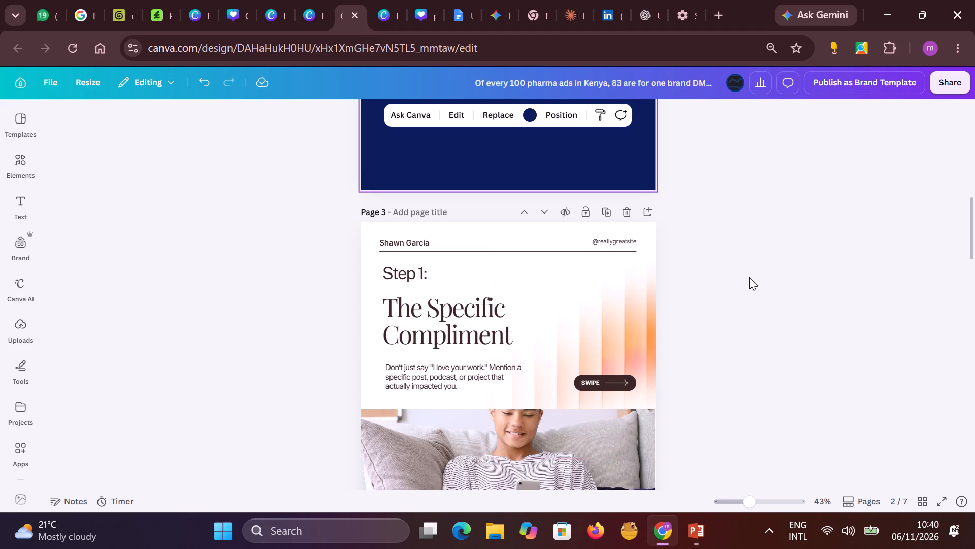
{"action": "scroll", "coordinate": [750, 277], "scroll_direction": "up", "scroll_amount": 10}
{"action": "left_click", "coordinate": [537, 283]}
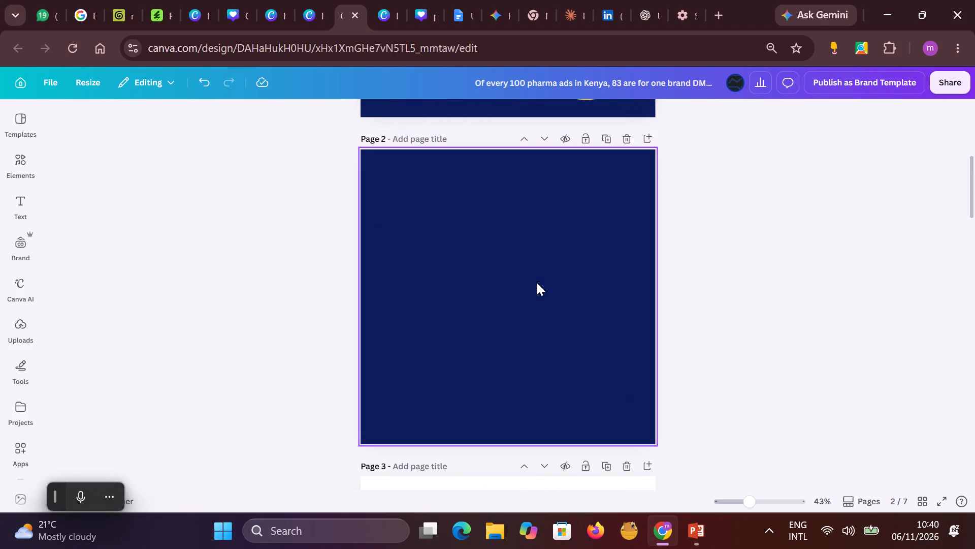
{"action": "key", "text": "ctrl+v"}
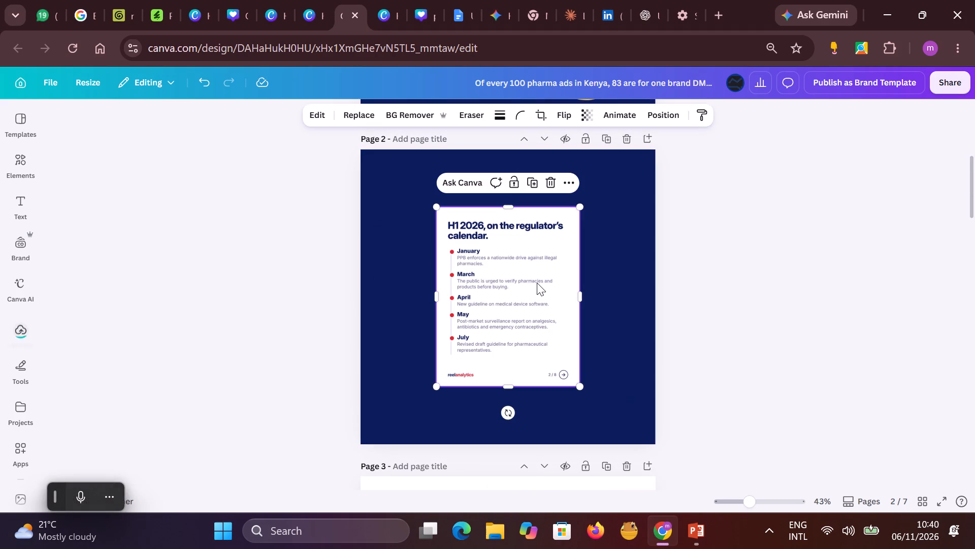
{"action": "left_click_drag", "start_coordinate": [543, 289], "coordinate": [534, 342]}
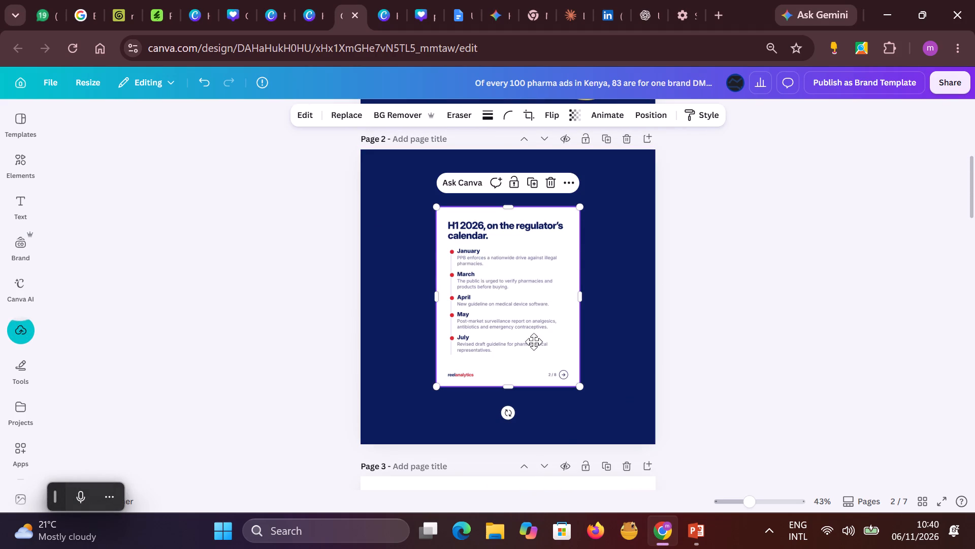
{"action": "left_click_drag", "start_coordinate": [534, 342], "coordinate": [509, 347]}
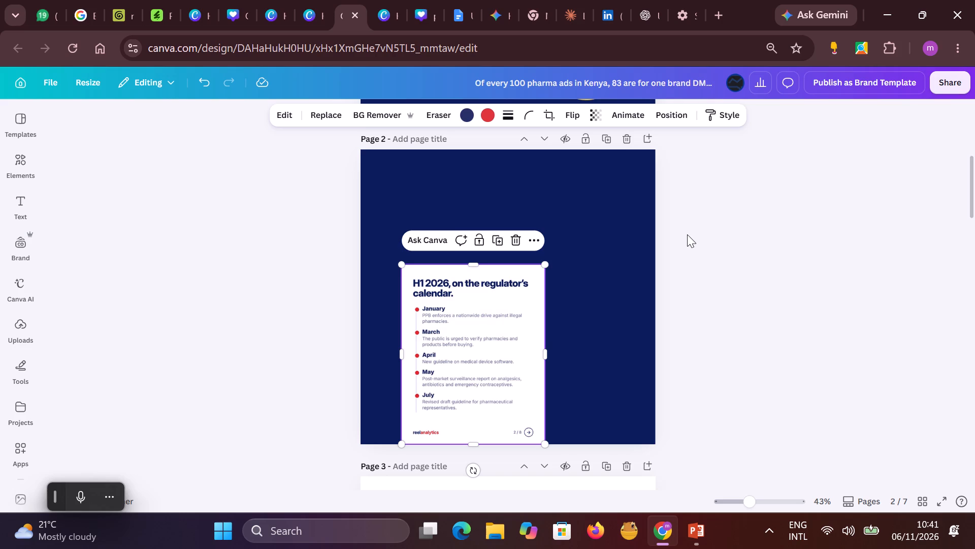
{"action": "left_click", "coordinate": [591, 240]}
Add a new blank page directly after page 2.
{"action": "scroll", "coordinate": [617, 247], "scroll_direction": "up", "scroll_amount": 3}
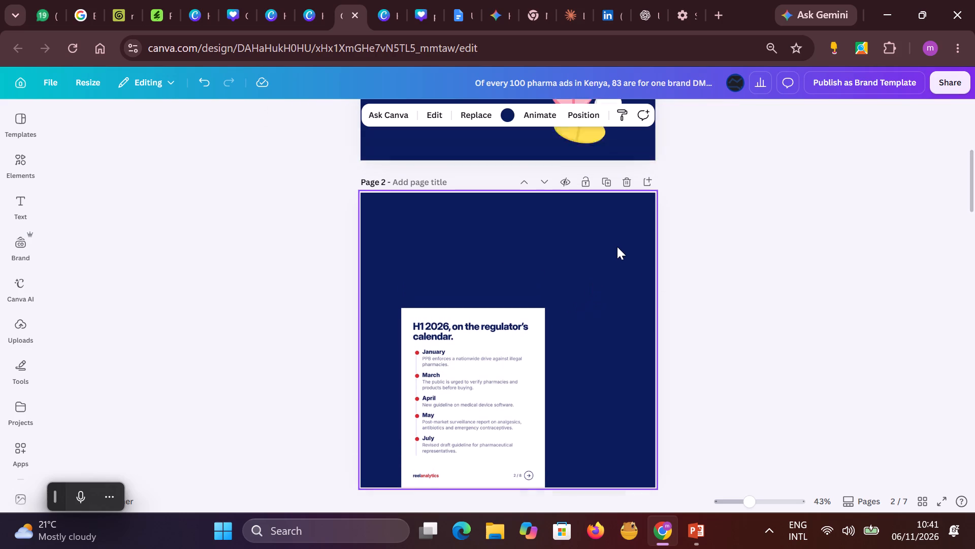
{"action": "scroll", "coordinate": [617, 247], "scroll_direction": "up", "scroll_amount": 8}
{"action": "scroll", "coordinate": [622, 238], "scroll_direction": "down", "scroll_amount": 3}
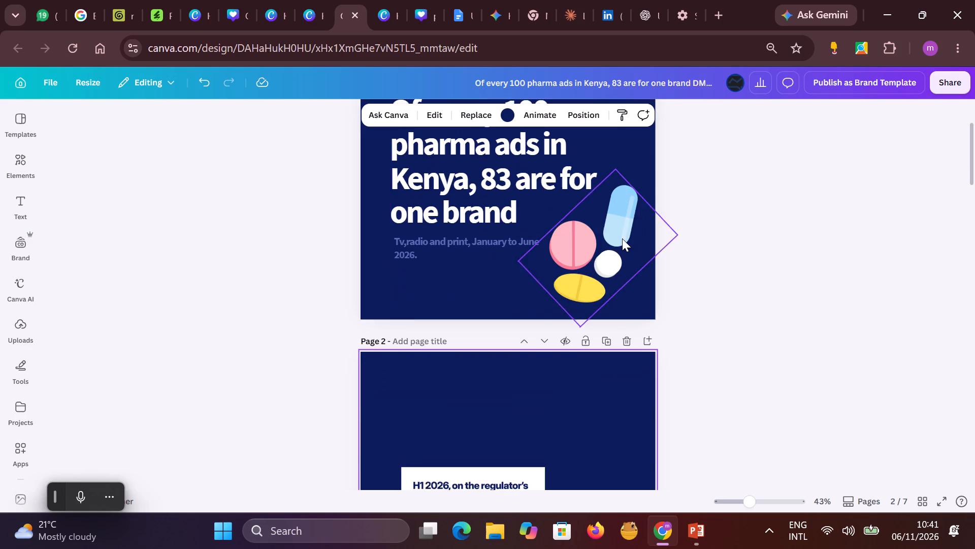
{"action": "scroll", "coordinate": [622, 241], "scroll_direction": "down", "scroll_amount": 3}
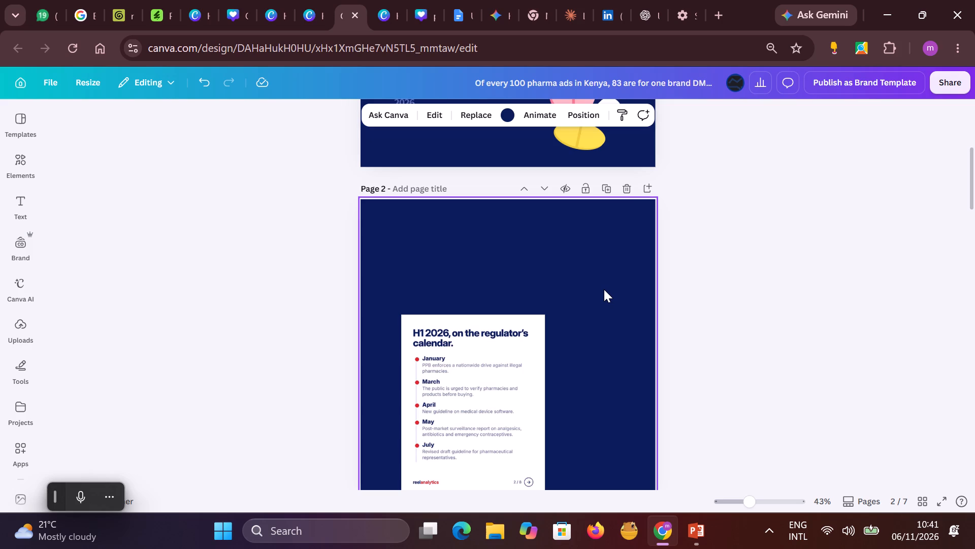
{"action": "scroll", "coordinate": [589, 327], "scroll_direction": "down", "scroll_amount": 7}
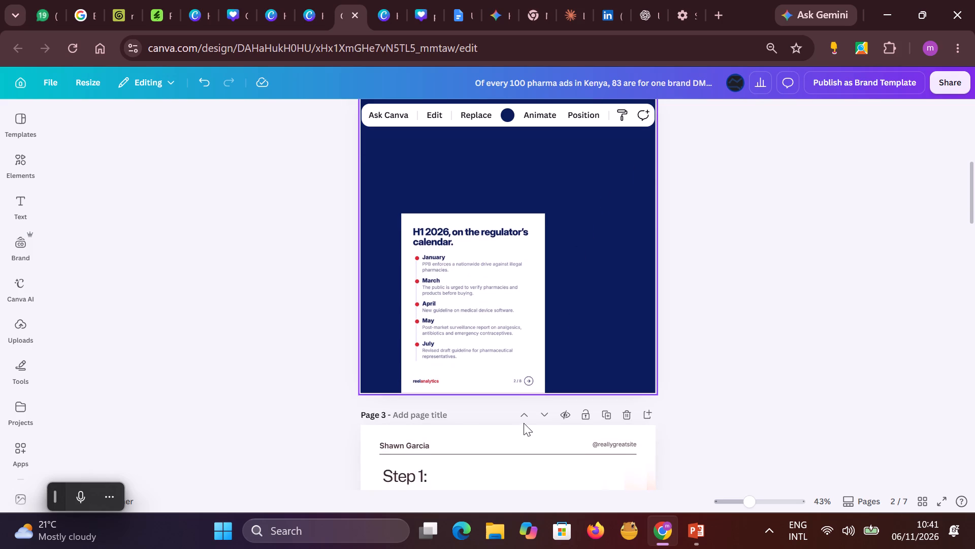
{"action": "scroll", "coordinate": [524, 423], "scroll_direction": "down", "scroll_amount": 2}
{"action": "scroll", "coordinate": [630, 309], "scroll_direction": "up", "scroll_amount": 13}
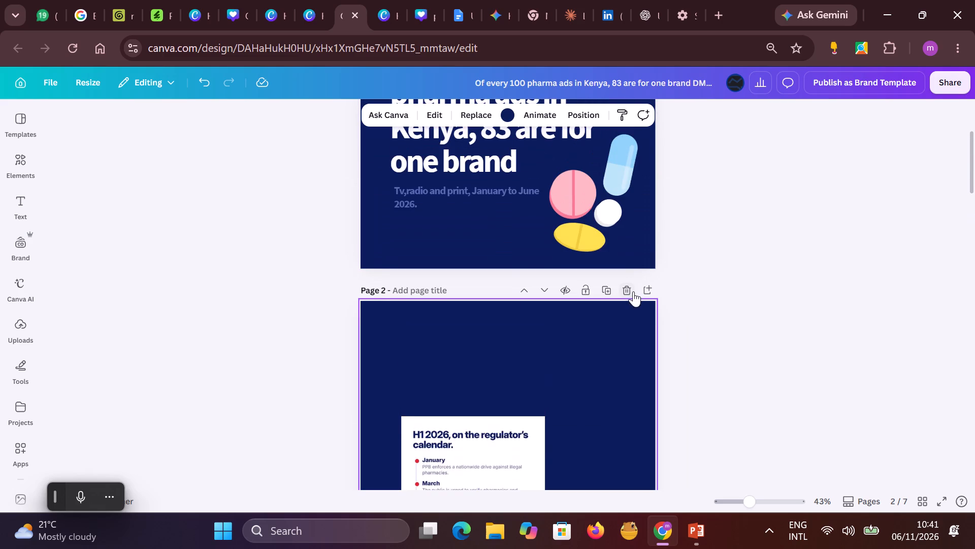
{"action": "left_click", "coordinate": [645, 286]}
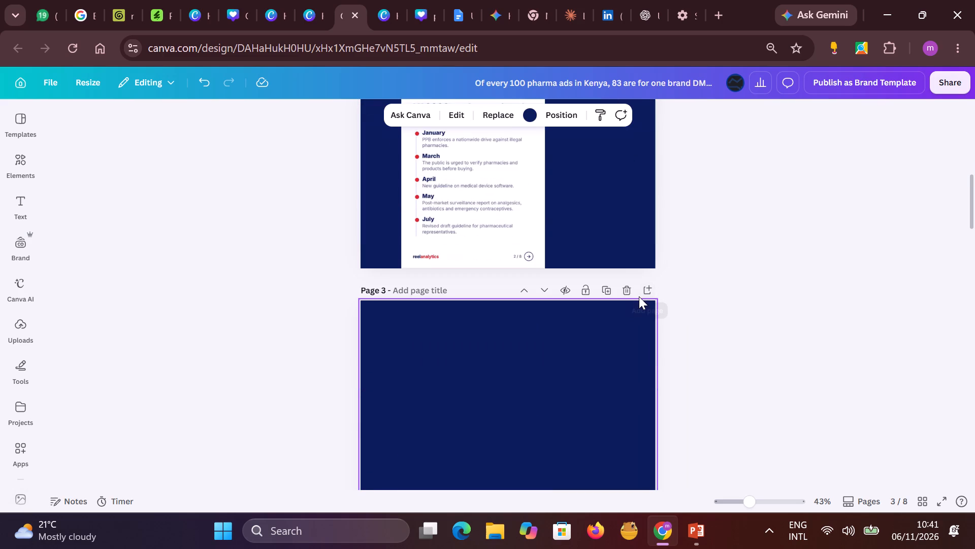
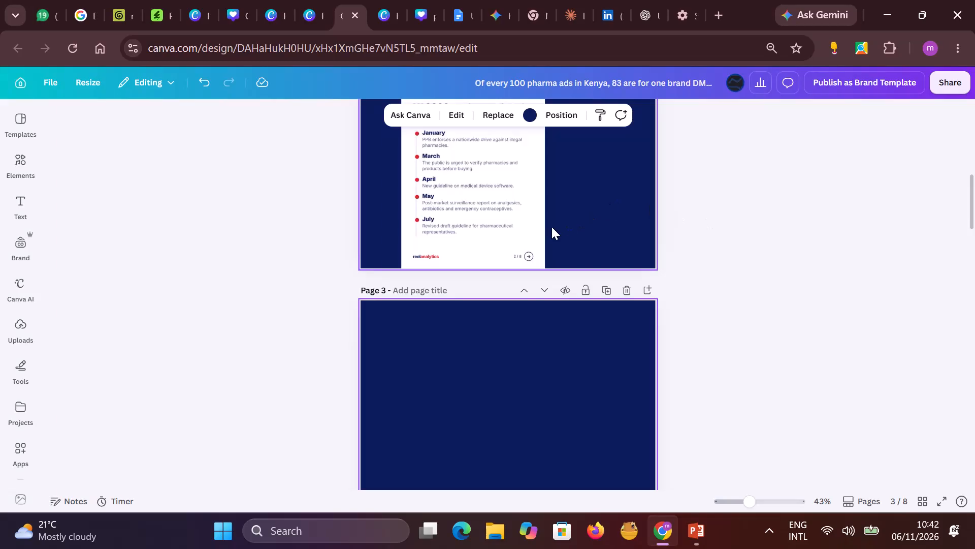
Reposition the regulator's calendar picture on page 2 slightly right and down, closer to the page's horizontal centre.
{"action": "scroll", "coordinate": [550, 226], "scroll_direction": "up", "scroll_amount": 7}
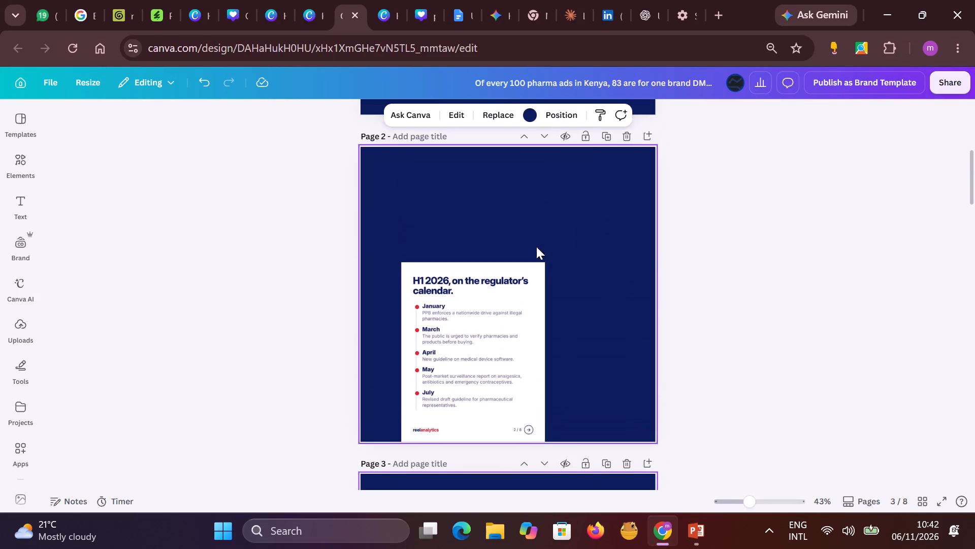
{"action": "left_click_drag", "start_coordinate": [512, 328], "coordinate": [556, 343]}
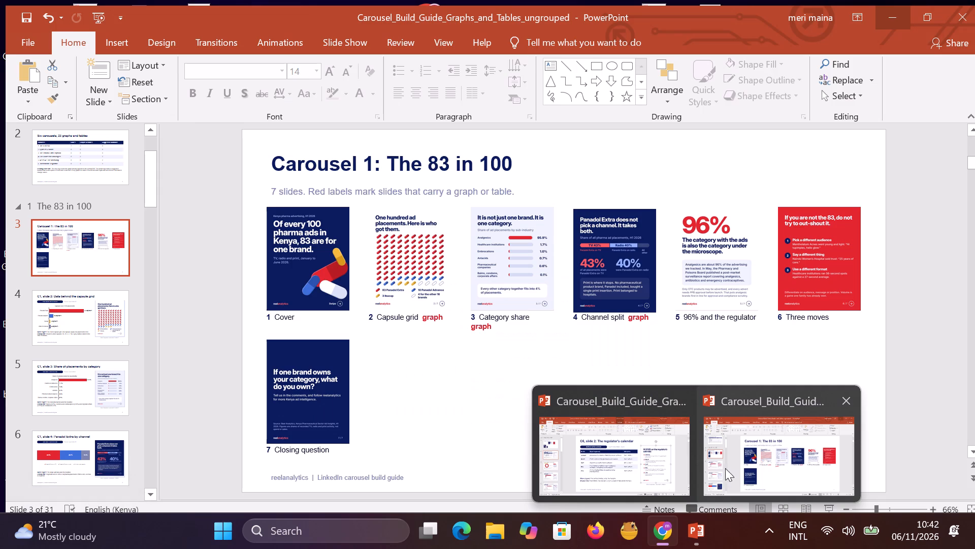
Switch to the PowerPoint presentation Carousel_Build_Guide_Graphs_and_Tables, showing the slide on the regulator's calendar.
{"action": "left_click", "coordinate": [654, 475]}
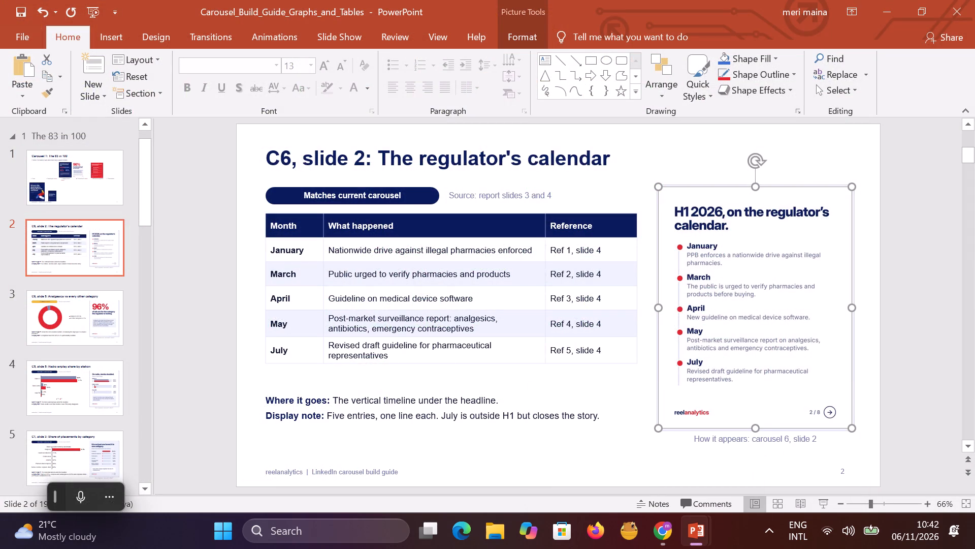
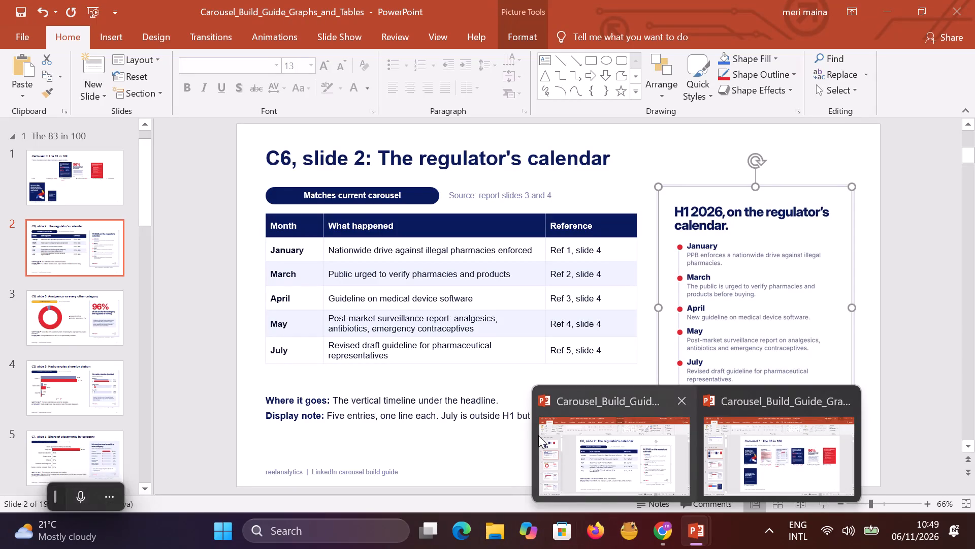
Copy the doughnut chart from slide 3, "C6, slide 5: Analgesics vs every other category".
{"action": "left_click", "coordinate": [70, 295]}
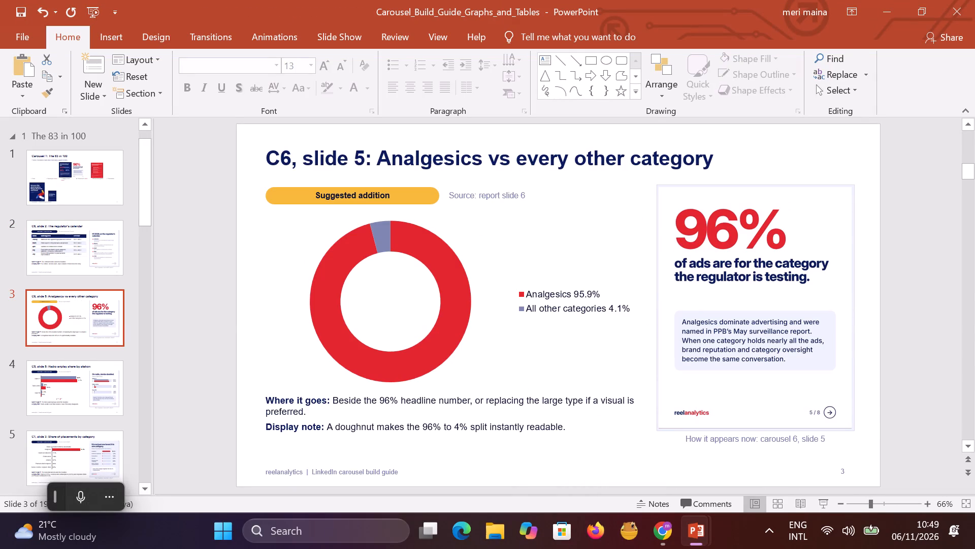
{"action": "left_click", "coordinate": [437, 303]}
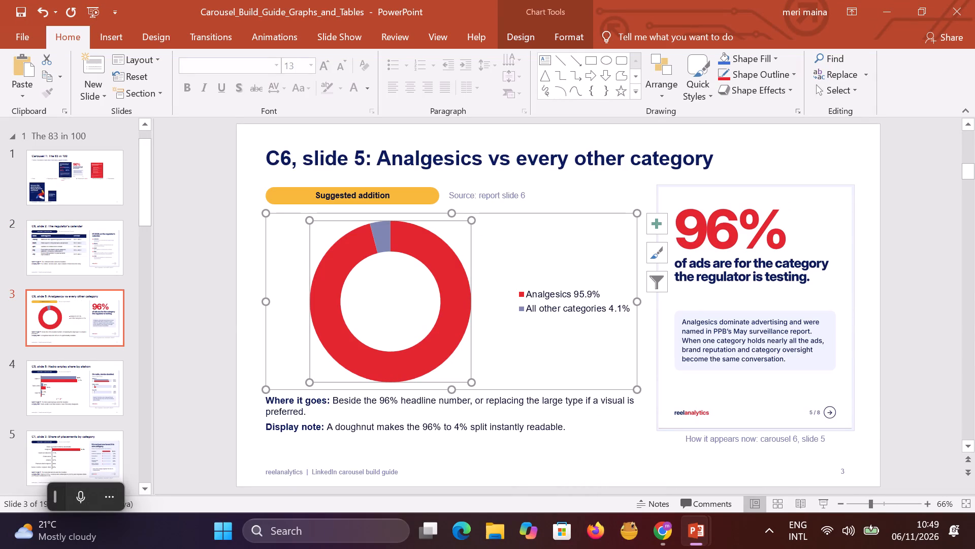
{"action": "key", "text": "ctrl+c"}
Switch to the Canva design in Chrome and enlarge the regulator's calendar picture until it covers the whole of page 2.
{"action": "left_click", "coordinate": [669, 534]}
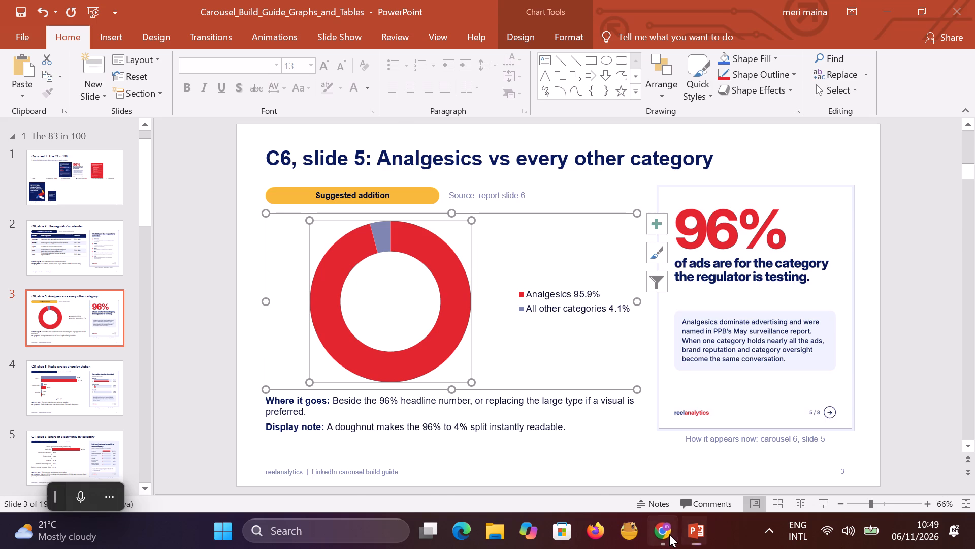
{"action": "left_click", "coordinate": [561, 321]}
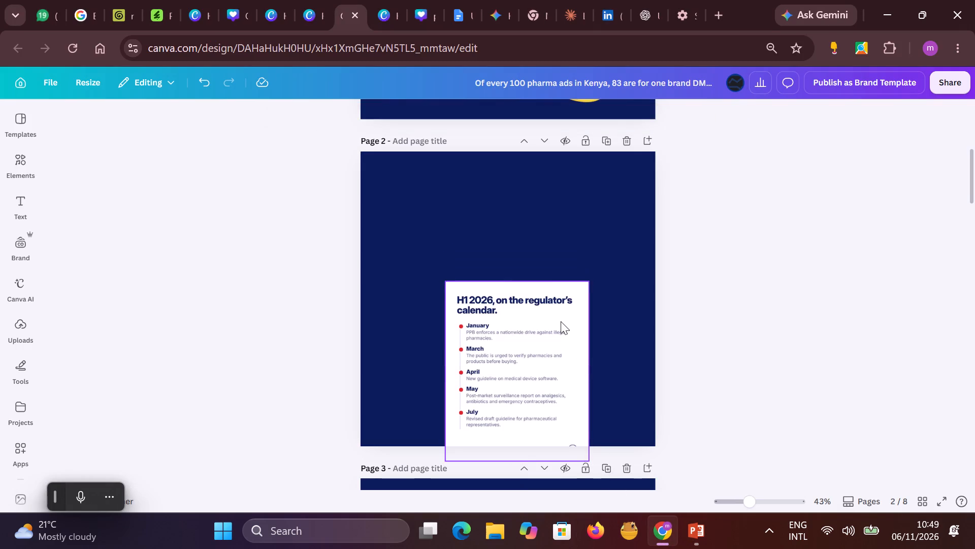
{"action": "left_click_drag", "start_coordinate": [558, 320], "coordinate": [551, 267]}
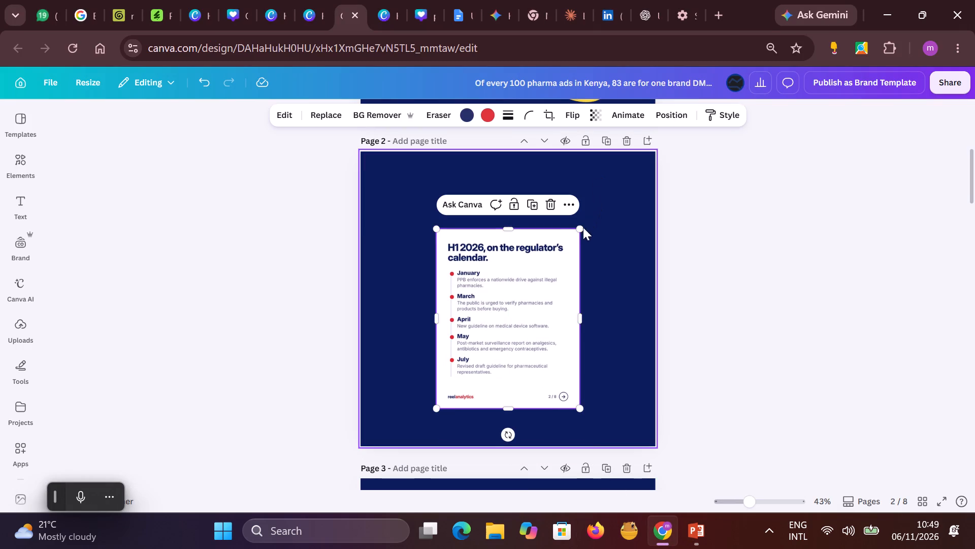
{"action": "left_click_drag", "start_coordinate": [579, 230], "coordinate": [647, 154]}
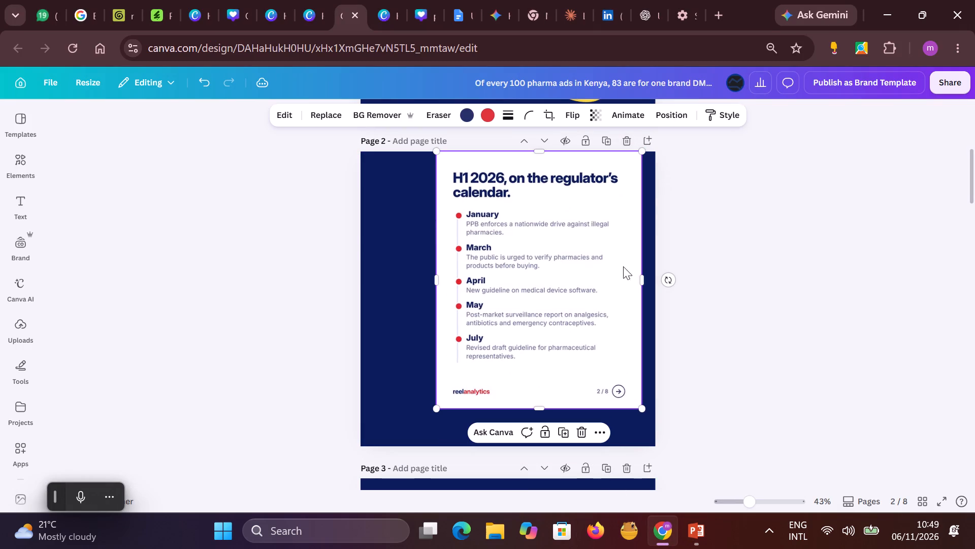
{"action": "left_click_drag", "start_coordinate": [640, 278], "coordinate": [655, 281]}
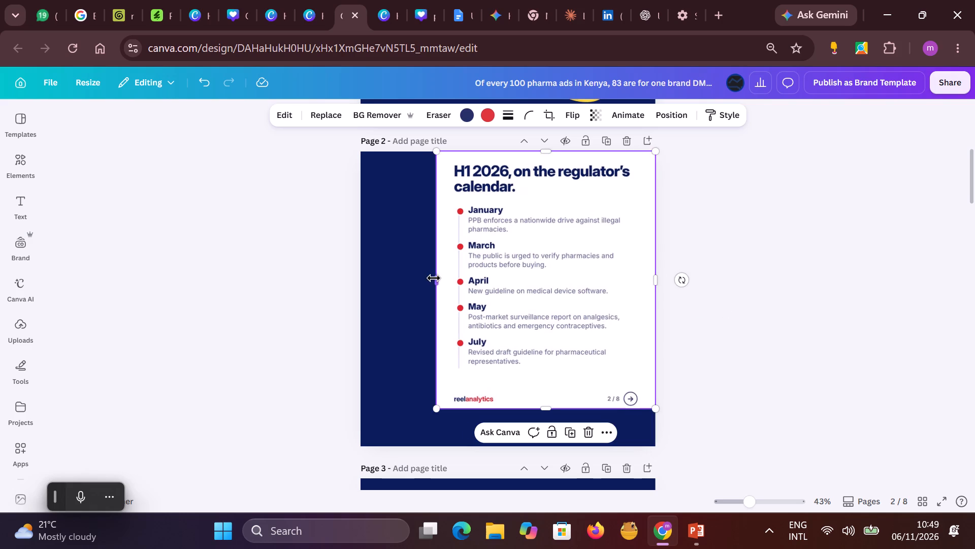
{"action": "left_click_drag", "start_coordinate": [434, 278], "coordinate": [357, 276]}
{"action": "left_click_drag", "start_coordinate": [496, 269], "coordinate": [501, 311]}
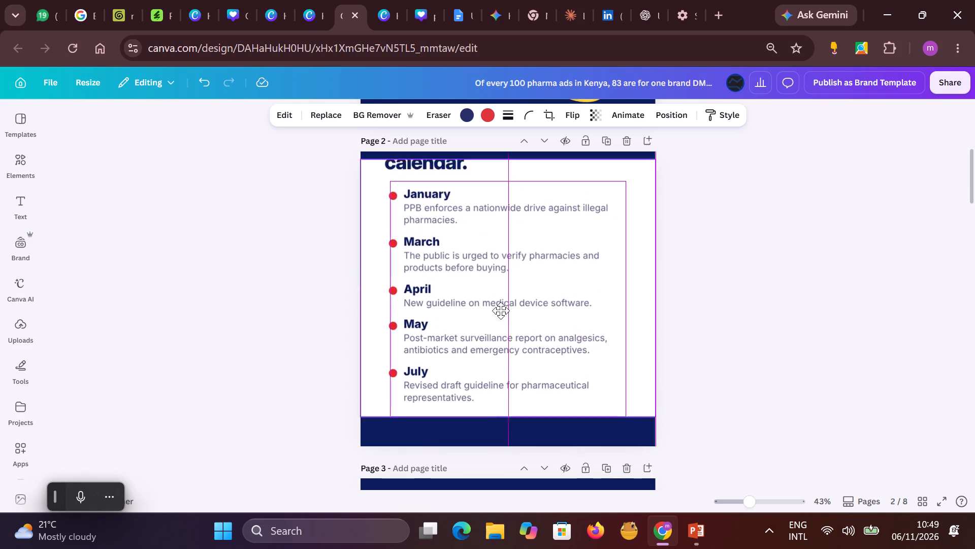
{"action": "left_click_drag", "start_coordinate": [501, 311], "coordinate": [502, 309]}
{"action": "left_click_drag", "start_coordinate": [512, 189], "coordinate": [511, 164]}
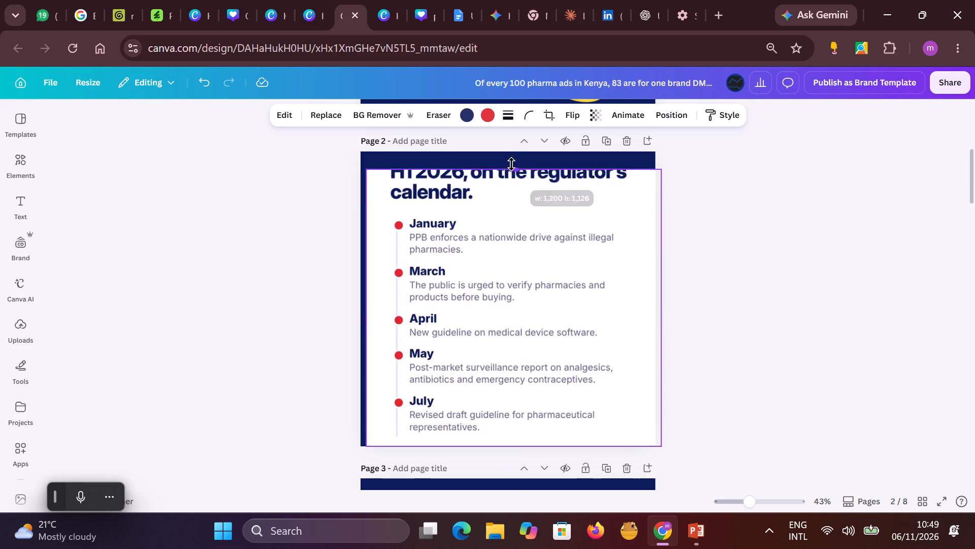
{"action": "left_click_drag", "start_coordinate": [511, 164], "coordinate": [510, 151]}
{"action": "left_click_drag", "start_coordinate": [664, 301], "coordinate": [656, 300]}
{"action": "left_click", "coordinate": [365, 296]}
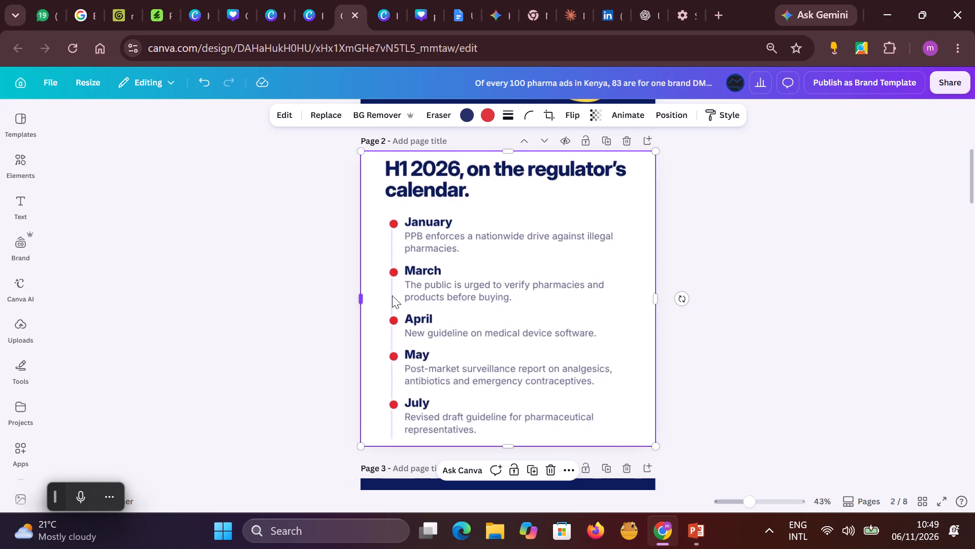
Shrink the calendar picture on page 2 to about 1,036 wide, leaving a navy margin around all sides.
{"action": "left_click_drag", "start_coordinate": [653, 298], "coordinate": [628, 300]}
{"action": "left_click_drag", "start_coordinate": [359, 443], "coordinate": [380, 432]}
{"action": "left_click_drag", "start_coordinate": [501, 149], "coordinate": [501, 158]}
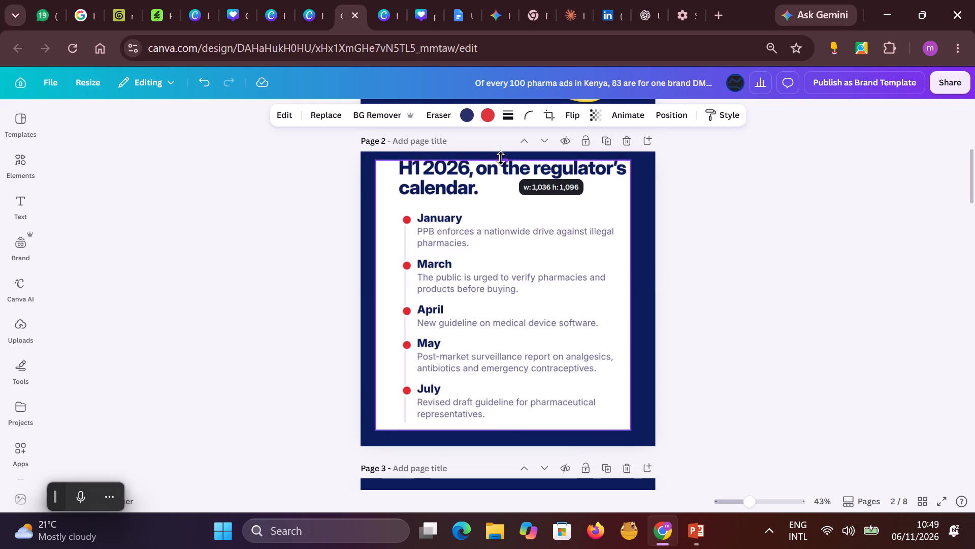
{"action": "left_click_drag", "start_coordinate": [501, 158], "coordinate": [501, 154]}
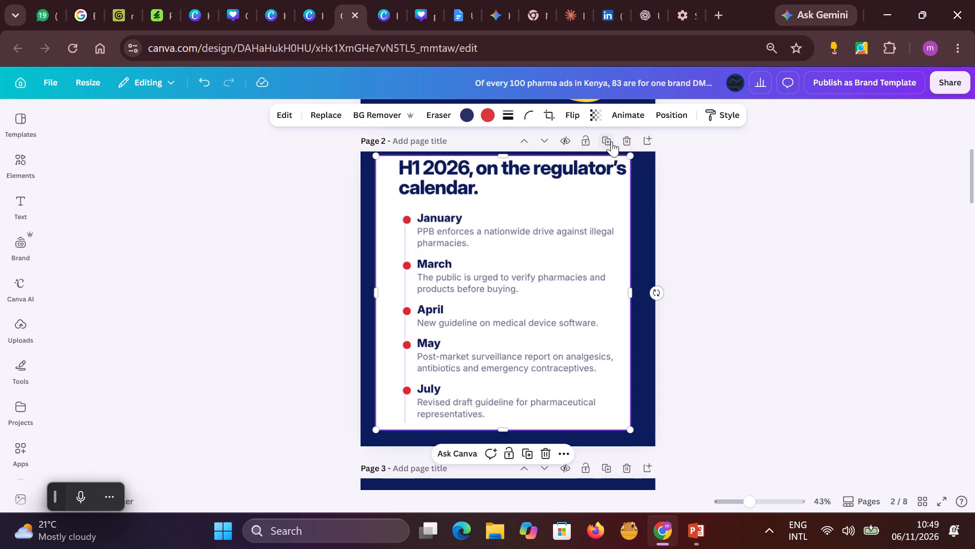
Add a new blank page after page 2.
{"action": "left_click", "coordinate": [647, 140]}
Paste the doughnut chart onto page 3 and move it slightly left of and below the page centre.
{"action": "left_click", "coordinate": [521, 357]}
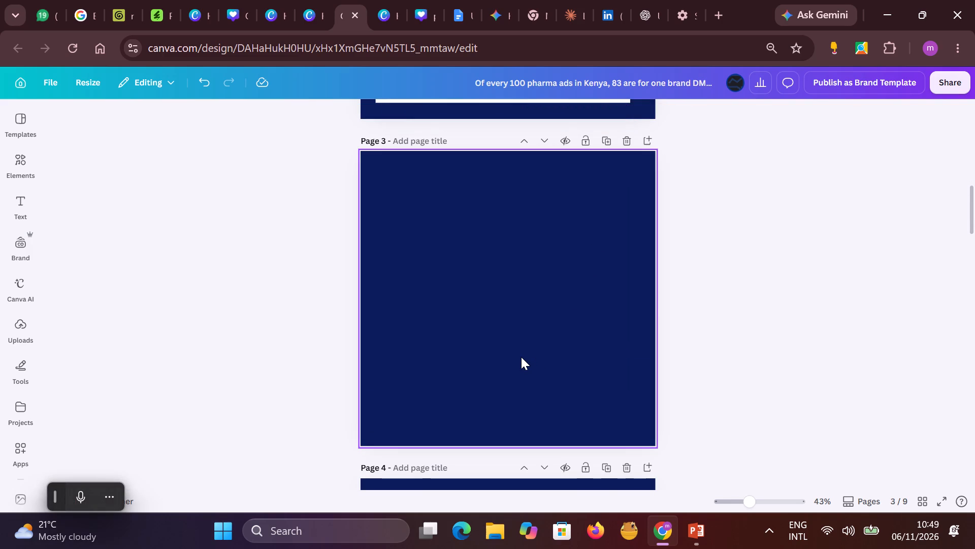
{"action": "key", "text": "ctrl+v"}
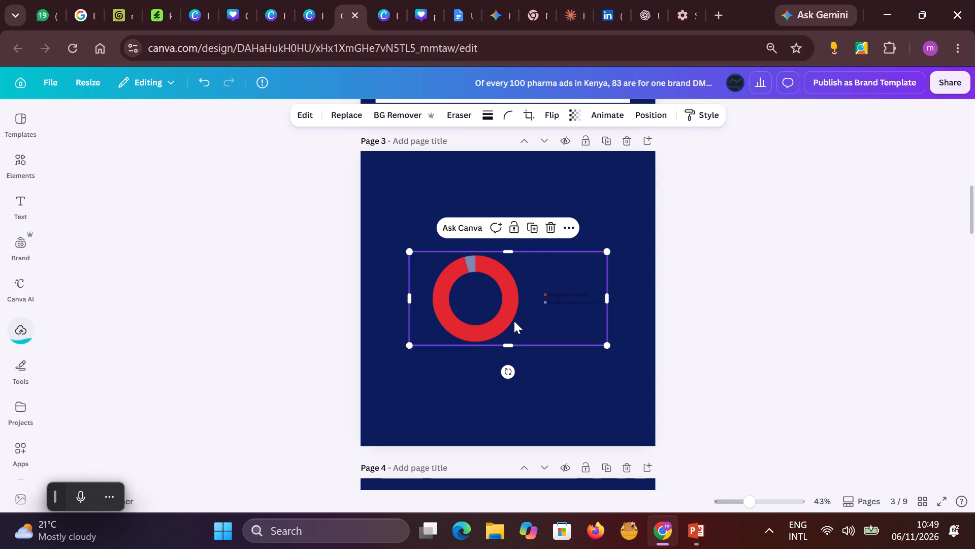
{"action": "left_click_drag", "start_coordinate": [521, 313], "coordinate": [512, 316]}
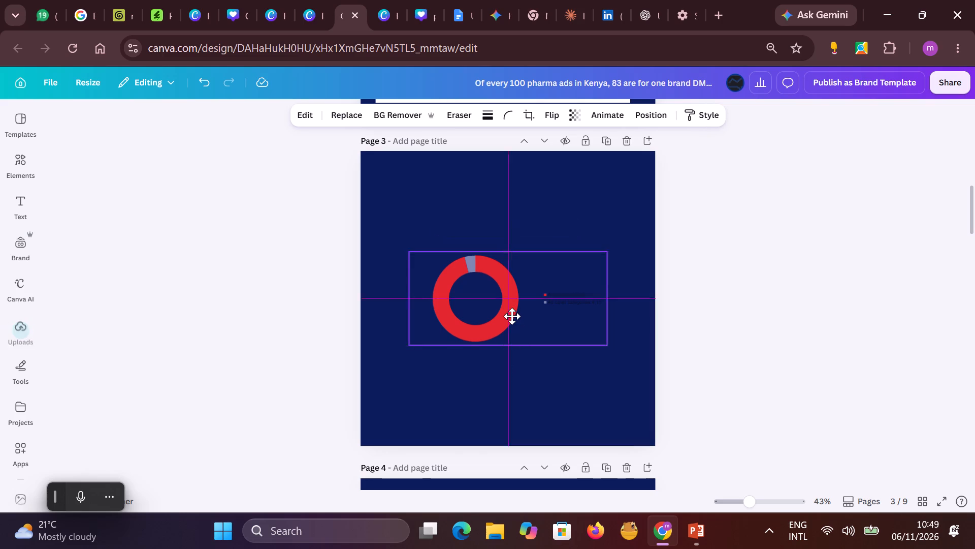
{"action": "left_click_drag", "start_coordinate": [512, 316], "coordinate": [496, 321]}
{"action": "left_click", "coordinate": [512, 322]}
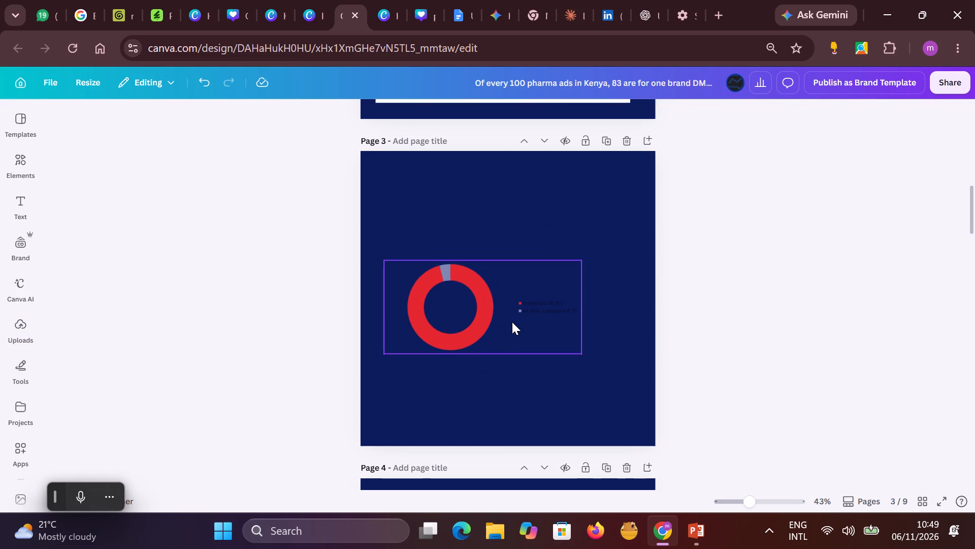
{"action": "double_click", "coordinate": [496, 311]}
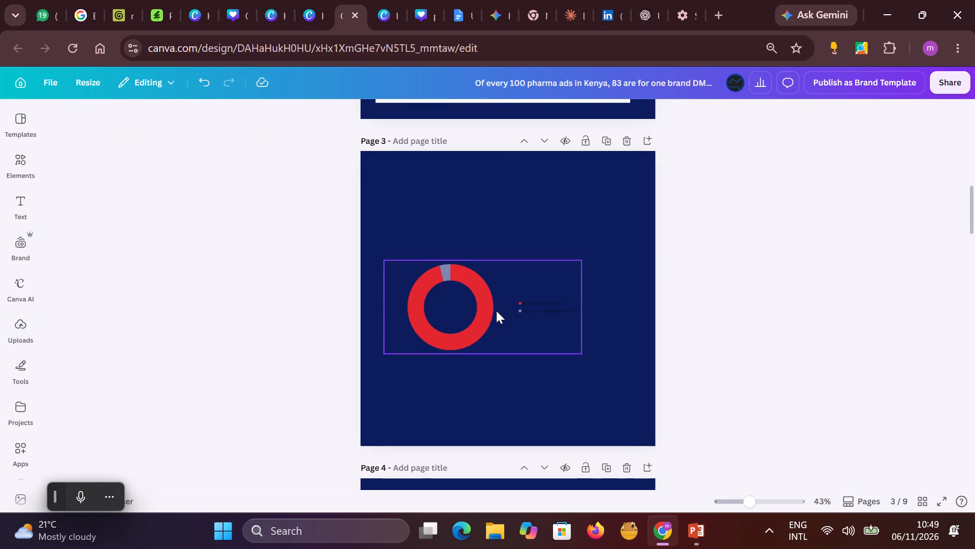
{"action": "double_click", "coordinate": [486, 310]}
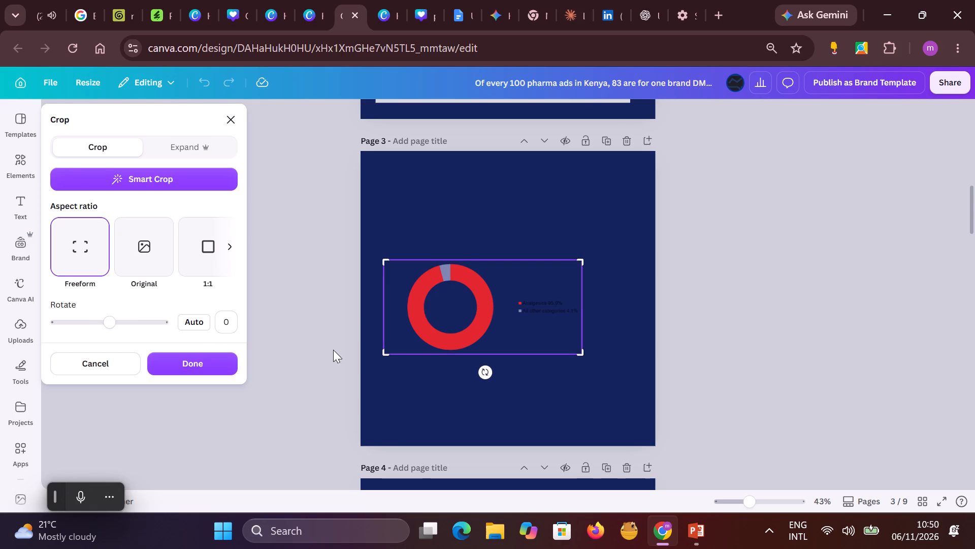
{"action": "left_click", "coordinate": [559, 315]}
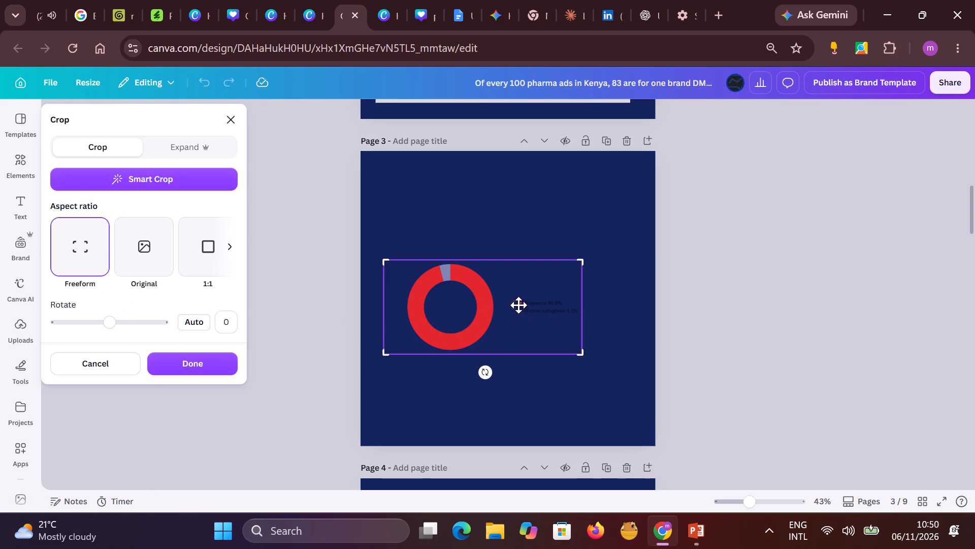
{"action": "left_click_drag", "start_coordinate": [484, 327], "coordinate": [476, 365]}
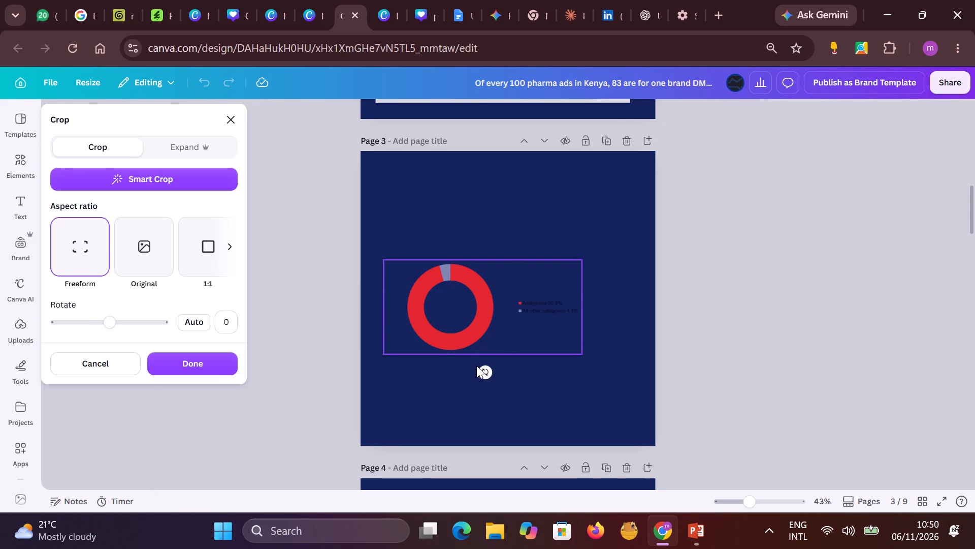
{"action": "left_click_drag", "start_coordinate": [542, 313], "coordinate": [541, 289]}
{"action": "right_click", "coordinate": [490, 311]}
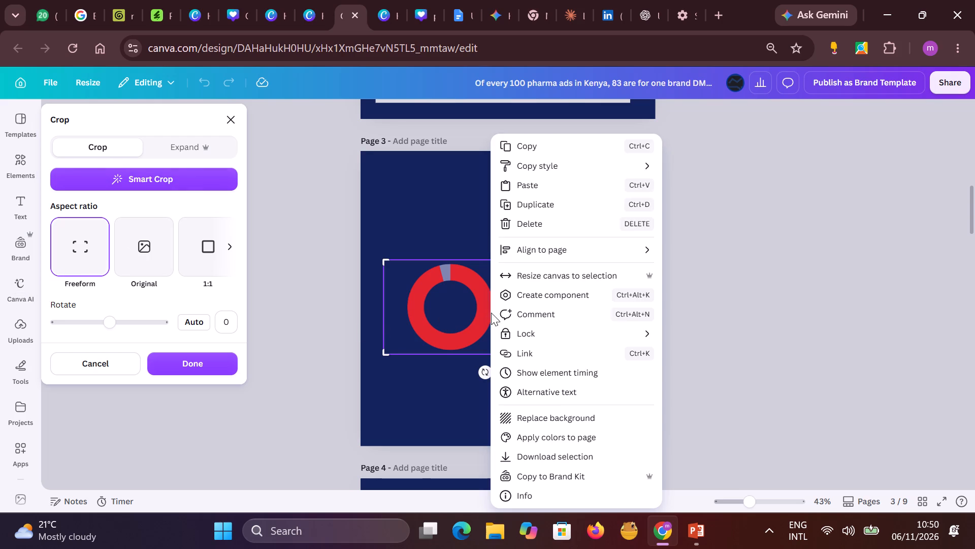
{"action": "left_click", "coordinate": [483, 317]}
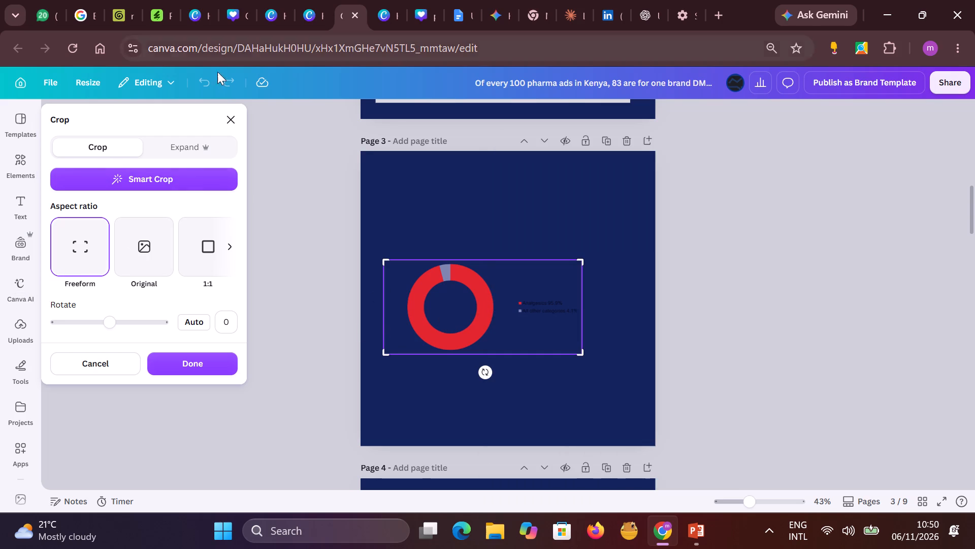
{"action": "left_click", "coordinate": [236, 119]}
Look through the image editing options for the doughnut chart, including tools, style match, filters, apps and shadows.
{"action": "left_click", "coordinate": [472, 313]}
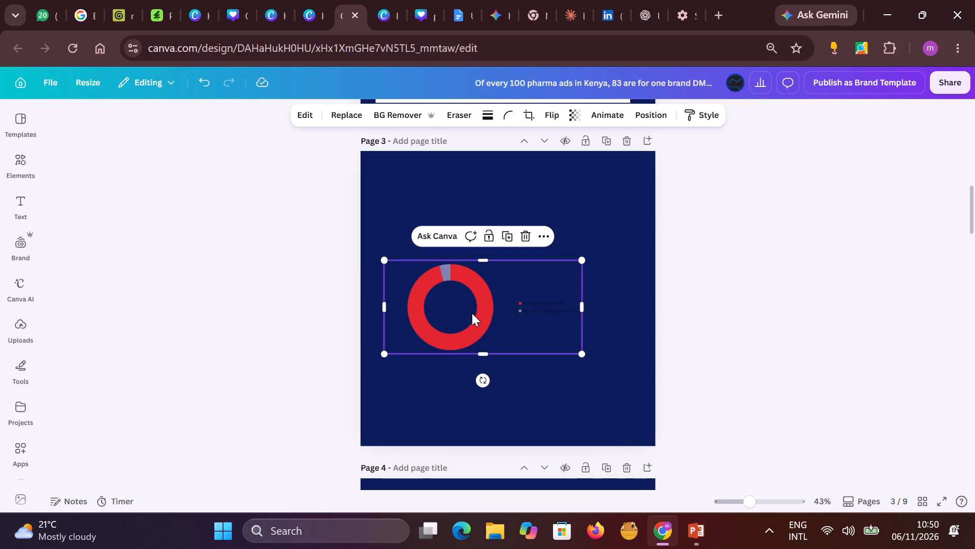
{"action": "left_click", "coordinate": [458, 313]}
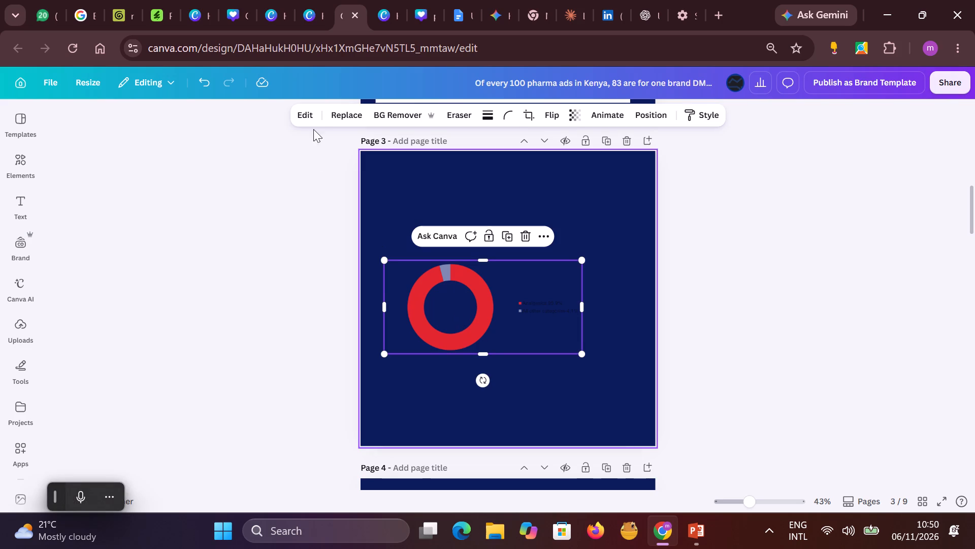
{"action": "left_click", "coordinate": [308, 116]}
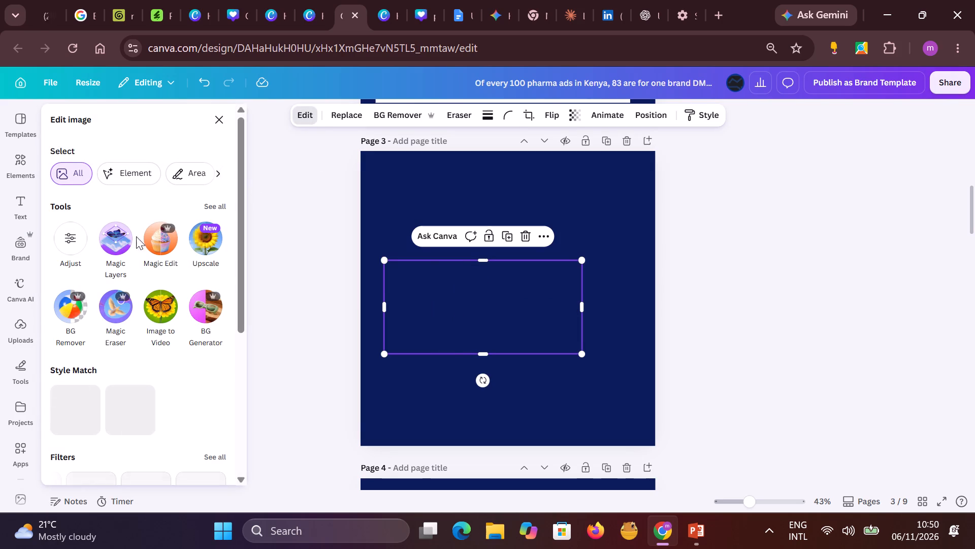
{"action": "scroll", "coordinate": [119, 370], "scroll_direction": "down", "scroll_amount": 2}
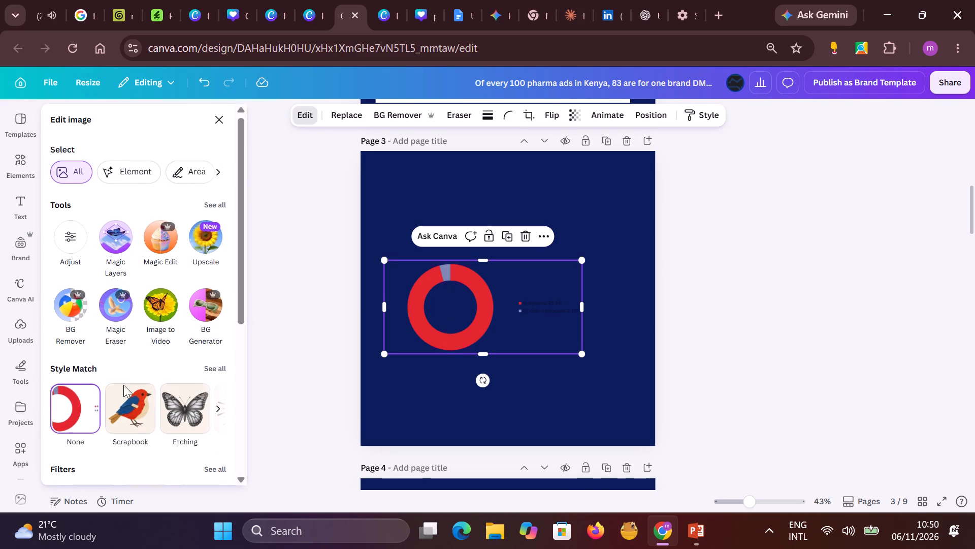
{"action": "scroll", "coordinate": [123, 385], "scroll_direction": "down", "scroll_amount": 2}
{"action": "scroll", "coordinate": [123, 437], "scroll_direction": "down", "scroll_amount": 9}
{"action": "scroll", "coordinate": [212, 429], "scroll_direction": "down", "scroll_amount": 3}
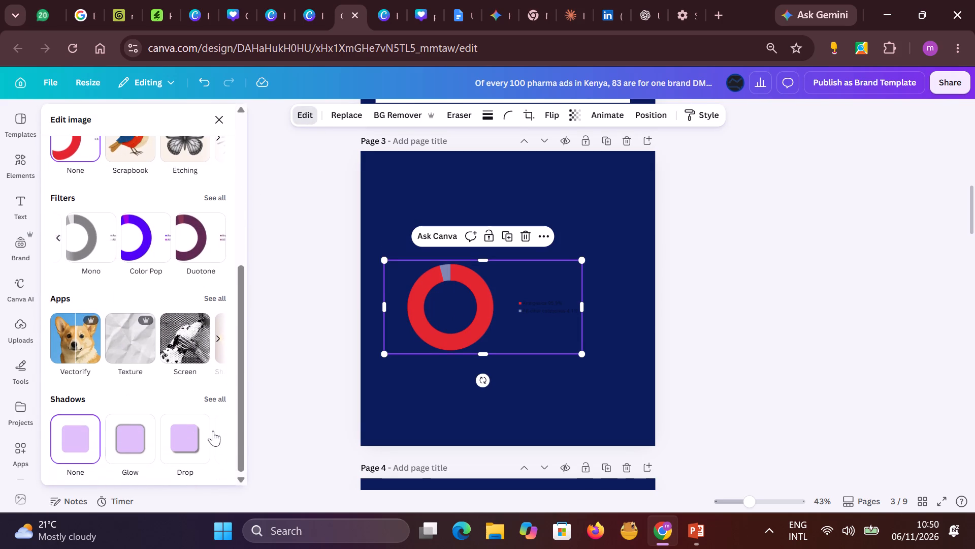
{"action": "left_click_drag", "start_coordinate": [240, 363], "coordinate": [270, 177]}
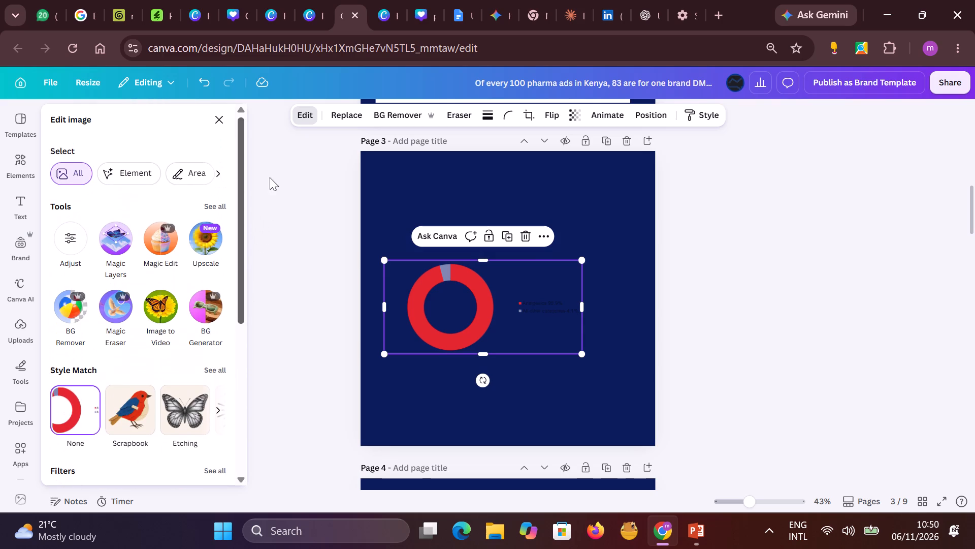
{"action": "left_click_drag", "start_coordinate": [270, 177], "coordinate": [270, 176]}
{"action": "left_click", "coordinate": [217, 171]}
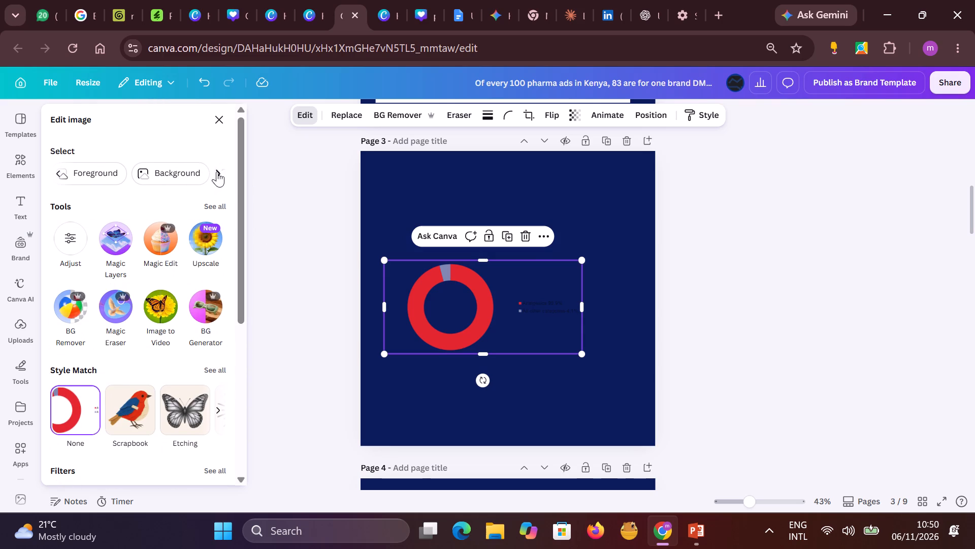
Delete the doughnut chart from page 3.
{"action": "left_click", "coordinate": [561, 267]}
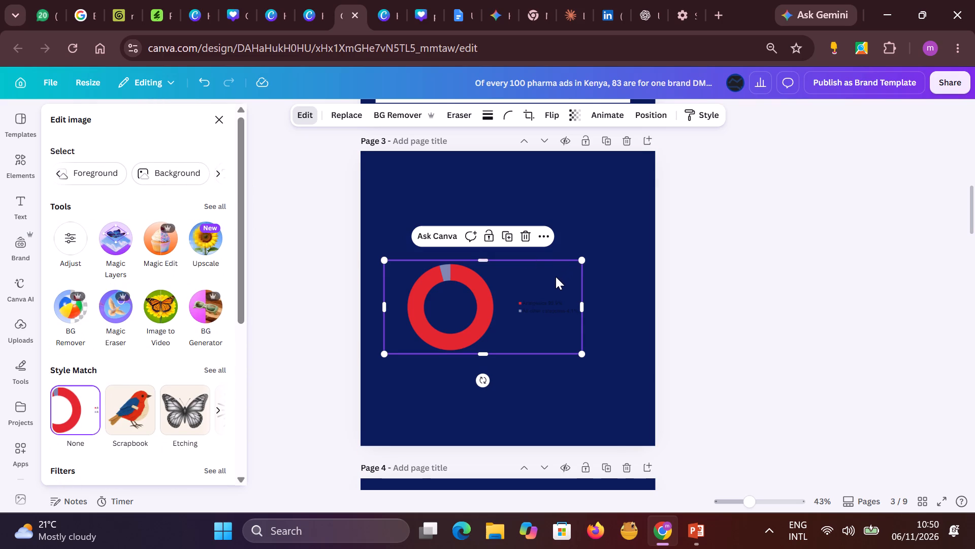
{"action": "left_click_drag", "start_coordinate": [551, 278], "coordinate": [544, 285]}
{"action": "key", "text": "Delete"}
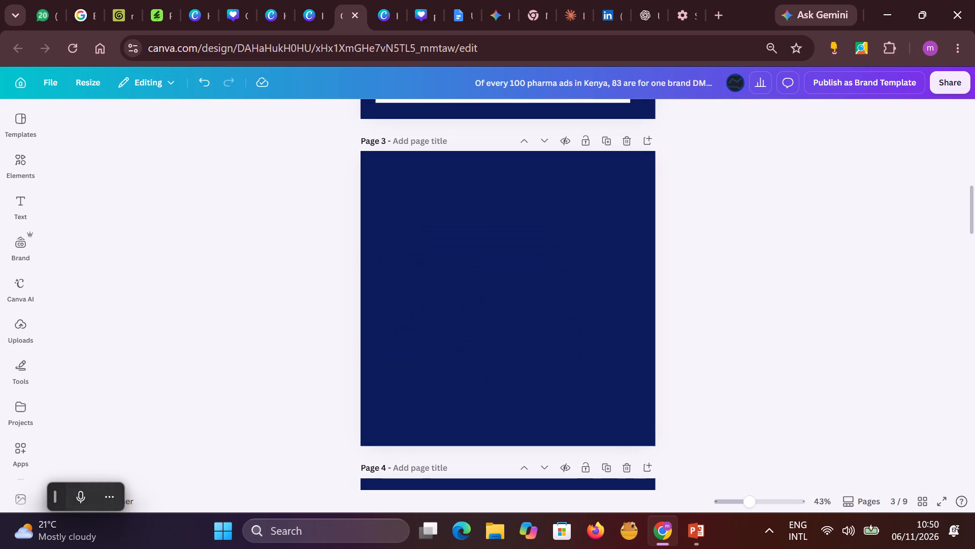
Switch to the PowerPoint build guide and copy the "96% of ads are for the category the regulator is testing" picture from slide 3.
{"action": "left_click", "coordinate": [691, 540]}
{"action": "left_click", "coordinate": [650, 473]}
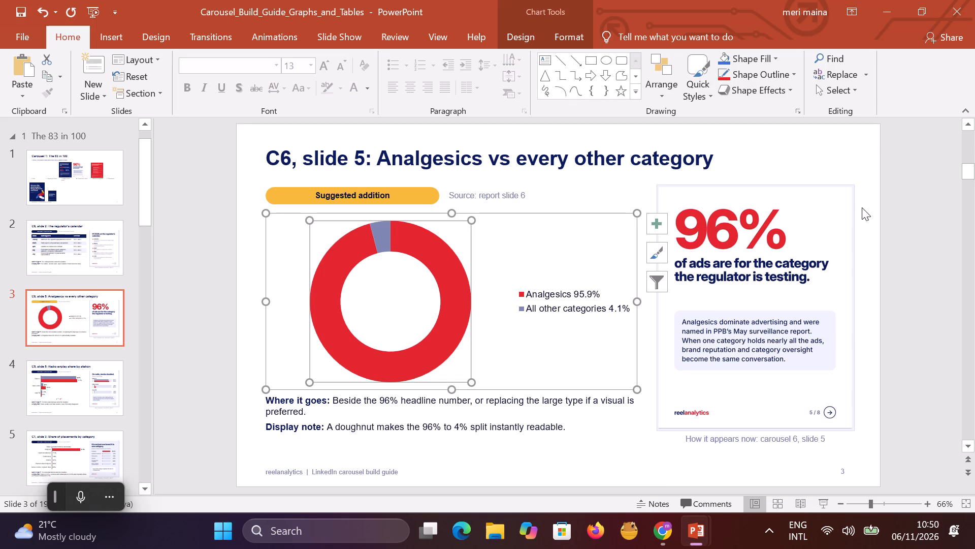
{"action": "left_click", "coordinate": [837, 212]}
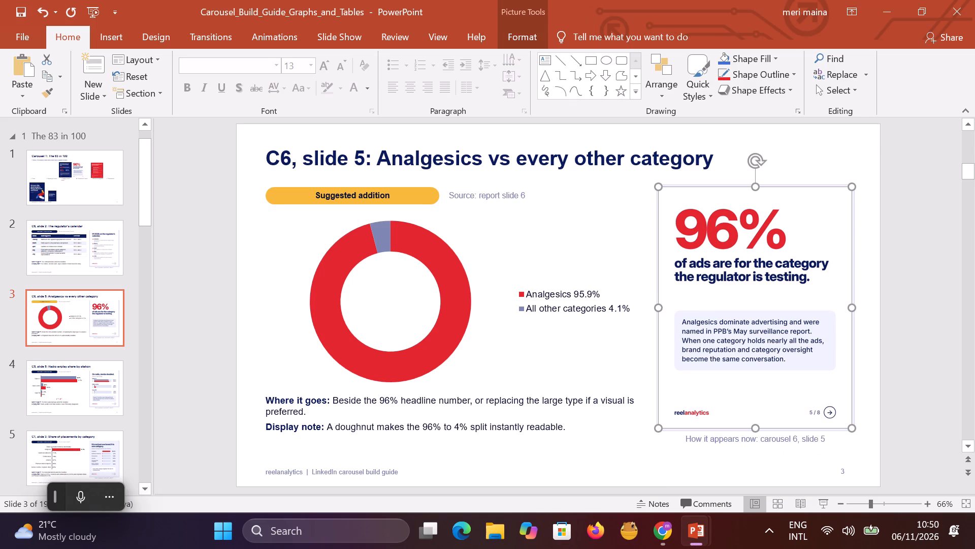
{"action": "key", "text": "ctrl+c"}
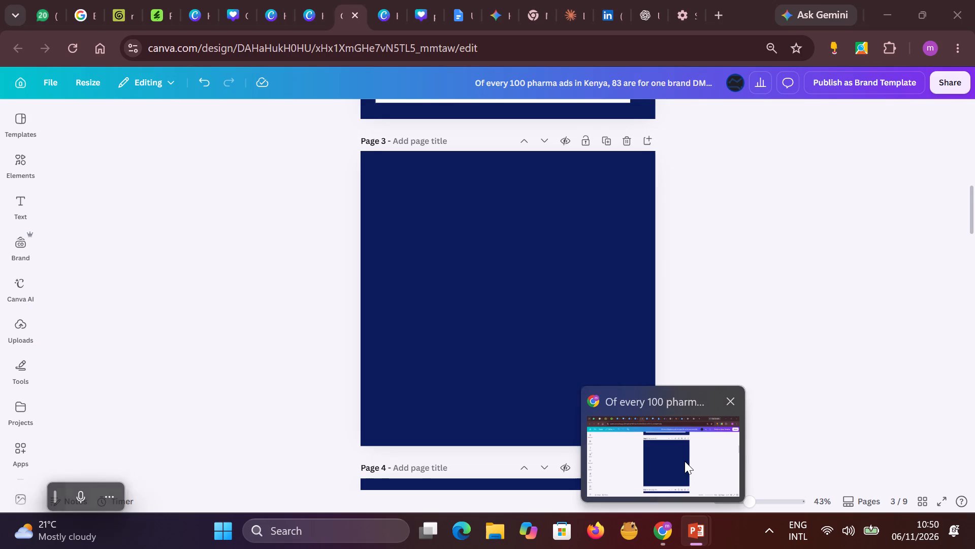
Switch to the Canva carousel, paste the "96%" picture onto blank page 3 and move it down to the page's bottom edge.
{"action": "left_click", "coordinate": [685, 461]}
{"action": "left_click", "coordinate": [570, 352]}
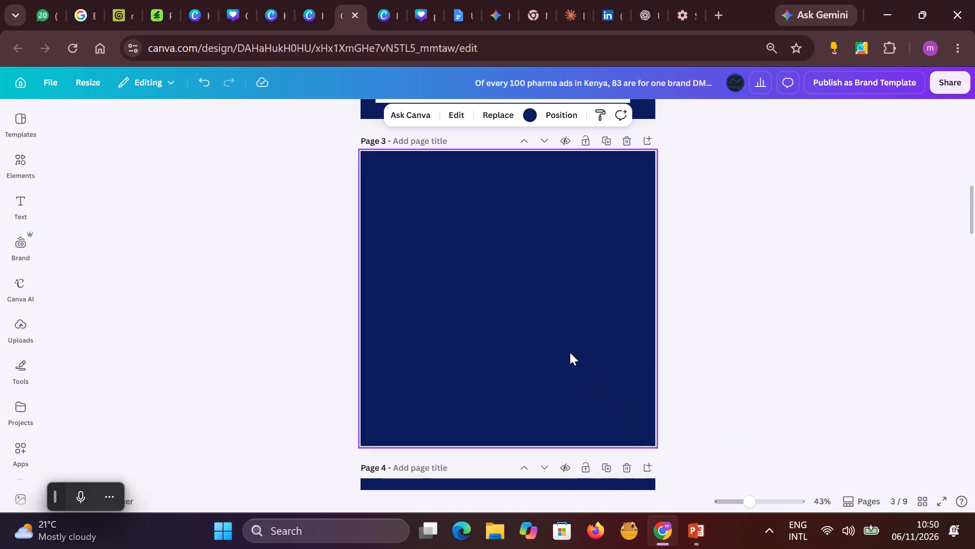
{"action": "key", "text": "ctrl+v"}
{"action": "left_click_drag", "start_coordinate": [520, 320], "coordinate": [519, 385]}
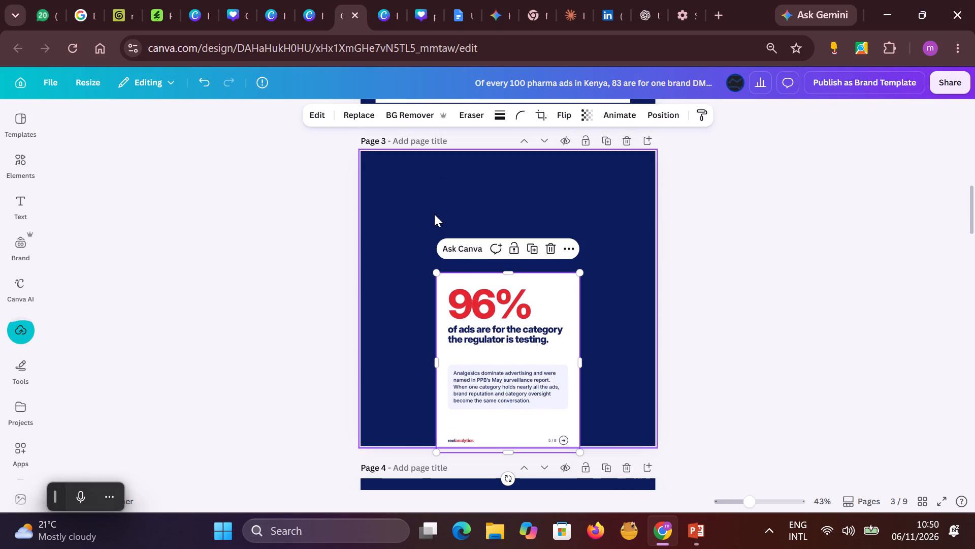
{"action": "double_click", "coordinate": [433, 210]}
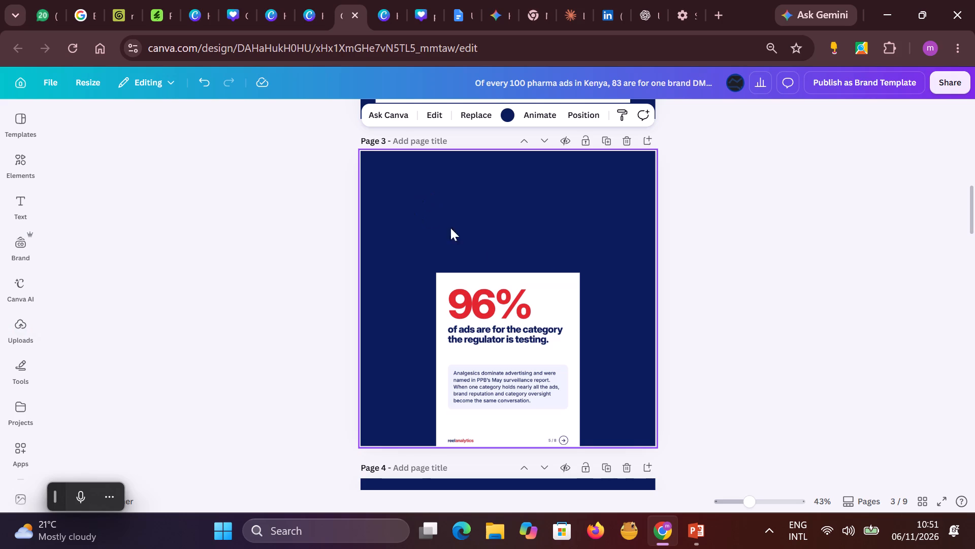
Move the "Step 1: The Specific Compliment" page up two places so it becomes page 3.
{"action": "scroll", "coordinate": [555, 273], "scroll_direction": "down", "scroll_amount": 3}
{"action": "scroll", "coordinate": [535, 318], "scroll_direction": "down", "scroll_amount": 19}
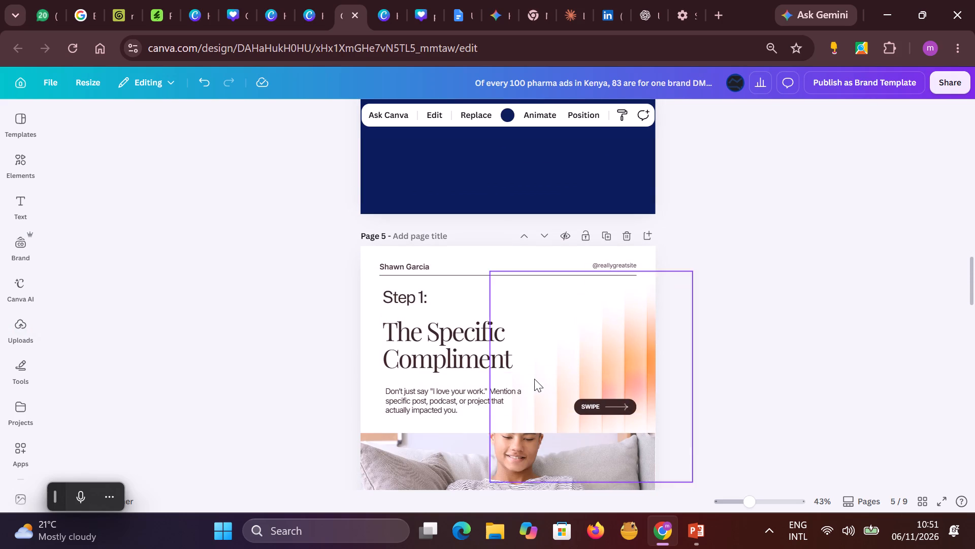
{"action": "left_click", "coordinate": [526, 237]}
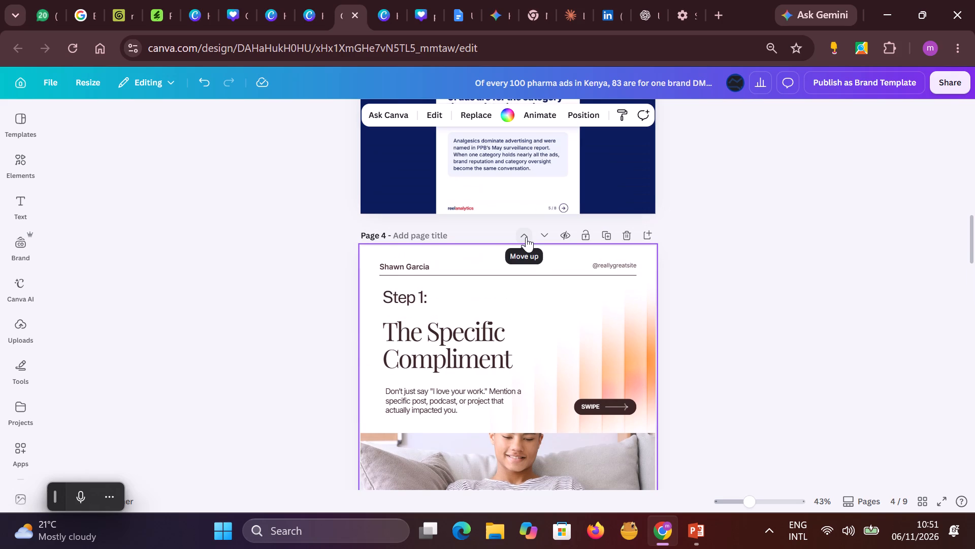
{"action": "left_click", "coordinate": [526, 237]}
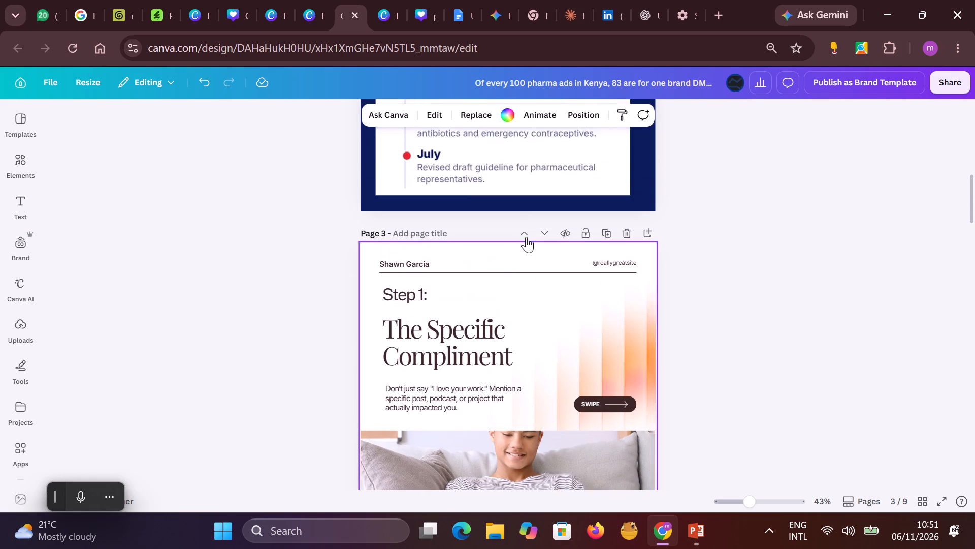
Copy the "96%" picture from page 4 onto page 3 and place it over the right half, just below the header line.
{"action": "scroll", "coordinate": [528, 245], "scroll_direction": "down", "scroll_amount": 4}
{"action": "scroll", "coordinate": [516, 432], "scroll_direction": "down", "scroll_amount": 6}
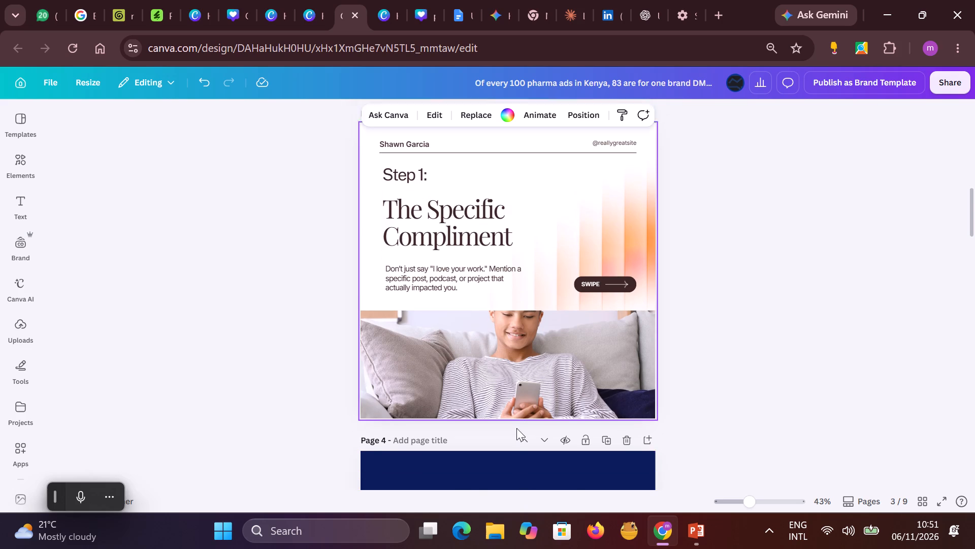
{"action": "left_click", "coordinate": [519, 450]}
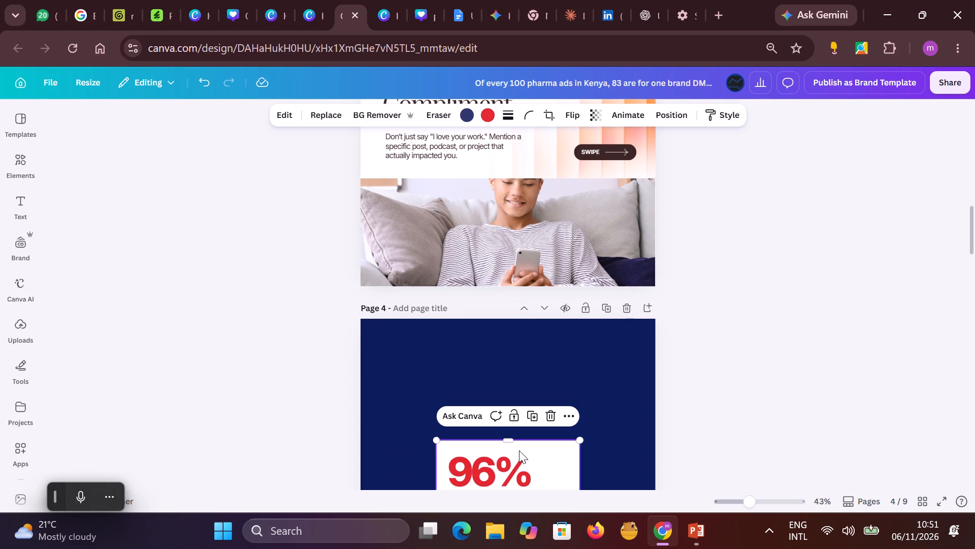
{"action": "key", "text": "ctrl+c"}
{"action": "left_click", "coordinate": [368, 169]}
{"action": "key", "text": "ctrl+v"}
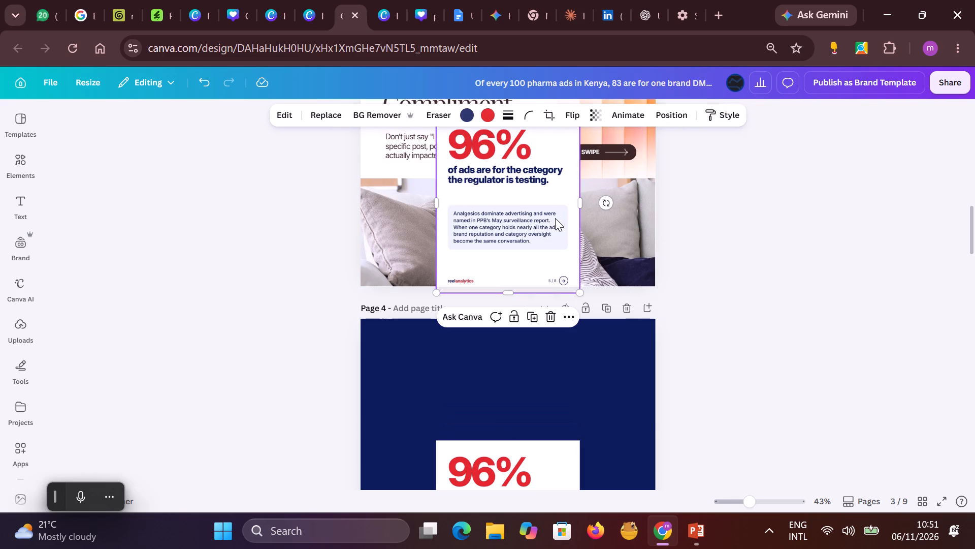
{"action": "left_click_drag", "start_coordinate": [524, 198], "coordinate": [559, 172]}
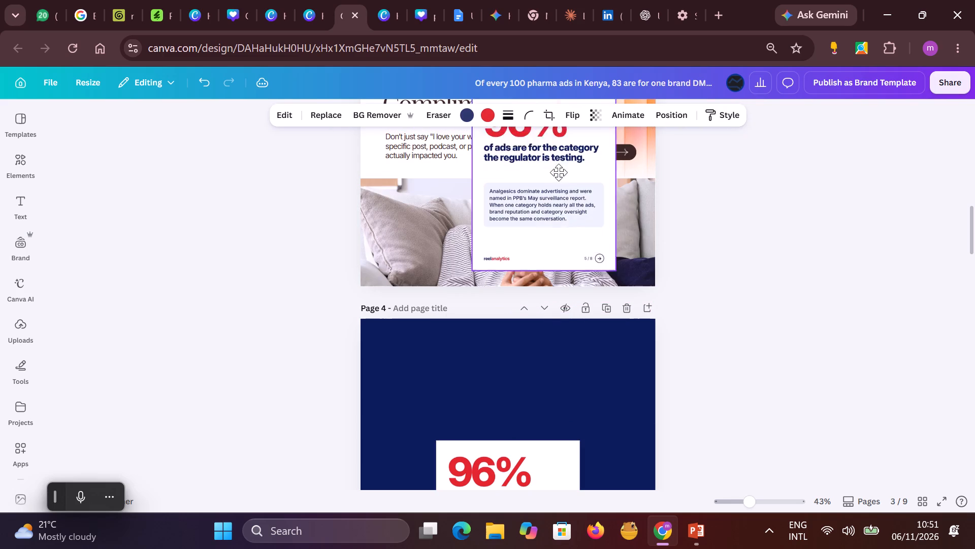
{"action": "left_click_drag", "start_coordinate": [559, 172], "coordinate": [575, 158]}
{"action": "scroll", "coordinate": [742, 225], "scroll_direction": "up", "scroll_amount": 7}
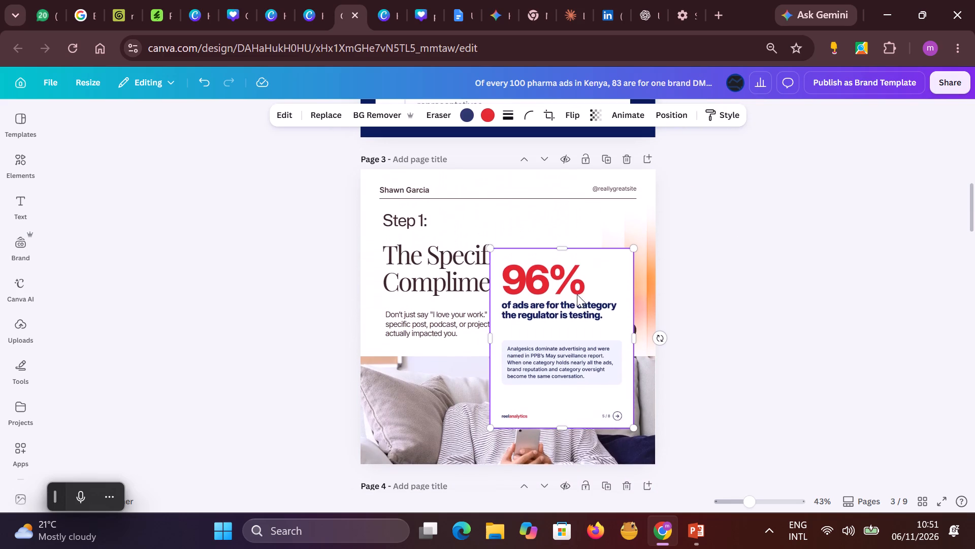
{"action": "left_click_drag", "start_coordinate": [592, 264], "coordinate": [615, 226]}
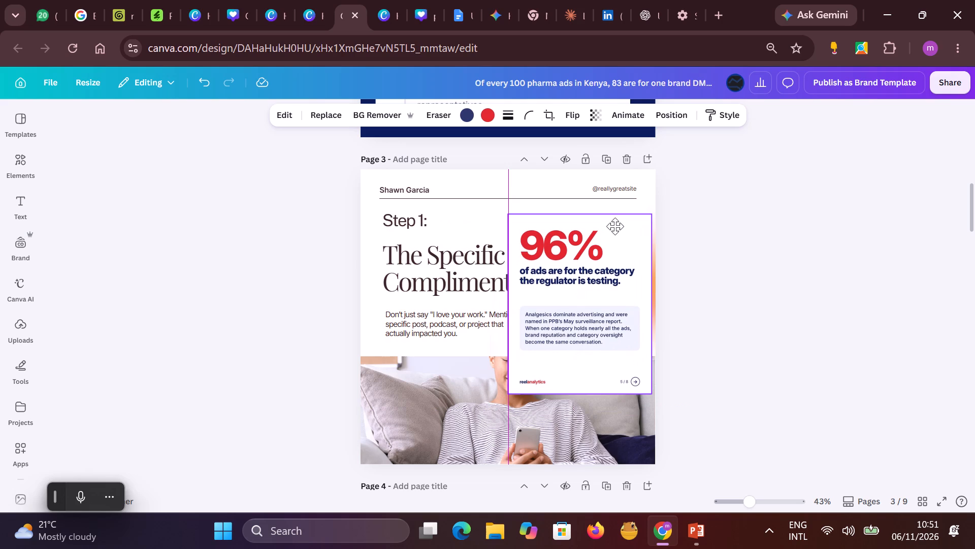
{"action": "left_click_drag", "start_coordinate": [615, 226], "coordinate": [615, 226]}
Replace the heading "The Specific Compliment" on page 3 with "96".
{"action": "double_click", "coordinate": [424, 263]}
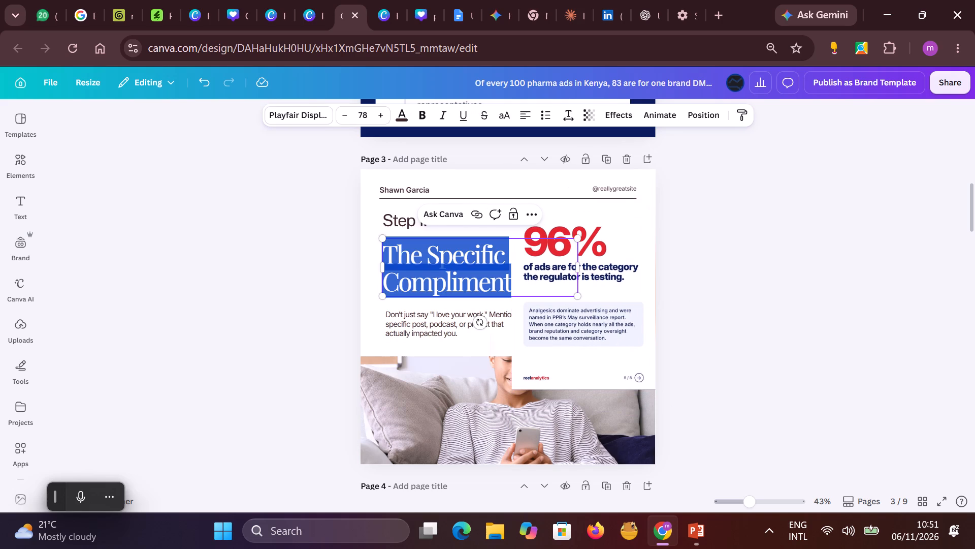
{"action": "type", "text": "96"}
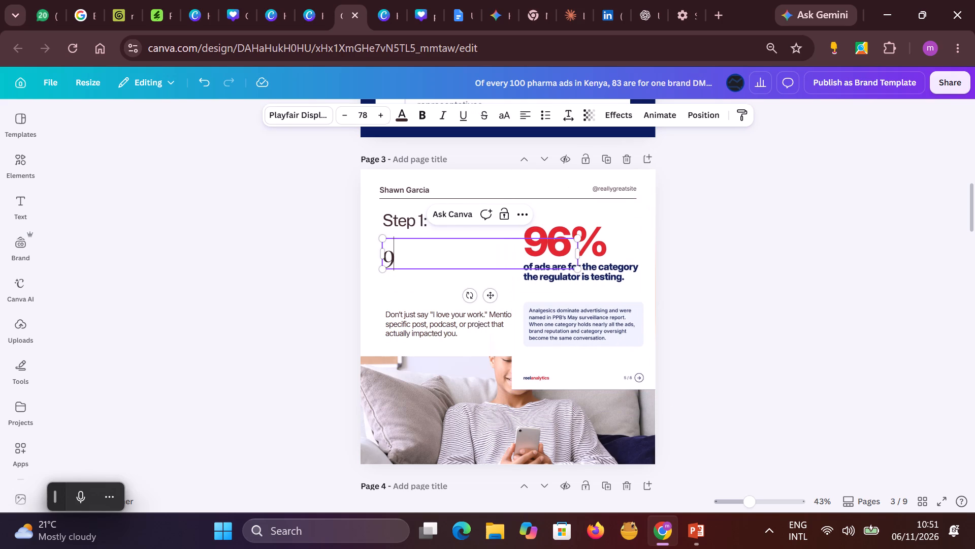
Replace the body paragraph on page 3 with "of ads are for the category the regulator is testing".
{"action": "double_click", "coordinate": [410, 324]}
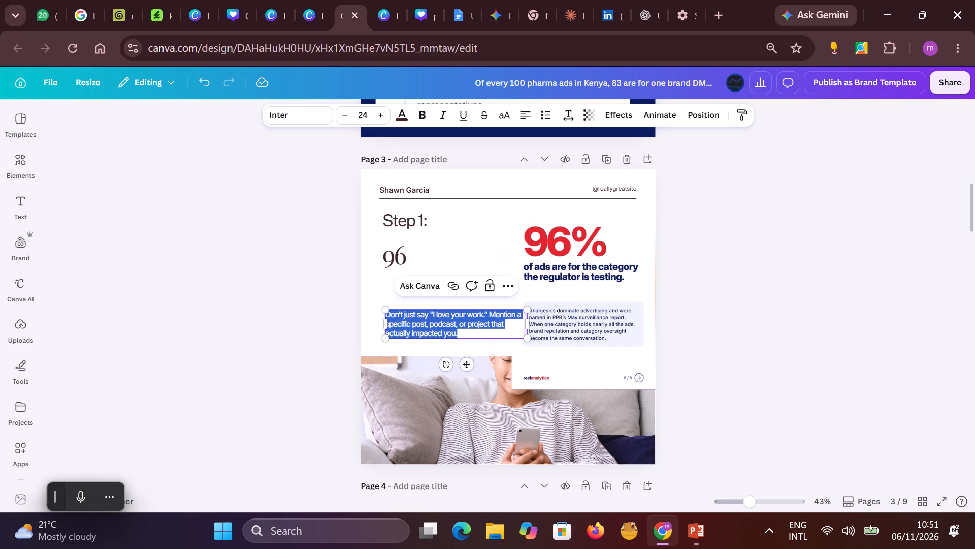
{"action": "type", "text": "of ads"}
{"action": "key", "text": "space"}
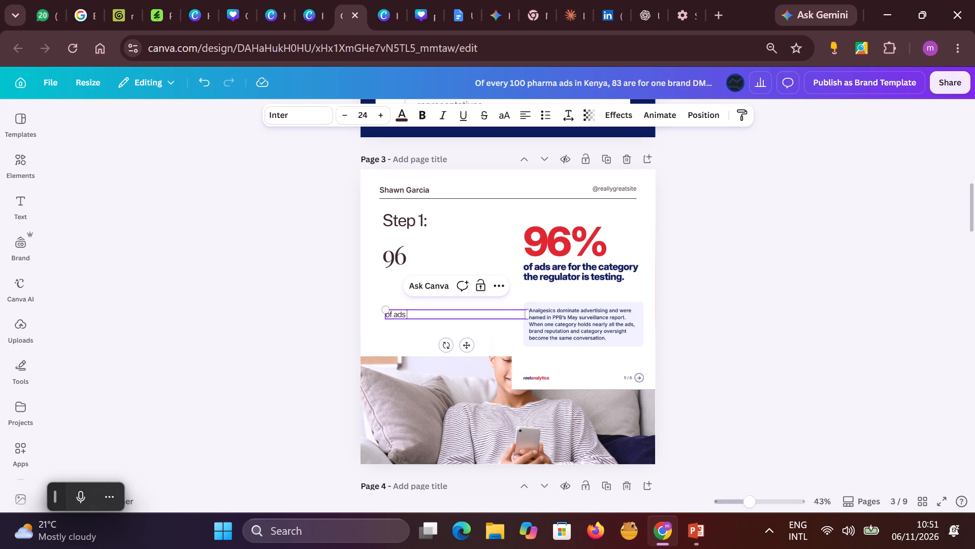
{"action": "type", "text": "a"}
{"action": "type", "text": "re for"}
{"action": "key", "text": "space"}
{"action": "type", "text": "the"}
{"action": "key", "text": "space"}
{"action": "type", "text": "category"}
{"action": "key", "text": "space"}
{"action": "type", "text": "the"}
{"action": "key", "text": "space"}
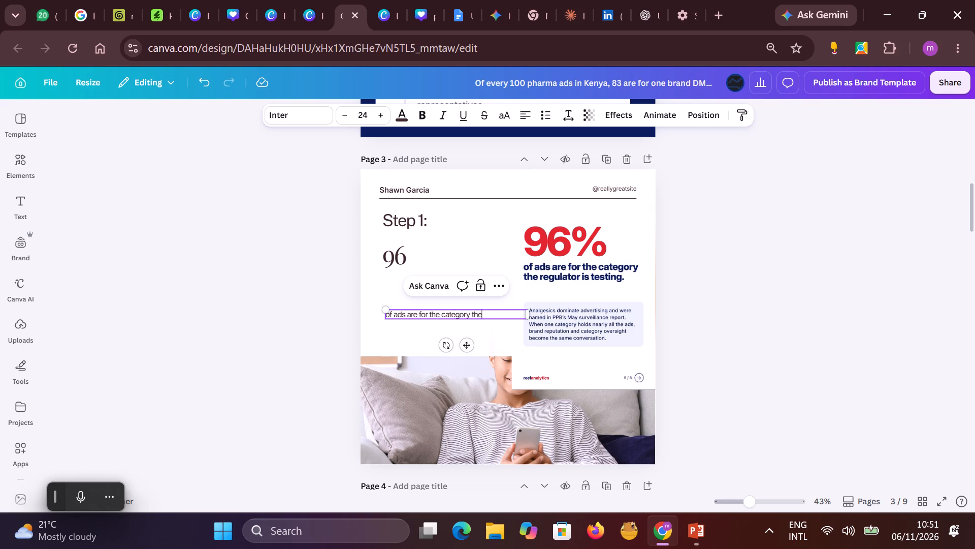
{"action": "type", "text": "regu"}
{"action": "type", "text": "lato"}
{"action": "type", "text": "r is"}
{"action": "key", "text": "space"}
{"action": "type", "text": "testing"}
{"action": "key", "text": "space"}
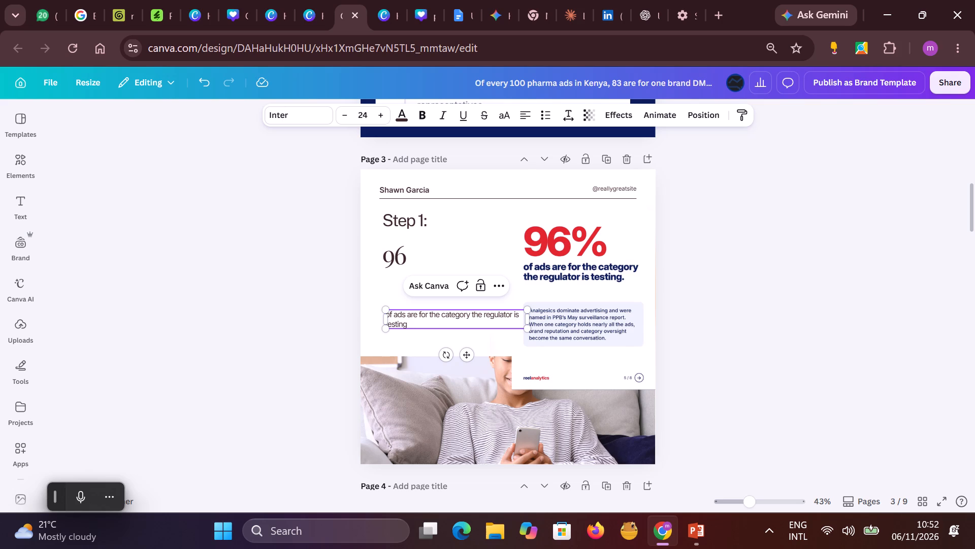
{"action": "key", "text": "ctrl+c"}
{"action": "key", "text": "ctrl+v"}
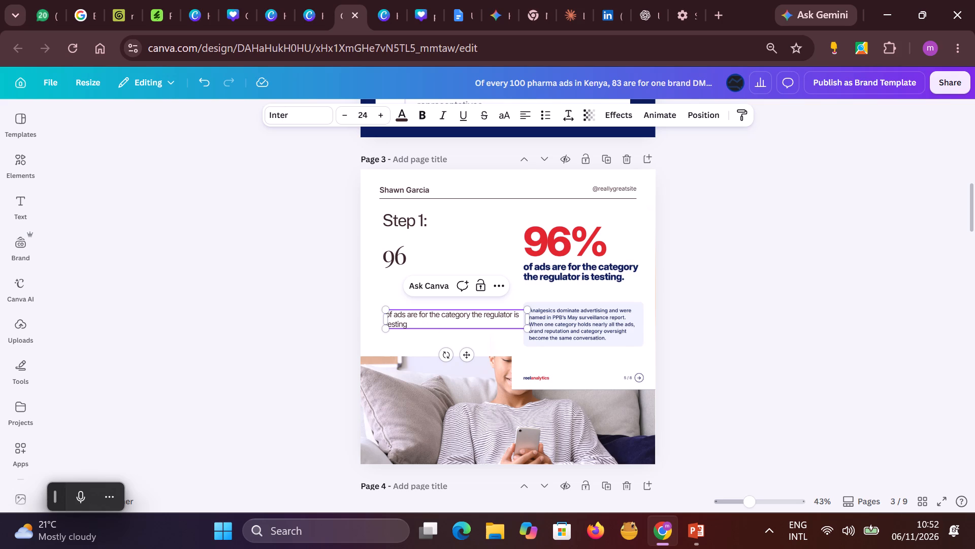
{"action": "left_click", "coordinate": [388, 315]}
{"action": "left_click", "coordinate": [377, 294]}
{"action": "left_click", "coordinate": [395, 316]}
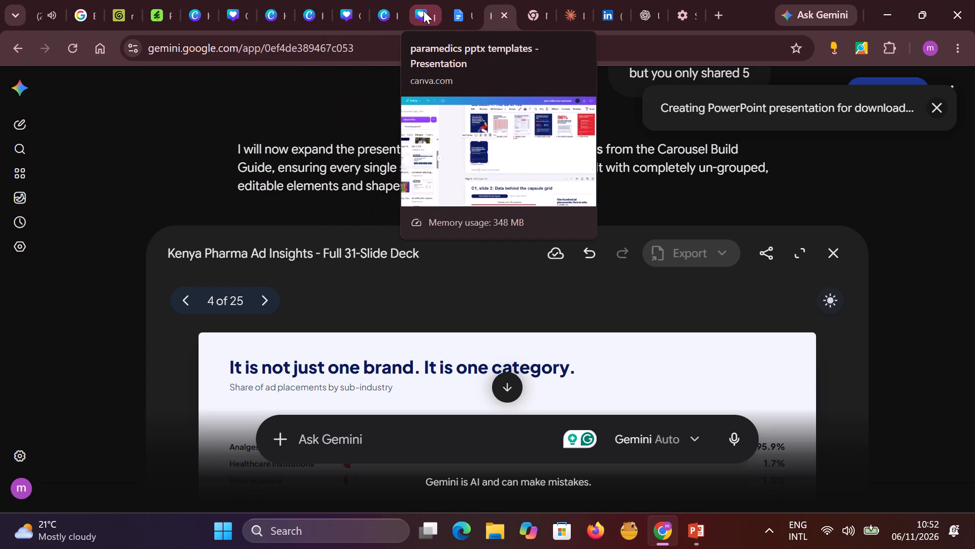
Close the trashed Canva design and the extra Canva home page beside it, and return to page 3 of the carousel.
{"action": "left_click", "coordinate": [311, 20]}
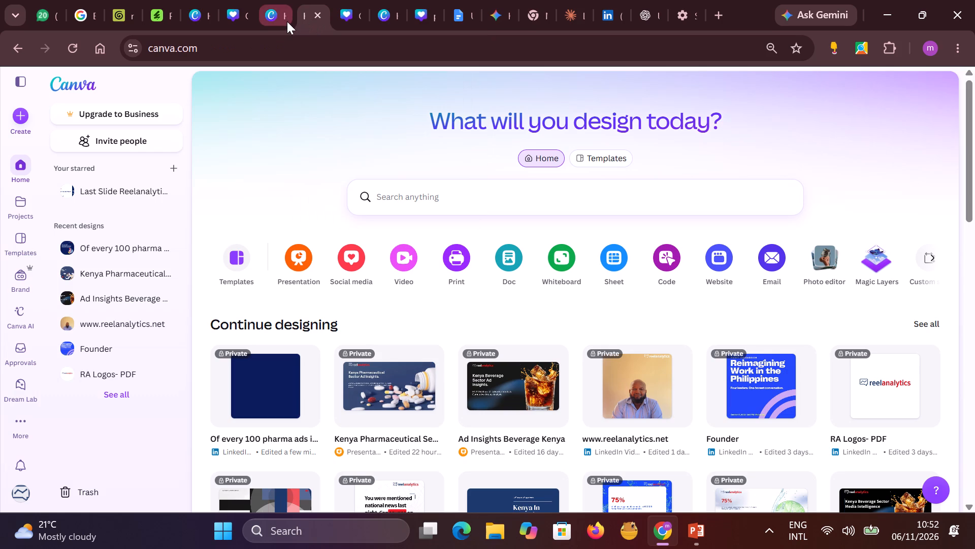
{"action": "left_click", "coordinate": [228, 22]}
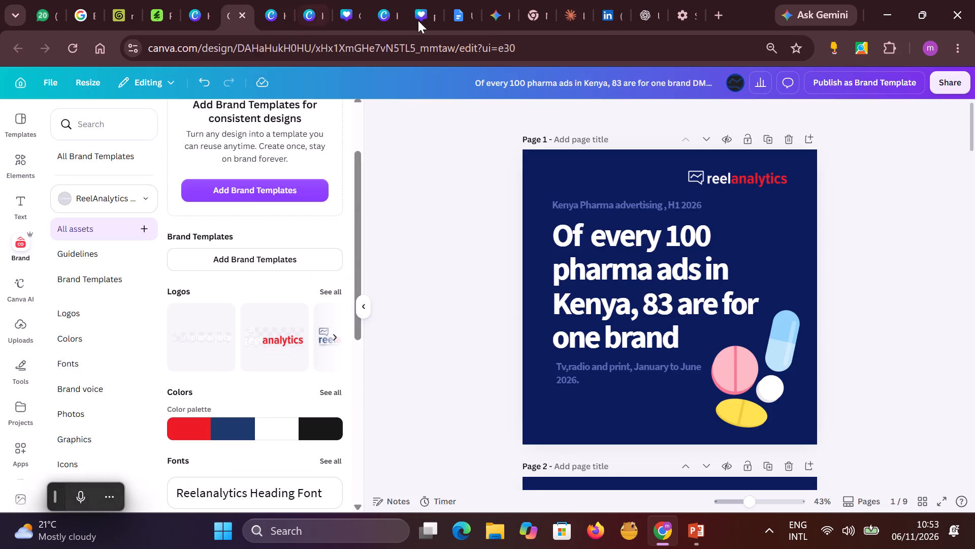
{"action": "left_click", "coordinate": [422, 21]}
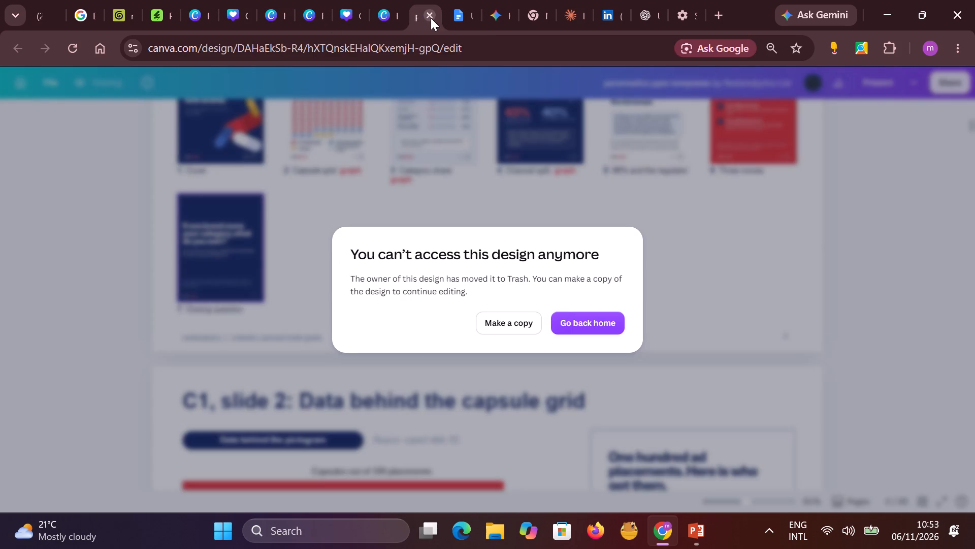
{"action": "left_click", "coordinate": [428, 13]}
{"action": "left_click", "coordinate": [395, 17]}
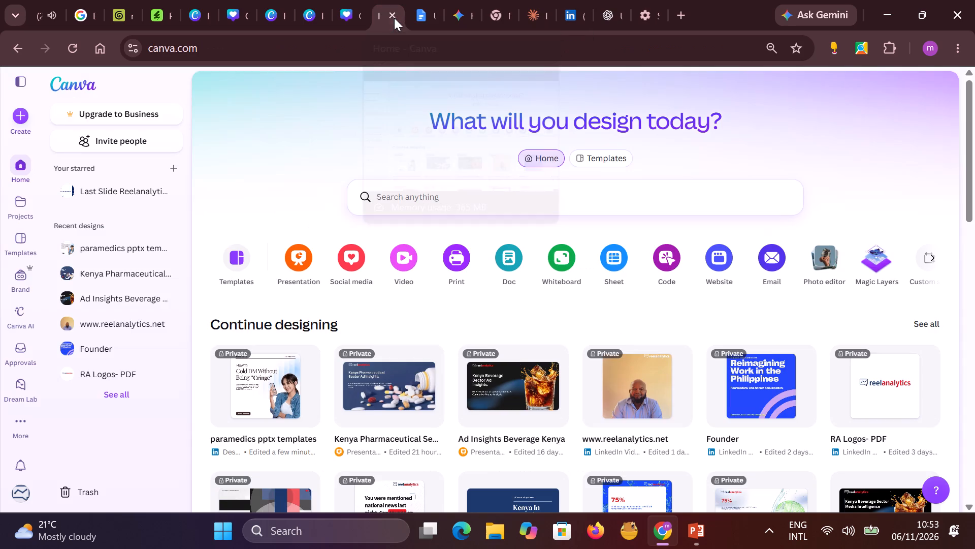
{"action": "left_click", "coordinate": [388, 14]}
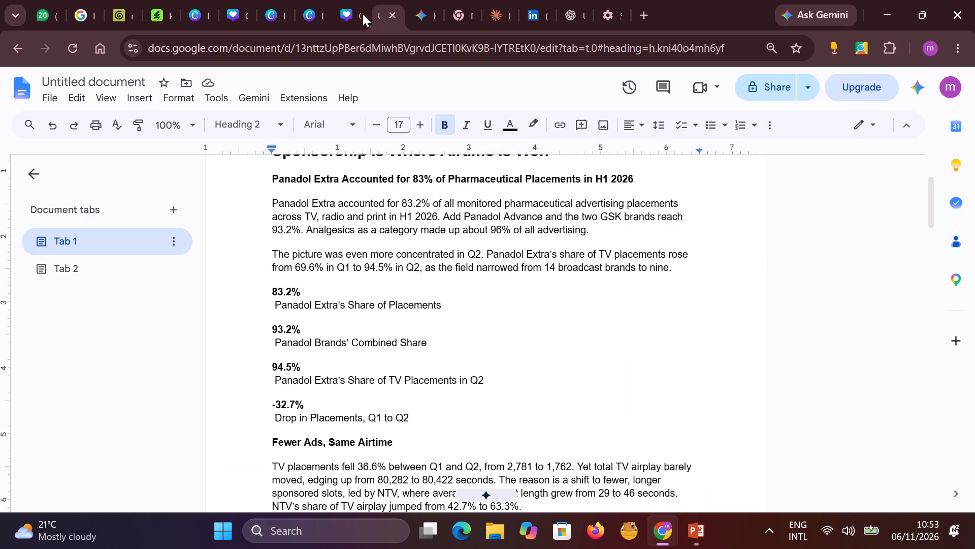
{"action": "left_click", "coordinate": [357, 14]}
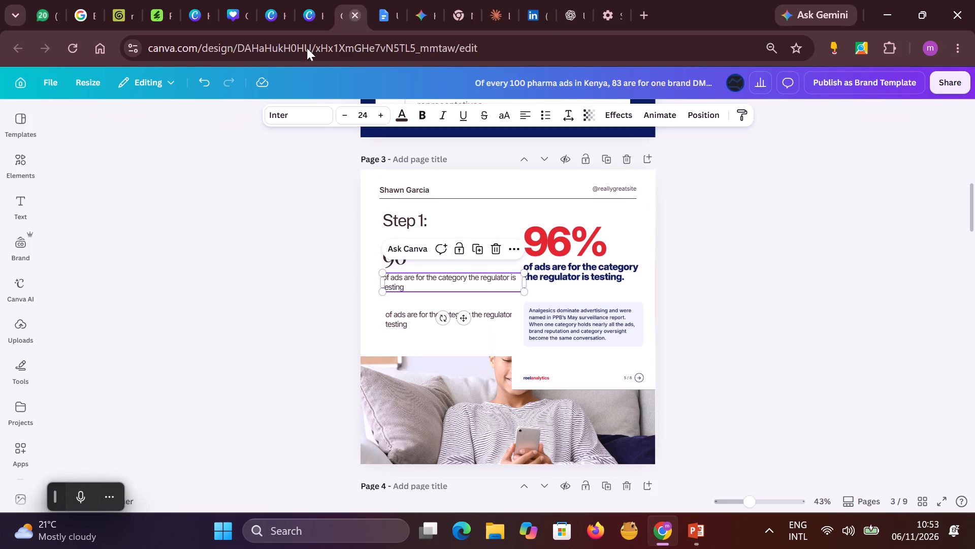
Move the uploaded donut chart, "96%", regulator's calendar, both "Of every 100 pharma ads" covers and "If one brand owns your category" images to Trash.
{"action": "left_click", "coordinate": [27, 329]}
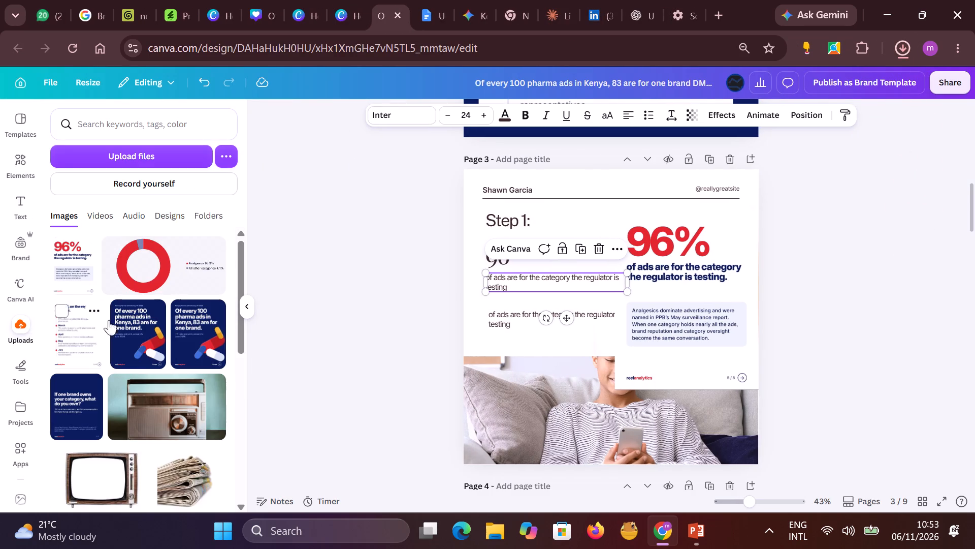
{"action": "left_click", "coordinate": [218, 246]}
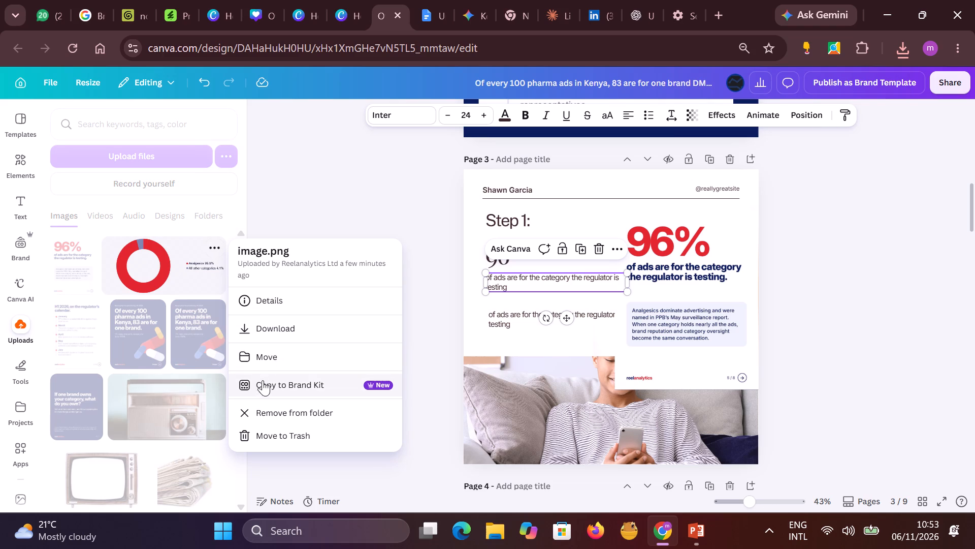
{"action": "left_click", "coordinate": [274, 435]}
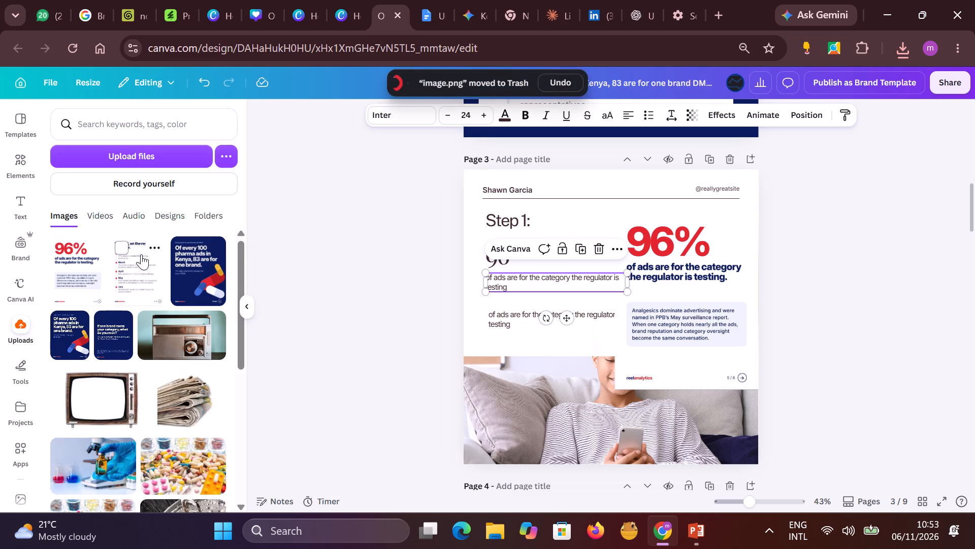
{"action": "left_click", "coordinate": [96, 246]}
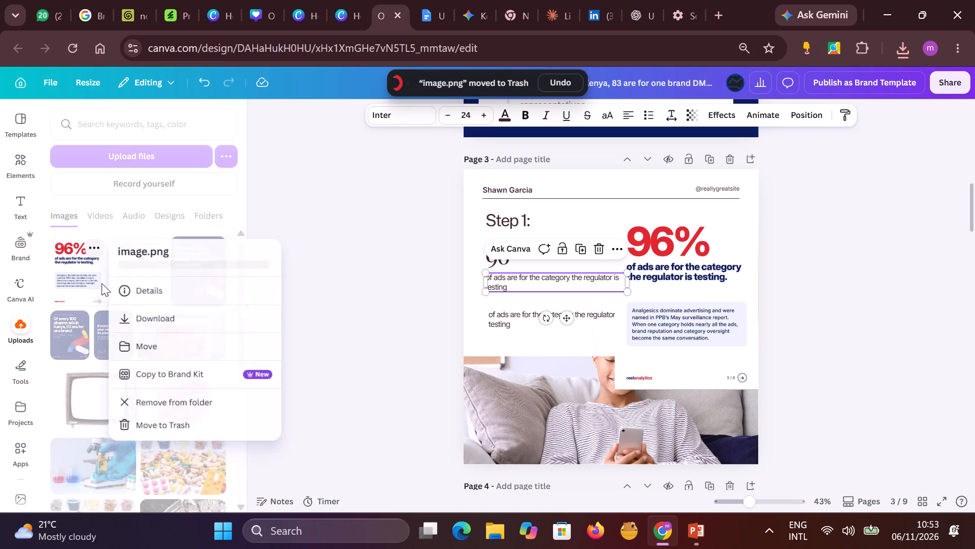
{"action": "left_click", "coordinate": [153, 438]}
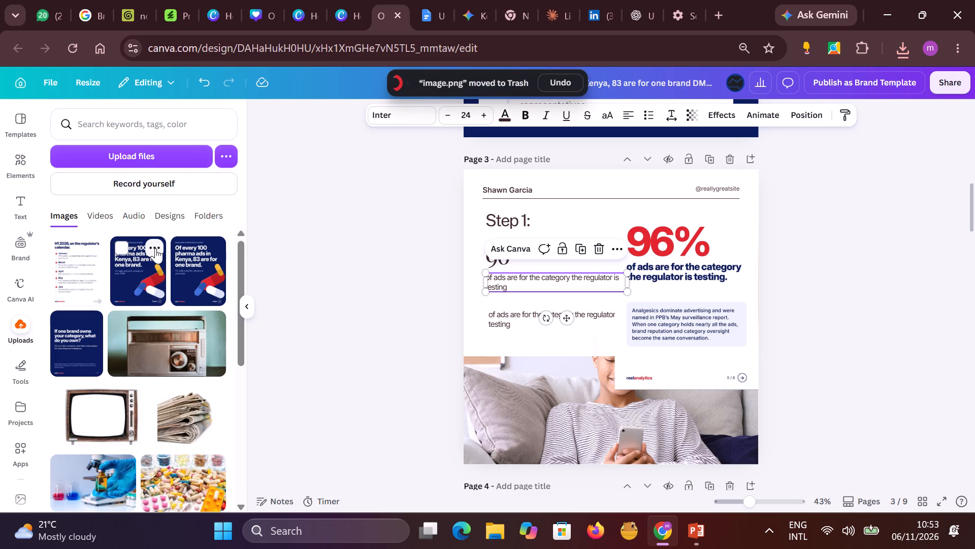
{"action": "left_click", "coordinate": [155, 248]}
{"action": "left_click", "coordinate": [210, 426]}
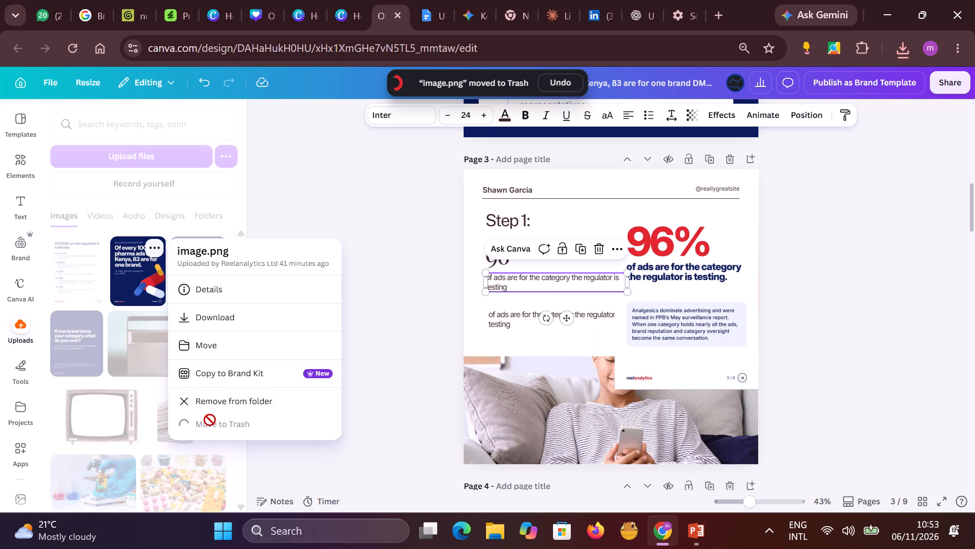
{"action": "left_click", "coordinate": [158, 250]}
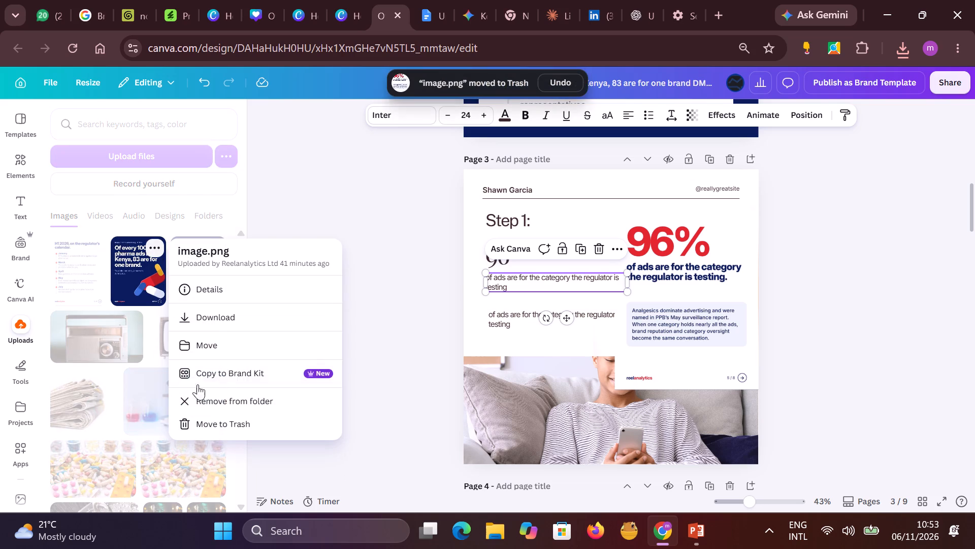
{"action": "left_click", "coordinate": [227, 423]}
{"action": "left_click", "coordinate": [123, 248]}
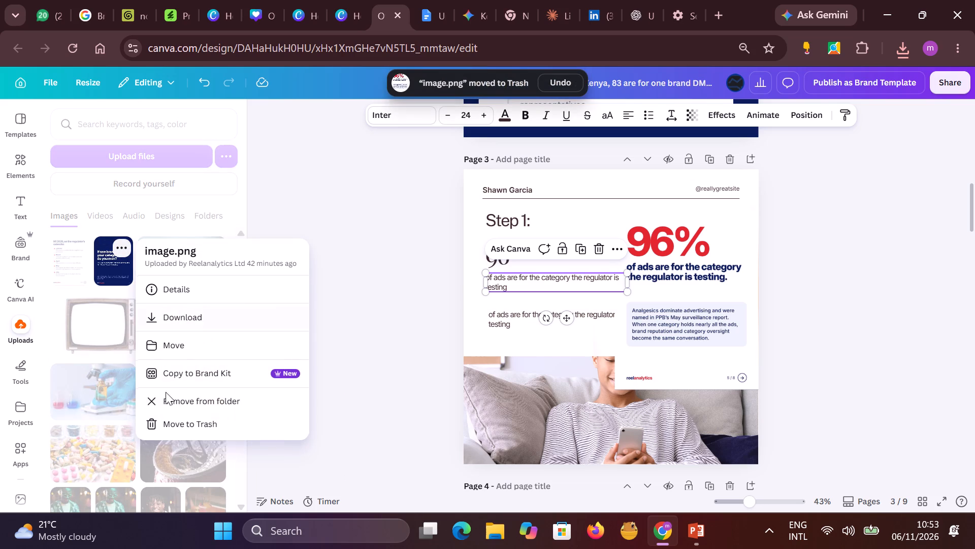
{"action": "left_click", "coordinate": [206, 427]}
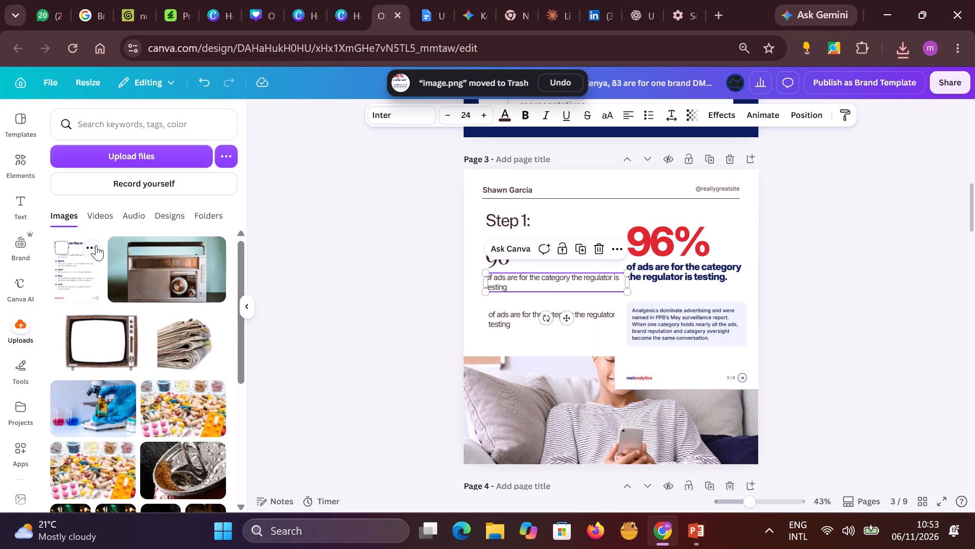
{"action": "left_click", "coordinate": [96, 245]}
{"action": "left_click", "coordinate": [158, 423]}
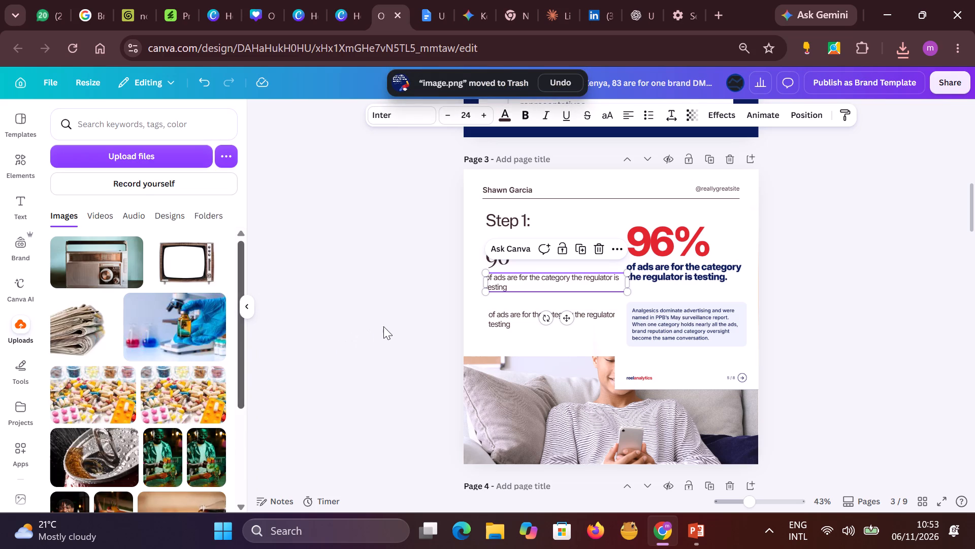
{"action": "scroll", "coordinate": [206, 417], "scroll_direction": "down", "scroll_amount": 6}
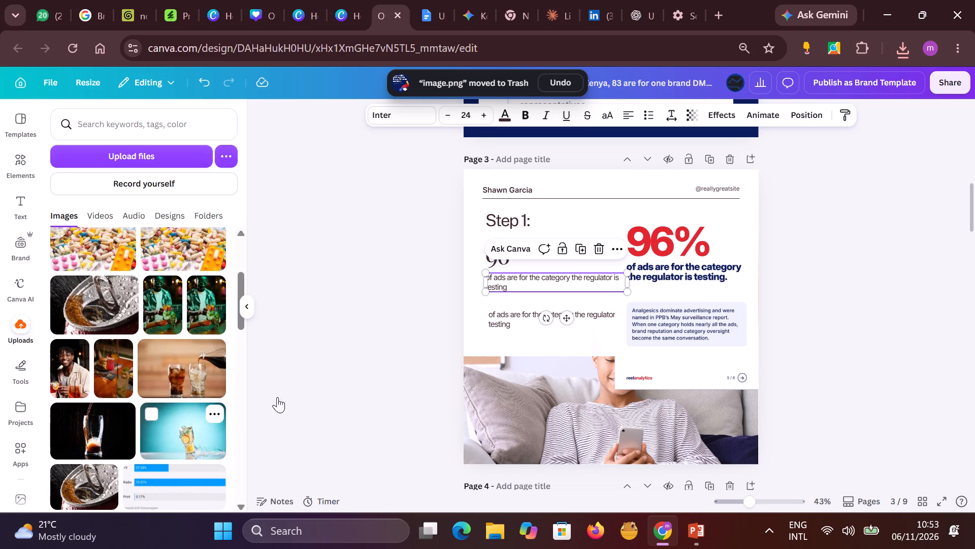
{"action": "left_click", "coordinate": [679, 254]}
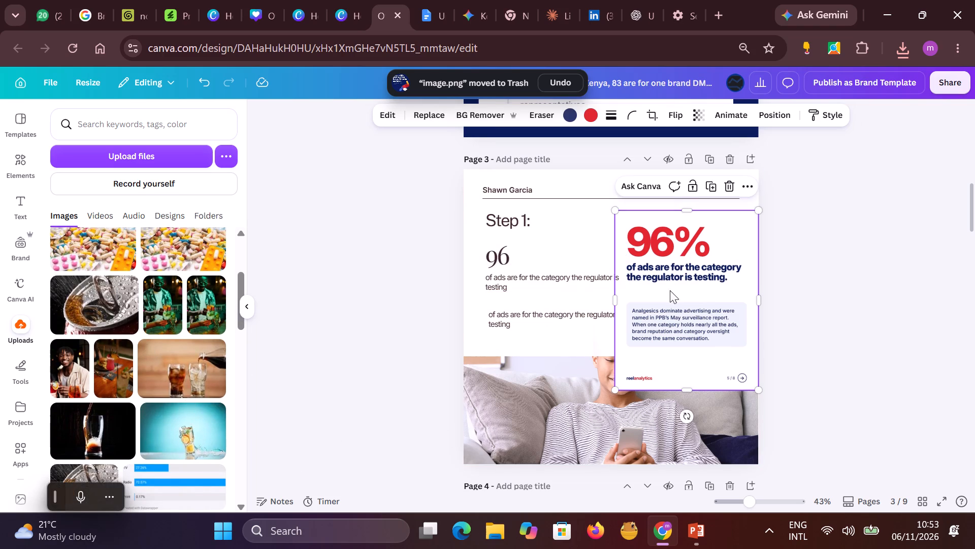
Open the downloaded Kenya Pharma Ad Insights deck in PowerPoint and select the carousel table on slide 1.
{"action": "left_click", "coordinate": [902, 45]}
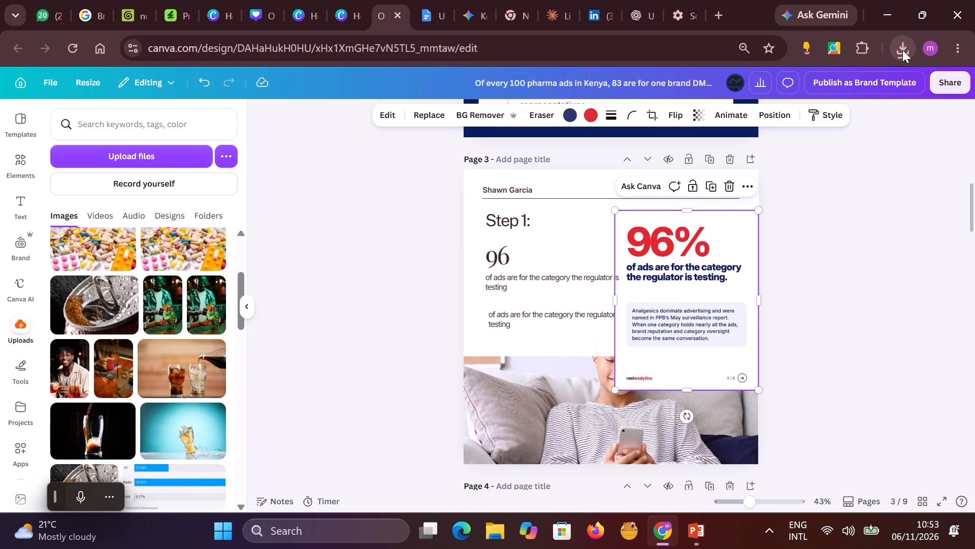
{"action": "double_click", "coordinate": [791, 121]}
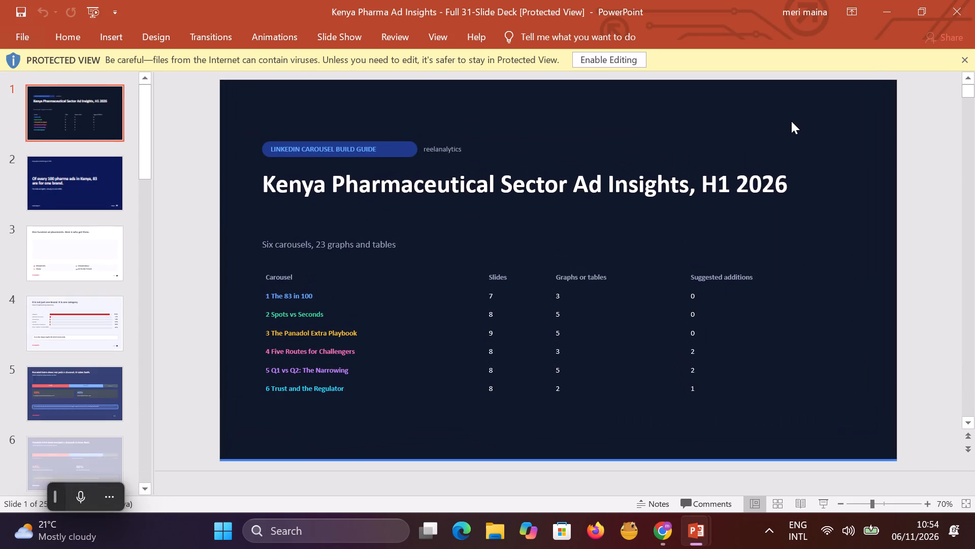
{"action": "left_click", "coordinate": [313, 313]}
{"action": "left_click_drag", "start_coordinate": [296, 317], "coordinate": [330, 330]}
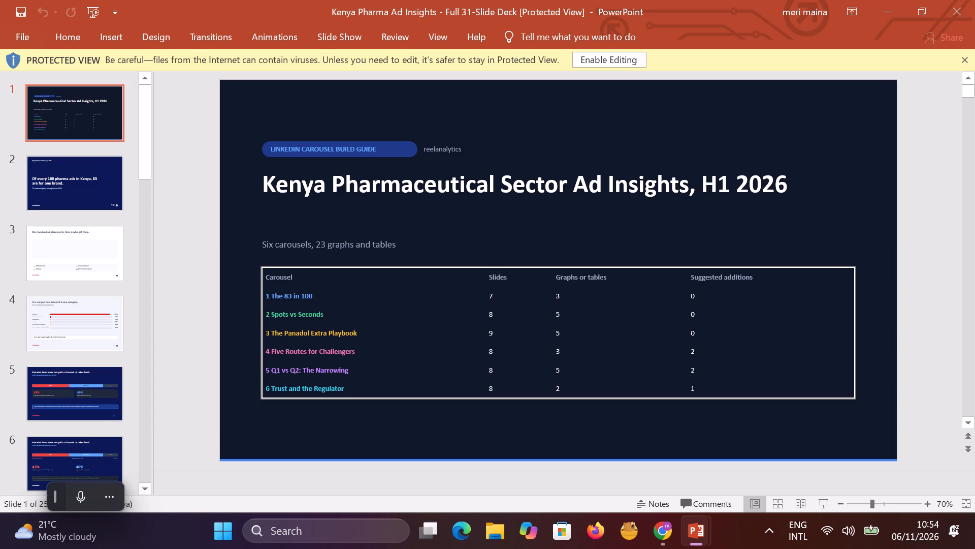
Enable editing for the Kenya Pharma Ad Insights deck and dismiss the embedded fonts notice.
{"action": "left_click_drag", "start_coordinate": [418, 315], "coordinate": [431, 316]}
{"action": "left_click", "coordinate": [487, 301]}
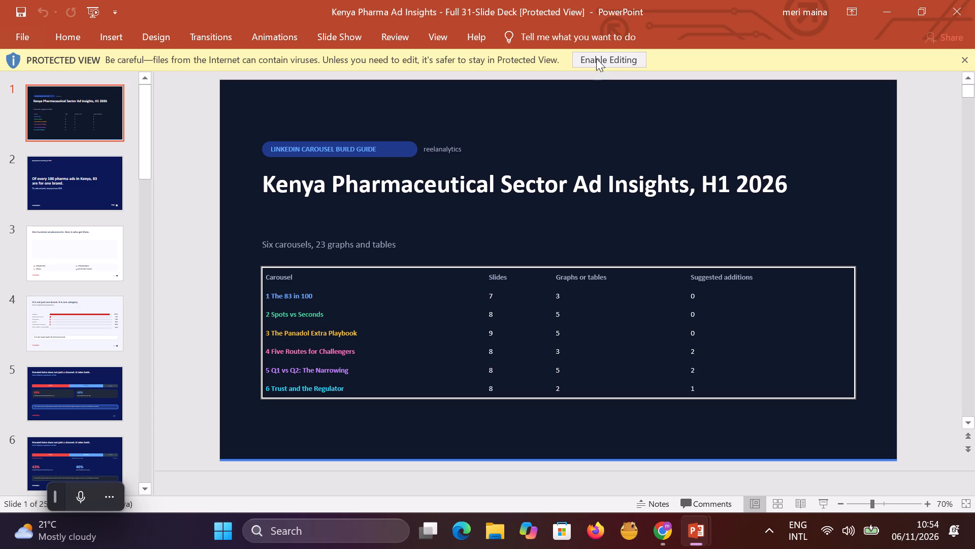
{"action": "left_click", "coordinate": [596, 53]}
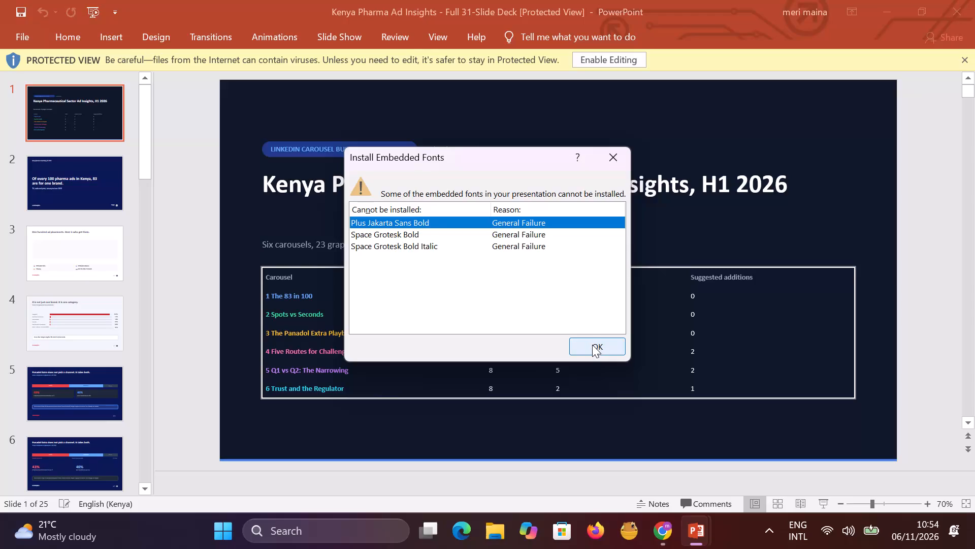
{"action": "left_click", "coordinate": [590, 343]}
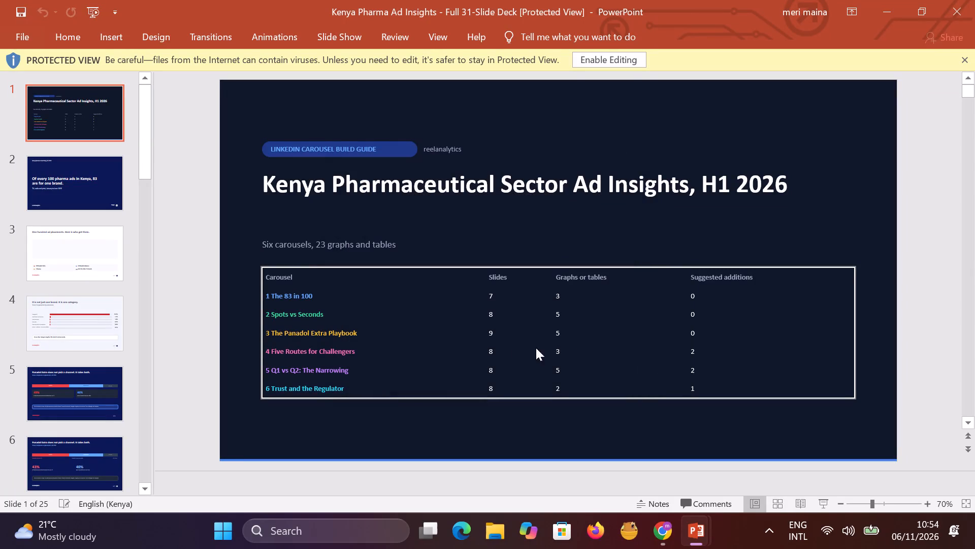
Make the carousel table on slide 1 narrower from its right edge and test selecting its individual cells.
{"action": "double_click", "coordinate": [310, 330]}
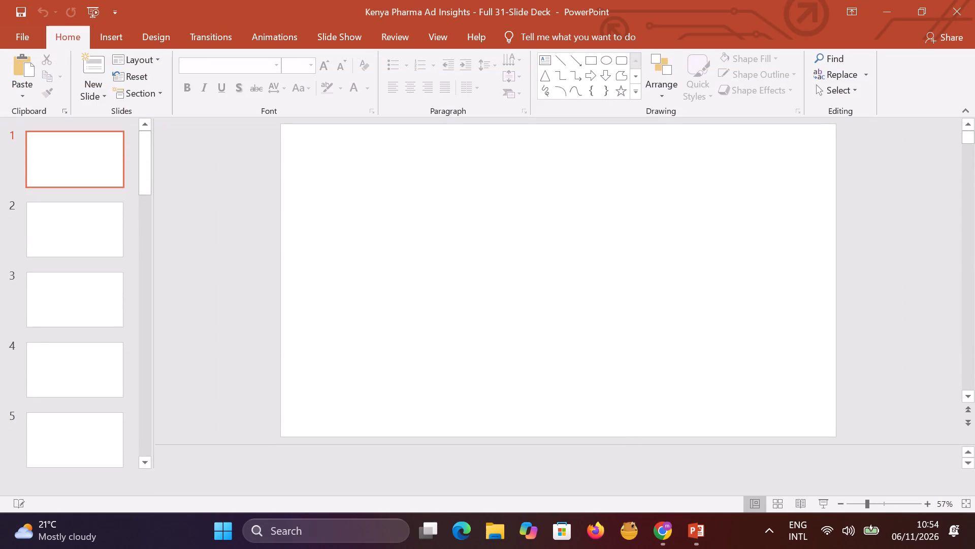
{"action": "left_click", "coordinate": [316, 313]}
{"action": "left_click_drag", "start_coordinate": [323, 332], "coordinate": [330, 344]}
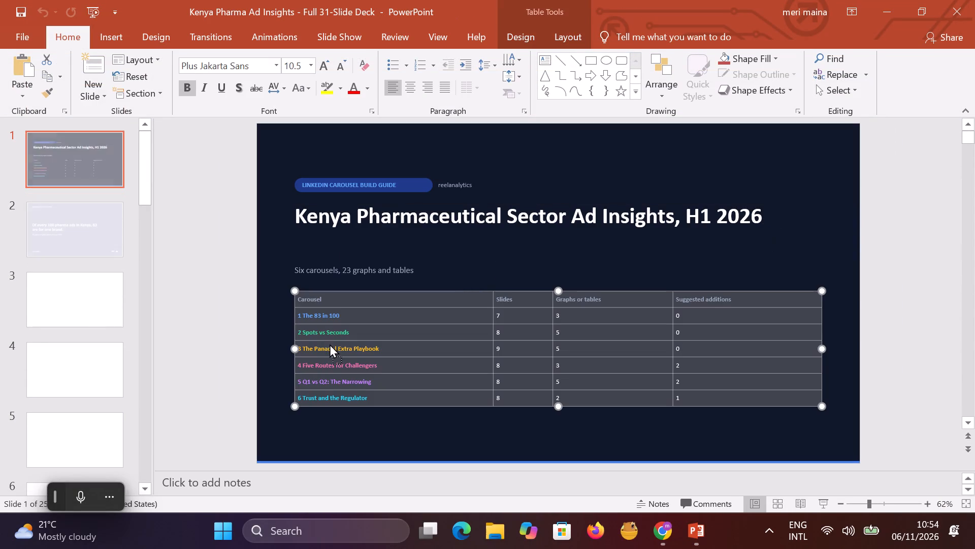
{"action": "left_click_drag", "start_coordinate": [330, 344], "coordinate": [329, 345]}
{"action": "left_click_drag", "start_coordinate": [821, 350], "coordinate": [764, 349]}
{"action": "left_click_drag", "start_coordinate": [565, 302], "coordinate": [550, 309]}
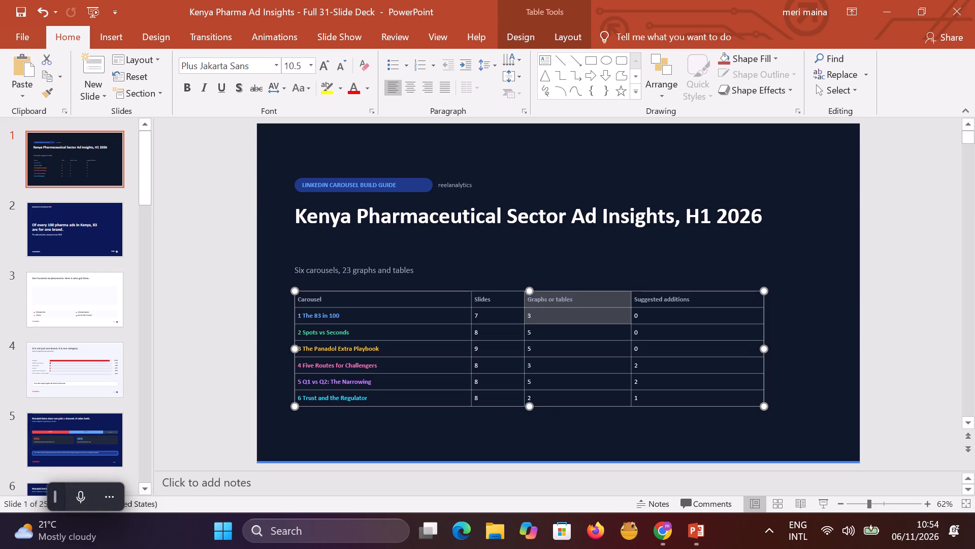
{"action": "left_click", "coordinate": [368, 300]}
{"action": "left_click", "coordinate": [300, 305]}
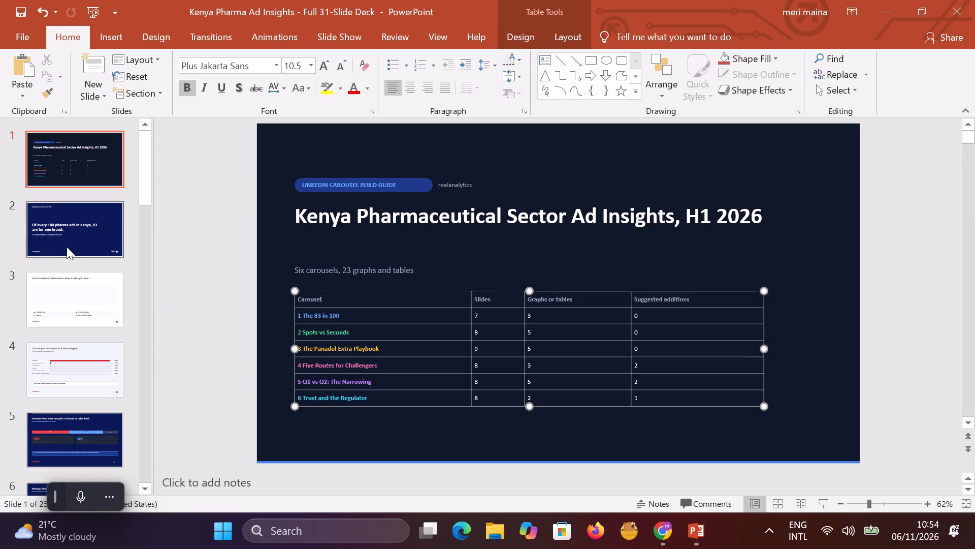
Check whether the slide 2 headline, slide 3 placement graphic and slide 4 labels and bars can be selected individually.
{"action": "left_click", "coordinate": [67, 246]}
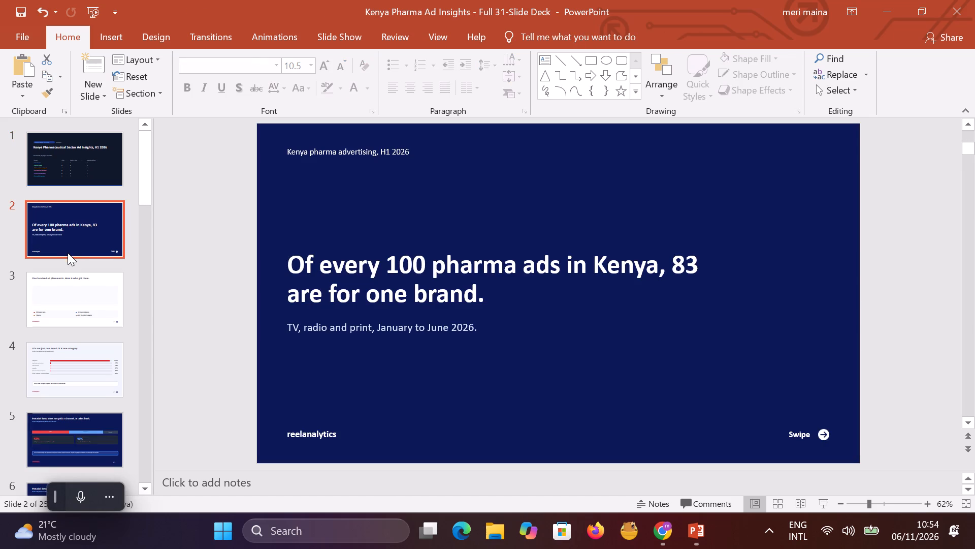
{"action": "left_click", "coordinate": [358, 273]}
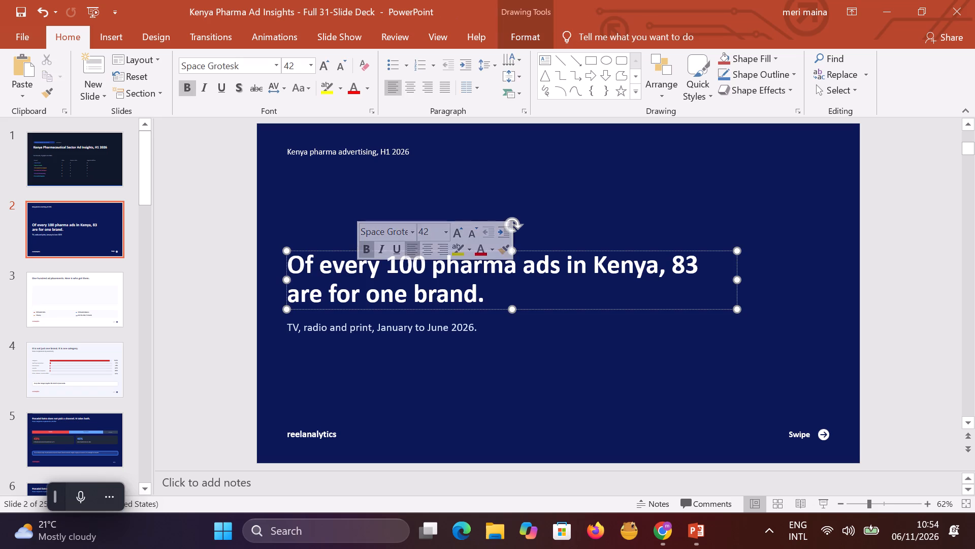
{"action": "left_click_drag", "start_coordinate": [505, 297], "coordinate": [297, 278]}
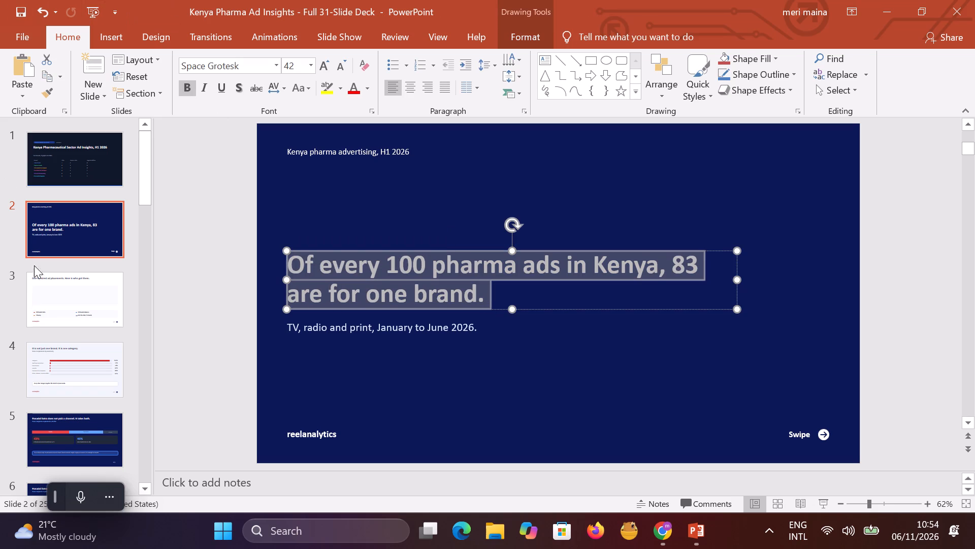
{"action": "left_click", "coordinate": [76, 295]}
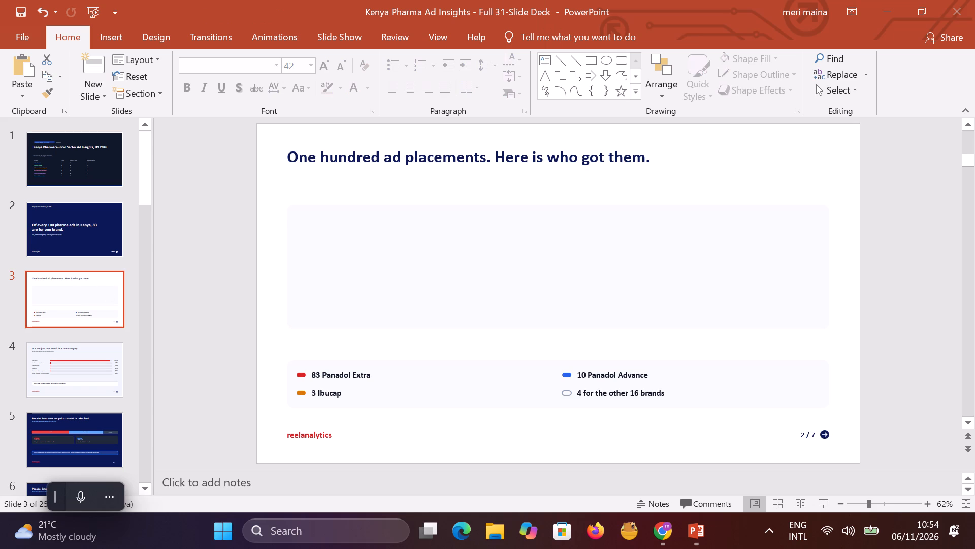
{"action": "left_click", "coordinate": [361, 291]}
{"action": "left_click", "coordinate": [361, 291]}
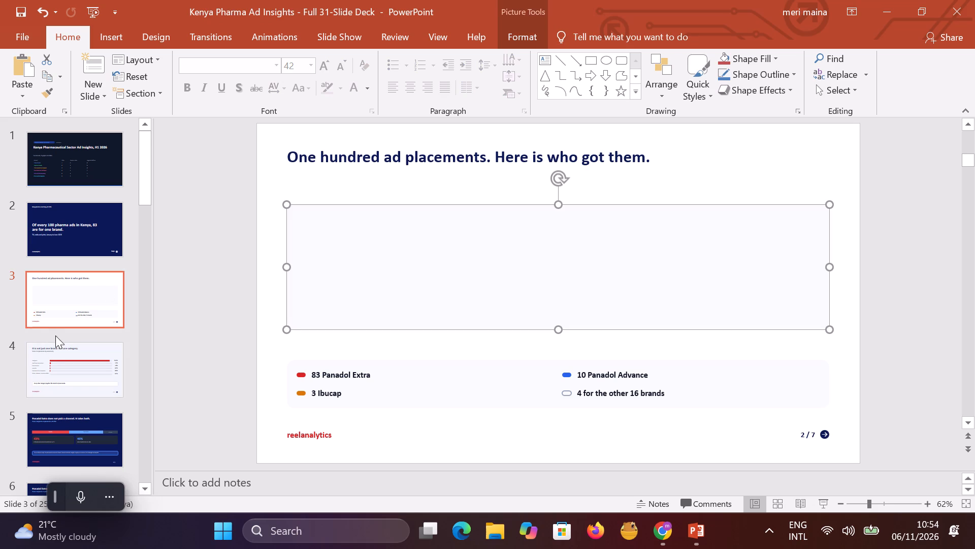
{"action": "left_click", "coordinate": [50, 357]}
{"action": "left_click", "coordinate": [313, 282]}
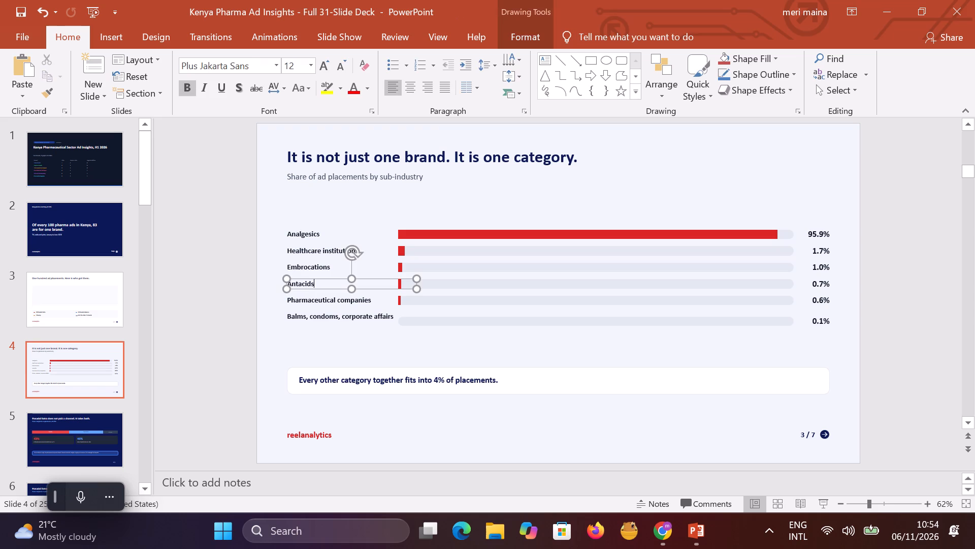
{"action": "left_click", "coordinate": [283, 260]}
{"action": "left_click", "coordinate": [771, 234]}
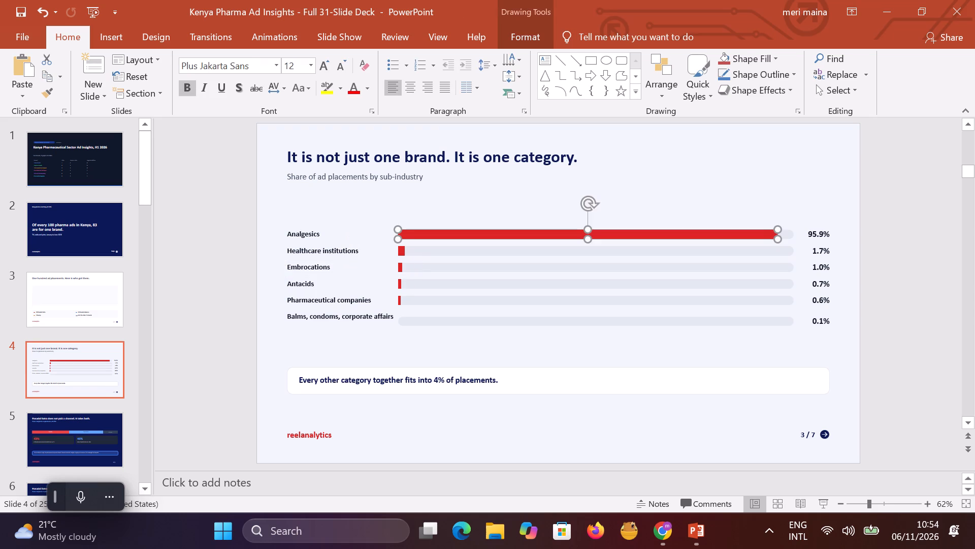
{"action": "left_click", "coordinate": [740, 291]}
{"action": "left_click", "coordinate": [653, 319]}
Copy the whole sub-industry bar chart on slide 4, including its category labels, bars and percentages.
{"action": "left_click_drag", "start_coordinate": [852, 197], "coordinate": [843, 245]}
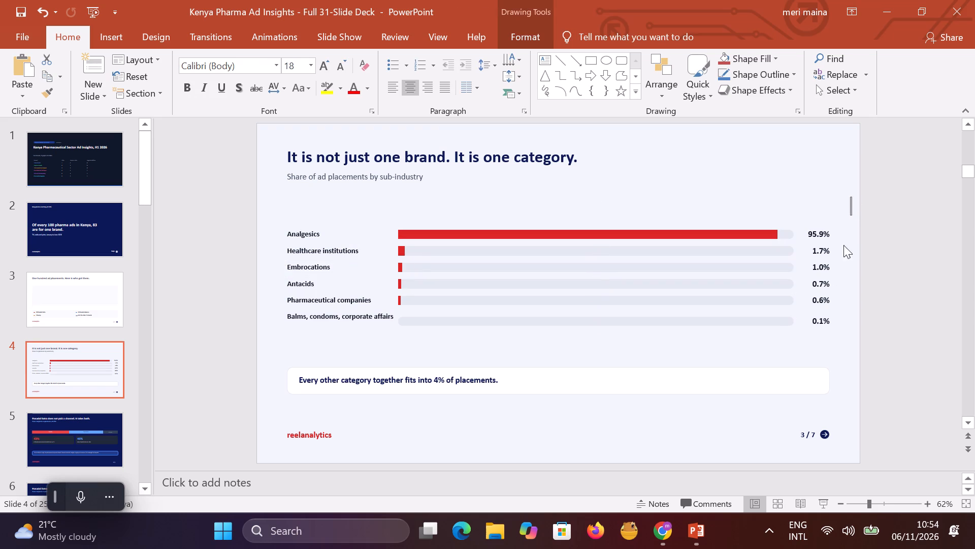
{"action": "left_click_drag", "start_coordinate": [843, 245], "coordinate": [265, 346]}
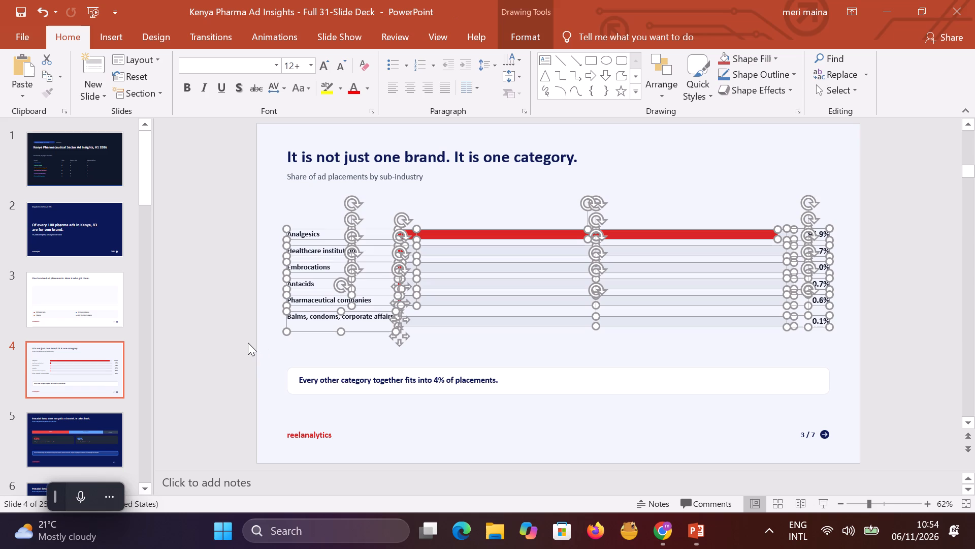
{"action": "key", "text": "ctrl+c"}
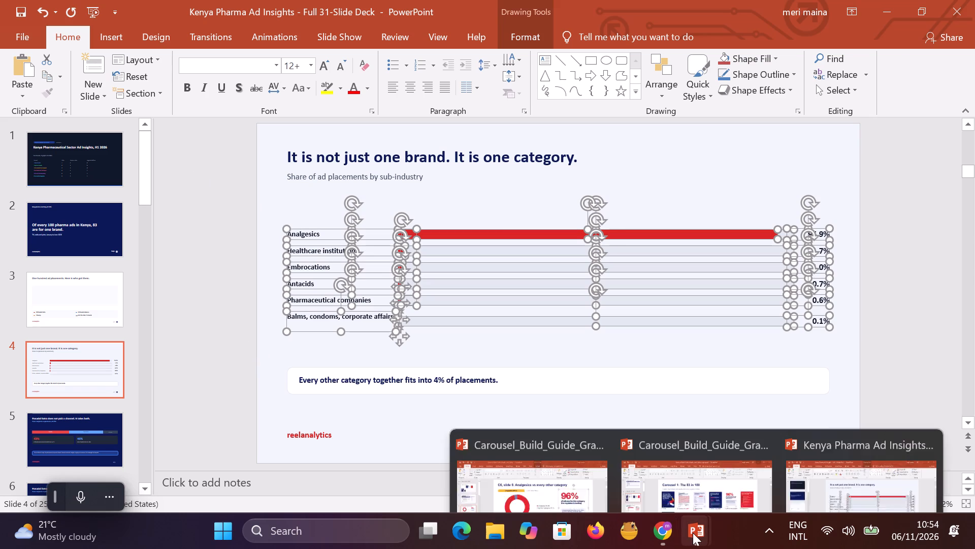
Switch to the Canva carousel and duplicate the page 1 cover.
{"action": "left_click", "coordinate": [662, 537]}
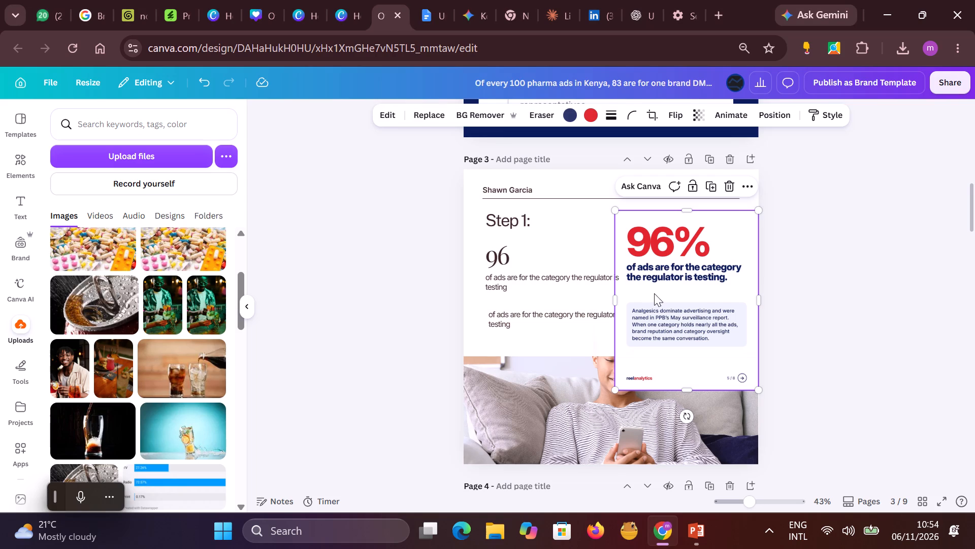
{"action": "scroll", "coordinate": [654, 293], "scroll_direction": "up", "scroll_amount": 12}
{"action": "scroll", "coordinate": [655, 290], "scroll_direction": "down", "scroll_amount": 4}
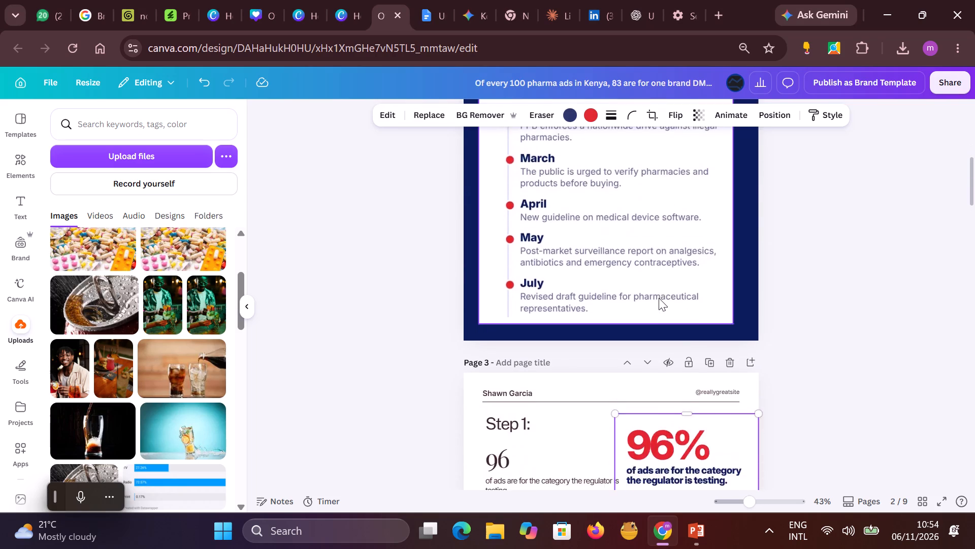
{"action": "scroll", "coordinate": [659, 298], "scroll_direction": "up", "scroll_amount": 11}
{"action": "scroll", "coordinate": [718, 316], "scroll_direction": "up", "scroll_amount": 3}
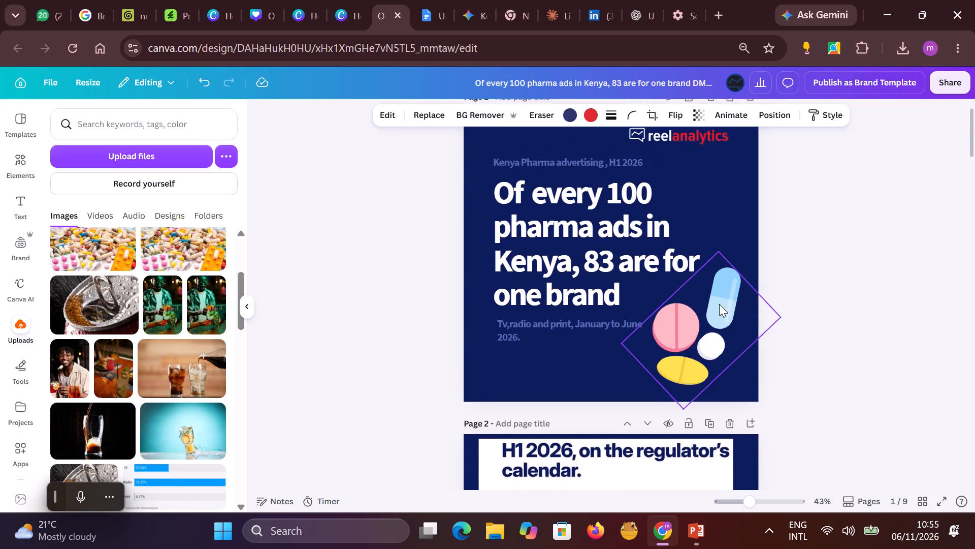
{"action": "scroll", "coordinate": [719, 304], "scroll_direction": "up", "scroll_amount": 4}
{"action": "left_click", "coordinate": [712, 138]}
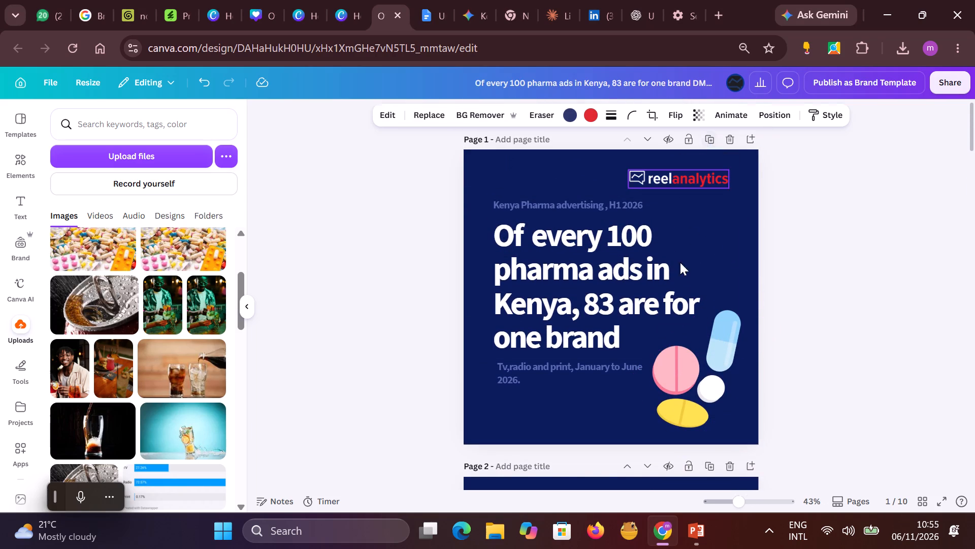
{"action": "scroll", "coordinate": [654, 334], "scroll_direction": "up", "scroll_amount": 3}
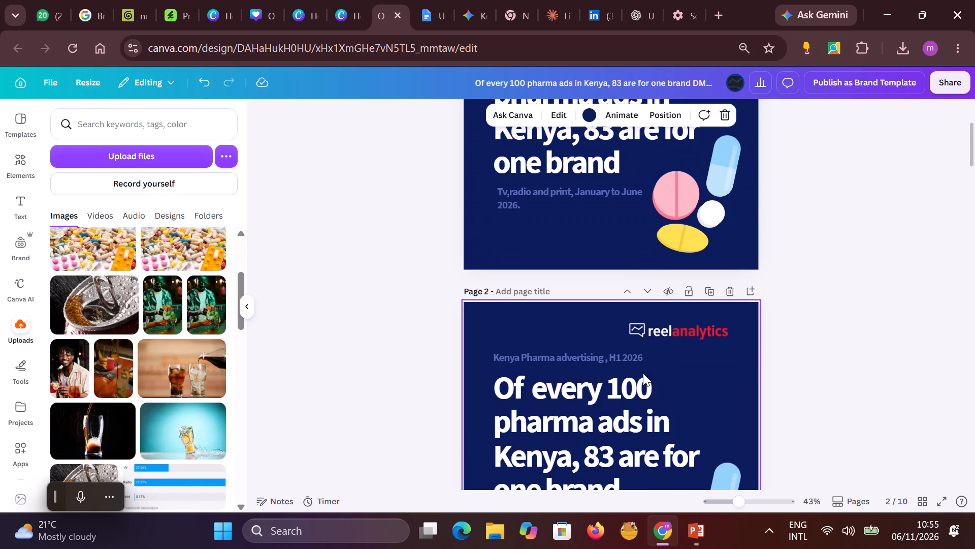
Clear the tagline, headline, subtitle and pills graphic off the duplicated page 2, keeping only the reelanalytics logo and background.
{"action": "left_click_drag", "start_coordinate": [626, 359], "coordinate": [0, 334]}
{"action": "left_click_drag", "start_coordinate": [549, 385], "coordinate": [0, 353]}
{"action": "scroll", "coordinate": [633, 327], "scroll_direction": "down", "scroll_amount": 4}
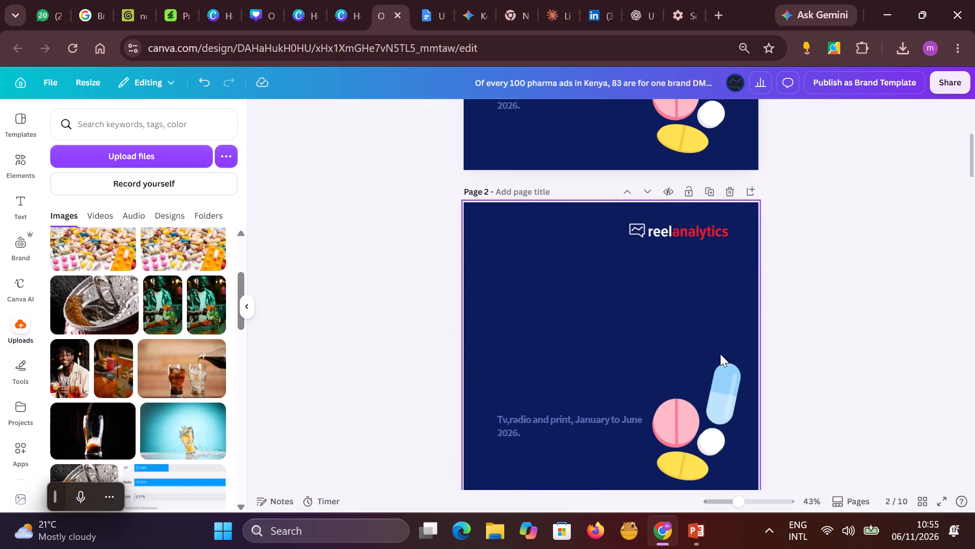
{"action": "left_click_drag", "start_coordinate": [696, 410], "coordinate": [974, 392]}
{"action": "left_click_drag", "start_coordinate": [598, 416], "coordinate": [28, 409]}
Paste the copied bar chart onto page 2 and scale it to about 846 wide by 154 high.
{"action": "left_click", "coordinate": [526, 357]}
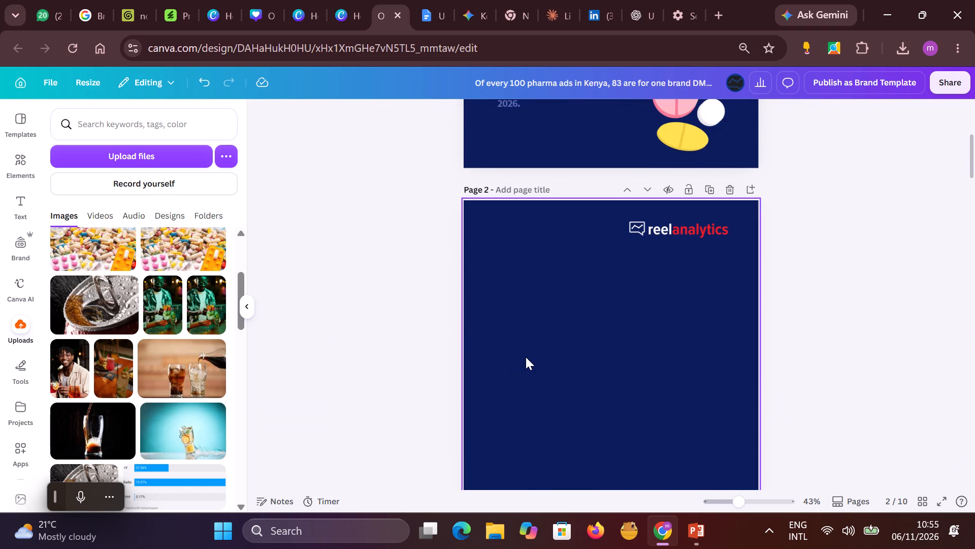
{"action": "key", "text": "ctrl+v"}
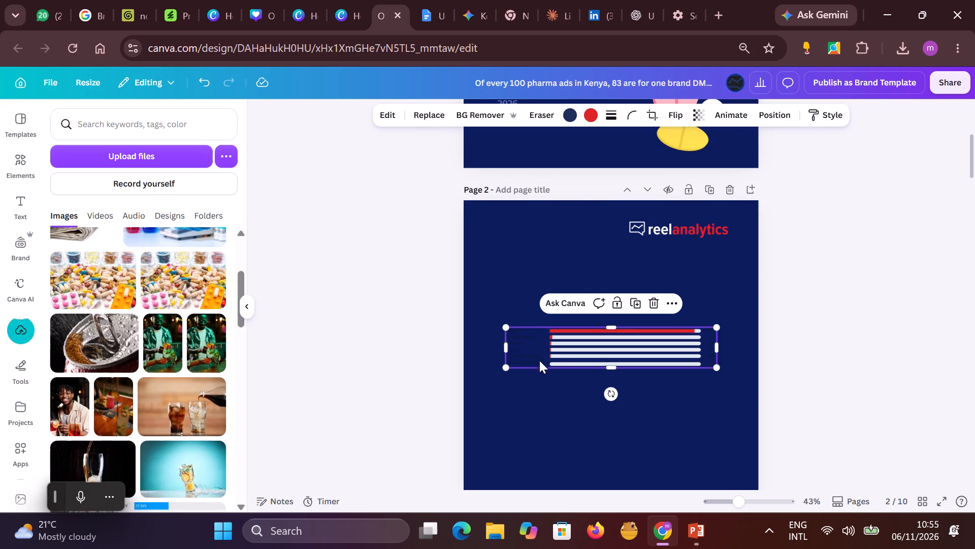
{"action": "left_click_drag", "start_coordinate": [505, 327], "coordinate": [504, 325]}
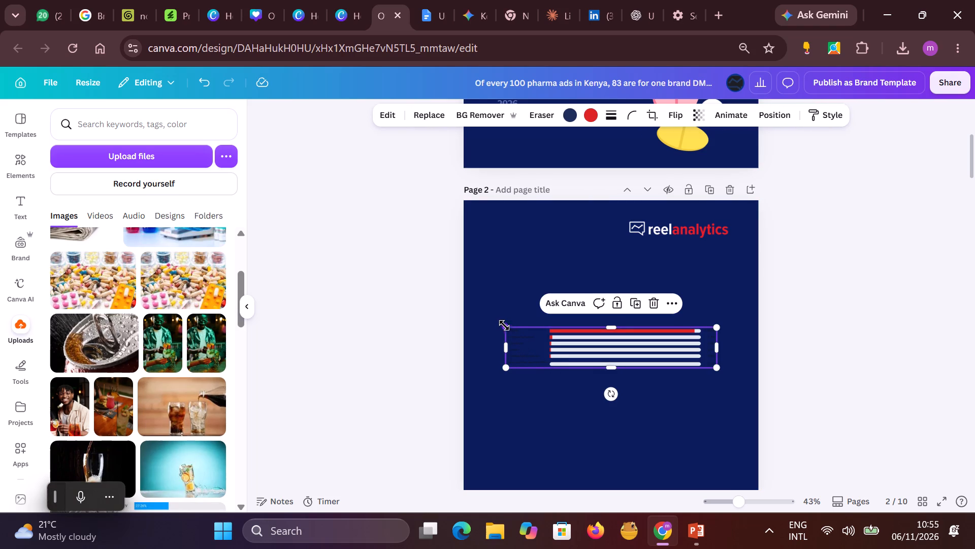
{"action": "left_click_drag", "start_coordinate": [504, 325], "coordinate": [496, 313]}
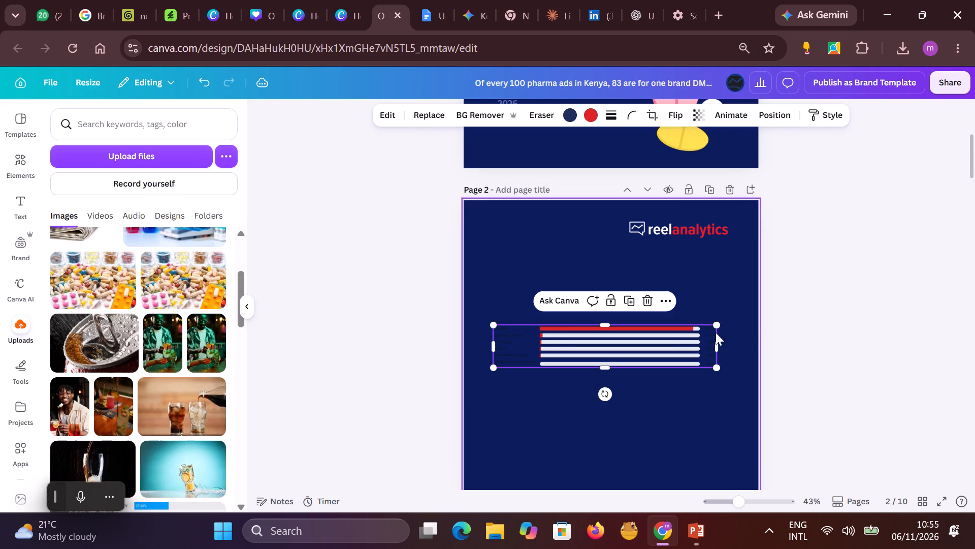
{"action": "left_click_drag", "start_coordinate": [716, 325], "coordinate": [724, 309]}
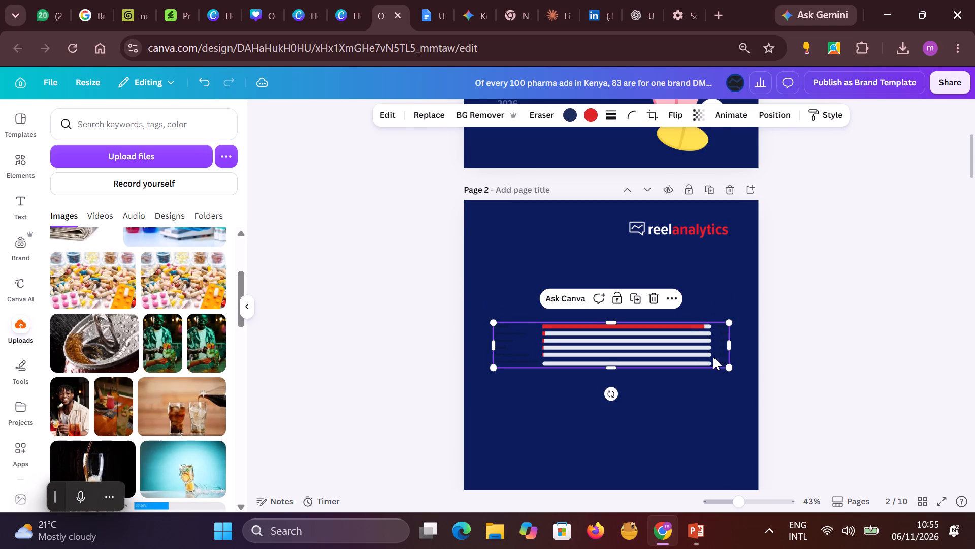
{"action": "left_click_drag", "start_coordinate": [731, 349], "coordinate": [739, 348]}
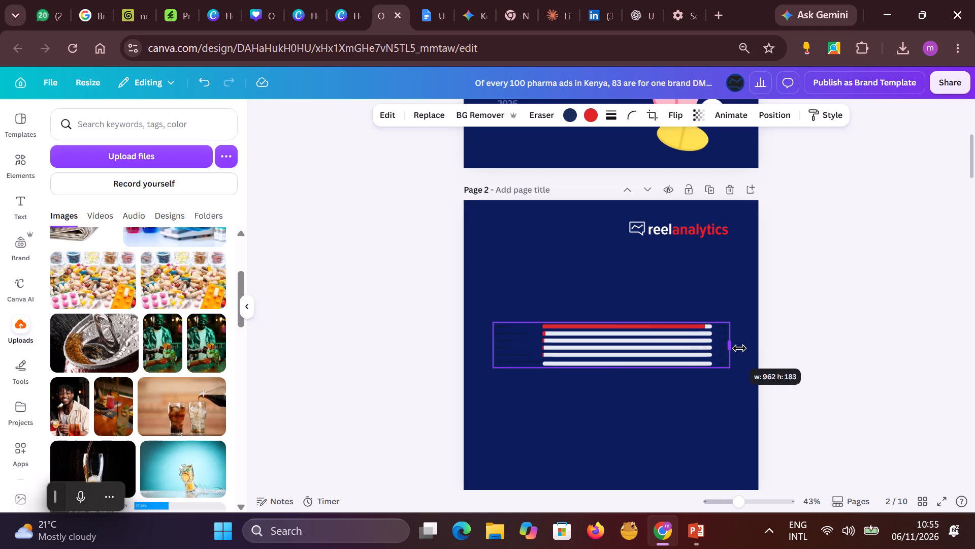
{"action": "left_click_drag", "start_coordinate": [739, 348], "coordinate": [742, 348]}
{"action": "left_click_drag", "start_coordinate": [741, 371], "coordinate": [701, 364]}
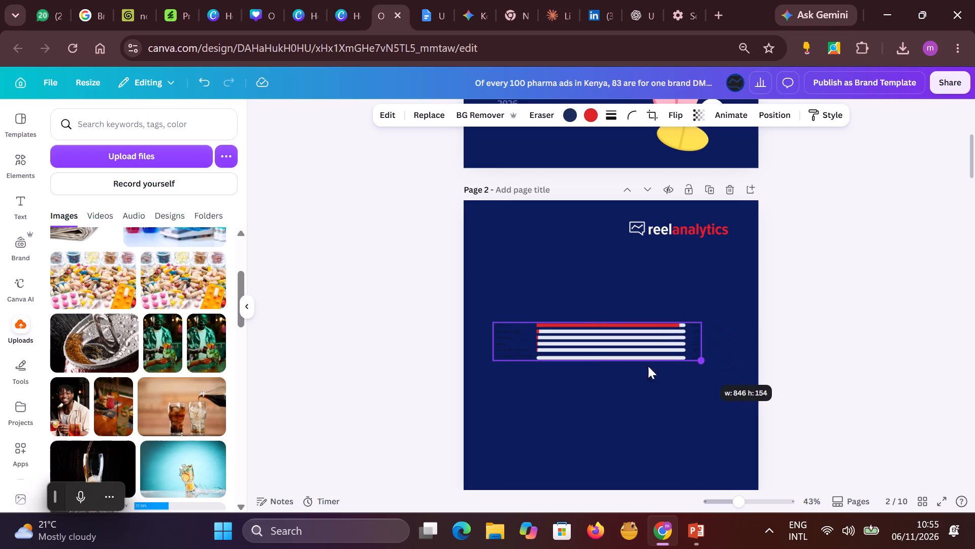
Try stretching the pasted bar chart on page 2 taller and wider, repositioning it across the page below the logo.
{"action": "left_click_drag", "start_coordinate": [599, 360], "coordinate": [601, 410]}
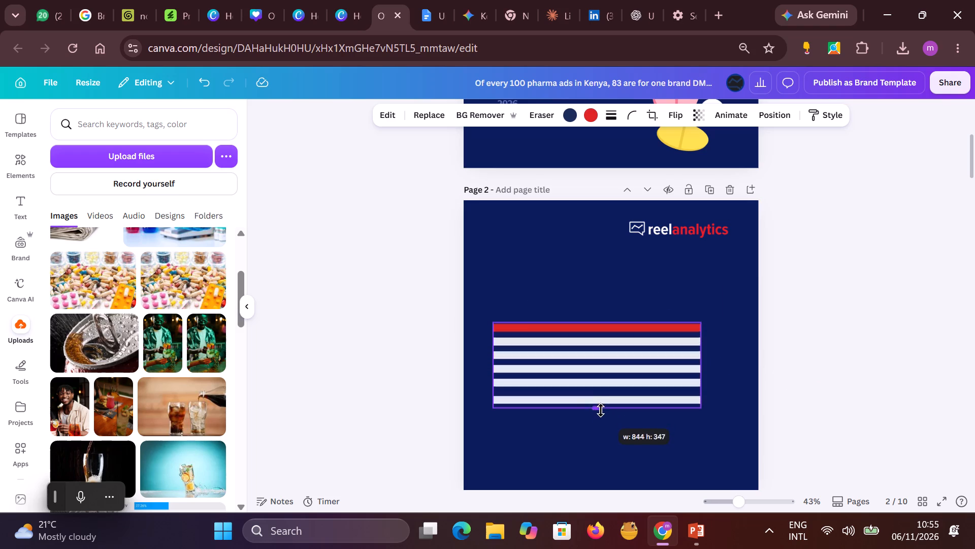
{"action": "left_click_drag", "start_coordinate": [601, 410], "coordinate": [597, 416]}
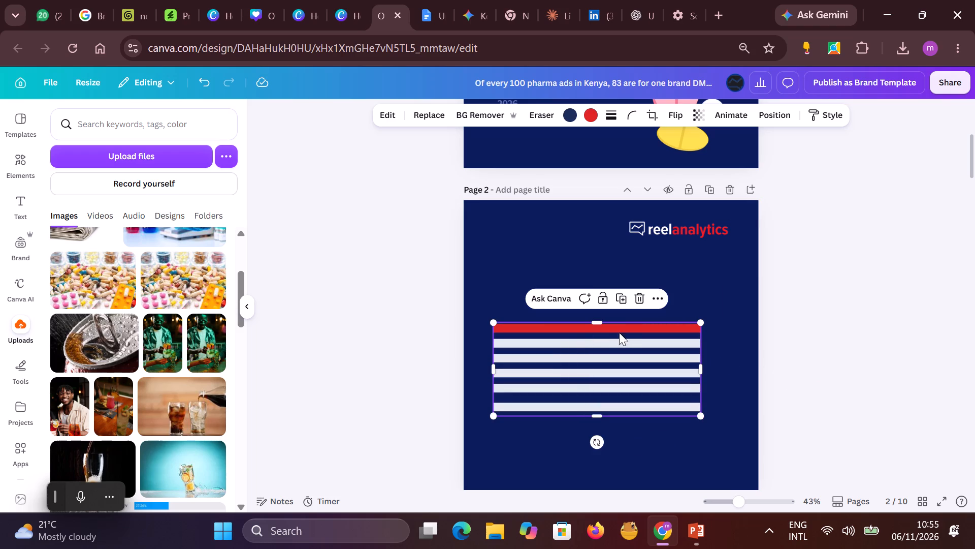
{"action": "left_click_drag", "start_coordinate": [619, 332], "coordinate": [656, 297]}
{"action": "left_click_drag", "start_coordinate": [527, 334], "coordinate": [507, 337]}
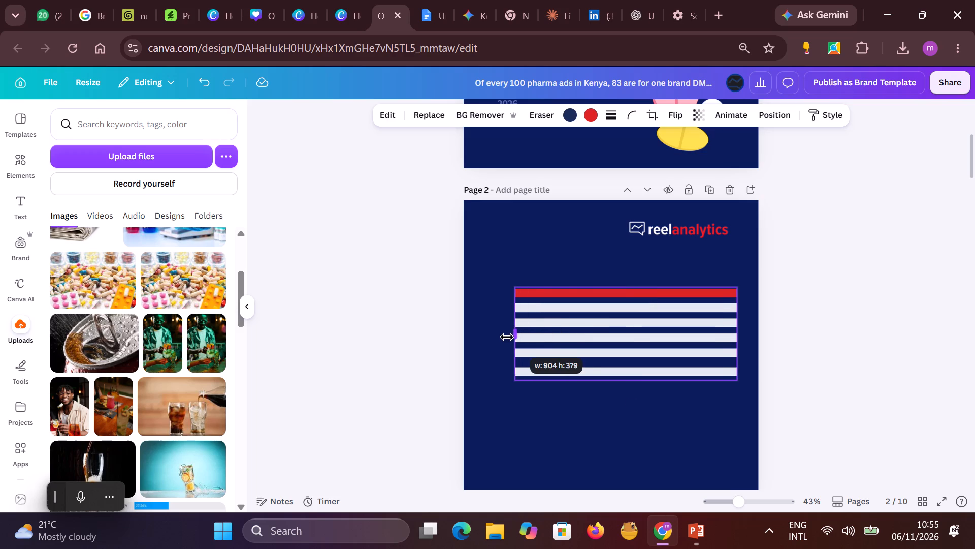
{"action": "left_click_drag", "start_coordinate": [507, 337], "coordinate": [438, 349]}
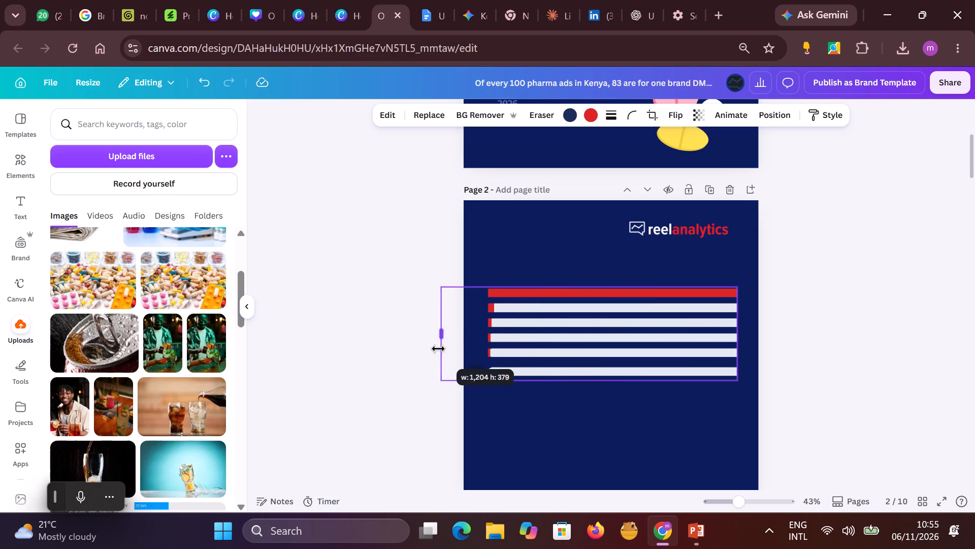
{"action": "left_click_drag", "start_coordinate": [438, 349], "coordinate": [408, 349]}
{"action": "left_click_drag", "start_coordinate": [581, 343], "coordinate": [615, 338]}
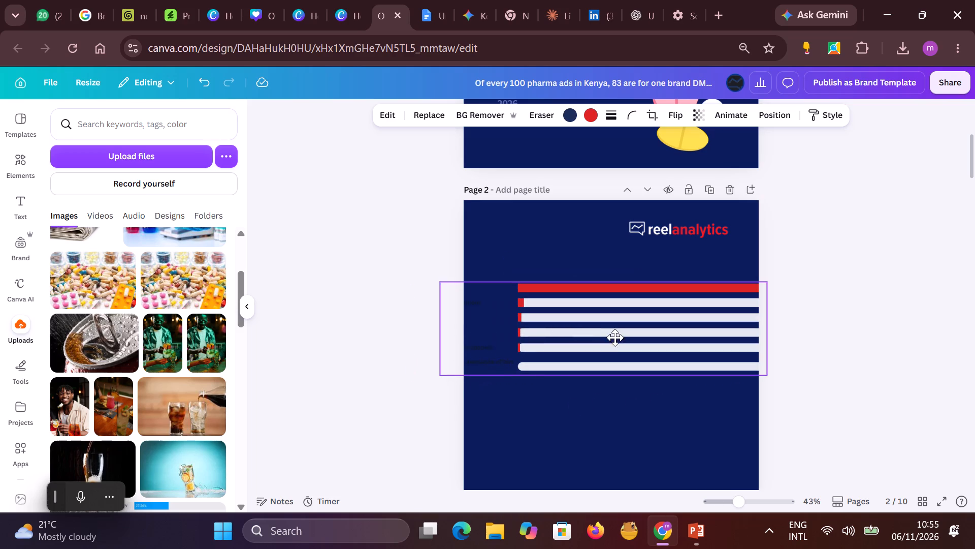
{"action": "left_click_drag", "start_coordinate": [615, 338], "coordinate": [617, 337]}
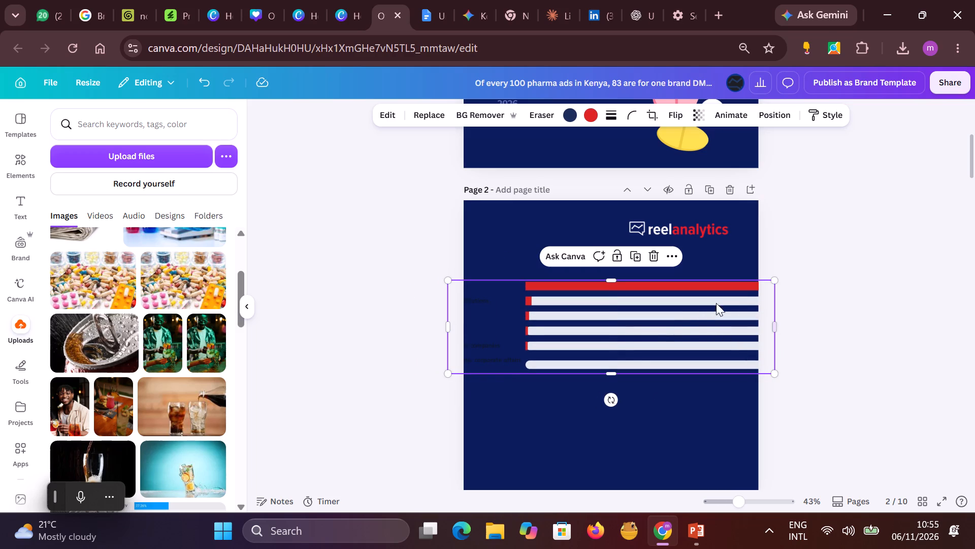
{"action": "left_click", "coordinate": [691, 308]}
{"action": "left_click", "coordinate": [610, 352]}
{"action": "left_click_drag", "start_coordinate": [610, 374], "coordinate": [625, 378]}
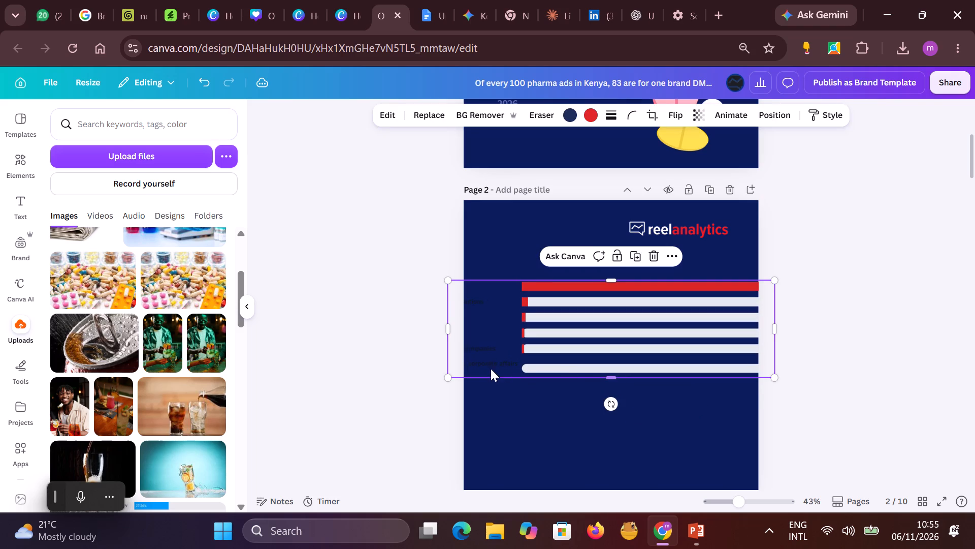
Delete the pasted bar chart from page 2, leaving only the reelanalytics logo on the navy background.
{"action": "left_click", "coordinate": [491, 368]}
{"action": "left_click", "coordinate": [490, 355]}
{"action": "key", "text": "Delete"}
{"action": "left_click", "coordinate": [612, 347]}
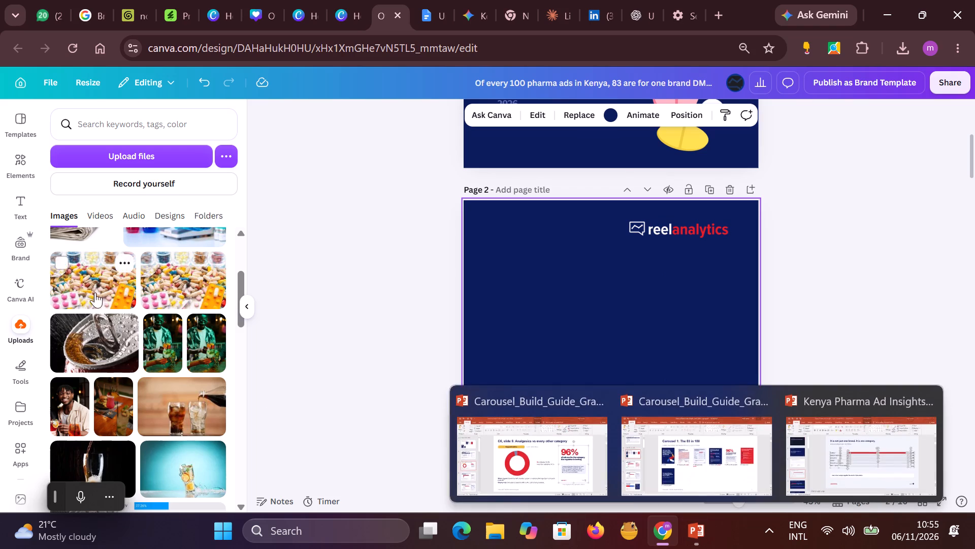
Move the newly uploaded bar chart image, image.png, from the uploads to the trash.
{"action": "scroll", "coordinate": [95, 301], "scroll_direction": "up", "scroll_amount": 14}
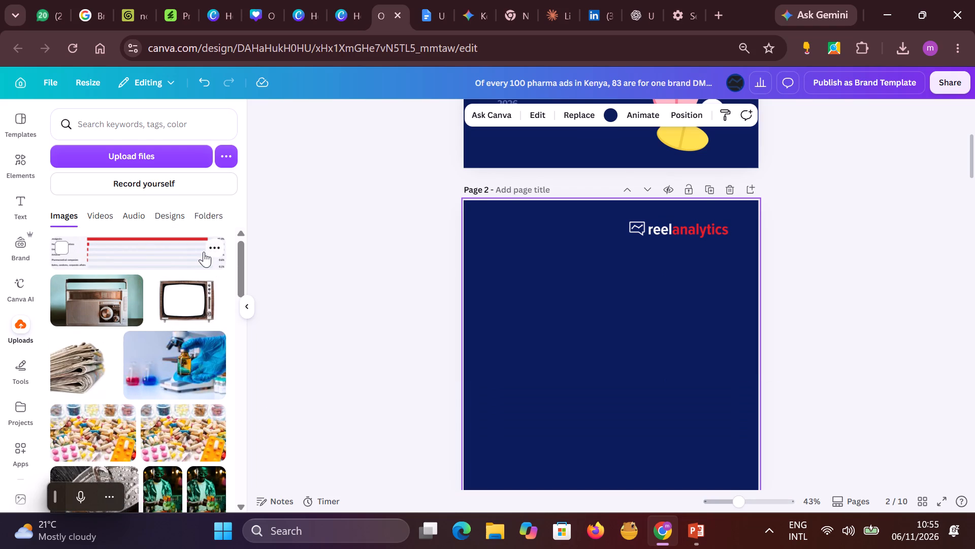
{"action": "left_click", "coordinate": [213, 248]}
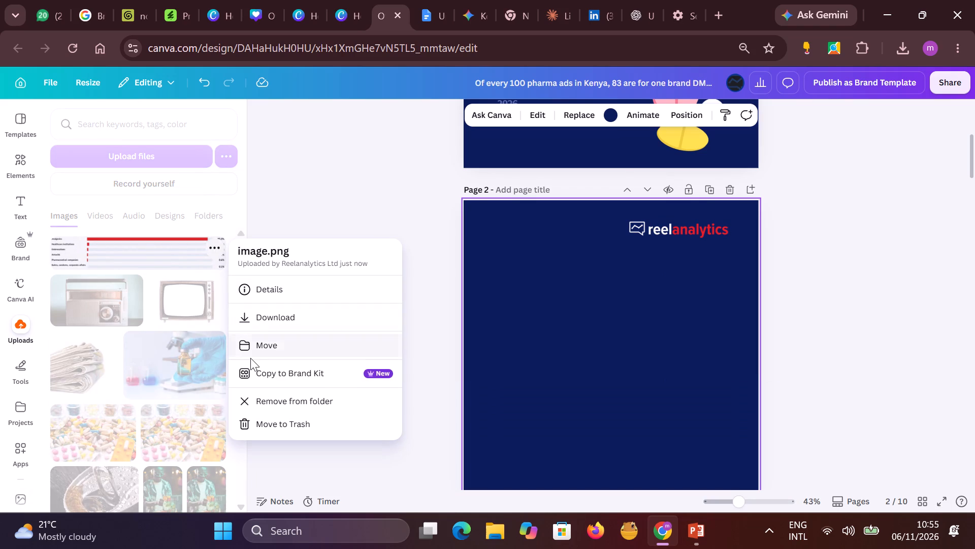
{"action": "left_click", "coordinate": [261, 420]}
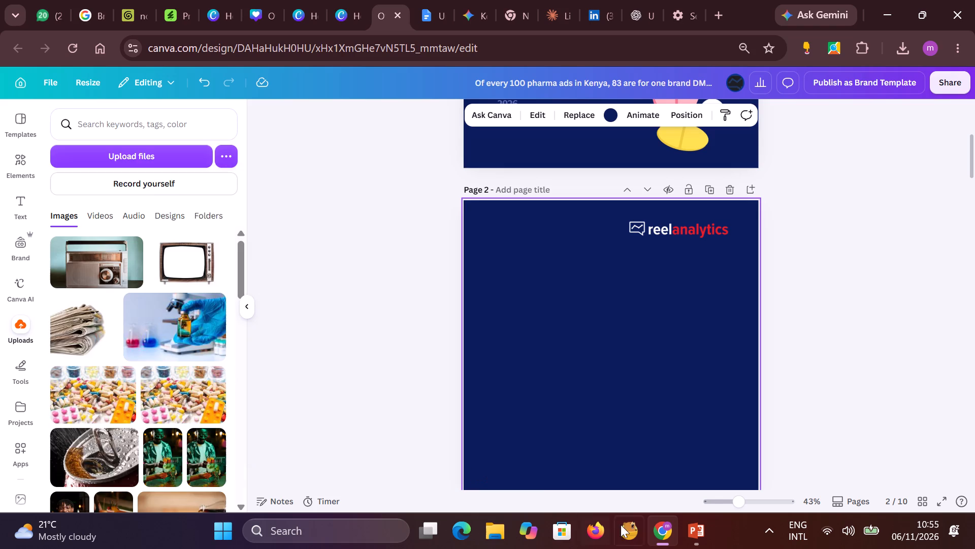
Switch to the Kenya Pharma Ad Insights deck in PowerPoint and examine slide 4's callout text, category labels and Analgesics bar individually.
{"action": "left_click", "coordinate": [685, 529]}
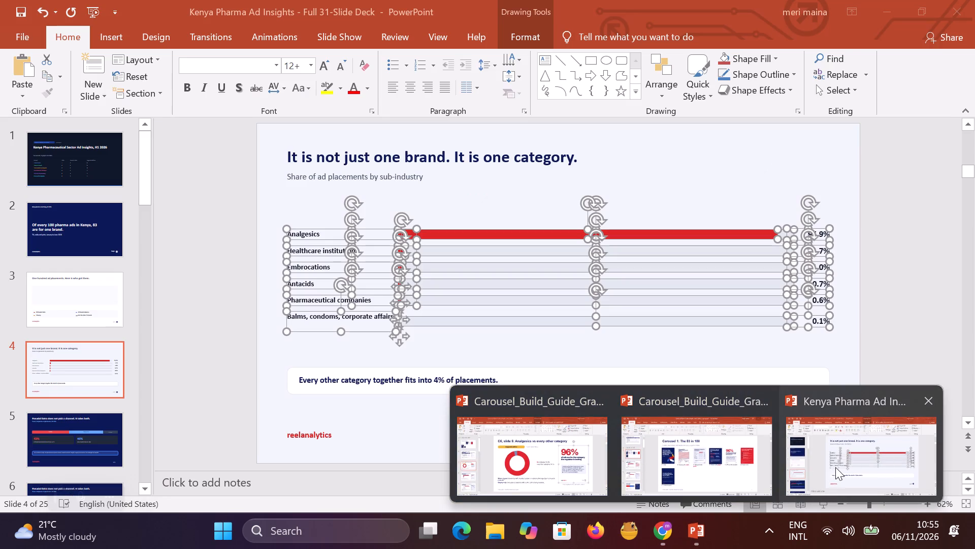
{"action": "left_click", "coordinate": [835, 467]}
{"action": "left_click", "coordinate": [535, 361]}
{"action": "left_click", "coordinate": [331, 381]}
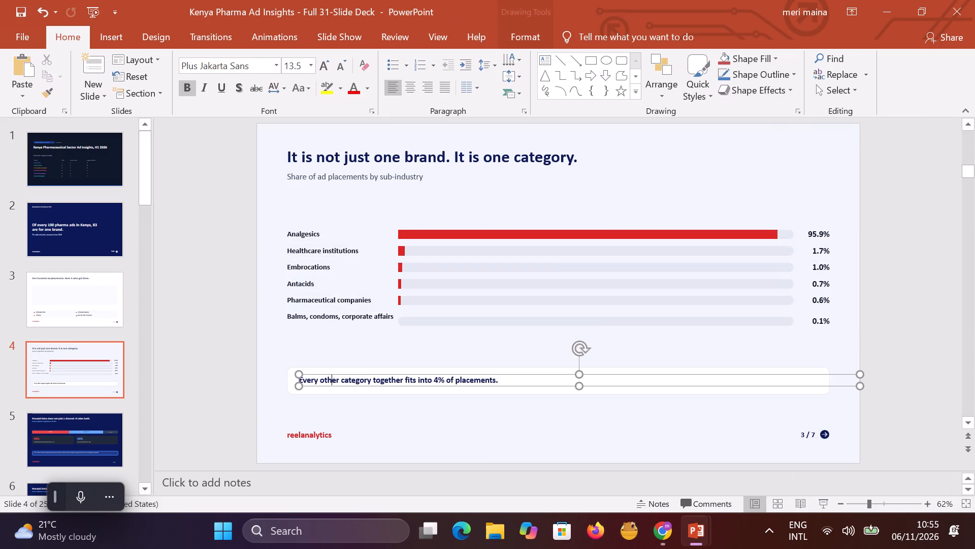
{"action": "left_click", "coordinate": [378, 296]}
{"action": "double_click", "coordinate": [328, 303]}
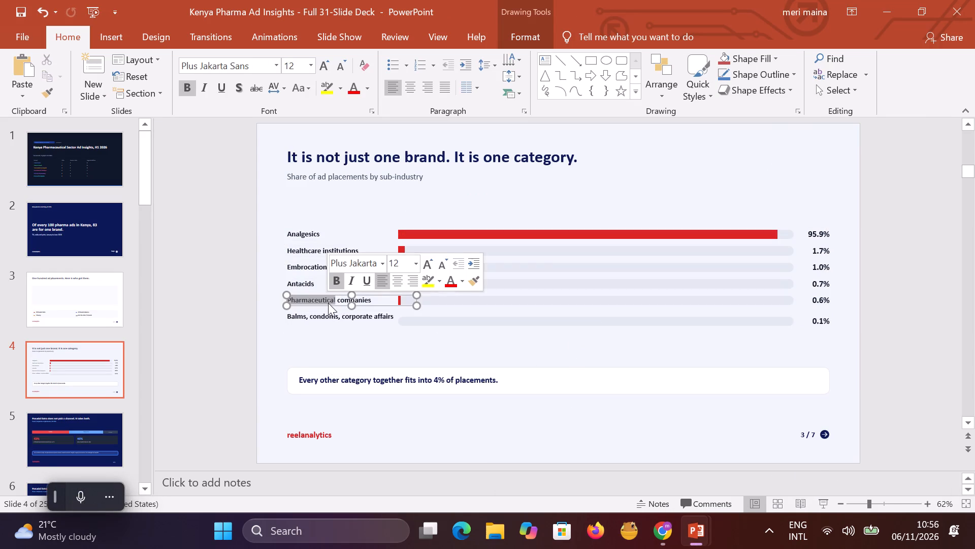
{"action": "left_click", "coordinate": [387, 304]}
{"action": "left_click_drag", "start_coordinate": [369, 299], "coordinate": [332, 300]}
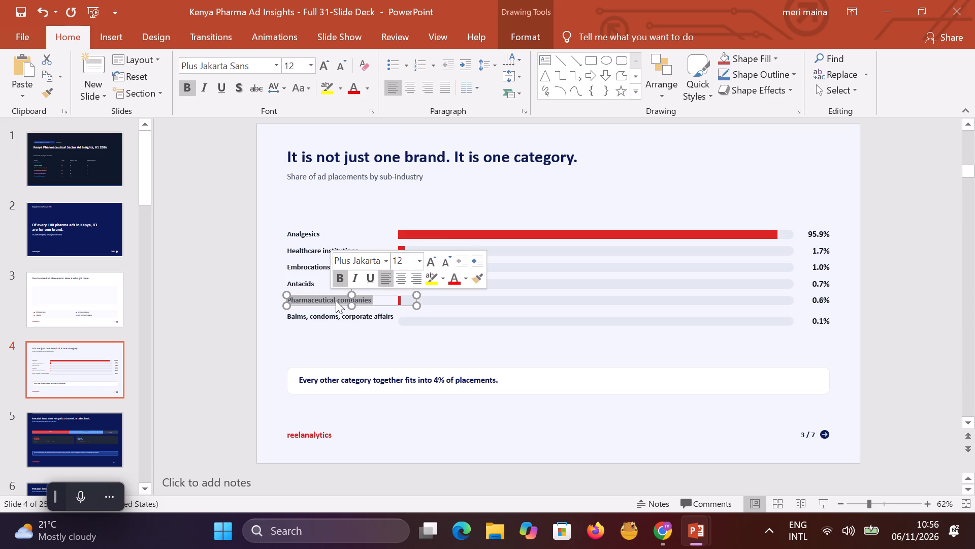
{"action": "left_click", "coordinate": [463, 235]}
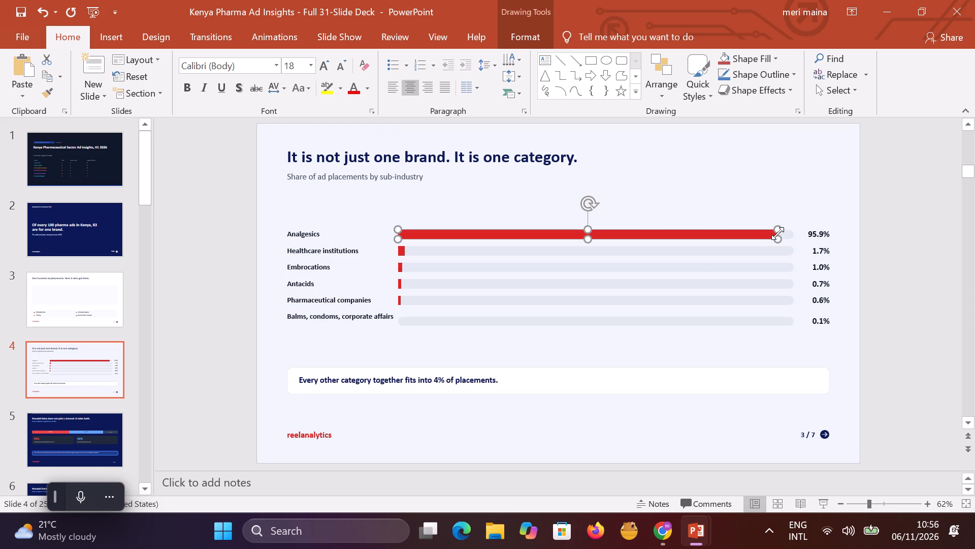
{"action": "left_click", "coordinate": [792, 235]}
{"action": "left_click", "coordinate": [744, 240]}
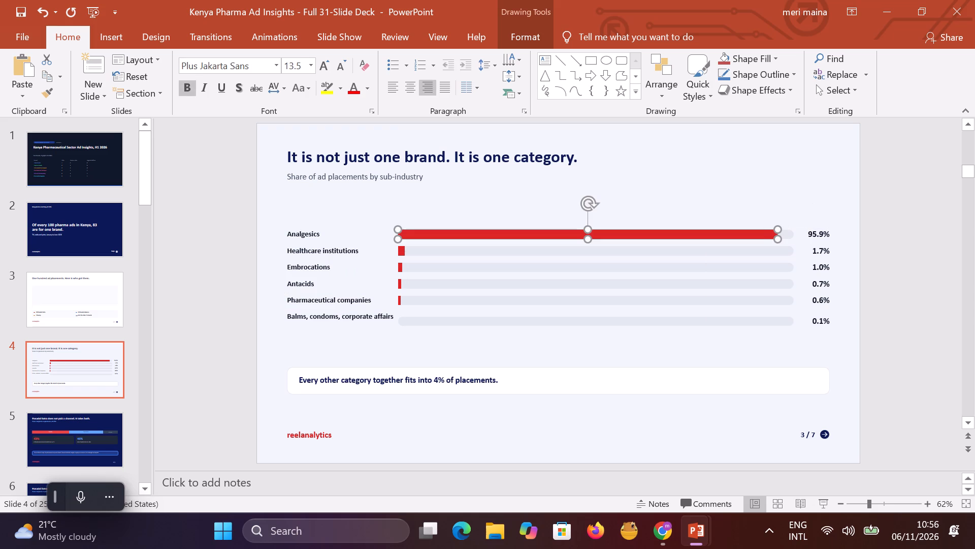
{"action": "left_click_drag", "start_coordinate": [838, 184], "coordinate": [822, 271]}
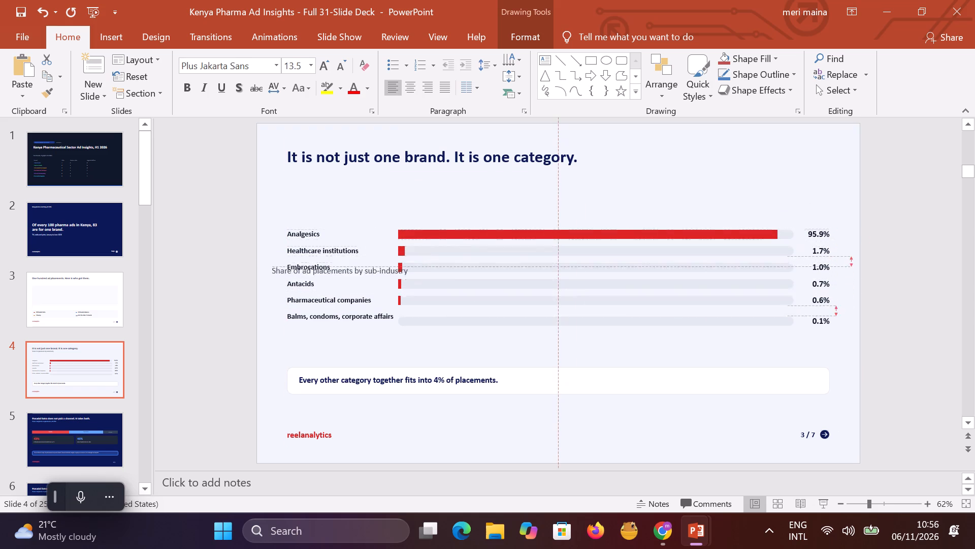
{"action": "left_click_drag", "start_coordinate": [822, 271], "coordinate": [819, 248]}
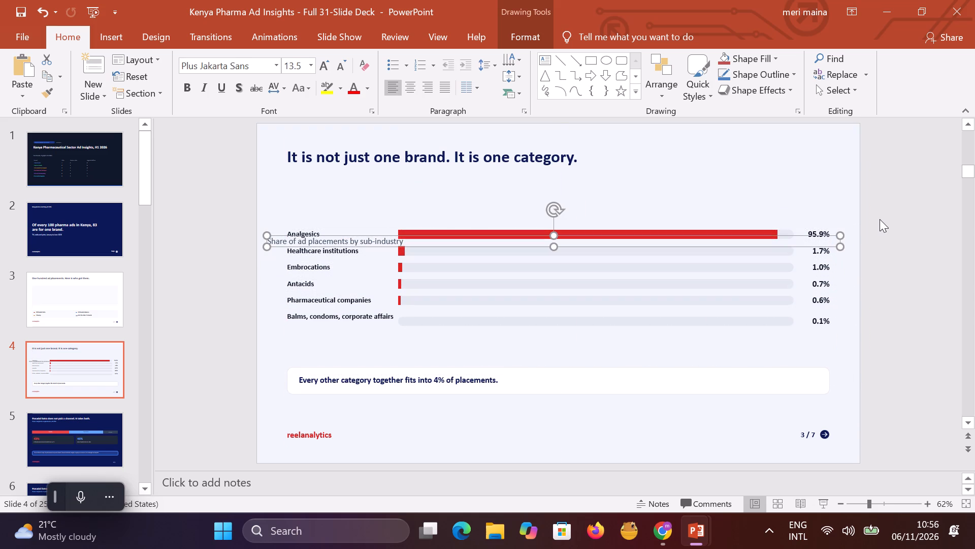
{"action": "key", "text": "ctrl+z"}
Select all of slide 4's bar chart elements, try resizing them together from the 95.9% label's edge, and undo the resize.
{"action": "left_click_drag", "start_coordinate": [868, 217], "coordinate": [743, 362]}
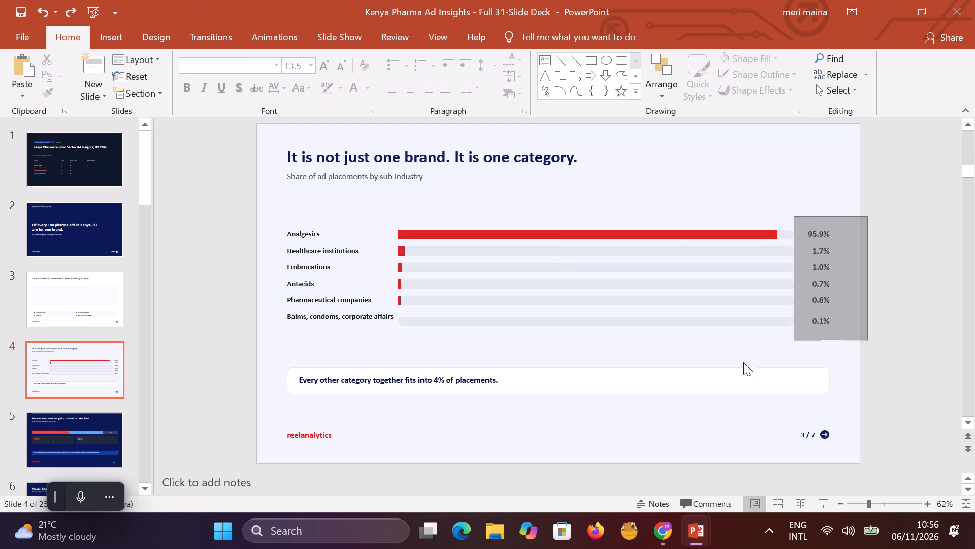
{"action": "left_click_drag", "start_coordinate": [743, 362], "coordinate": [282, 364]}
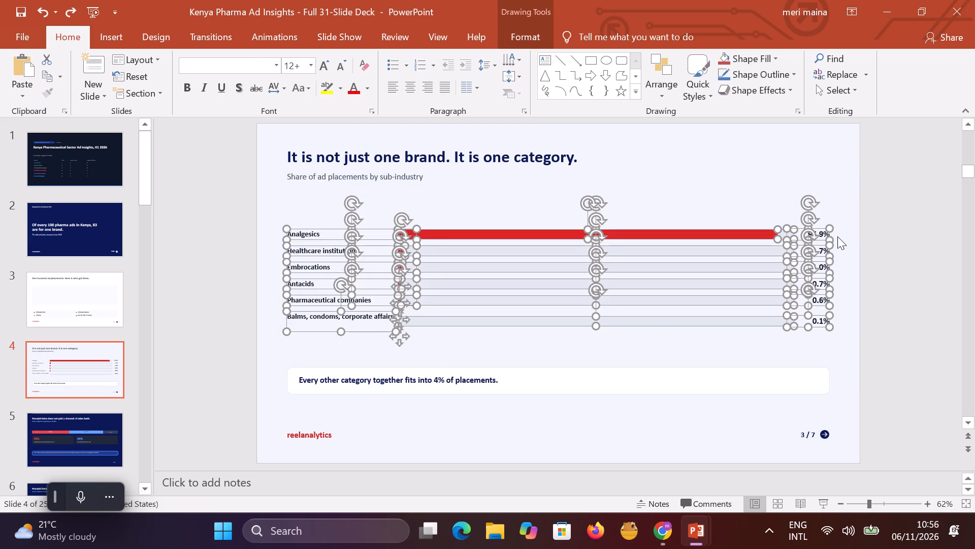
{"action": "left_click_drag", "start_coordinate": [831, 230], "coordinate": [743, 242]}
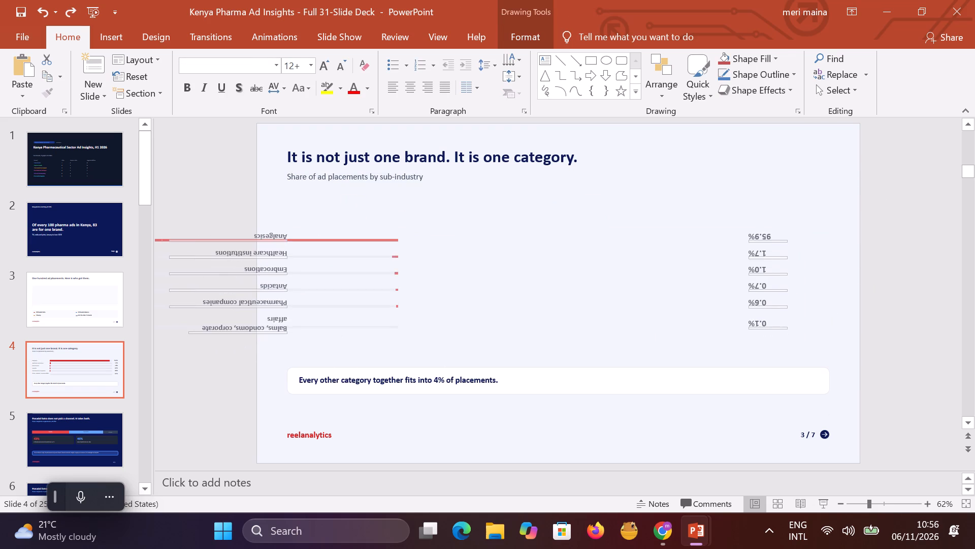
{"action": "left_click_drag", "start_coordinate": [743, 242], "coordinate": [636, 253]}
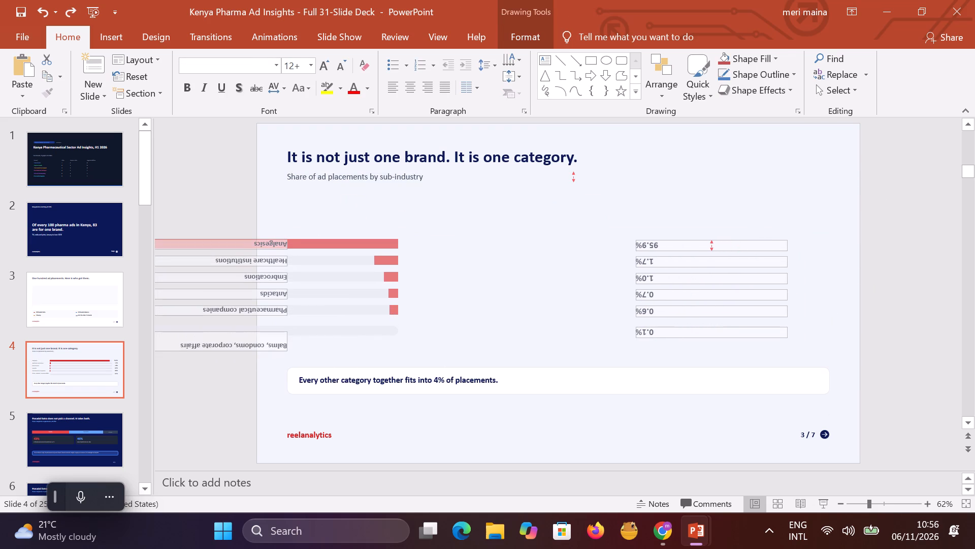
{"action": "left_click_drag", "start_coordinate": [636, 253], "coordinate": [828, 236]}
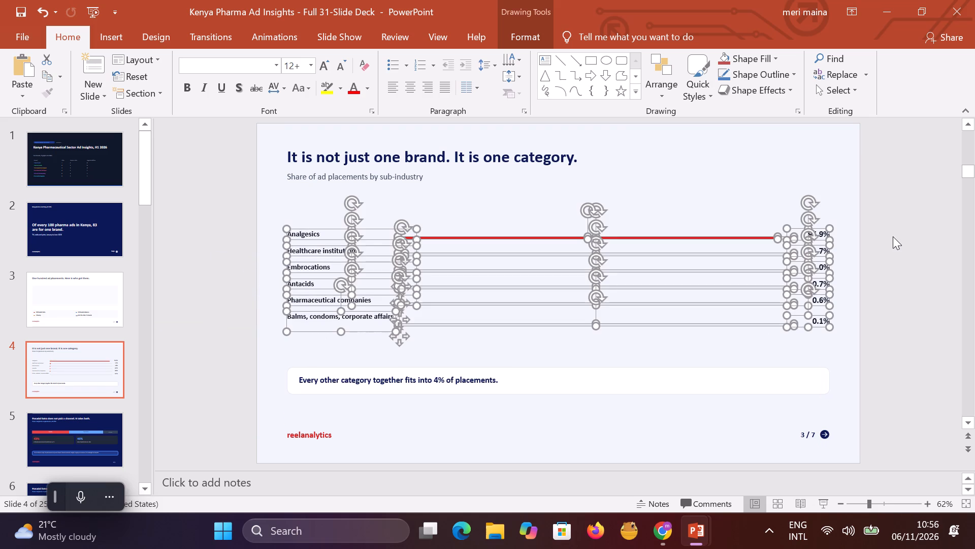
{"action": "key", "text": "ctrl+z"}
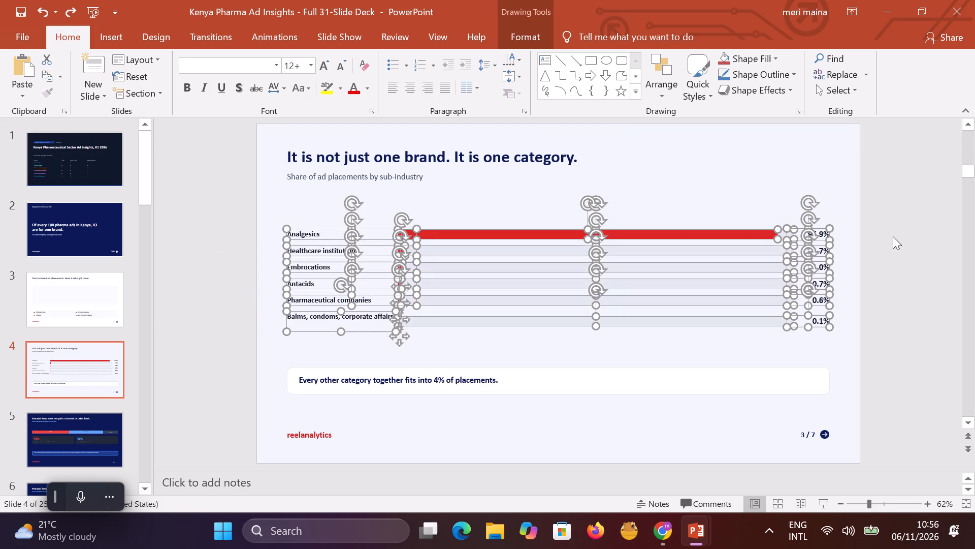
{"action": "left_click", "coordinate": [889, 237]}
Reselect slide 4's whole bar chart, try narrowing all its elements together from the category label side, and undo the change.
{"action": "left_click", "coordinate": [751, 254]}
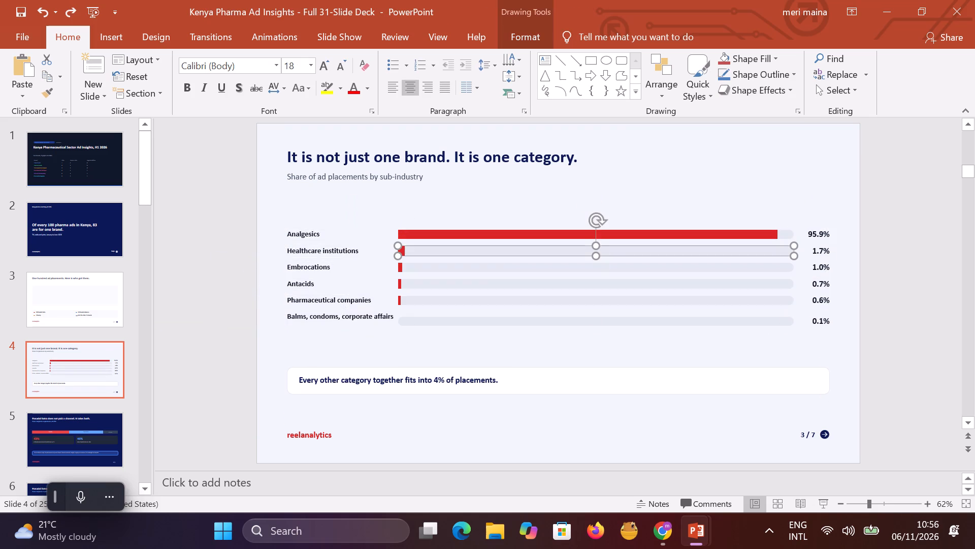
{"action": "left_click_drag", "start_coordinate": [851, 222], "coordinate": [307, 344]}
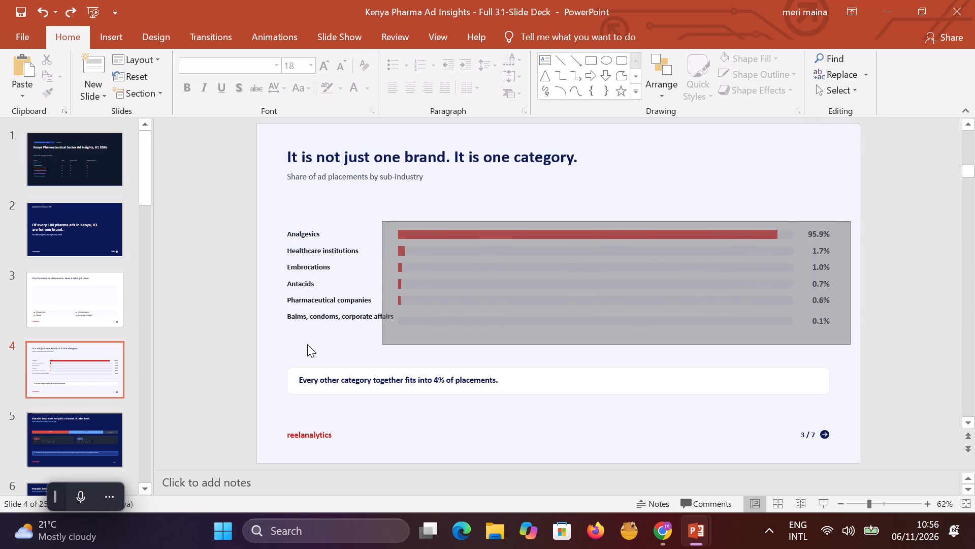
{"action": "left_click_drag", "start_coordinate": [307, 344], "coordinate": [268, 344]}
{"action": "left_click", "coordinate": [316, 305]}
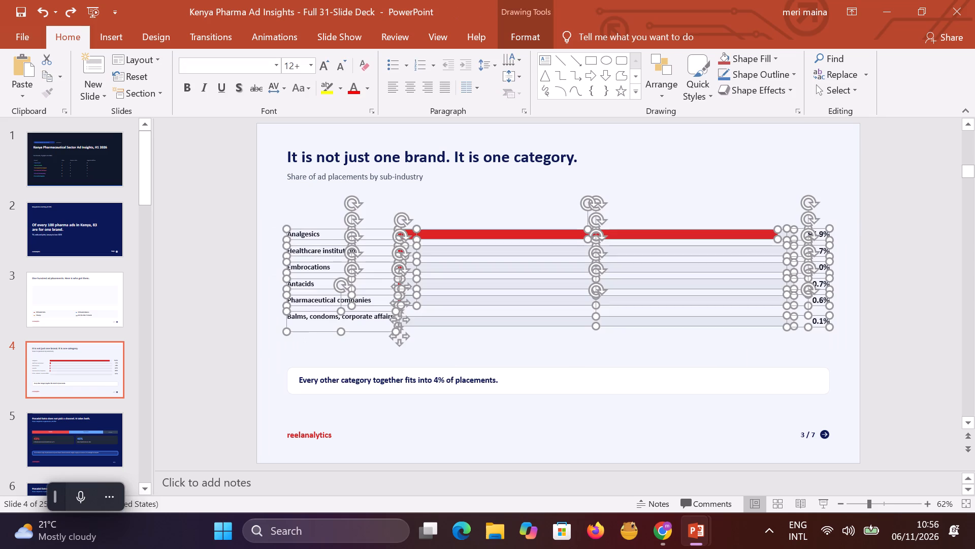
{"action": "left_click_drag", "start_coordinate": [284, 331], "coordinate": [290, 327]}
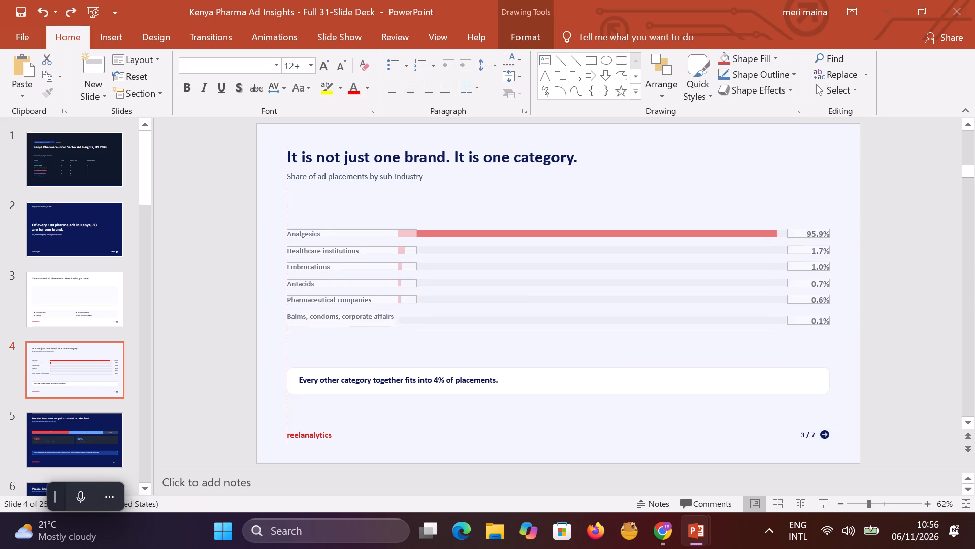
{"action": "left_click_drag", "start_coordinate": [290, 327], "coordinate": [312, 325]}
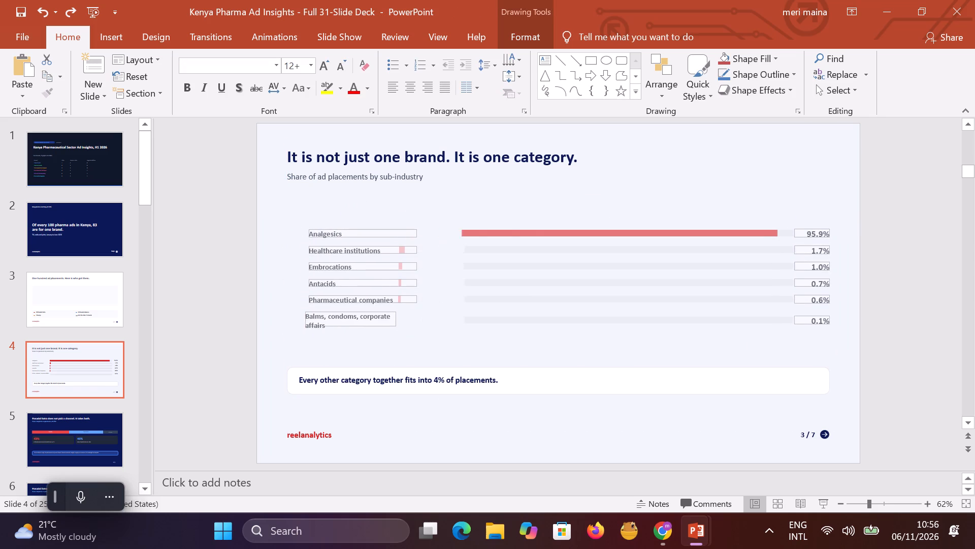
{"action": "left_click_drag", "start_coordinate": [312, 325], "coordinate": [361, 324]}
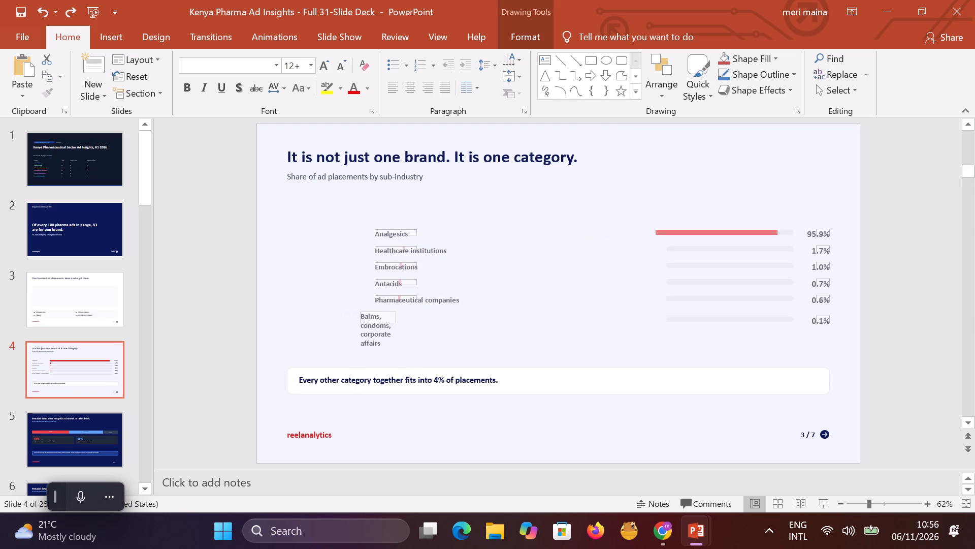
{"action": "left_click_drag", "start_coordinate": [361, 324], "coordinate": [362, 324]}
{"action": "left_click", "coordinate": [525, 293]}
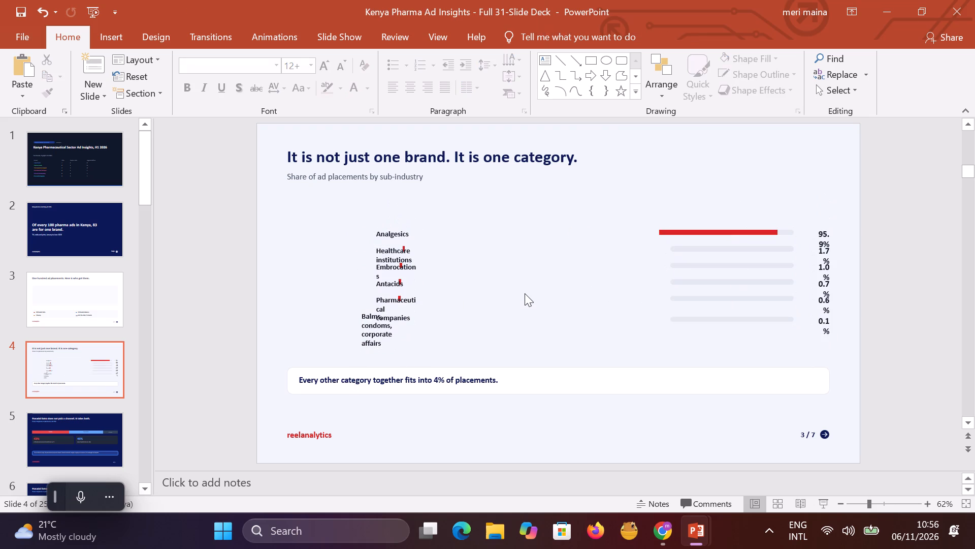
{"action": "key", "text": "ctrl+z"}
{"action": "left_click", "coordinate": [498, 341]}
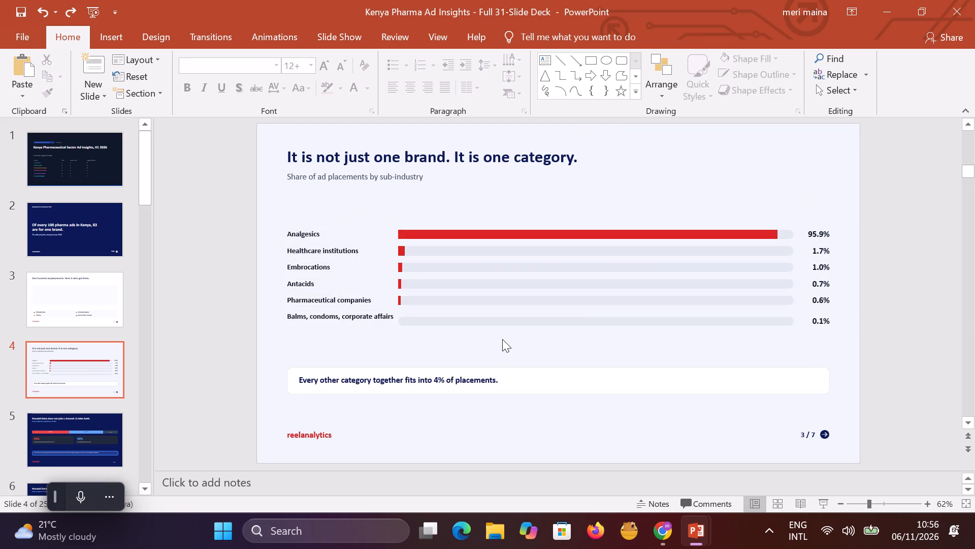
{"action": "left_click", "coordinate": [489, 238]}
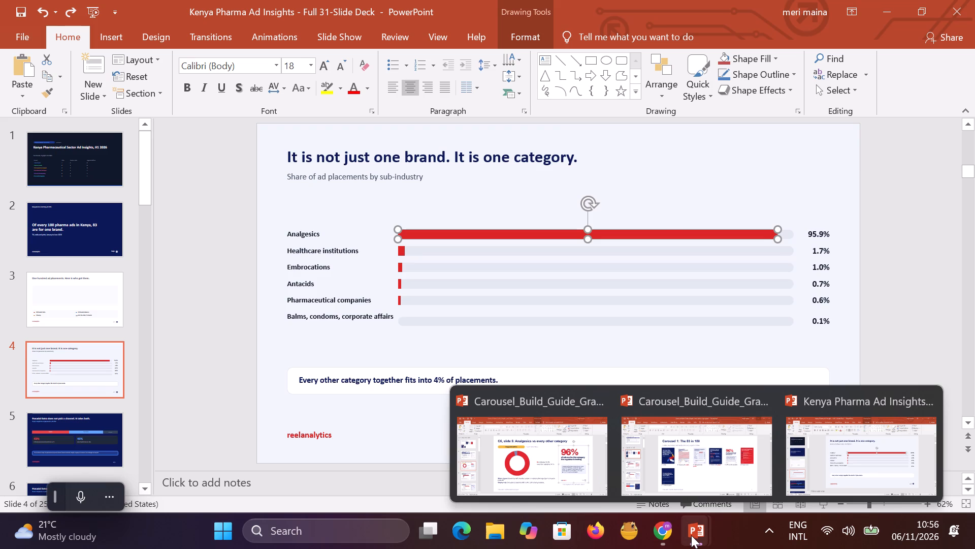
Switch to the Carousel_Build_Guide_Graphs_and_Tables deck, browse to slide 5, Share of placements by category, and copy its whole bar chart.
{"action": "left_click", "coordinate": [560, 480]}
{"action": "scroll", "coordinate": [66, 315], "scroll_direction": "down", "scroll_amount": 3}
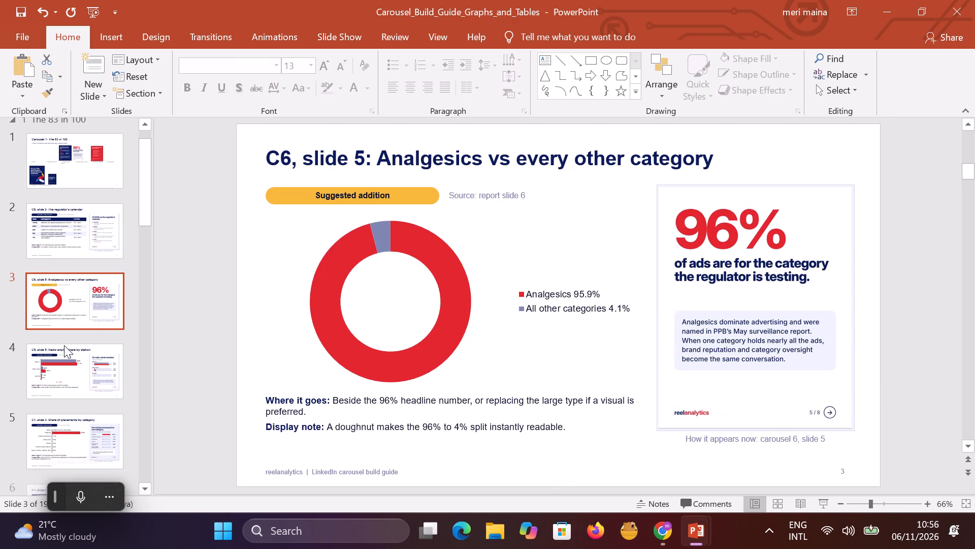
{"action": "left_click", "coordinate": [70, 367]}
{"action": "scroll", "coordinate": [84, 316], "scroll_direction": "up", "scroll_amount": 4}
{"action": "left_click", "coordinate": [85, 260]}
{"action": "scroll", "coordinate": [94, 425], "scroll_direction": "down", "scroll_amount": 5}
{"action": "left_click", "coordinate": [70, 426]}
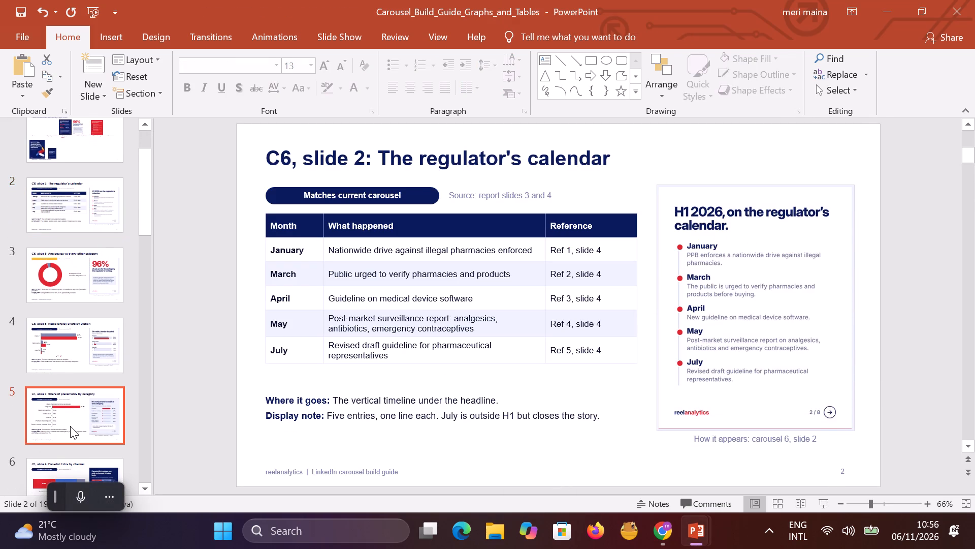
{"action": "left_click", "coordinate": [418, 296]}
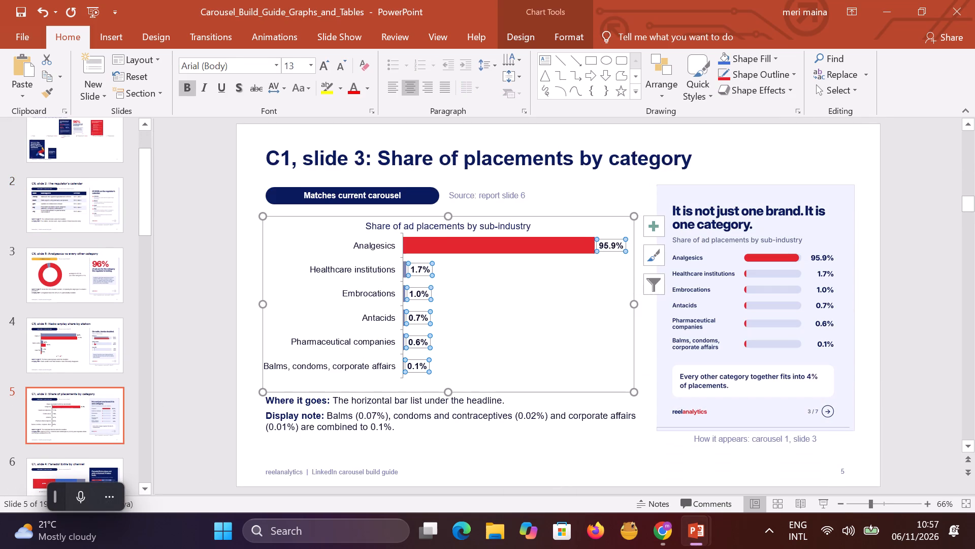
{"action": "left_click", "coordinate": [437, 243]}
{"action": "left_click", "coordinate": [390, 260]}
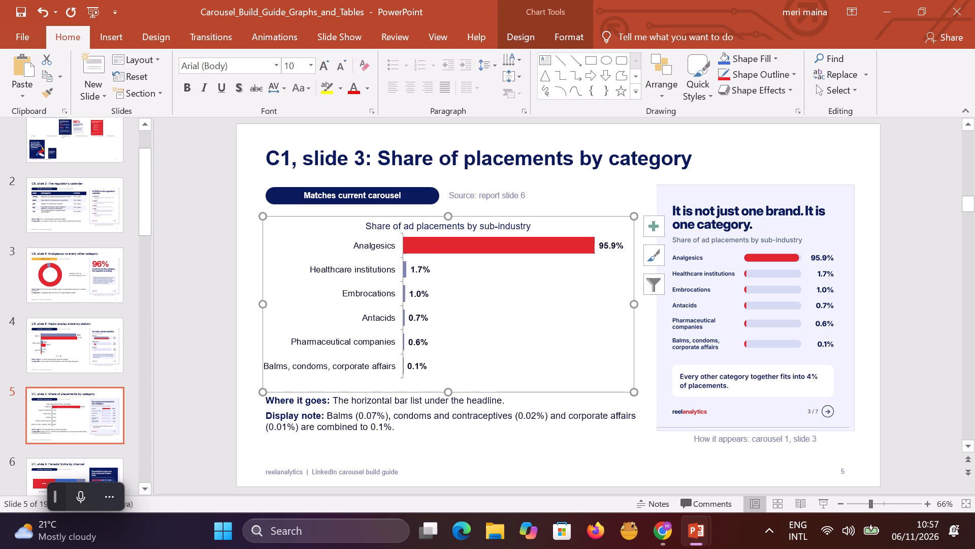
{"action": "left_click", "coordinate": [371, 255]}
{"action": "left_click", "coordinate": [295, 252]}
{"action": "key", "text": "ctrl+c"}
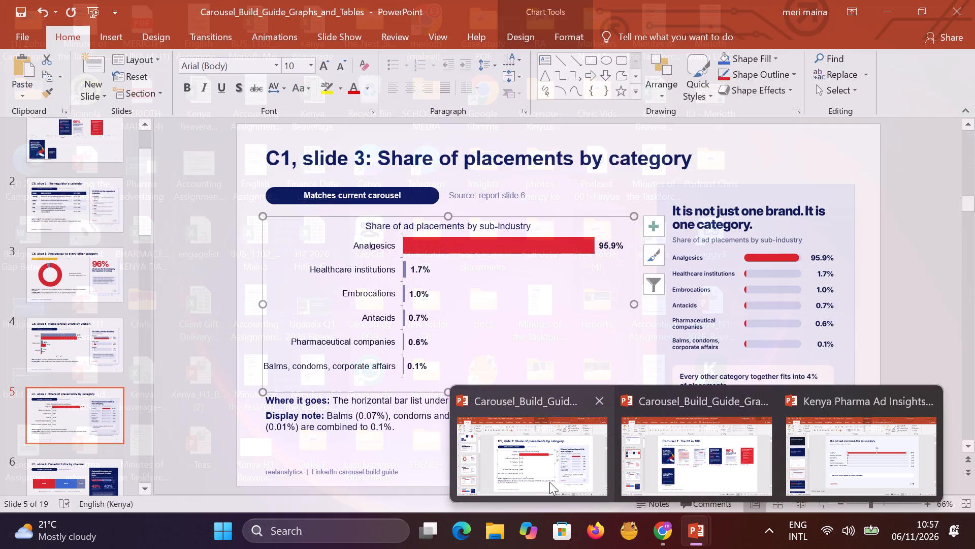
Switch to the Canva design and paste the copied sub-industry bar chart onto the dark blue page 2.
{"action": "left_click", "coordinate": [658, 534]}
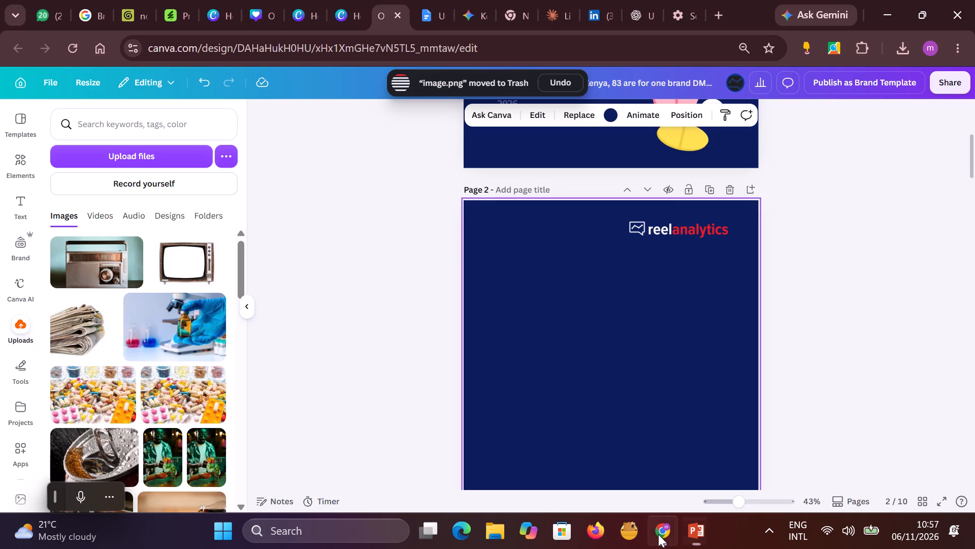
{"action": "left_click", "coordinate": [556, 340]}
{"action": "key", "text": "ctrl+v"}
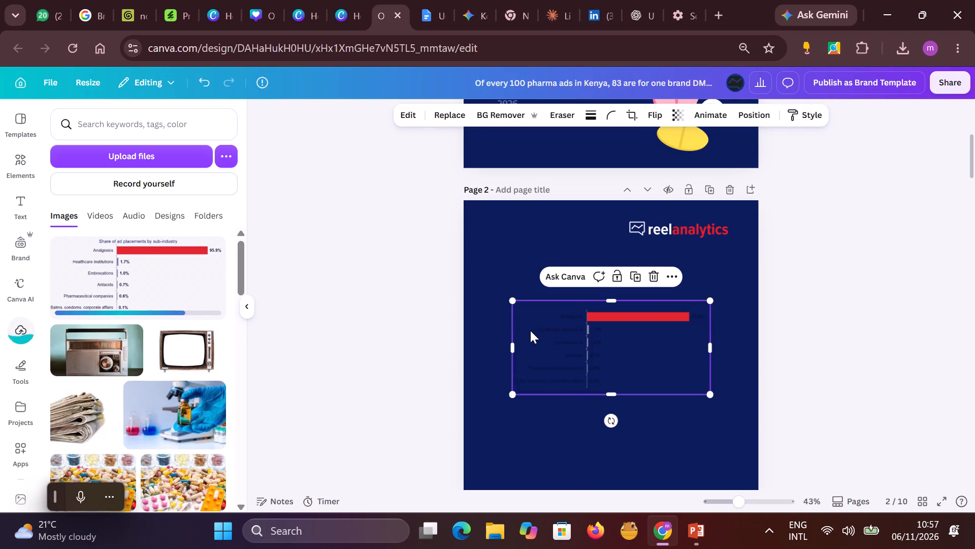
Enlarge the pasted bar chart slightly and, after trying upper and lower positions, centre it on page 2.
{"action": "left_click_drag", "start_coordinate": [514, 302], "coordinate": [507, 296]}
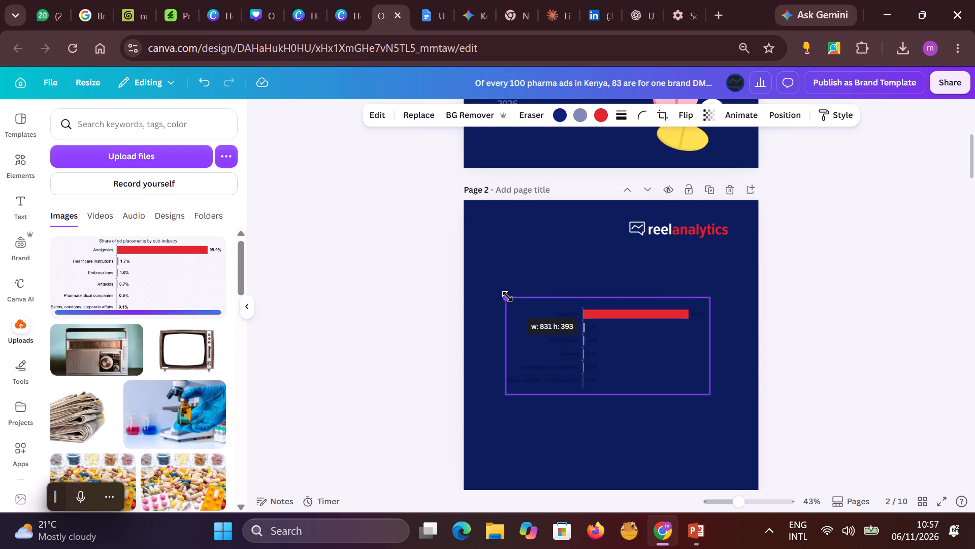
{"action": "left_click_drag", "start_coordinate": [507, 296], "coordinate": [501, 291]}
{"action": "left_click_drag", "start_coordinate": [571, 351], "coordinate": [565, 325]}
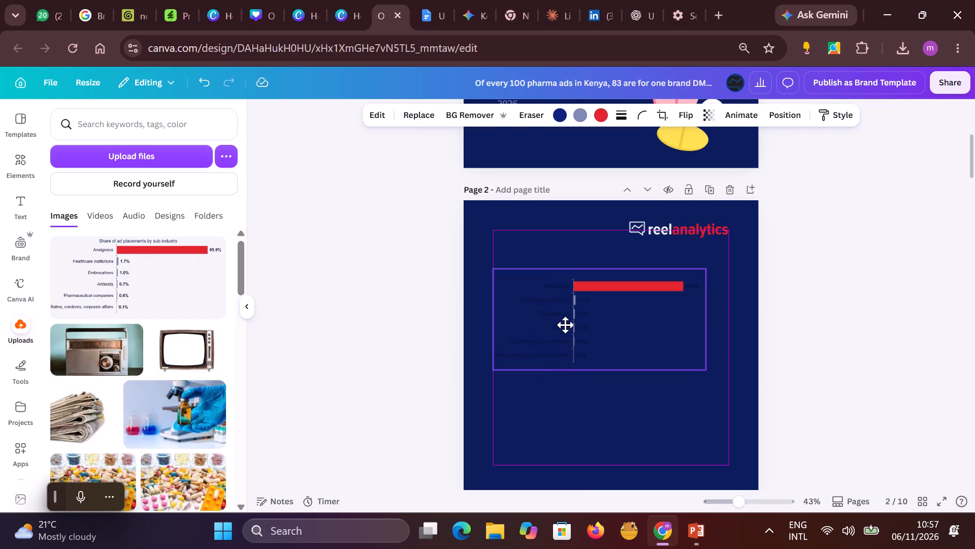
{"action": "left_click_drag", "start_coordinate": [565, 325], "coordinate": [570, 311]}
{"action": "left_click", "coordinate": [577, 374]}
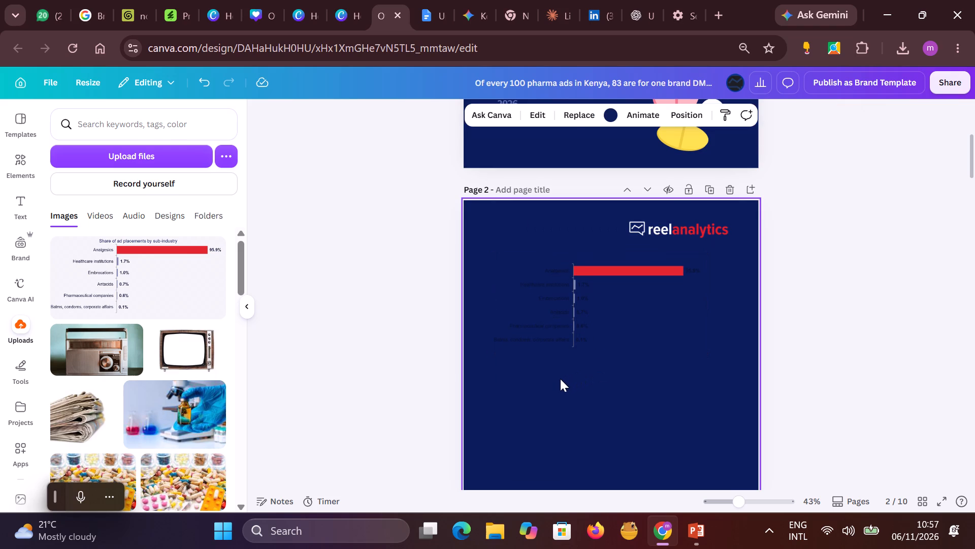
{"action": "left_click", "coordinate": [638, 312]}
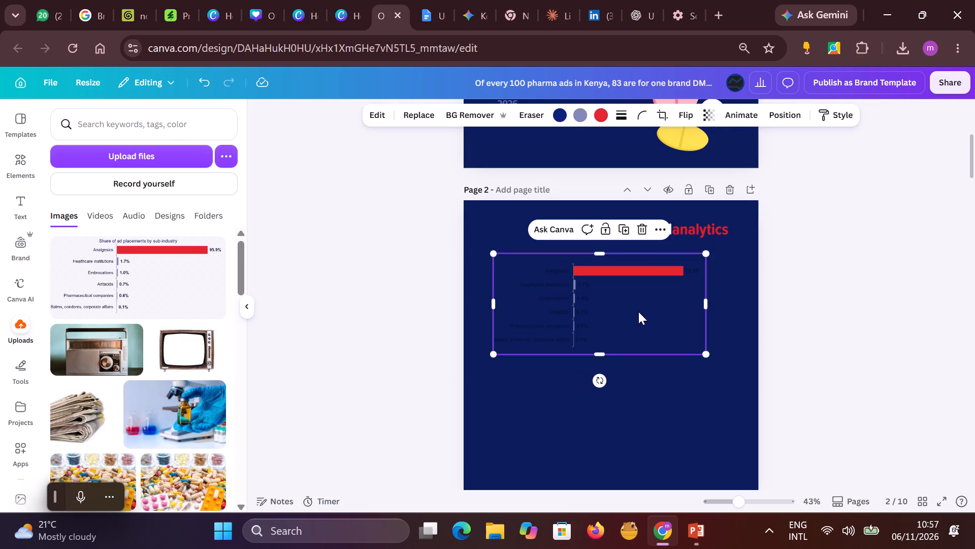
{"action": "left_click_drag", "start_coordinate": [638, 312], "coordinate": [647, 306]}
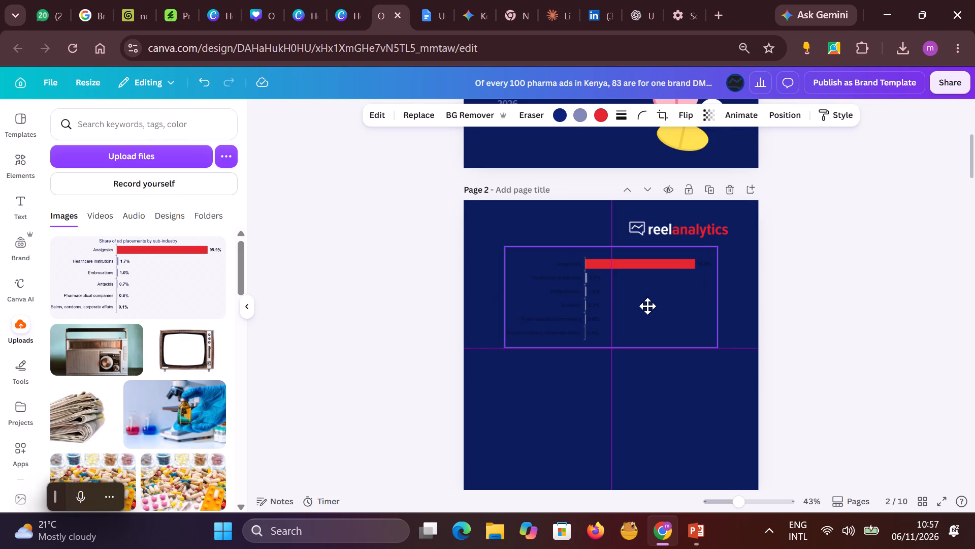
{"action": "left_click_drag", "start_coordinate": [647, 306], "coordinate": [656, 424]}
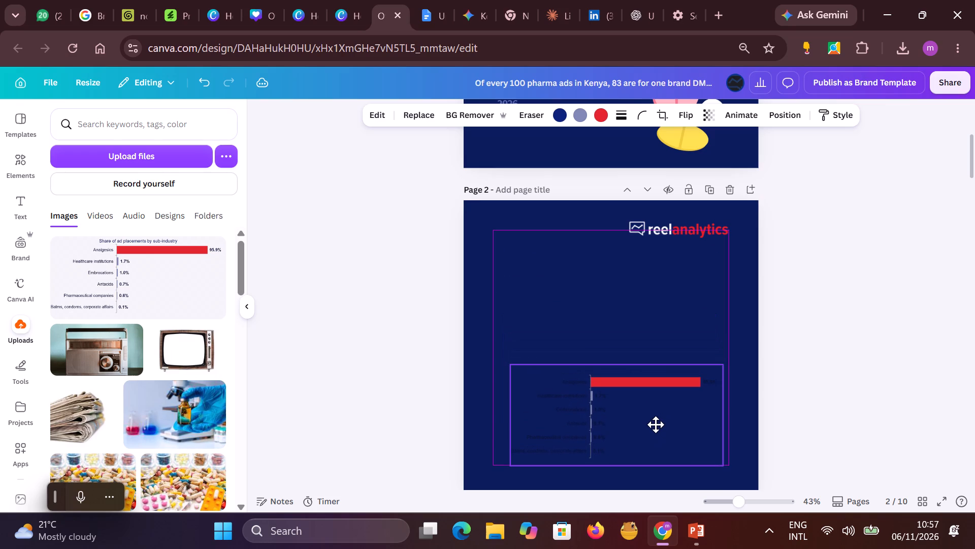
{"action": "left_click_drag", "start_coordinate": [656, 424], "coordinate": [653, 419]}
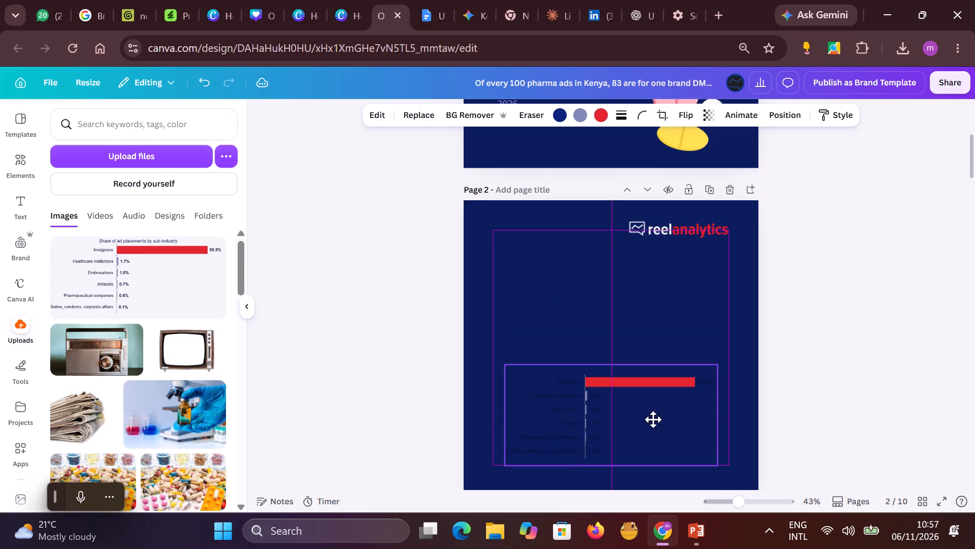
{"action": "left_click_drag", "start_coordinate": [653, 419], "coordinate": [653, 353]}
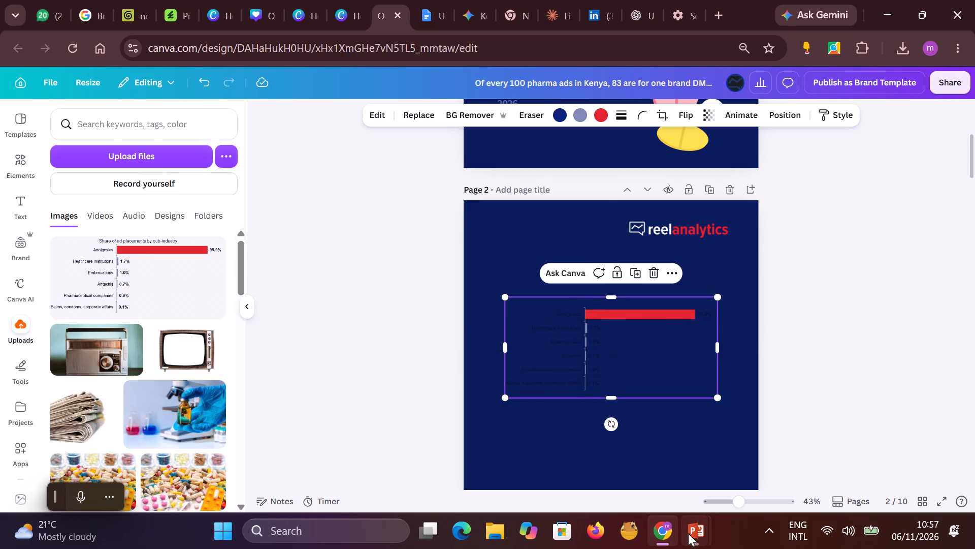
Switch back to slide 4 of the Kenya Pharma Ad Insights deck in PowerPoint.
{"action": "left_click", "coordinate": [690, 531]}
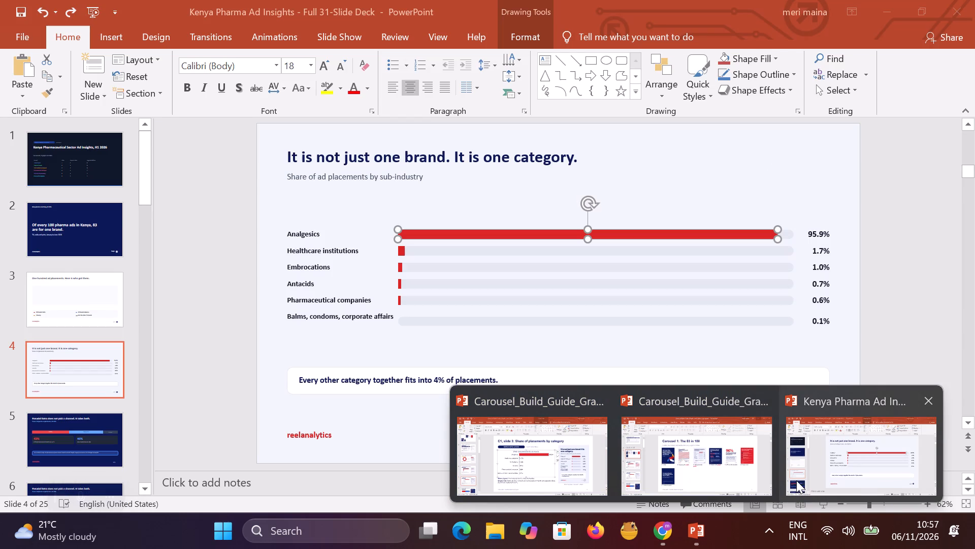
{"action": "left_click", "coordinate": [806, 459]}
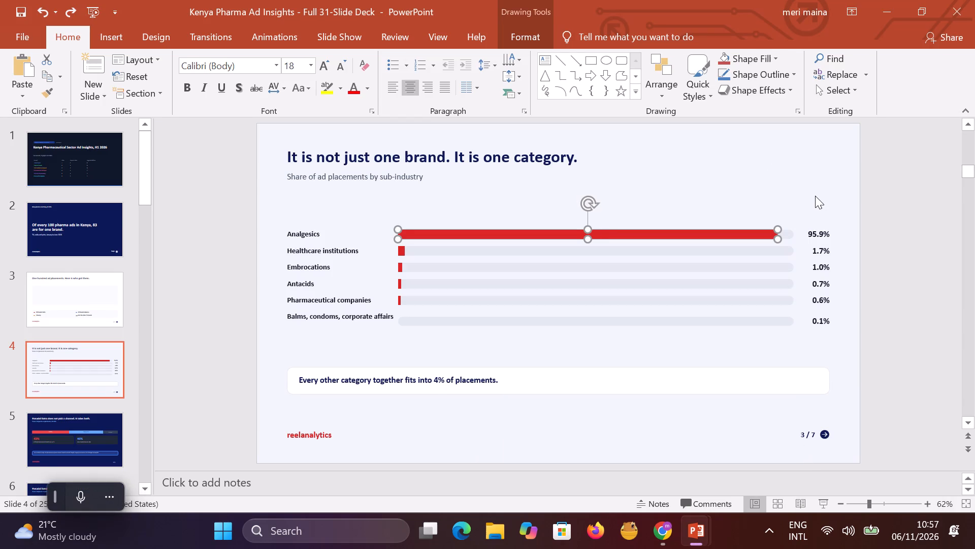
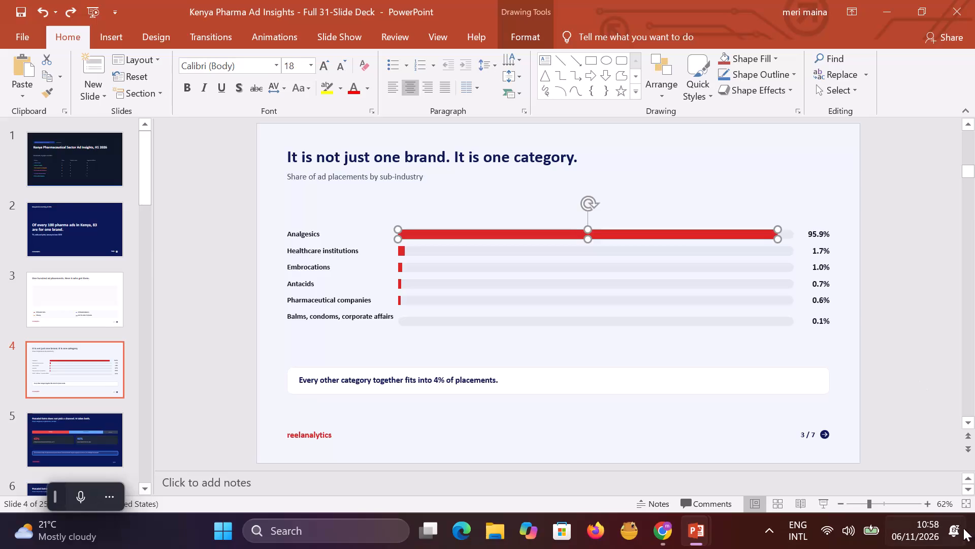
Copy the slide 4 title "It is not just one brand. It is one category.".
{"action": "left_click", "coordinate": [480, 270]}
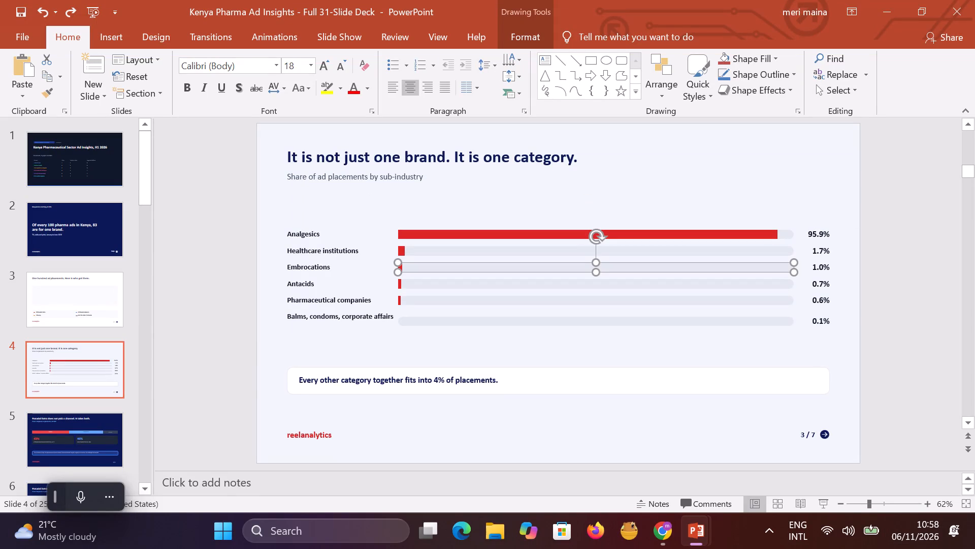
{"action": "left_click_drag", "start_coordinate": [289, 155], "coordinate": [324, 159]}
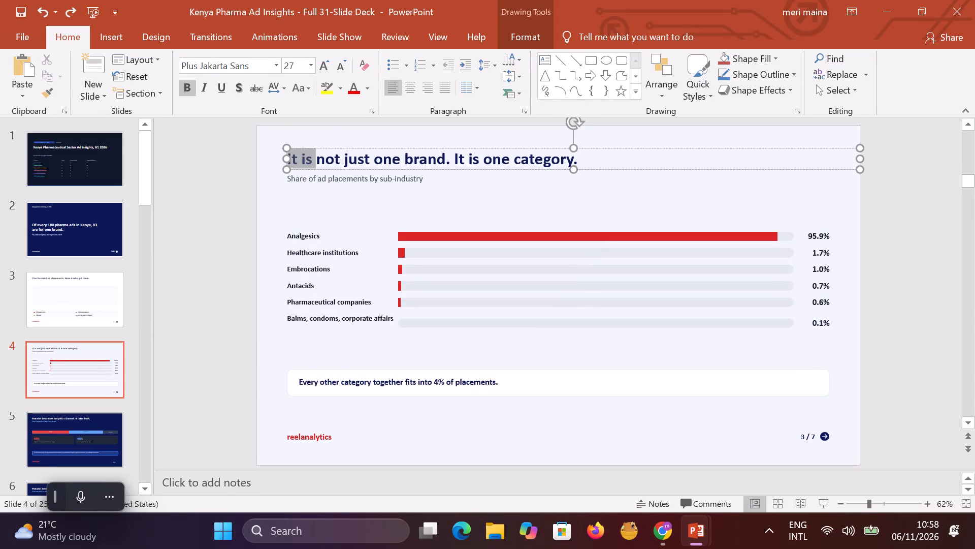
{"action": "left_click_drag", "start_coordinate": [324, 159], "coordinate": [585, 163]}
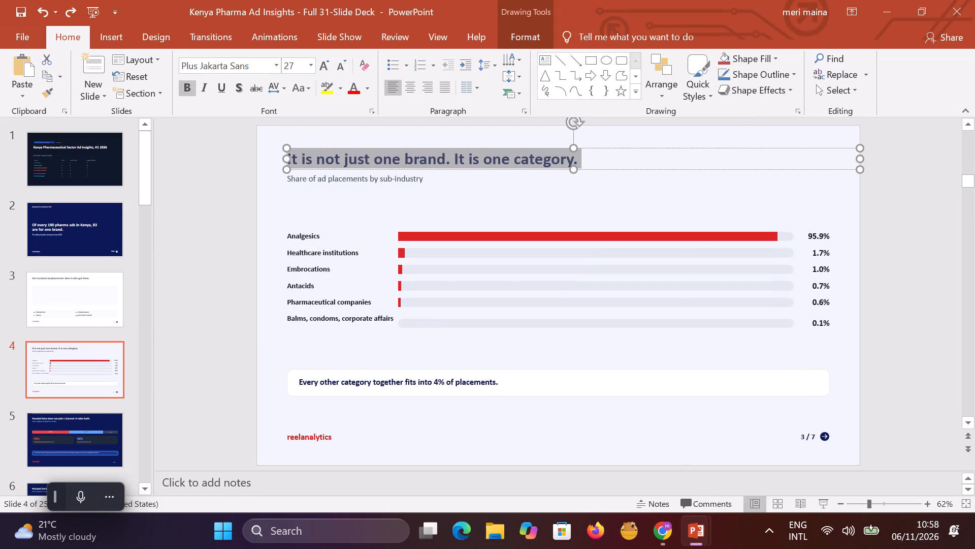
{"action": "key", "text": "ctrl+c"}
Switch to the Canva design, paste the title onto page 2 and place it above the chart, below the logo.
{"action": "left_click", "coordinate": [653, 537]}
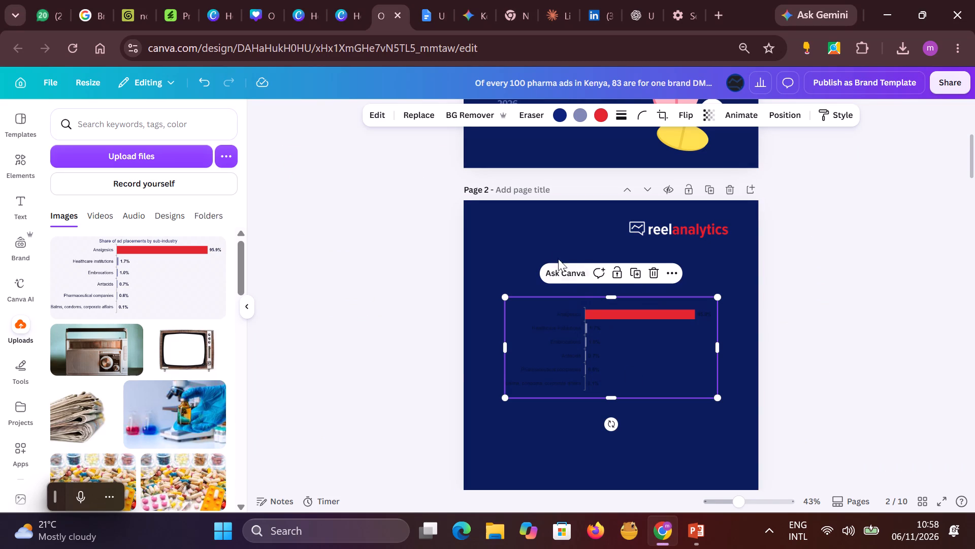
{"action": "left_click", "coordinate": [536, 245]}
{"action": "key", "text": "ctrl+v"}
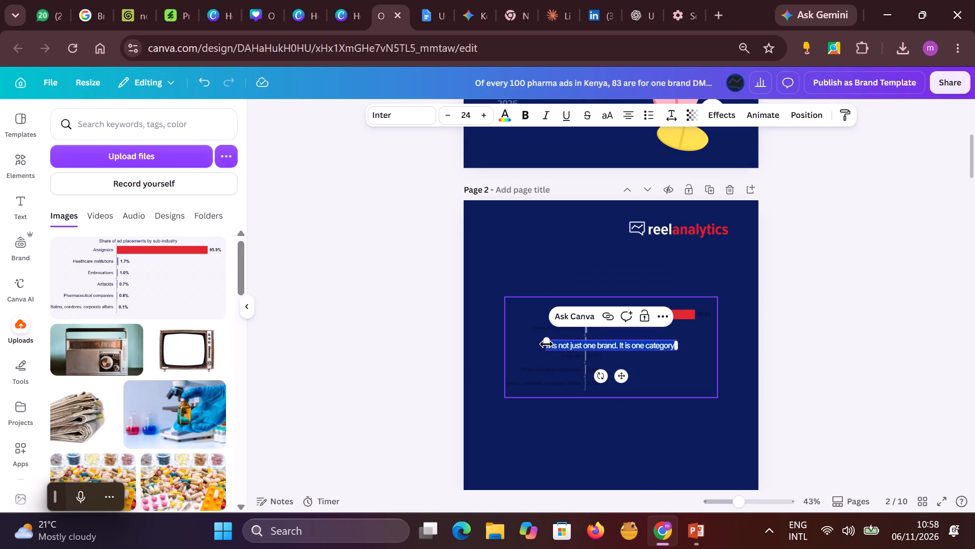
{"action": "left_click", "coordinate": [678, 352]}
{"action": "left_click", "coordinate": [641, 352]}
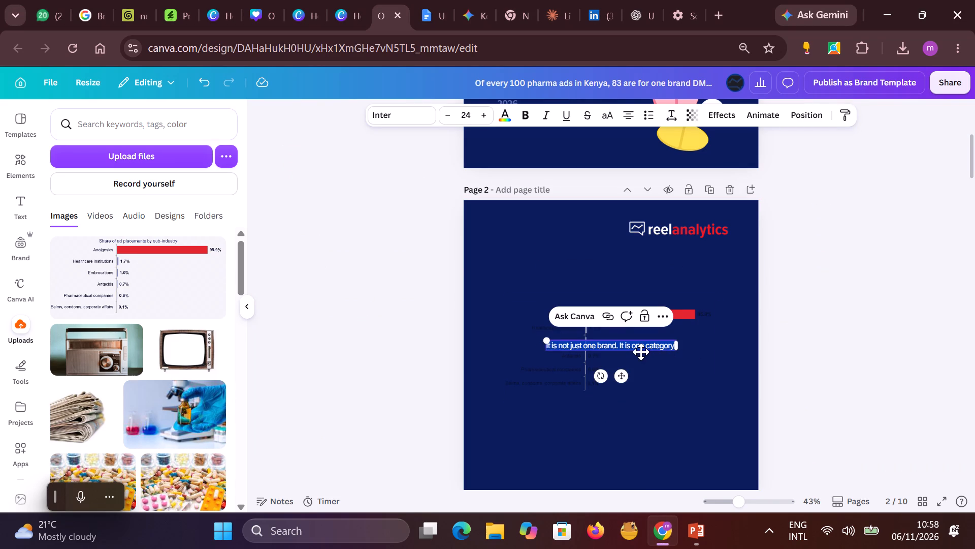
{"action": "left_click_drag", "start_coordinate": [614, 346], "coordinate": [585, 258]}
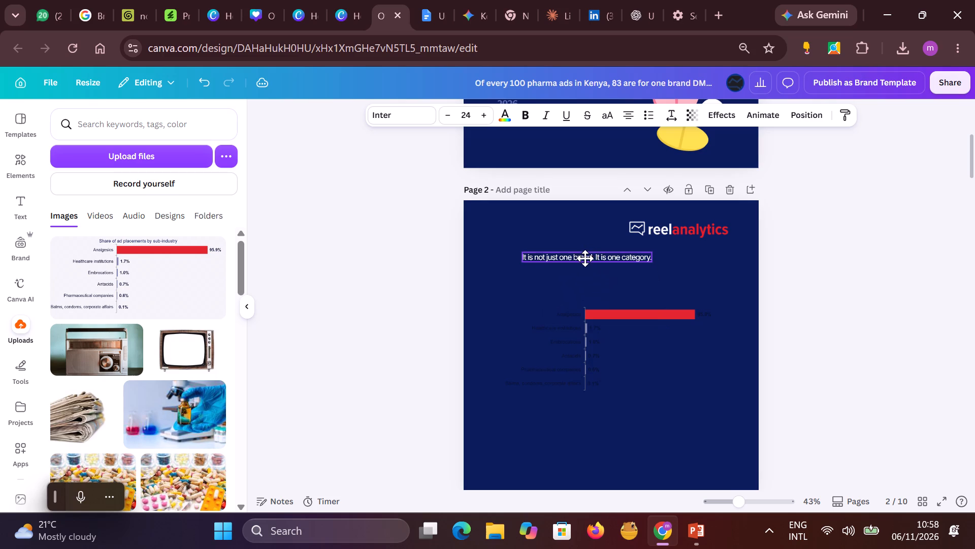
{"action": "left_click_drag", "start_coordinate": [585, 258], "coordinate": [574, 259]}
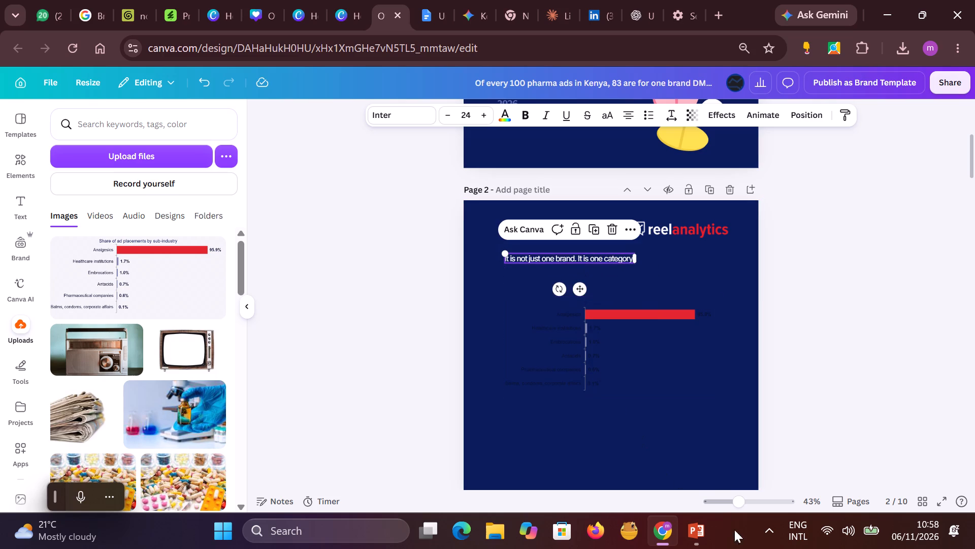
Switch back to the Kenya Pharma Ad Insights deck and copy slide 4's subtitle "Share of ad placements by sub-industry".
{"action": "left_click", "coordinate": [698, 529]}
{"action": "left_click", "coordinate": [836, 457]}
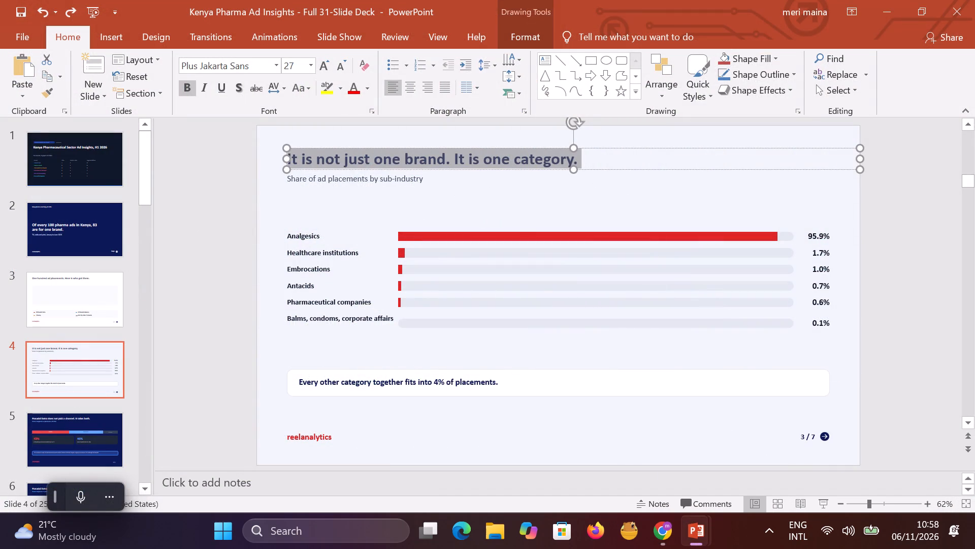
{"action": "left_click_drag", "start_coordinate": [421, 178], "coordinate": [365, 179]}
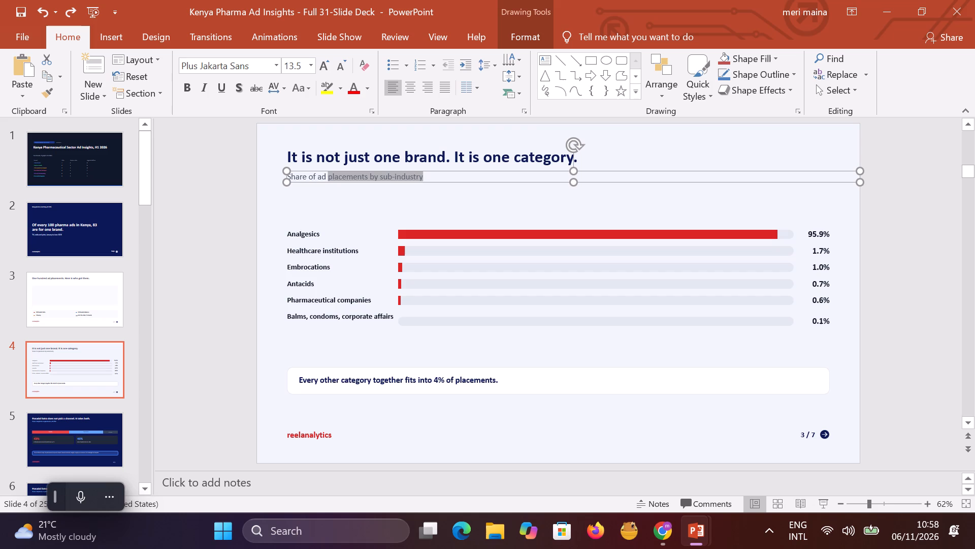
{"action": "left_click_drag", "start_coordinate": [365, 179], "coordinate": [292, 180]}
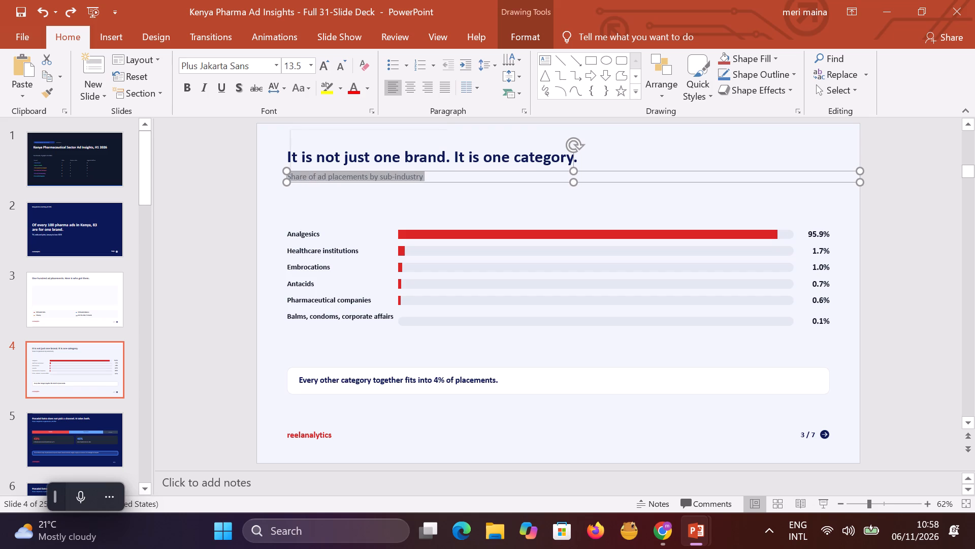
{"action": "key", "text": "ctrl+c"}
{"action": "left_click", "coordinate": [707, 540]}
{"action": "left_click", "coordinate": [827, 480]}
Switch to the Canva design and move the page 2 heading up to just beneath the logo.
{"action": "left_click", "coordinate": [657, 531]}
{"action": "left_click_drag", "start_coordinate": [537, 257], "coordinate": [541, 241]}
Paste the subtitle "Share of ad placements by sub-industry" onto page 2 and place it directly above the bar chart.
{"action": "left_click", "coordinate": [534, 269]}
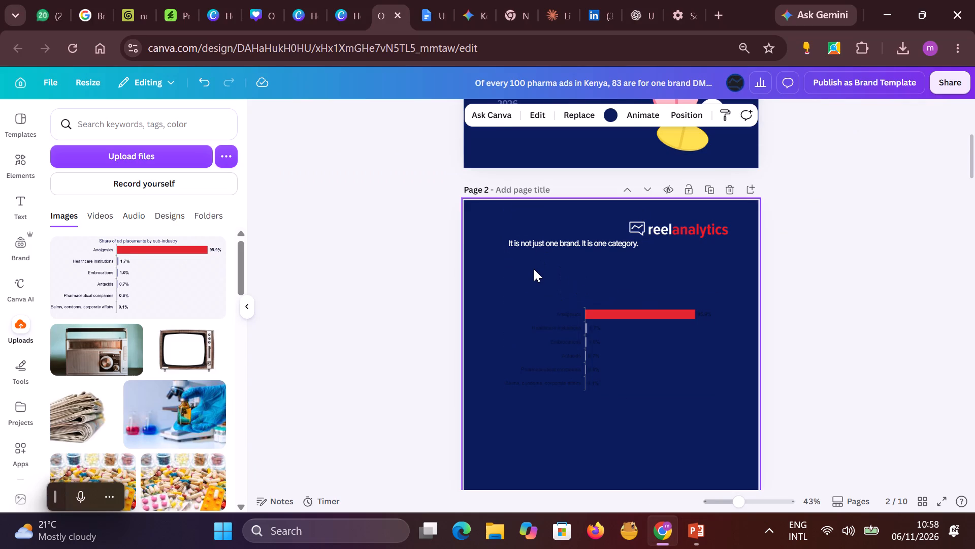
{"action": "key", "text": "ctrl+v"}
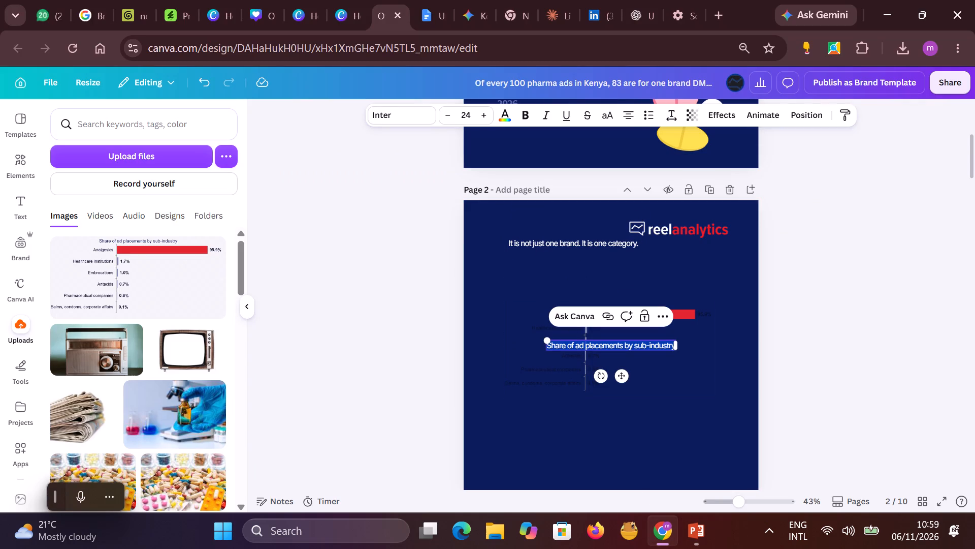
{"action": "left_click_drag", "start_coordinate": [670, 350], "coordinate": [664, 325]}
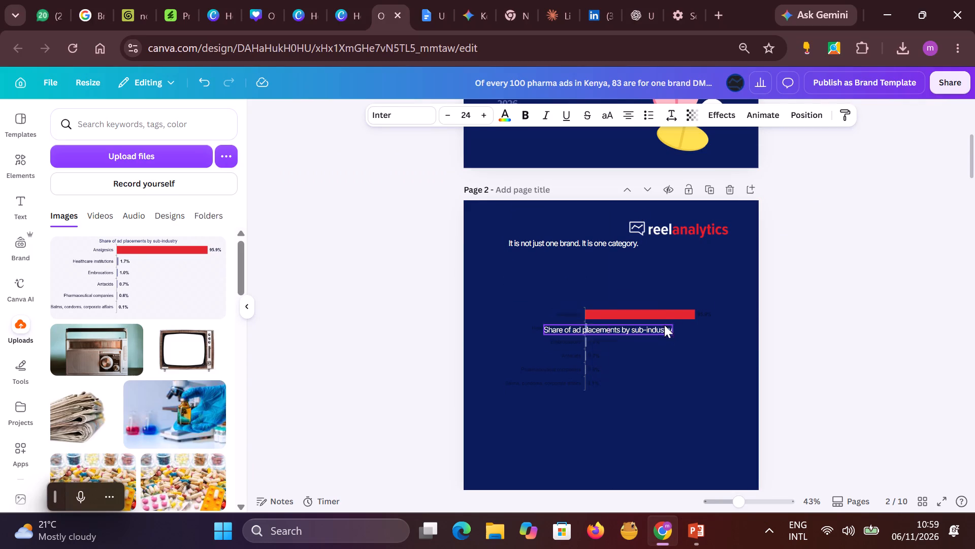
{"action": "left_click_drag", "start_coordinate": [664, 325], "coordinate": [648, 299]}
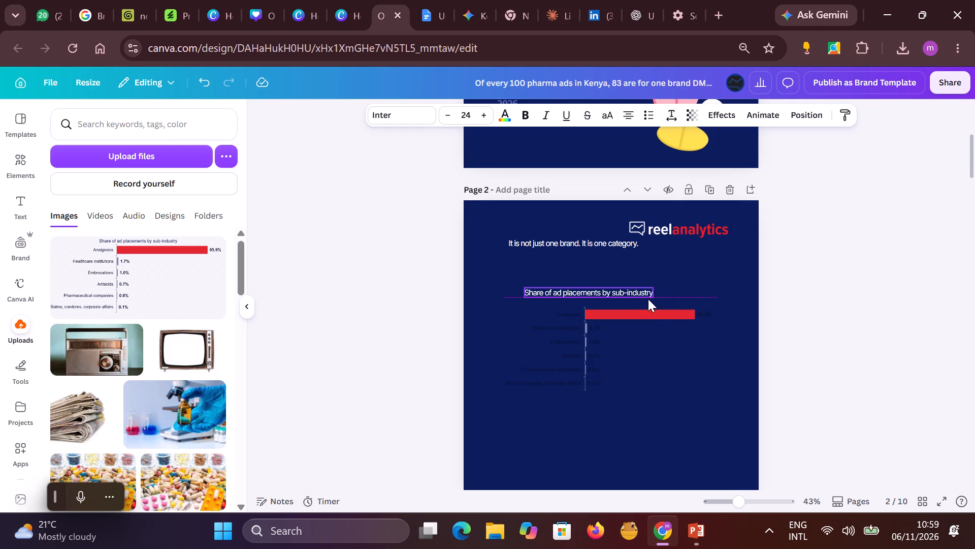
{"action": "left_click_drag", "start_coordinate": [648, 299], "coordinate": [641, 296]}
Change page 2's background, trying white first and settling on the muted grey-purple photo colour.
{"action": "left_click", "coordinate": [742, 279]}
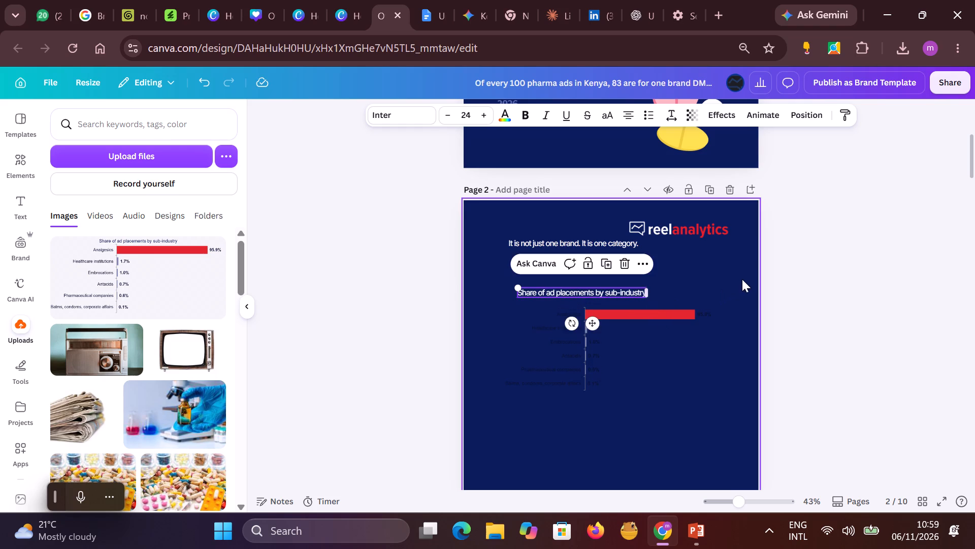
{"action": "left_click", "coordinate": [612, 113]}
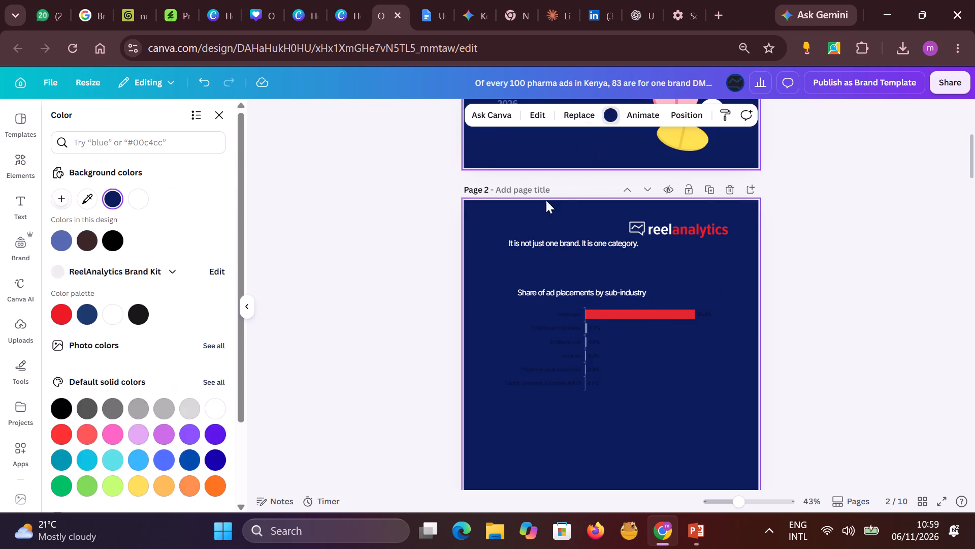
{"action": "left_click", "coordinate": [139, 202]}
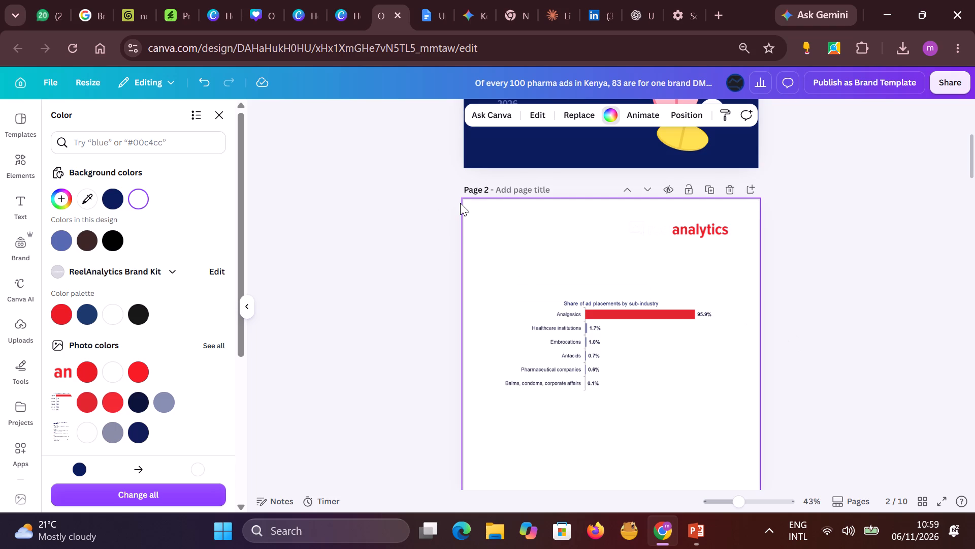
{"action": "scroll", "coordinate": [85, 380], "scroll_direction": "down", "scroll_amount": 3}
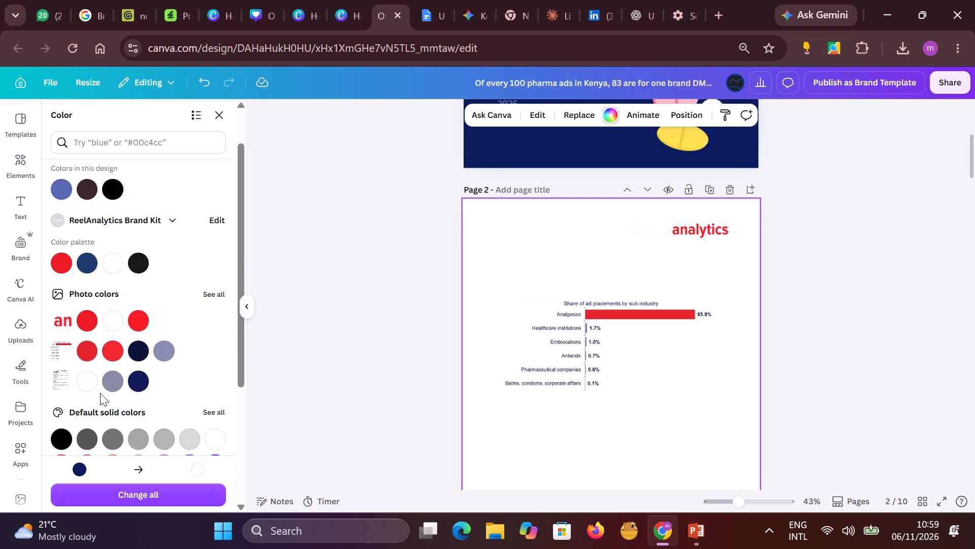
{"action": "left_click", "coordinate": [111, 349]}
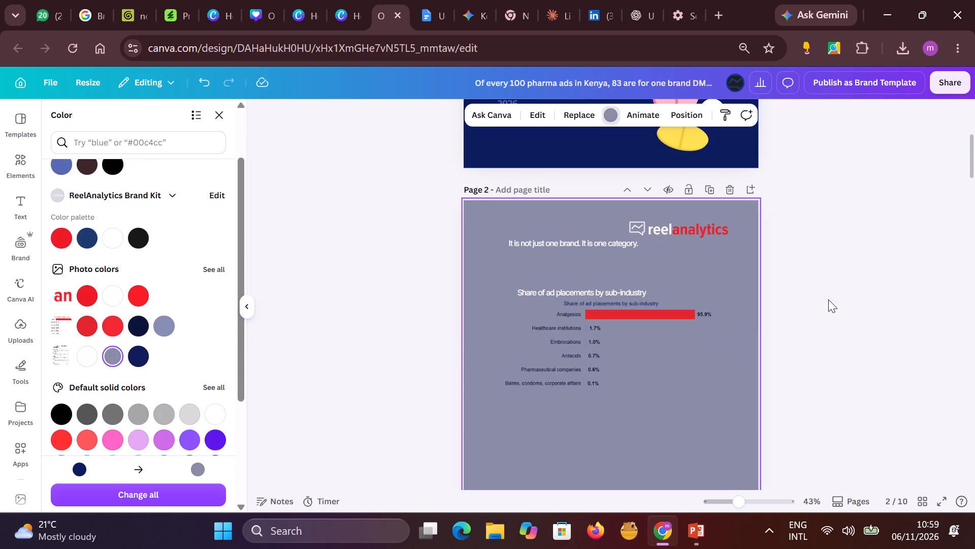
{"action": "left_click", "coordinate": [828, 299]}
Enlarge the bar chart on page 2 slightly by extending its lower-left corner outward.
{"action": "left_click", "coordinate": [565, 291]}
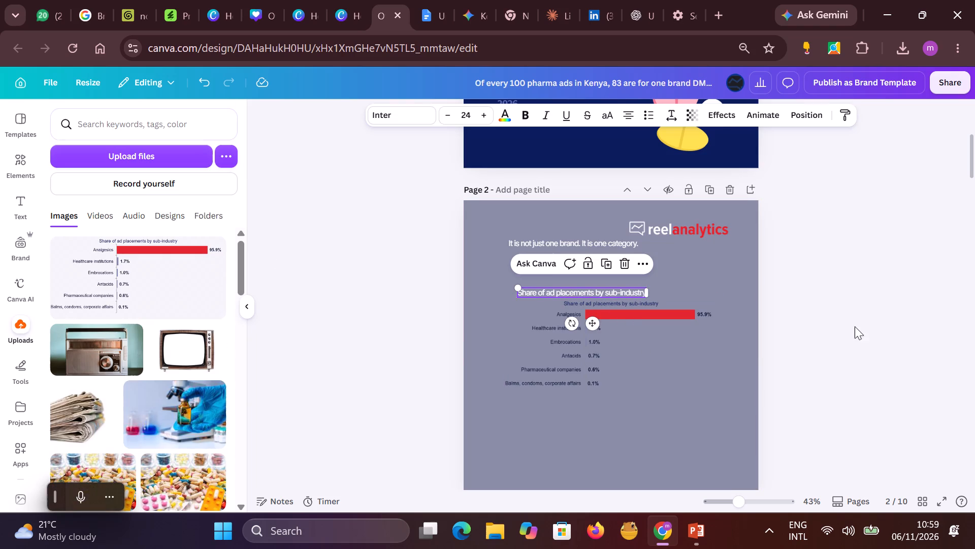
{"action": "left_click", "coordinate": [856, 326]}
{"action": "left_click", "coordinate": [598, 359]}
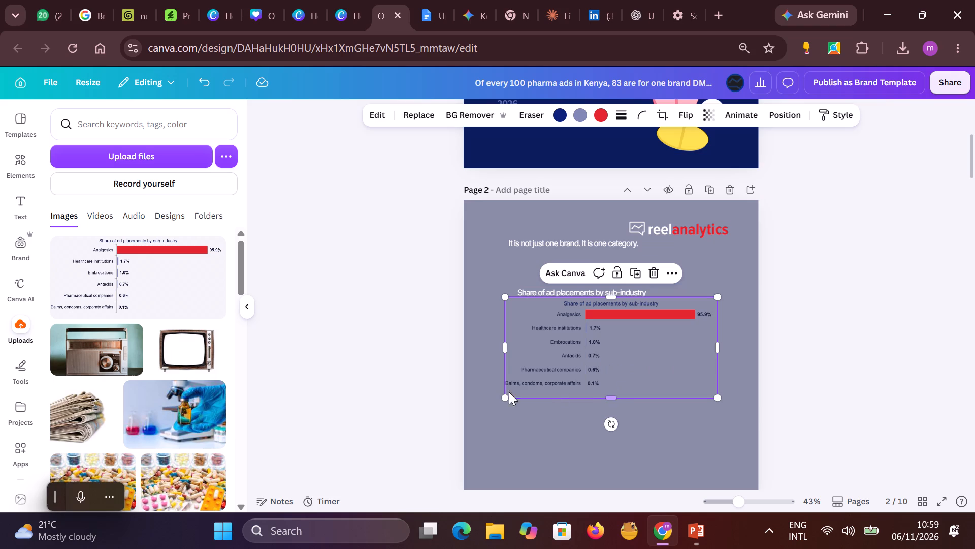
{"action": "left_click_drag", "start_coordinate": [502, 397], "coordinate": [479, 400]}
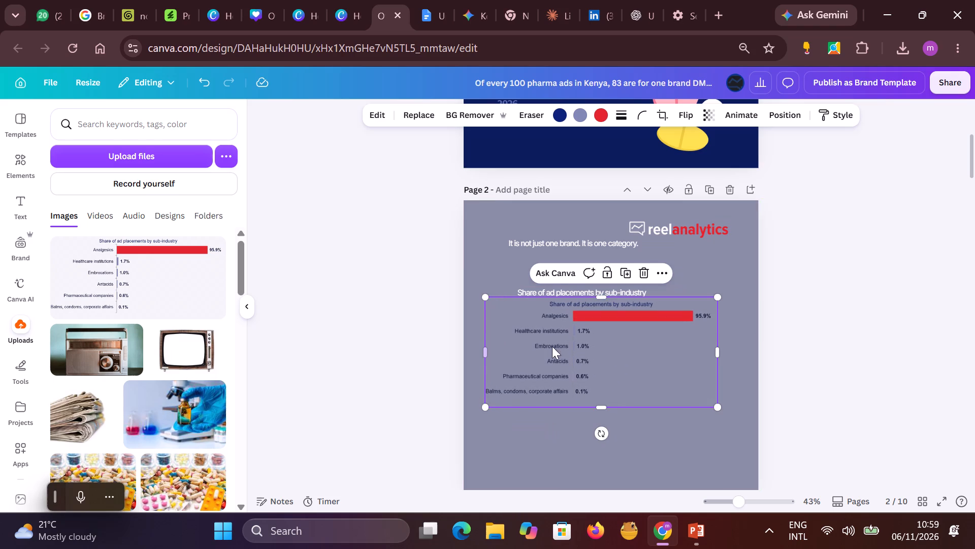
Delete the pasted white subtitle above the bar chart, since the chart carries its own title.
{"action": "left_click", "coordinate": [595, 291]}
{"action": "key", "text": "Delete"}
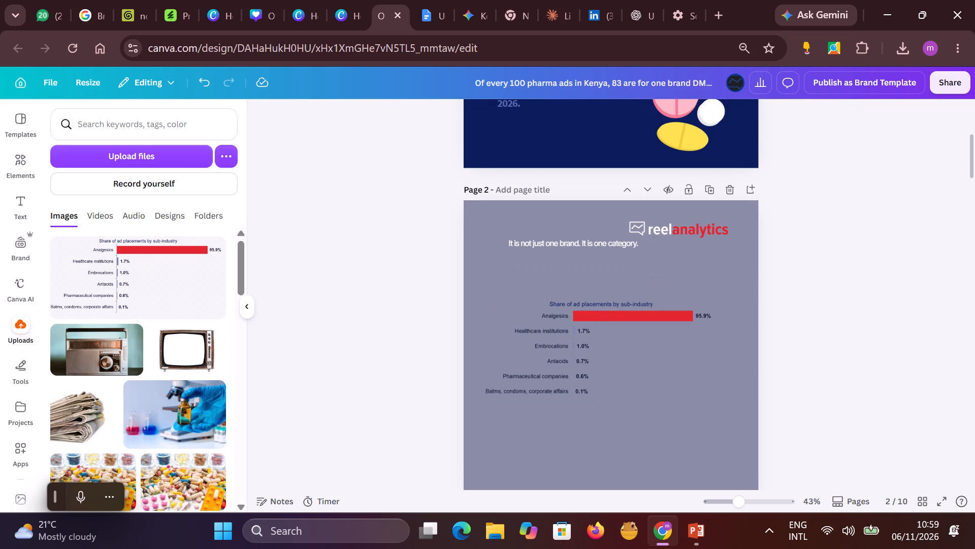
Move the enlarged bar chart up closer to the heading and centre it horizontally on page 2.
{"action": "left_click", "coordinate": [596, 301]}
{"action": "left_click_drag", "start_coordinate": [505, 309], "coordinate": [505, 308]}
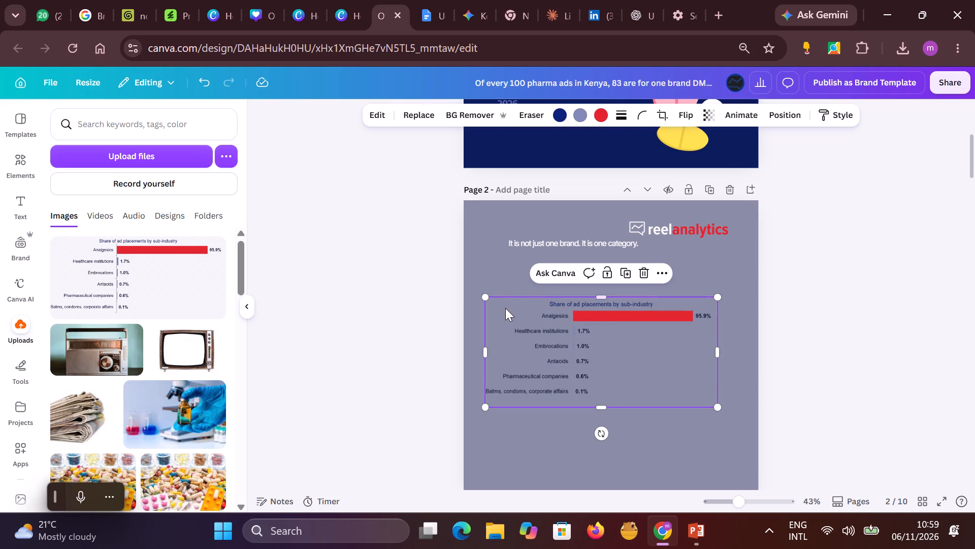
{"action": "left_click_drag", "start_coordinate": [505, 308], "coordinate": [511, 289]}
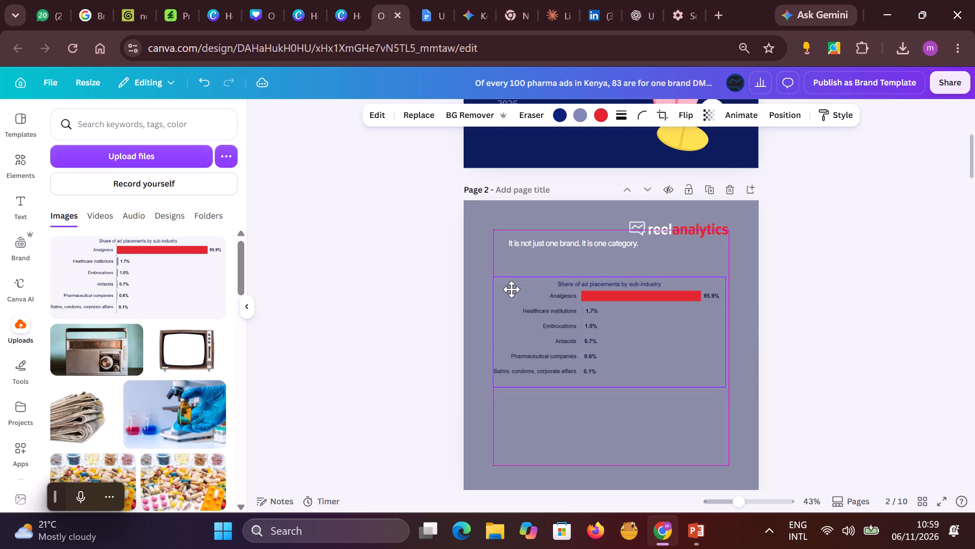
{"action": "left_click_drag", "start_coordinate": [511, 289], "coordinate": [511, 290]}
{"action": "left_click", "coordinate": [843, 327]}
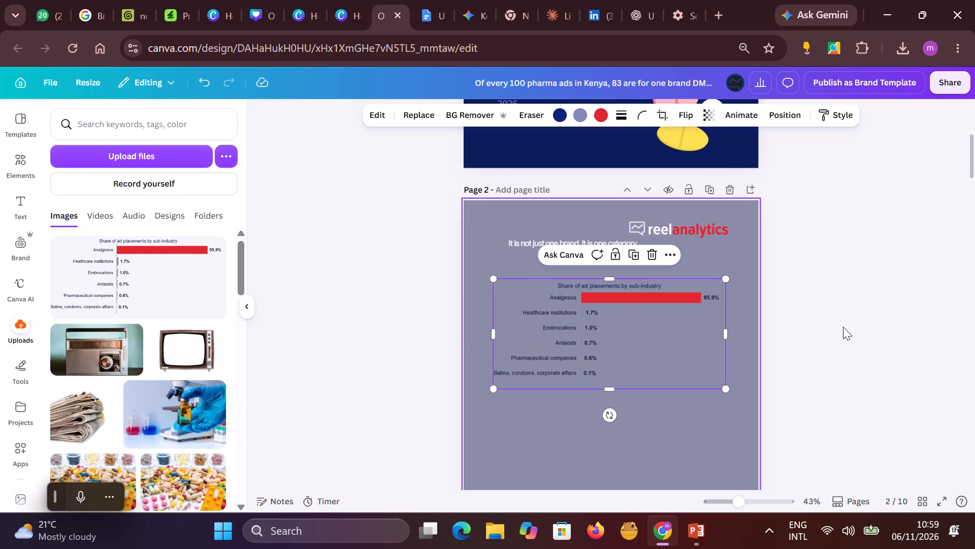
Switch to the Kenya Pharma Ad Insights deck and look over slides 4 and 5, returning to slide 4.
{"action": "left_click", "coordinate": [700, 523]}
{"action": "left_click", "coordinate": [695, 522]}
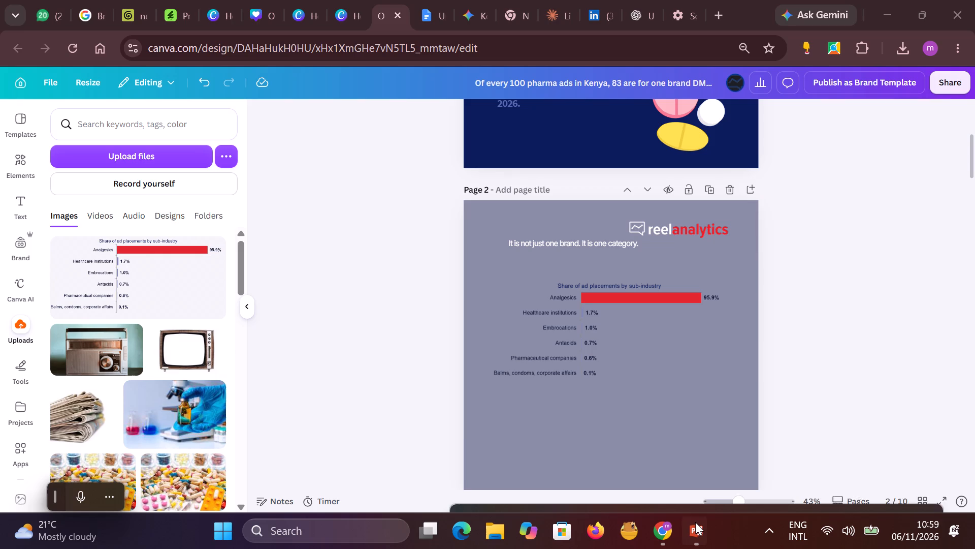
{"action": "left_click", "coordinate": [846, 472]}
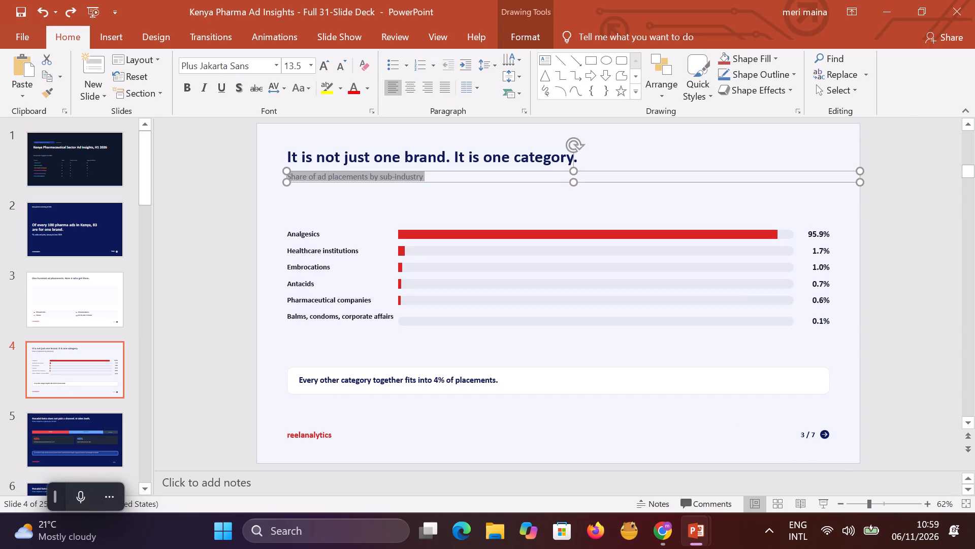
{"action": "left_click", "coordinate": [422, 206]}
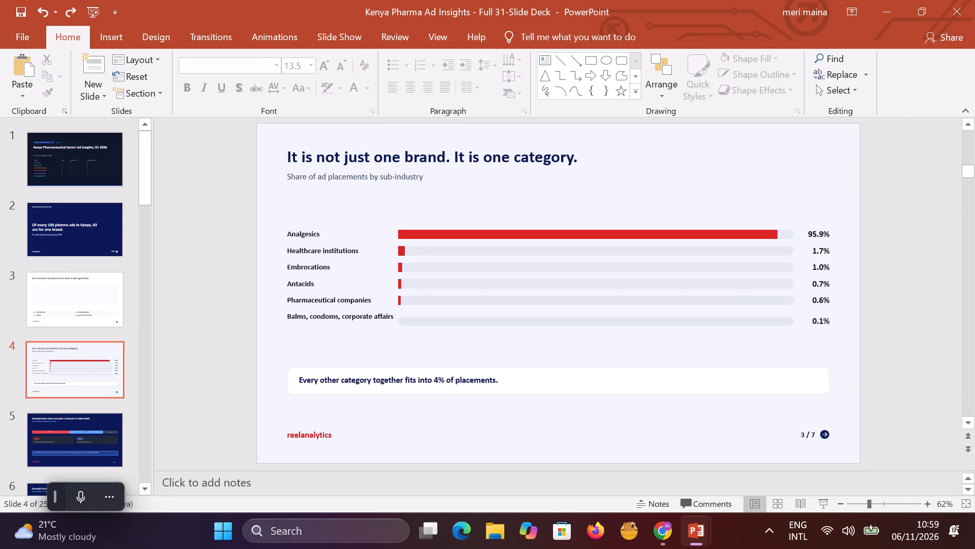
{"action": "scroll", "coordinate": [377, 292], "scroll_direction": "down", "scroll_amount": 1}
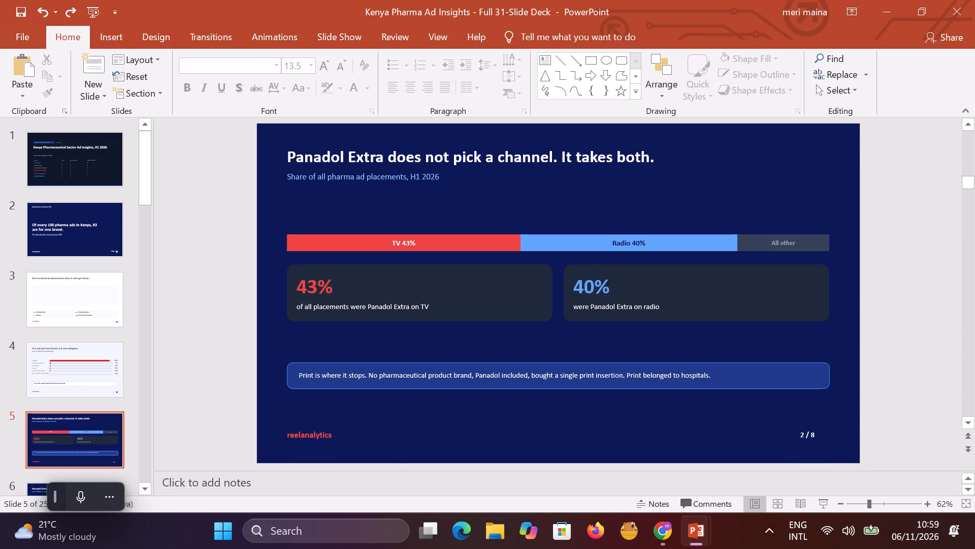
{"action": "scroll", "coordinate": [377, 292], "scroll_direction": "up", "scroll_amount": 2}
{"action": "scroll", "coordinate": [377, 296], "scroll_direction": "down", "scroll_amount": 2}
{"action": "left_click", "coordinate": [64, 359]}
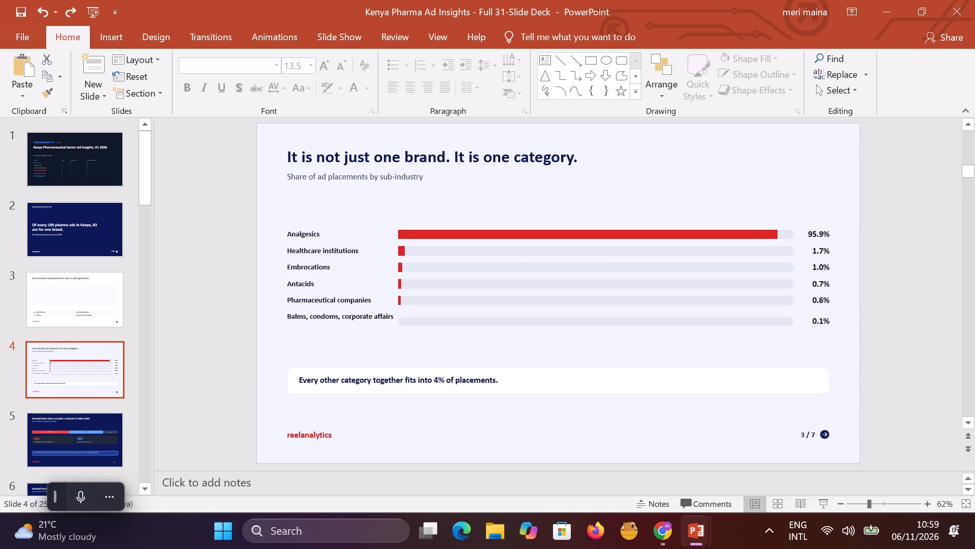
Copy "Every other category together fits into 4% of placements." from slide 4 and paste it into Canva page 2 below the bar chart.
{"action": "left_click_drag", "start_coordinate": [498, 378], "coordinate": [292, 378]}
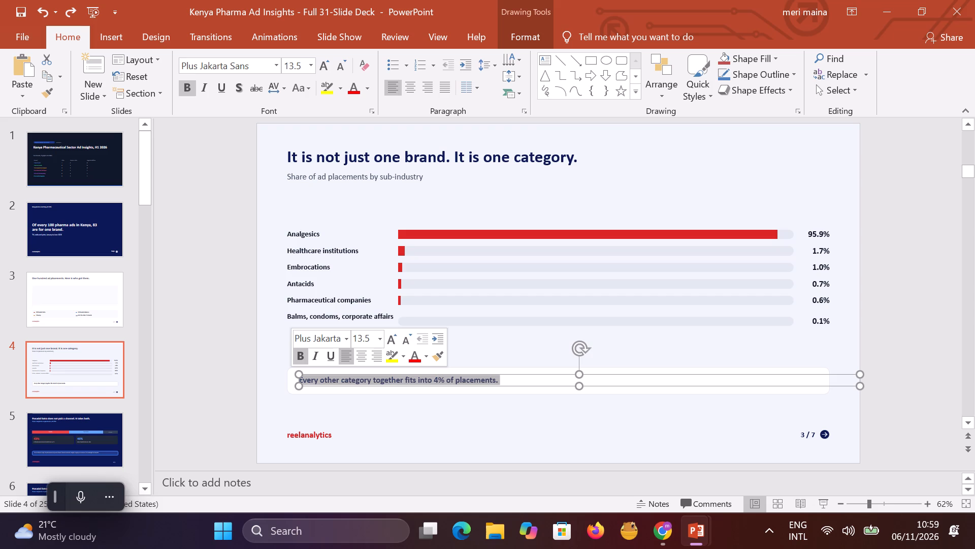
{"action": "key", "text": "ctrl+c"}
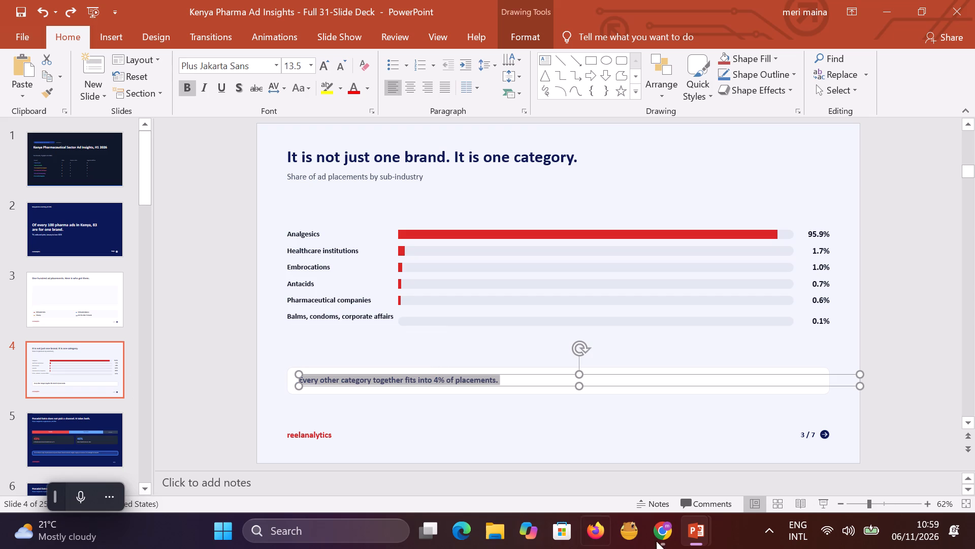
{"action": "left_click", "coordinate": [660, 538]}
{"action": "left_click", "coordinate": [603, 420]}
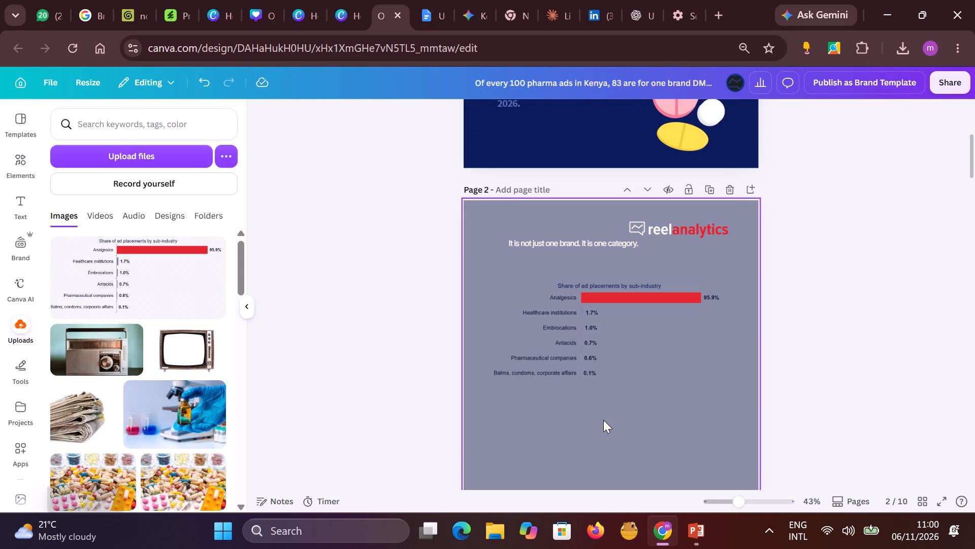
{"action": "key", "text": "ctrl+v"}
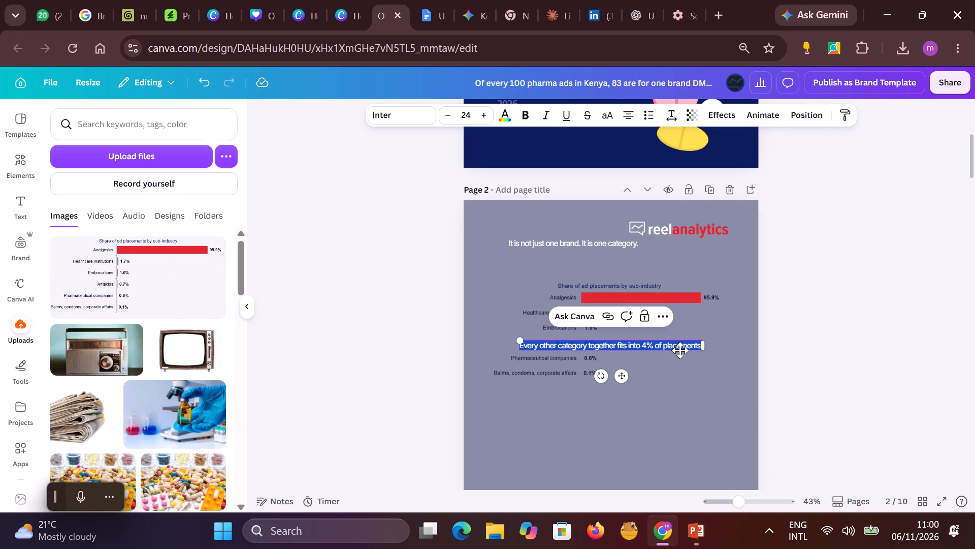
{"action": "left_click_drag", "start_coordinate": [680, 350], "coordinate": [654, 411]}
{"action": "left_click", "coordinate": [825, 371]}
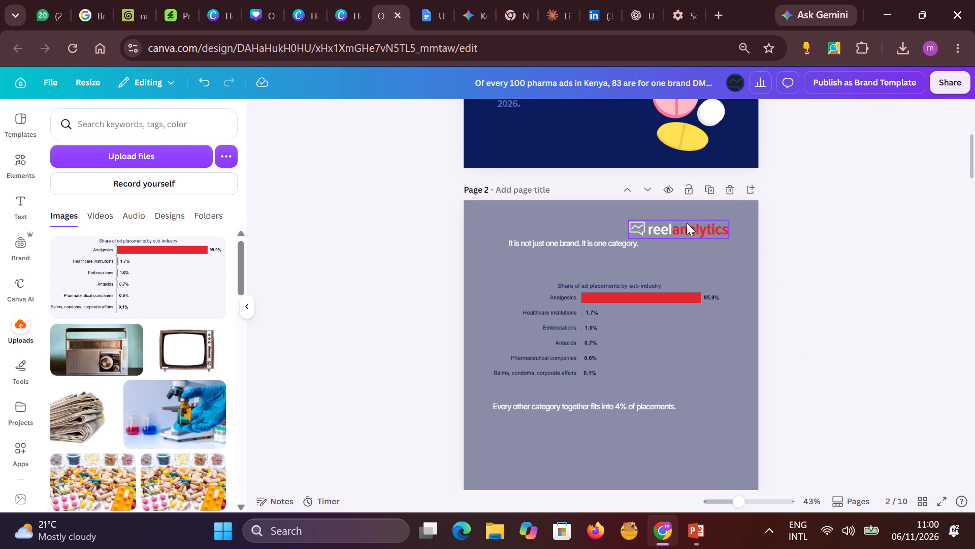
Add a new blank page directly after page 2 of the carousel.
{"action": "scroll", "coordinate": [725, 223], "scroll_direction": "up", "scroll_amount": 16}
{"action": "scroll", "coordinate": [723, 233], "scroll_direction": "down", "scroll_amount": 9}
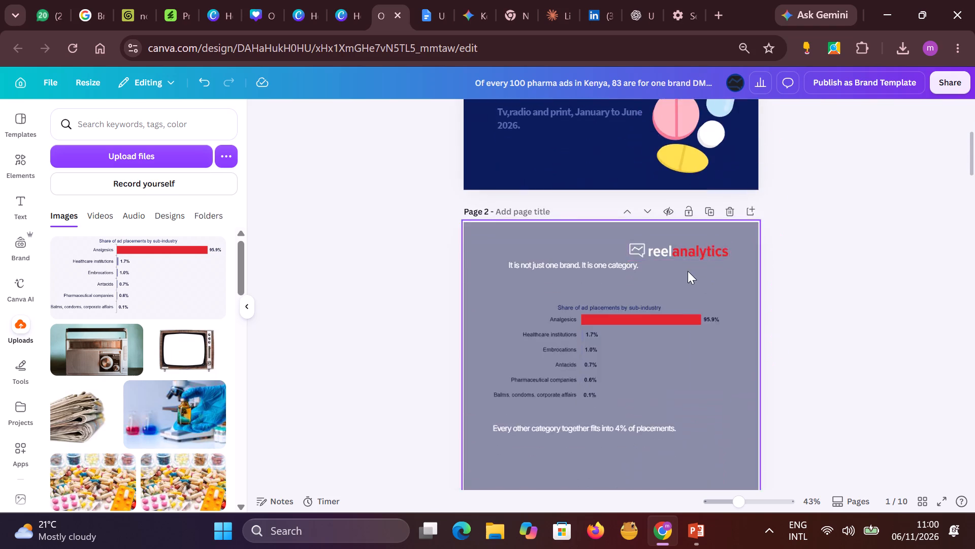
{"action": "scroll", "coordinate": [704, 258], "scroll_direction": "up", "scroll_amount": 5}
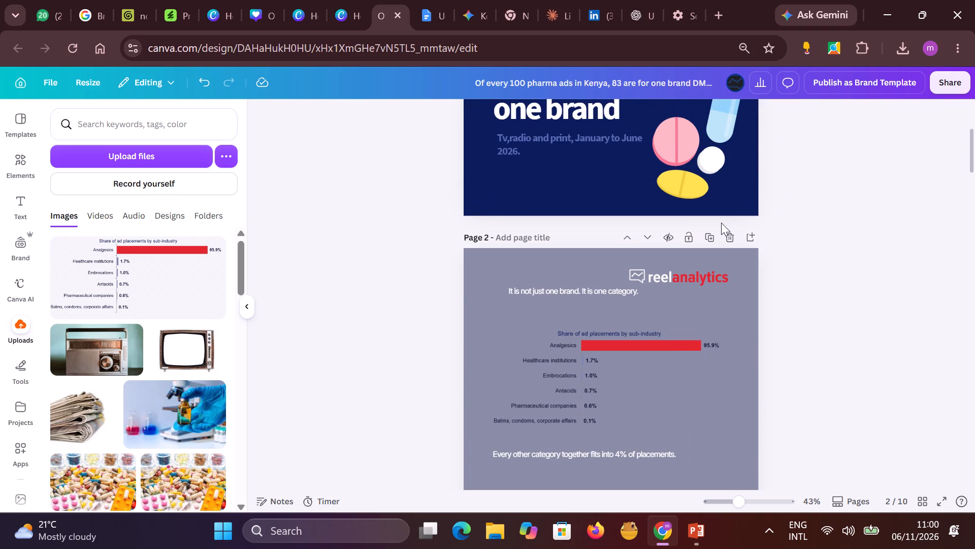
{"action": "scroll", "coordinate": [731, 212], "scroll_direction": "down", "scroll_amount": 8}
{"action": "scroll", "coordinate": [687, 288], "scroll_direction": "down", "scroll_amount": 4}
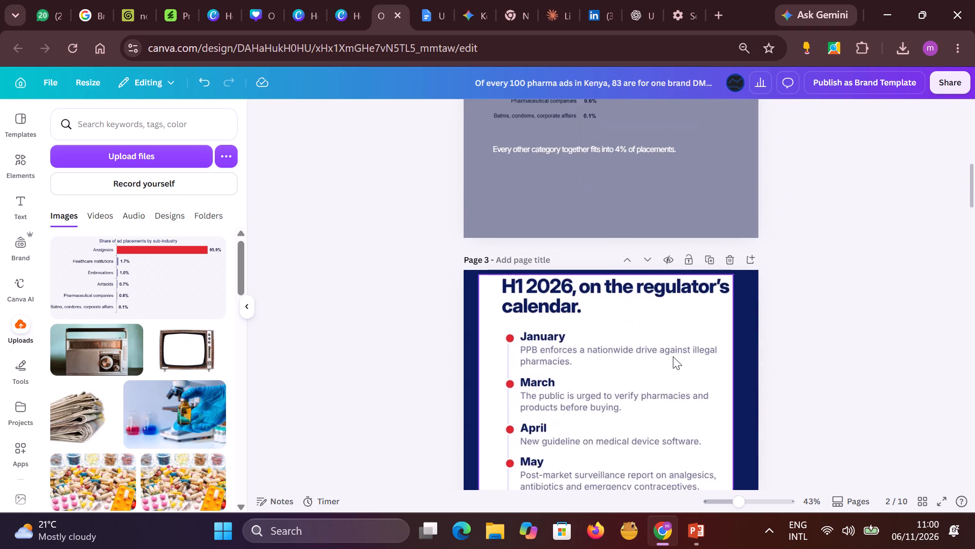
{"action": "scroll", "coordinate": [702, 294], "scroll_direction": "up", "scroll_amount": 9}
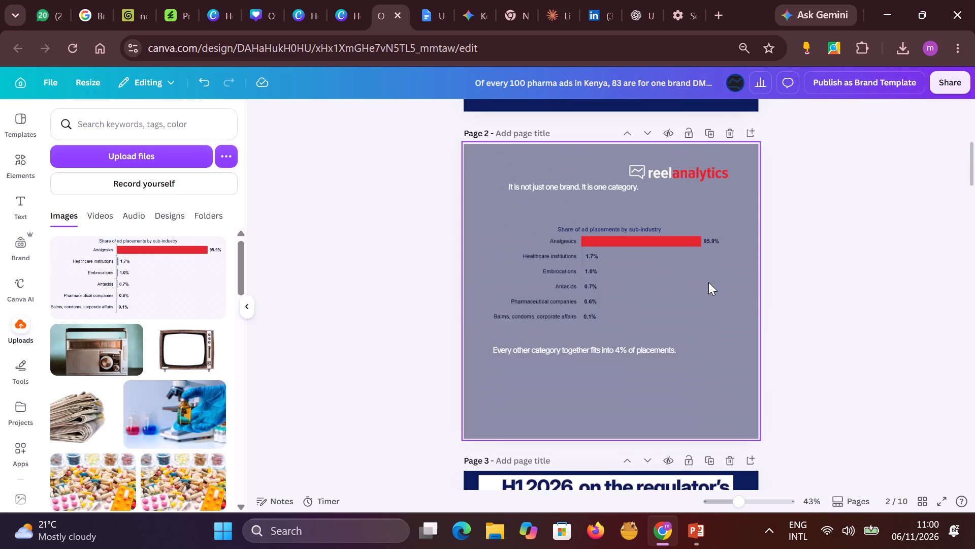
{"action": "scroll", "coordinate": [708, 282], "scroll_direction": "up", "scroll_amount": 3}
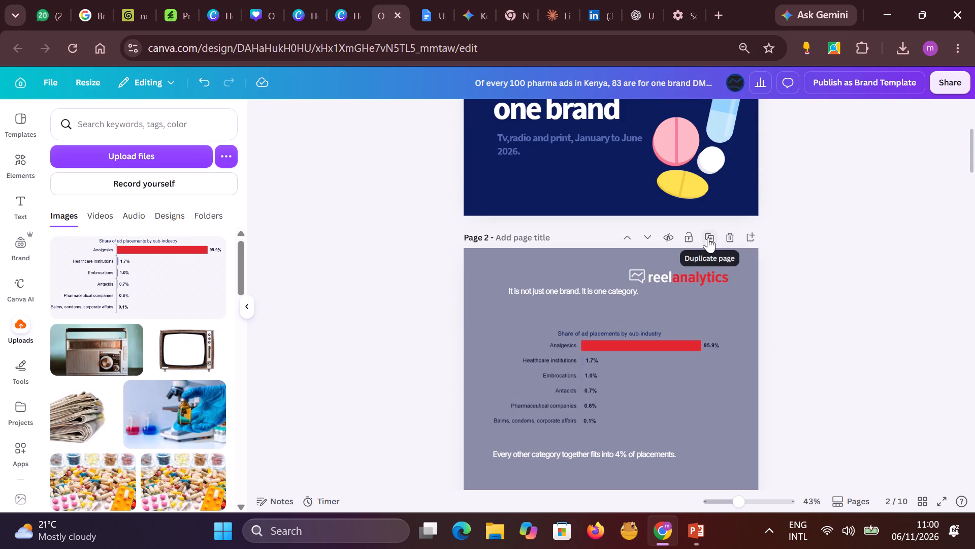
{"action": "left_click", "coordinate": [748, 239]}
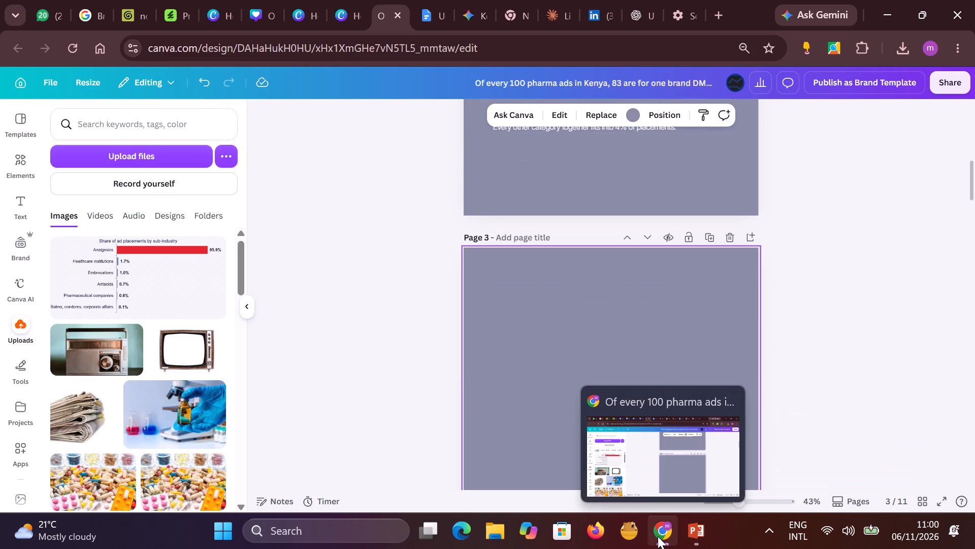
Switch to the Carousel_Build_Guide_Graphs_and_Tables deck and view slide 3, comparing analgesics with every other category.
{"action": "left_click", "coordinate": [694, 532]}
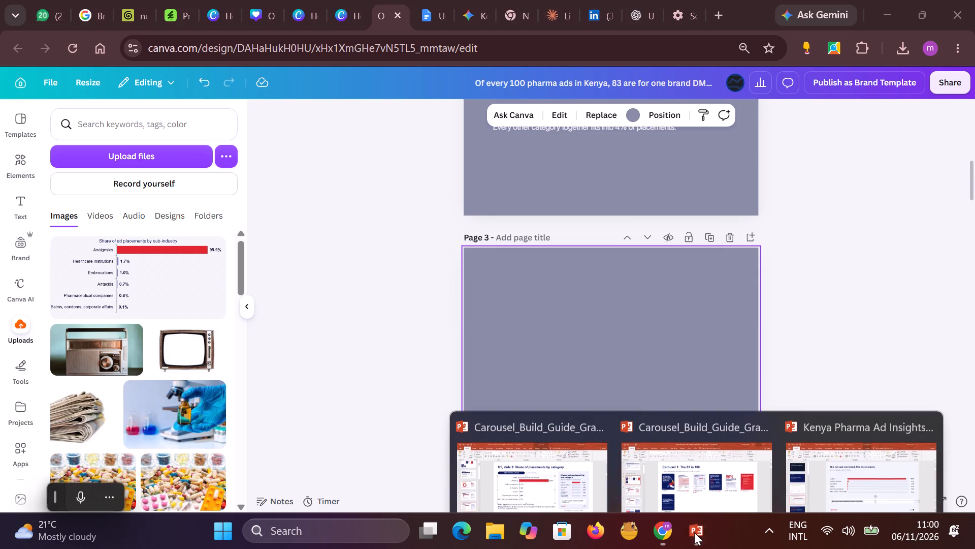
{"action": "left_click", "coordinate": [576, 474]}
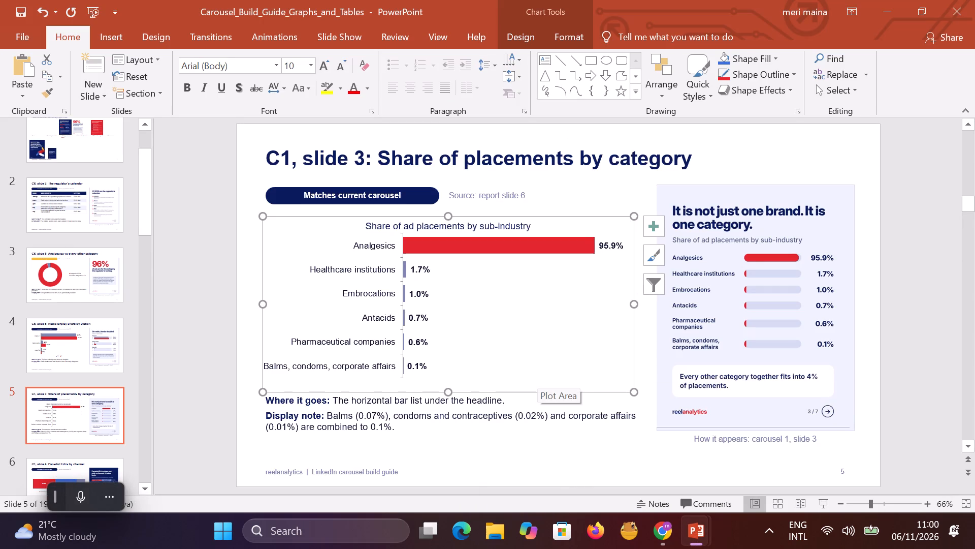
{"action": "left_click", "coordinate": [106, 274]}
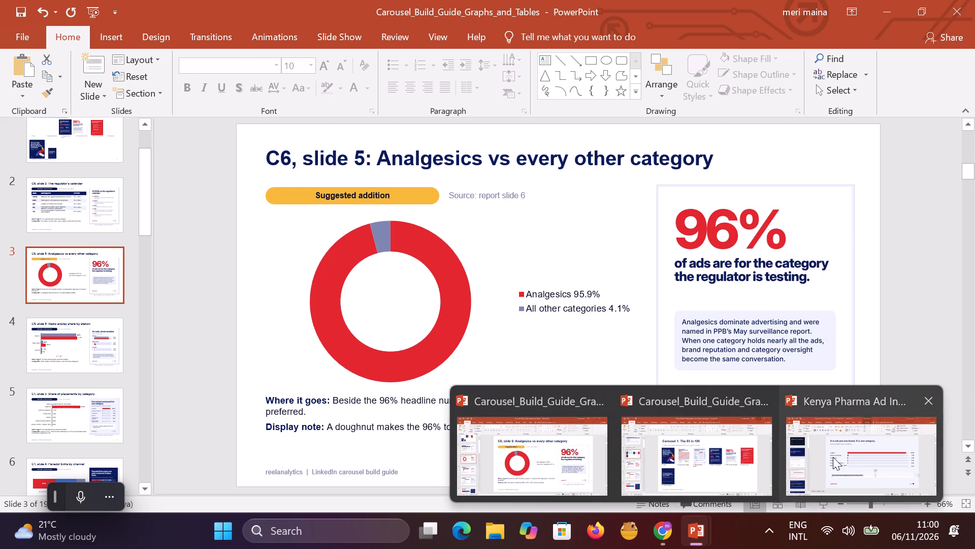
Switch to the Kenya Pharma Ad Insights deck and examine the Panadol Extra channel bar and percentage cards on slide 5.
{"action": "left_click", "coordinate": [833, 457]}
{"action": "scroll", "coordinate": [83, 398], "scroll_direction": "down", "scroll_amount": 3}
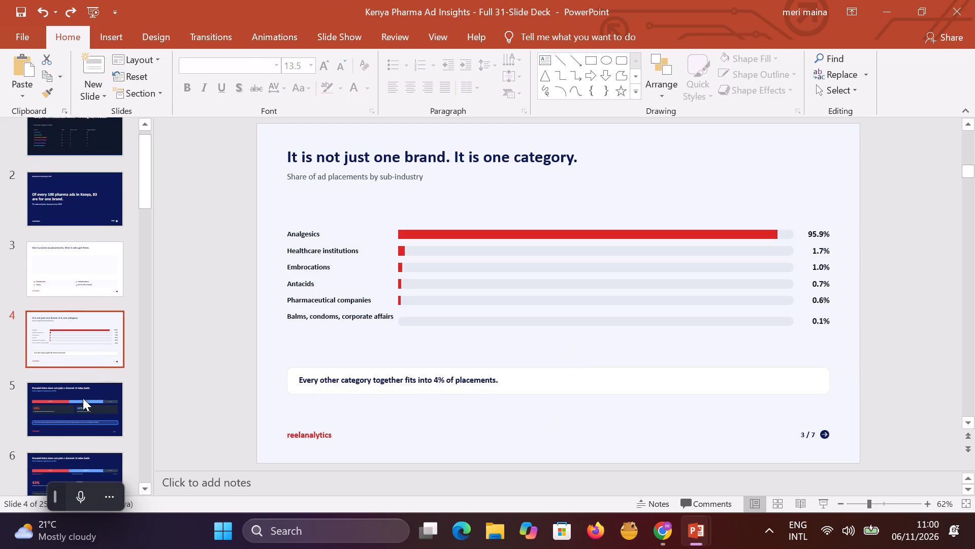
{"action": "left_click", "coordinate": [76, 403]}
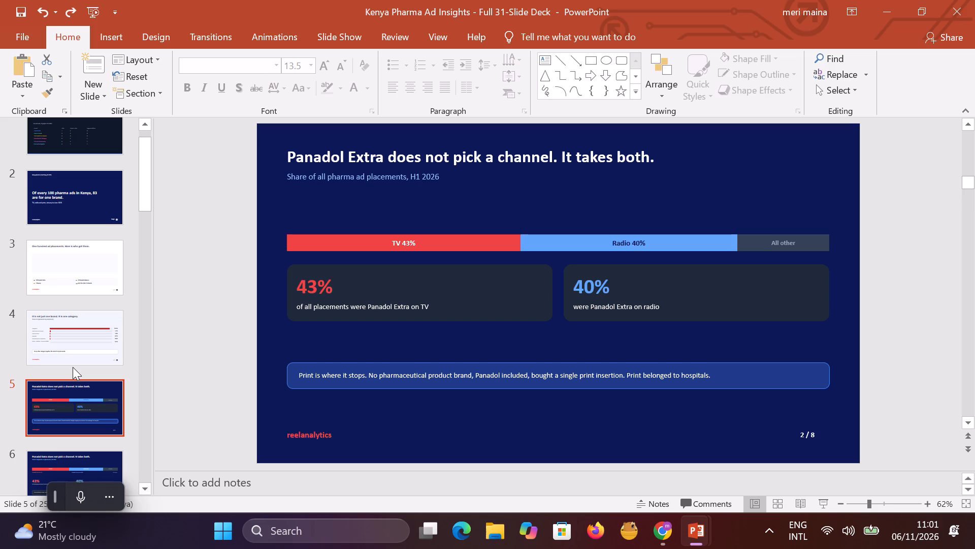
{"action": "left_click", "coordinate": [337, 293]}
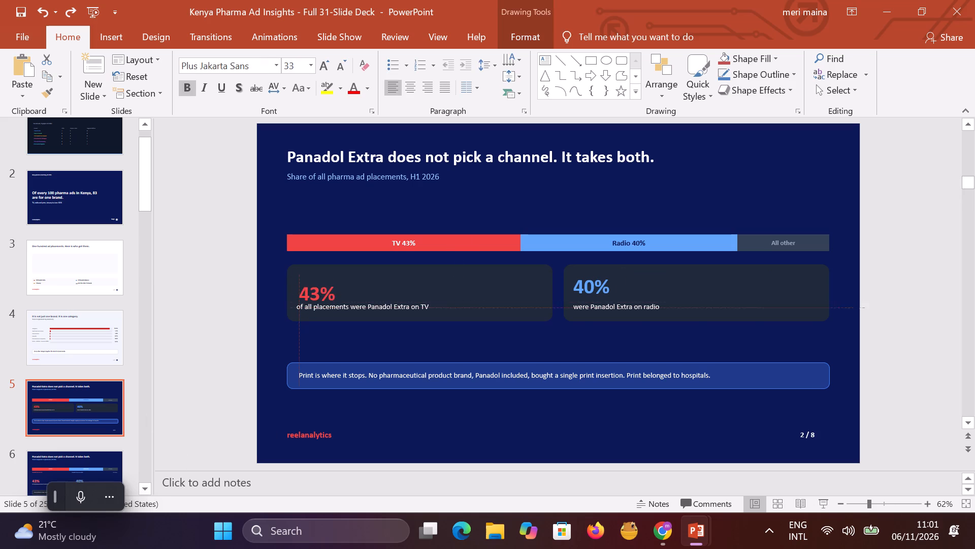
{"action": "left_click", "coordinate": [331, 309]}
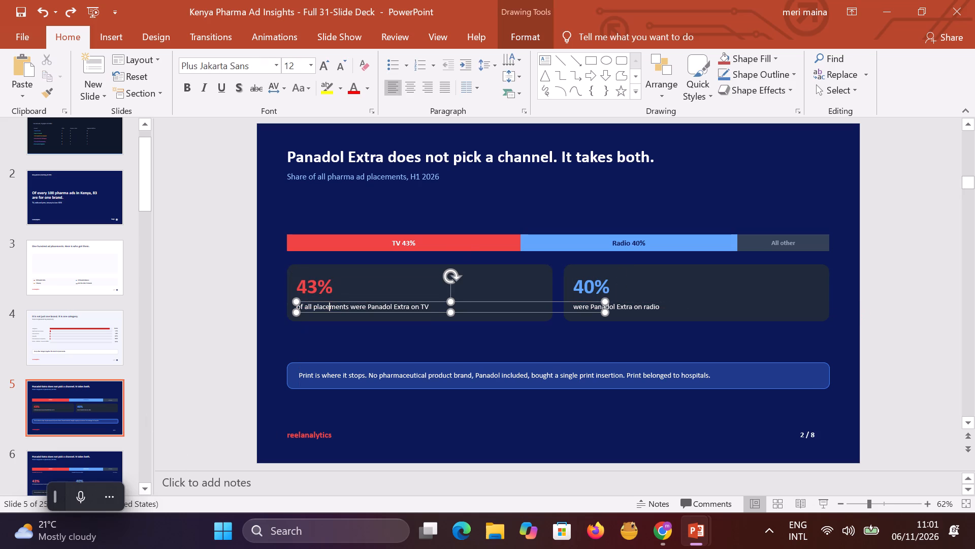
{"action": "left_click", "coordinate": [625, 304]}
{"action": "left_click_drag", "start_coordinate": [581, 291], "coordinate": [587, 287]}
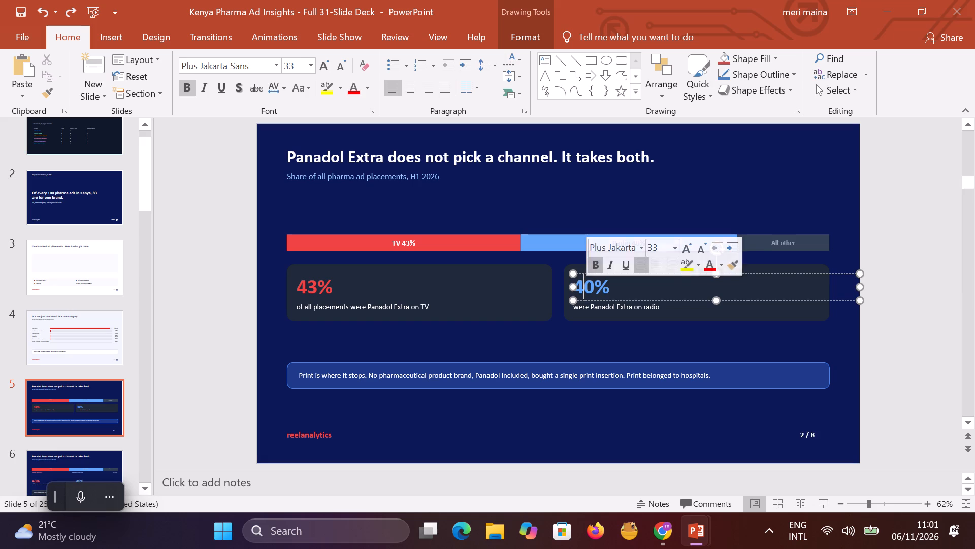
{"action": "left_click", "coordinate": [589, 308]}
{"action": "left_click", "coordinate": [598, 333]}
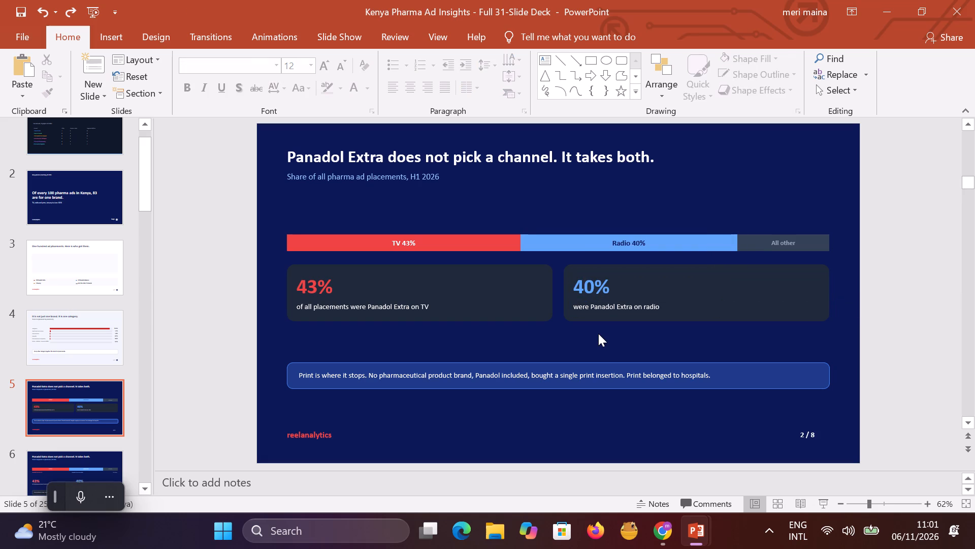
{"action": "left_click", "coordinate": [792, 246]}
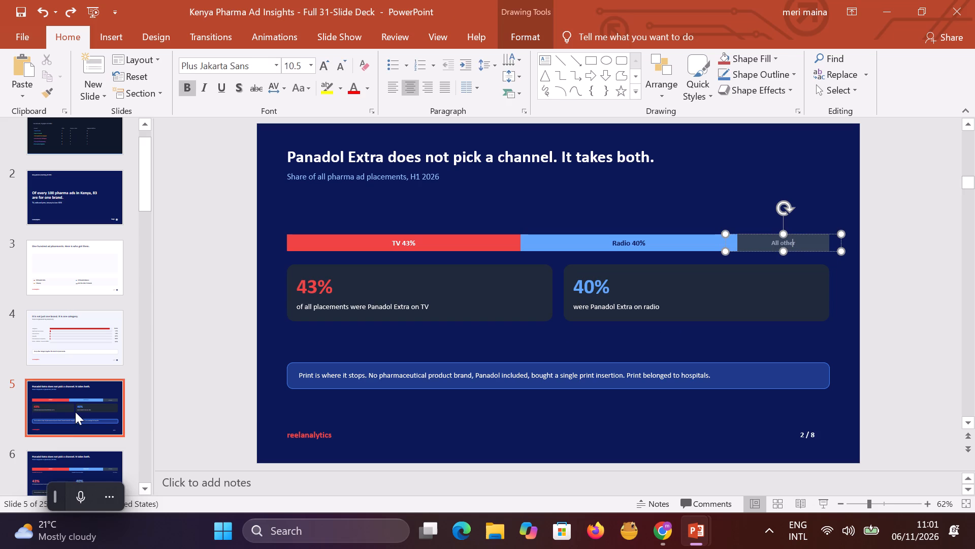
Look over slides 2 and 3, and compare the two Panadol Extra channel versions on slides 5 and 6.
{"action": "left_click", "coordinate": [88, 279]}
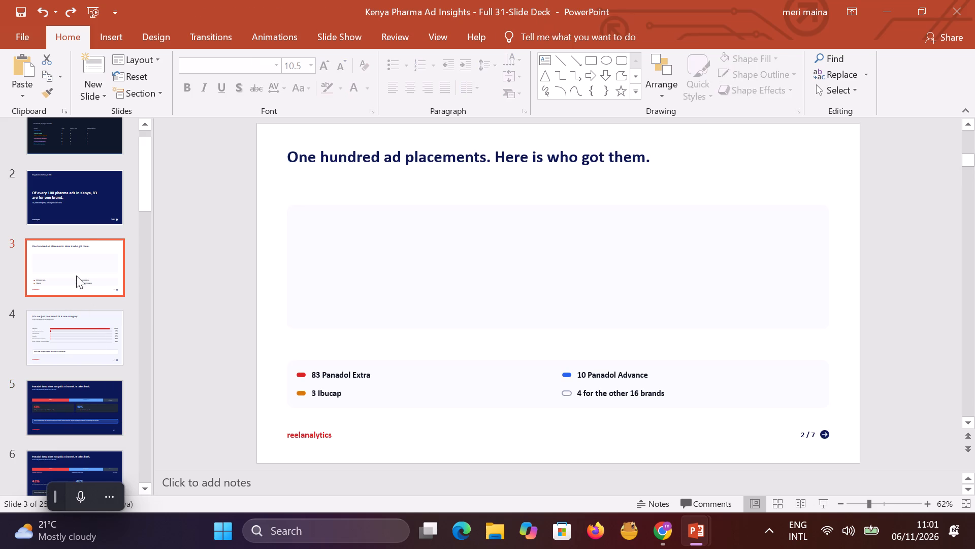
{"action": "left_click", "coordinate": [86, 202]}
{"action": "left_click", "coordinate": [71, 404]}
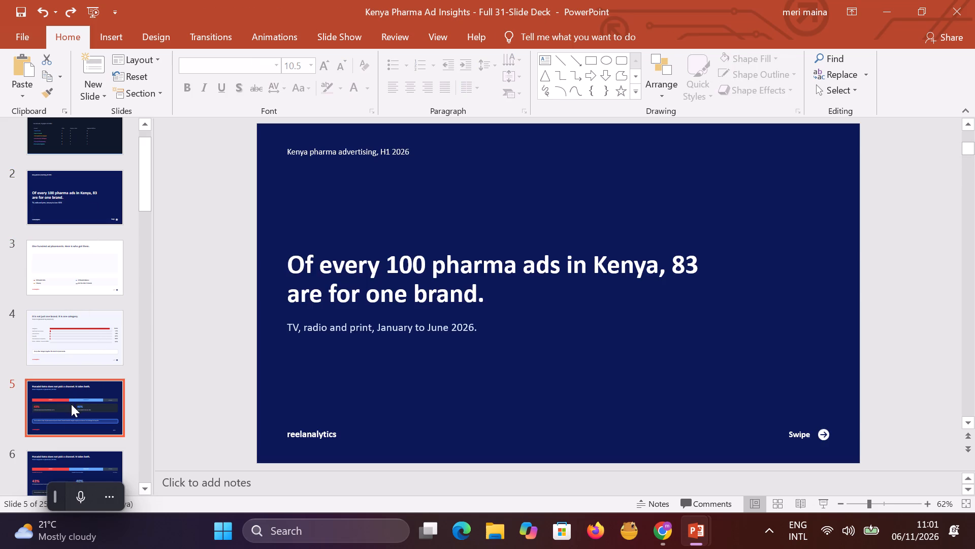
{"action": "scroll", "coordinate": [83, 405], "scroll_direction": "down", "scroll_amount": 5}
{"action": "left_click", "coordinate": [83, 421]}
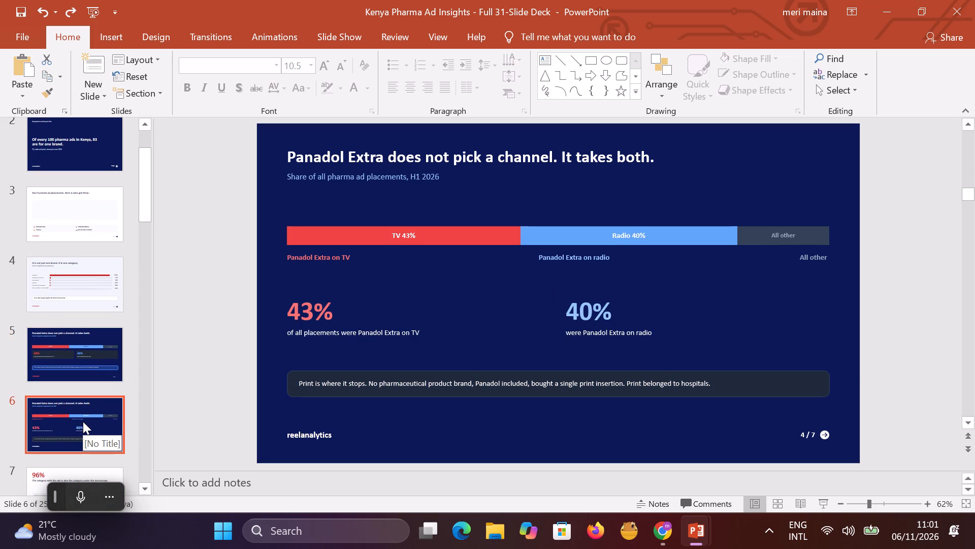
{"action": "scroll", "coordinate": [83, 421], "scroll_direction": "up", "scroll_amount": 1}
{"action": "left_click", "coordinate": [78, 357]}
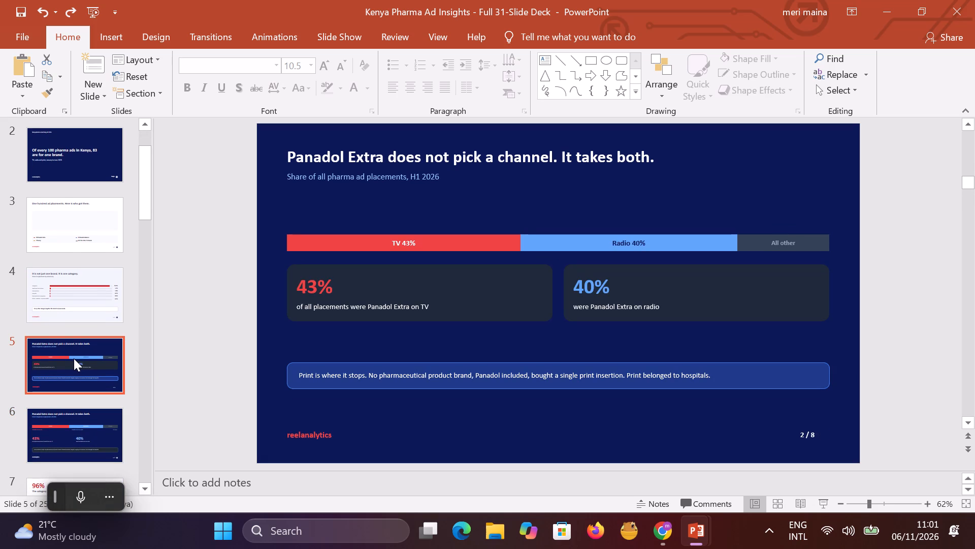
{"action": "scroll", "coordinate": [75, 361], "scroll_direction": "down", "scroll_amount": 4}
{"action": "left_click", "coordinate": [83, 404]}
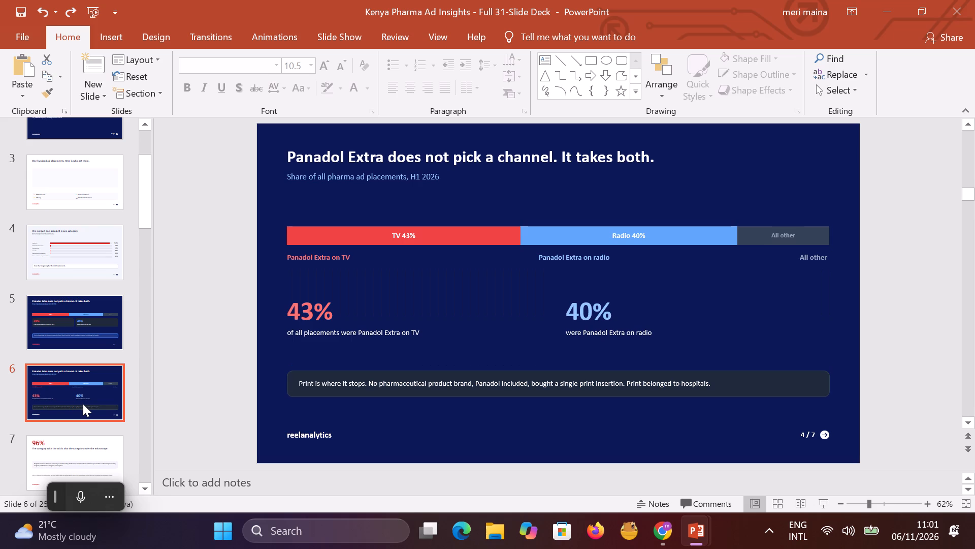
{"action": "scroll", "coordinate": [88, 407], "scroll_direction": "down", "scroll_amount": 7}
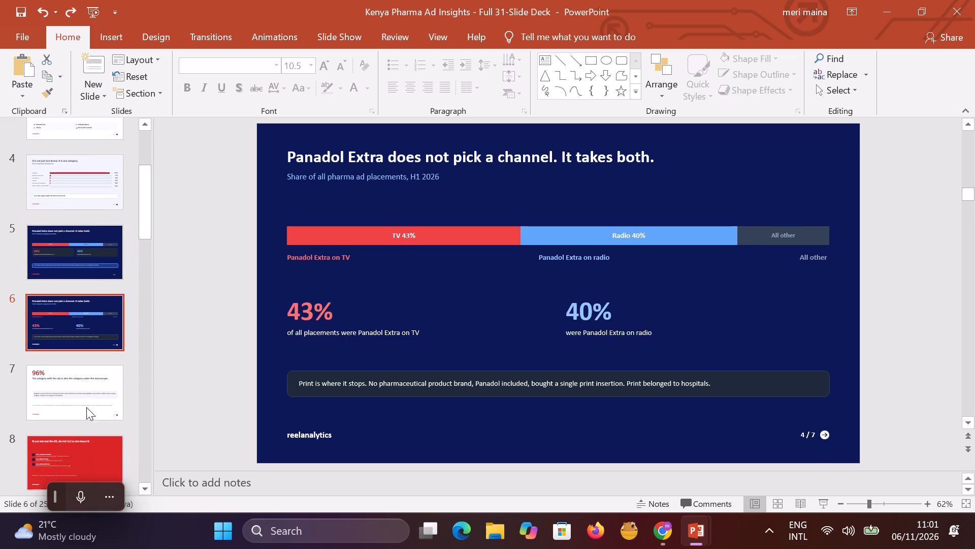
Copy the "96%" figure from slide 7 and paste it over the caption text below the bar chart on Canva page 2.
{"action": "left_click", "coordinate": [81, 395]}
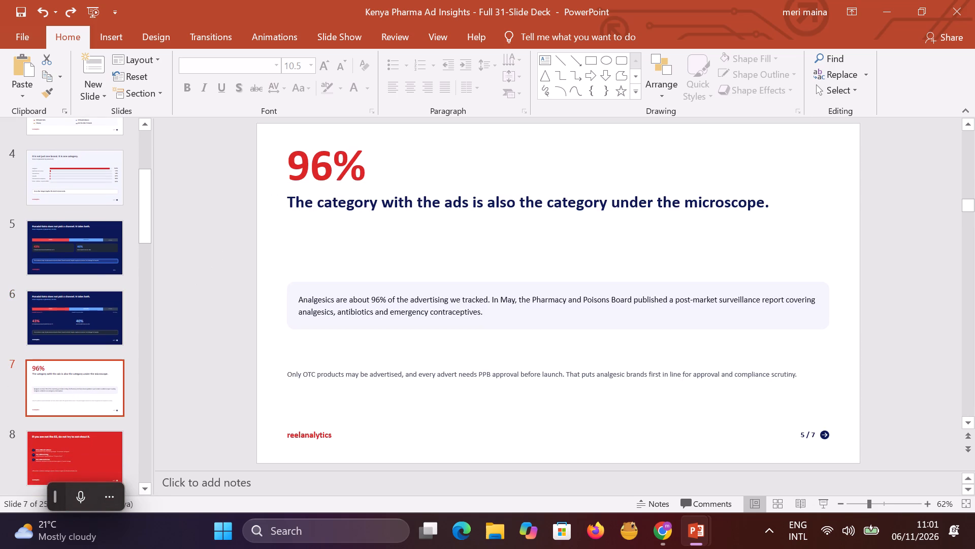
{"action": "left_click_drag", "start_coordinate": [289, 163], "coordinate": [355, 196]}
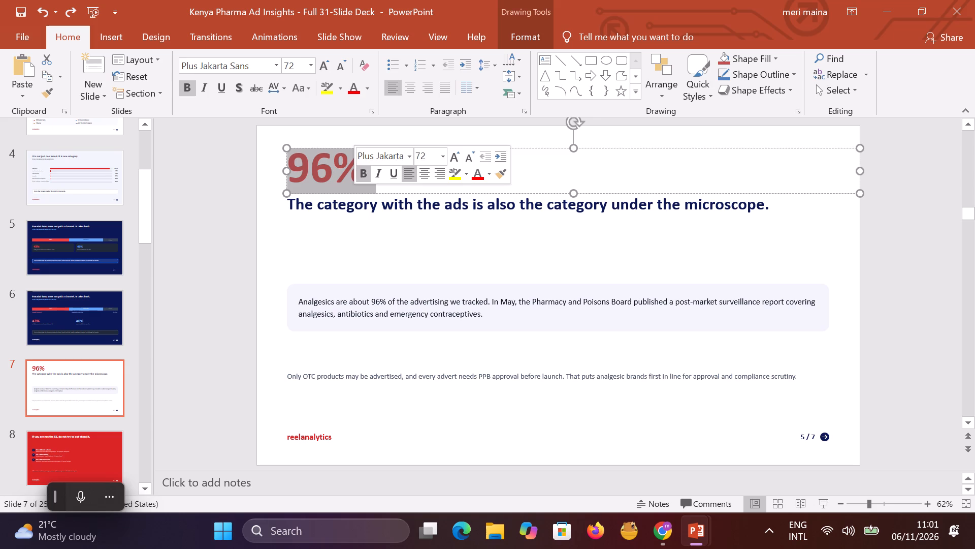
{"action": "key", "text": "ctrl+c"}
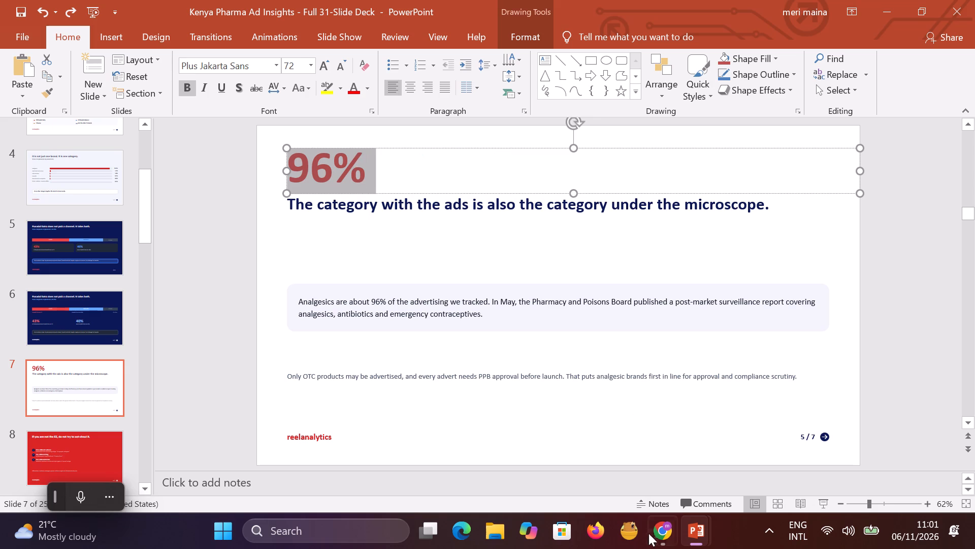
{"action": "left_click", "coordinate": [653, 534]}
{"action": "scroll", "coordinate": [594, 297], "scroll_direction": "up", "scroll_amount": 5}
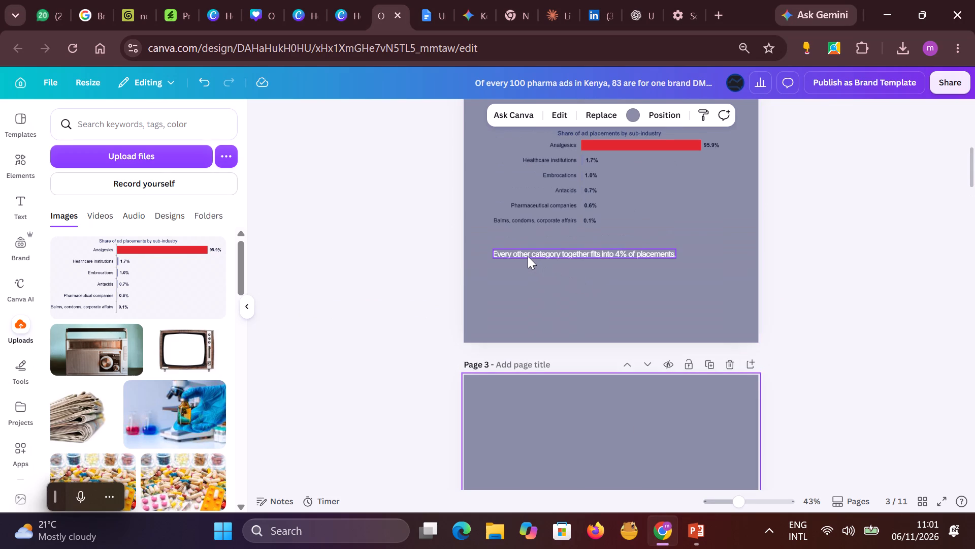
{"action": "double_click", "coordinate": [528, 256]}
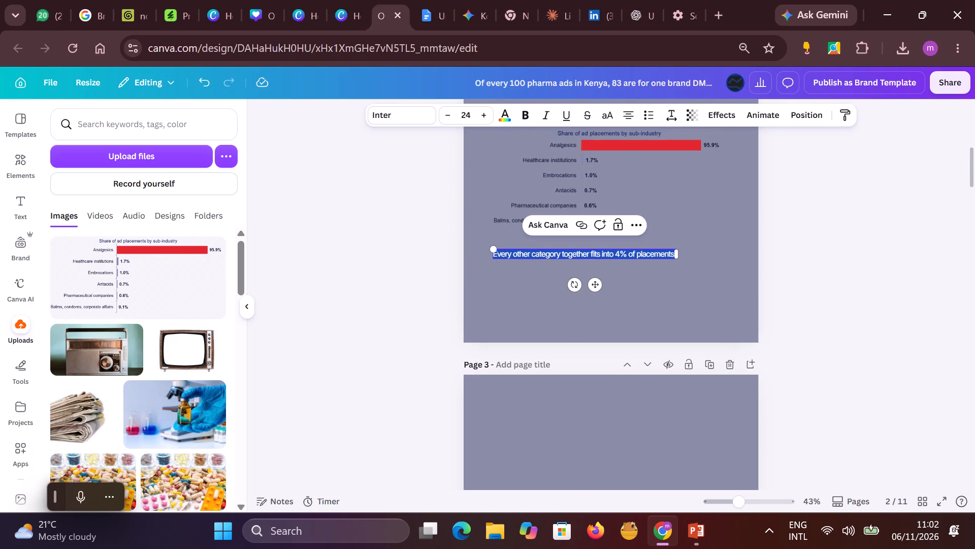
{"action": "scroll", "coordinate": [692, 233], "scroll_direction": "up", "scroll_amount": 3}
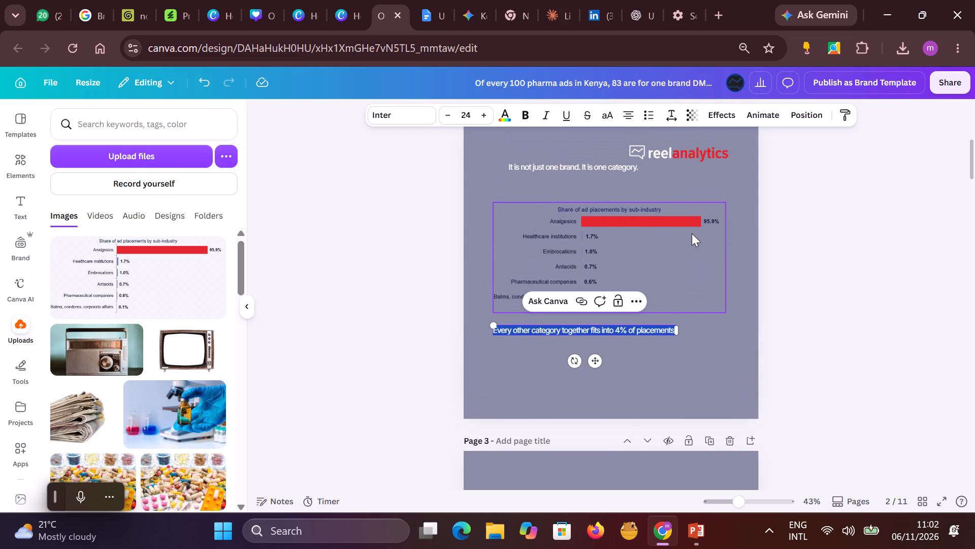
{"action": "key", "text": "ctrl+v"}
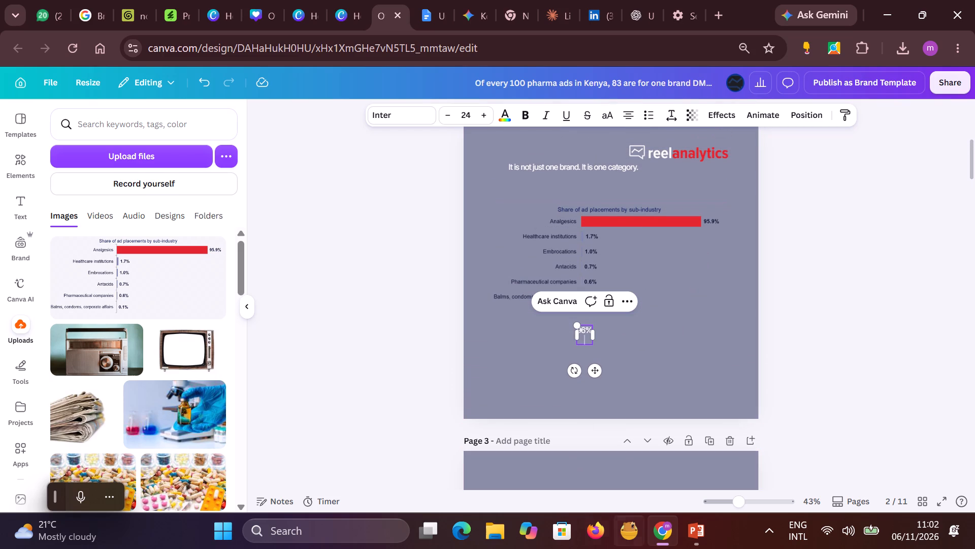
Copy the "Analgesics are about 96%" paragraph from slide 7 of the Kenya Pharma Ad Insights deck into the Canva page 2 caption below "96%".
{"action": "left_click", "coordinate": [691, 534]}
{"action": "left_click", "coordinate": [835, 444]}
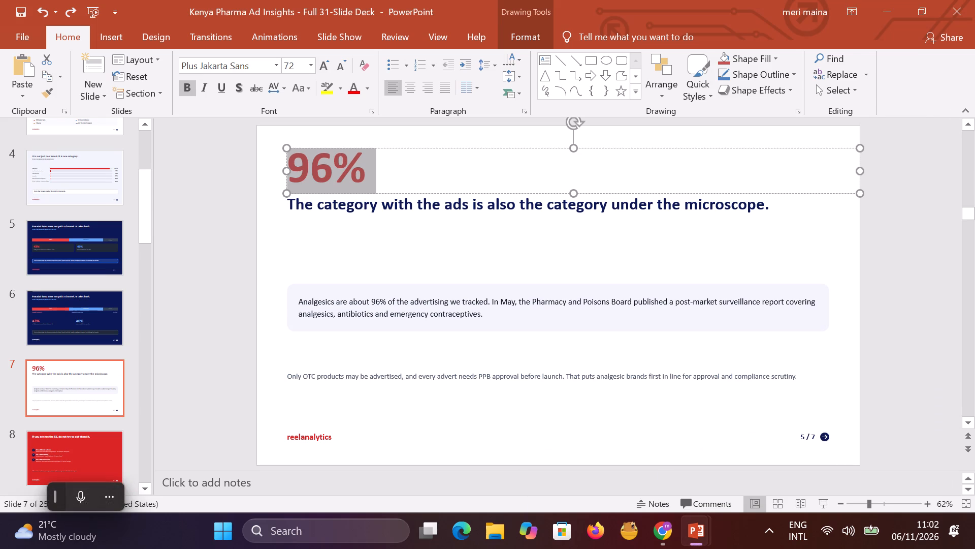
{"action": "left_click_drag", "start_coordinate": [299, 302], "coordinate": [368, 306]}
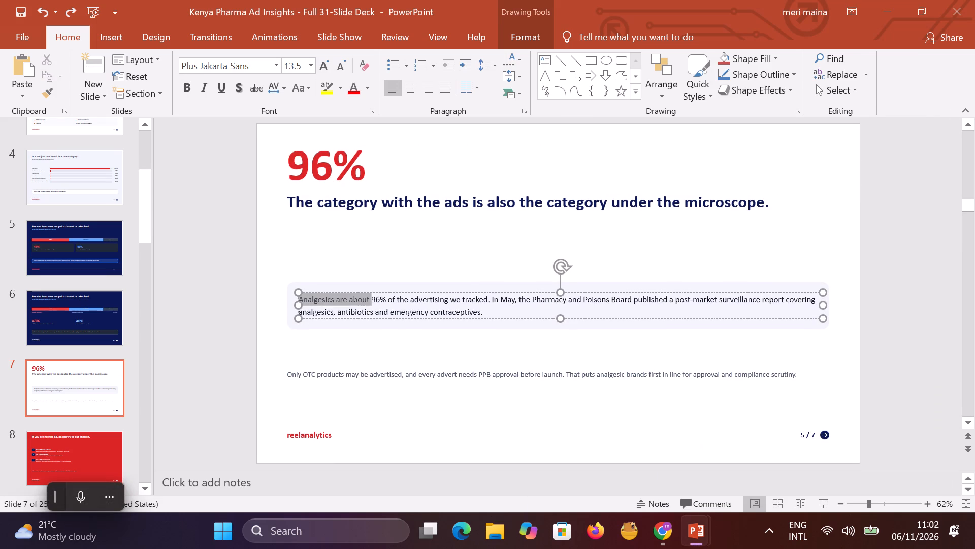
{"action": "left_click_drag", "start_coordinate": [368, 306], "coordinate": [484, 313]}
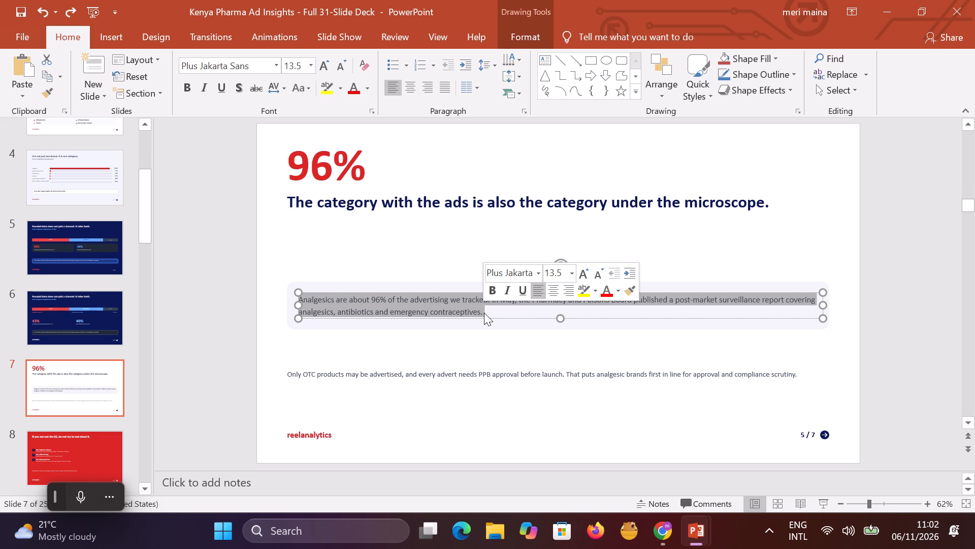
{"action": "key", "text": "ctrl+c"}
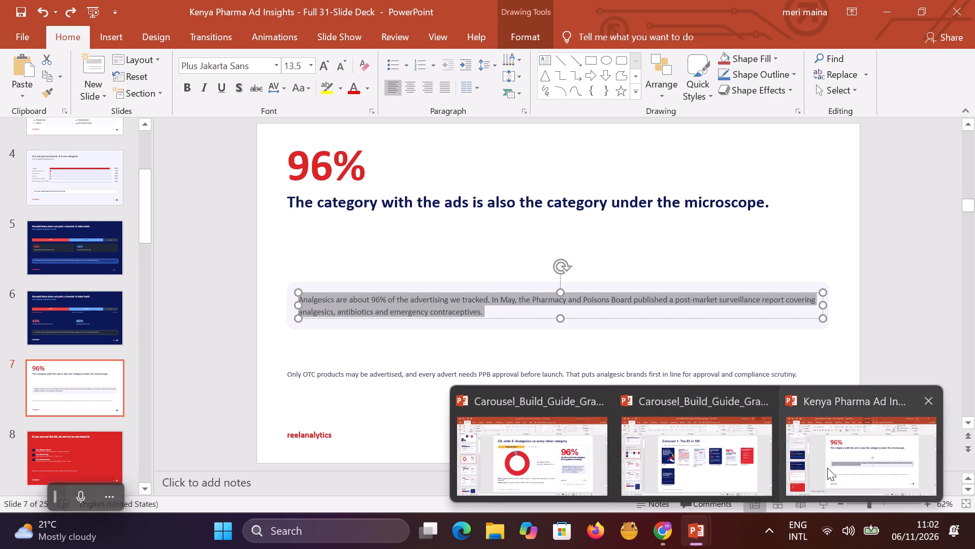
{"action": "left_click", "coordinate": [827, 468]}
{"action": "left_click", "coordinate": [665, 534]}
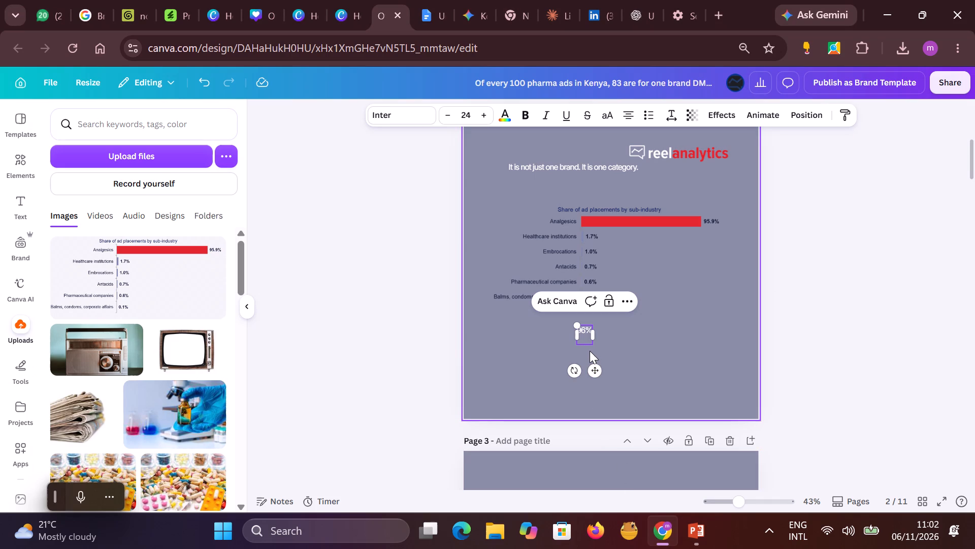
{"action": "key", "text": "ctrl+v"}
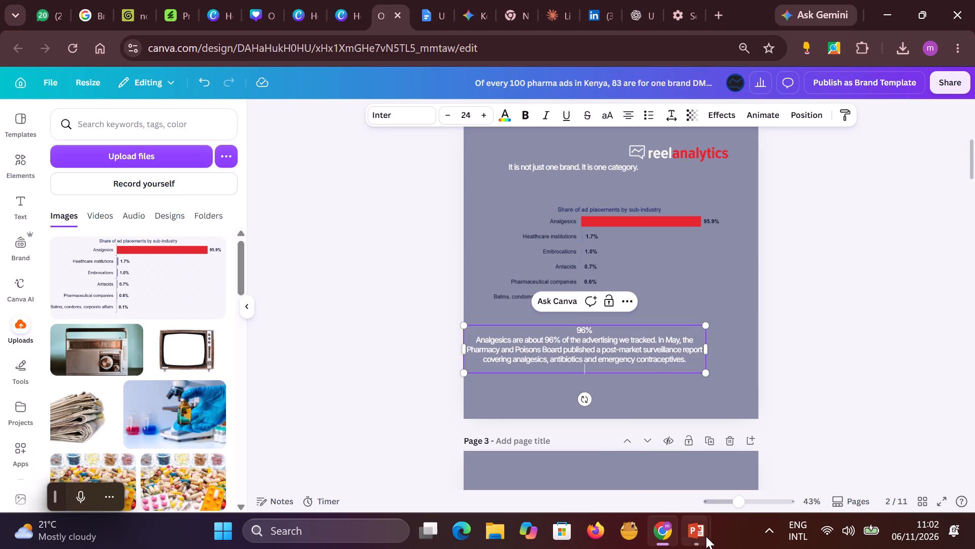
Copy slide 7's "Only OTC products may be advertised" note and paste it at the end of the Canva page 2 caption paragraph.
{"action": "left_click", "coordinate": [835, 472]}
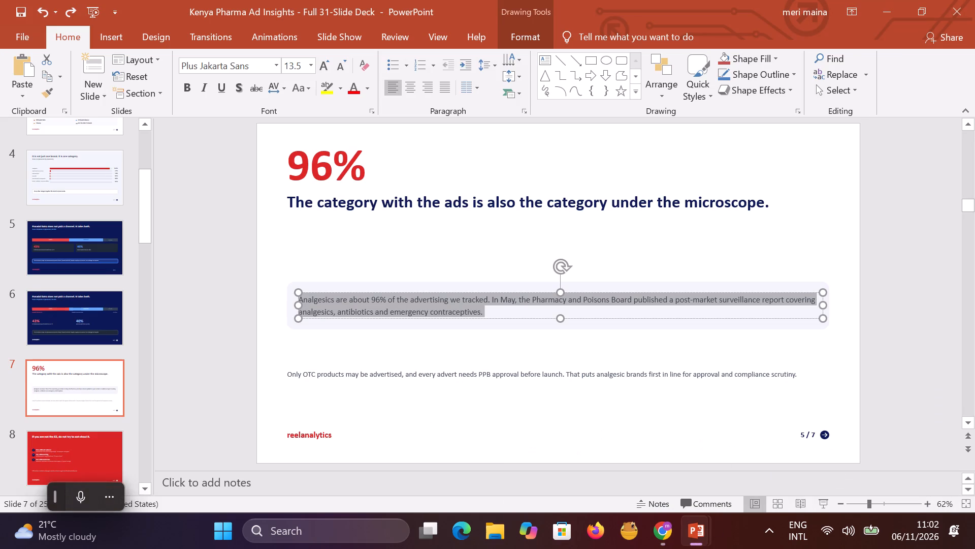
{"action": "left_click_drag", "start_coordinate": [288, 373], "coordinate": [356, 374]}
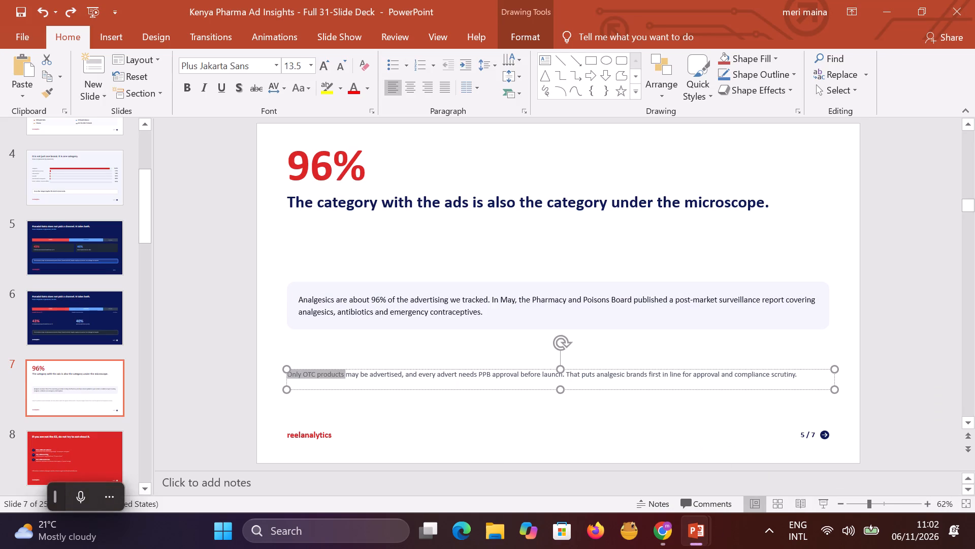
{"action": "left_click_drag", "start_coordinate": [356, 374], "coordinate": [806, 381]}
{"action": "key", "text": "ctrl+c"}
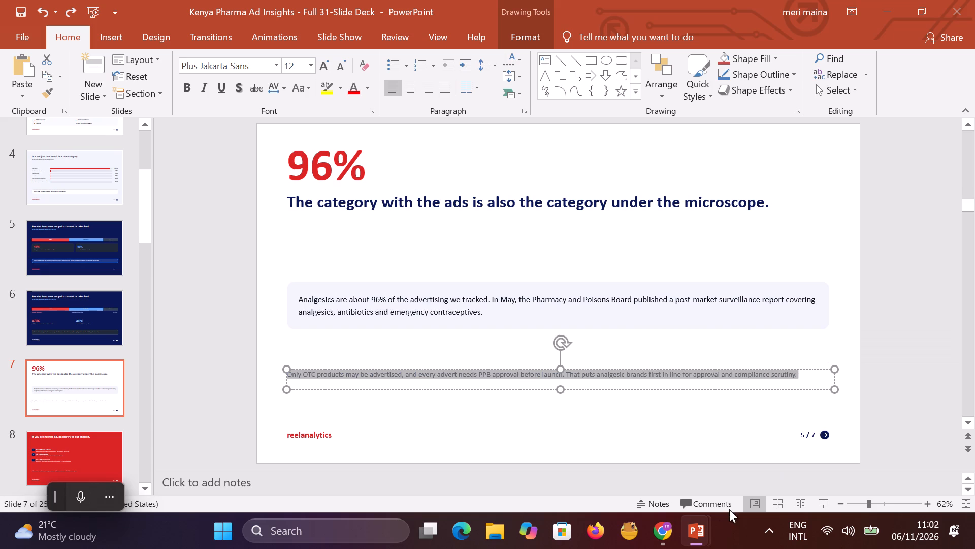
{"action": "left_click", "coordinate": [663, 467]}
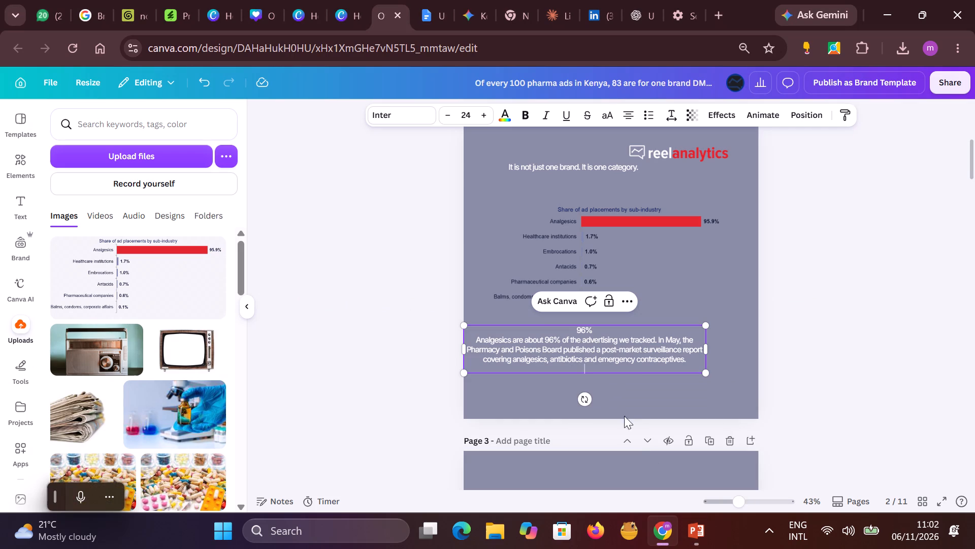
{"action": "left_click", "coordinate": [686, 359]}
{"action": "key", "text": "ctrl+v"}
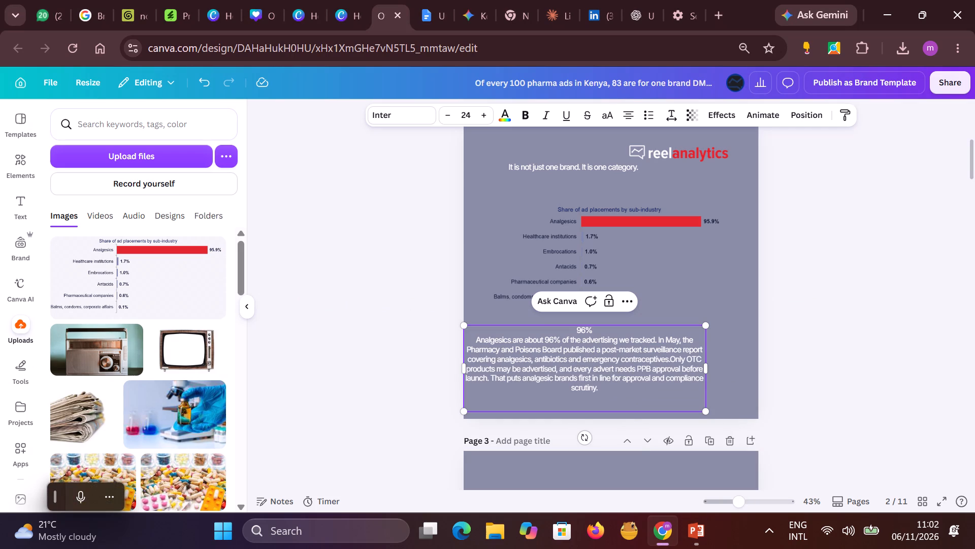
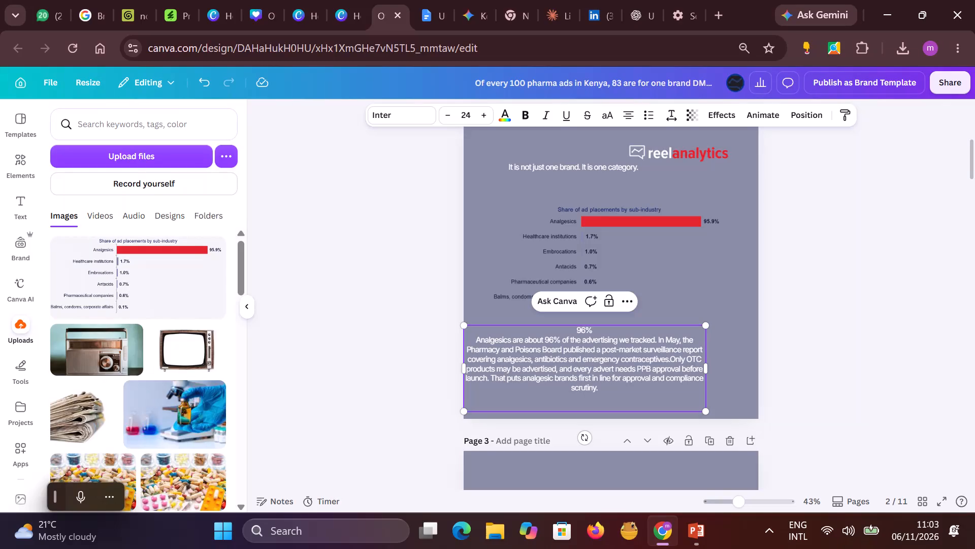
Return to the Kenya Pharma Ad Insights deck and look over slide 6 and slides 8 to 12 for carousel content.
{"action": "left_click_drag", "start_coordinate": [595, 329], "coordinate": [575, 329]}
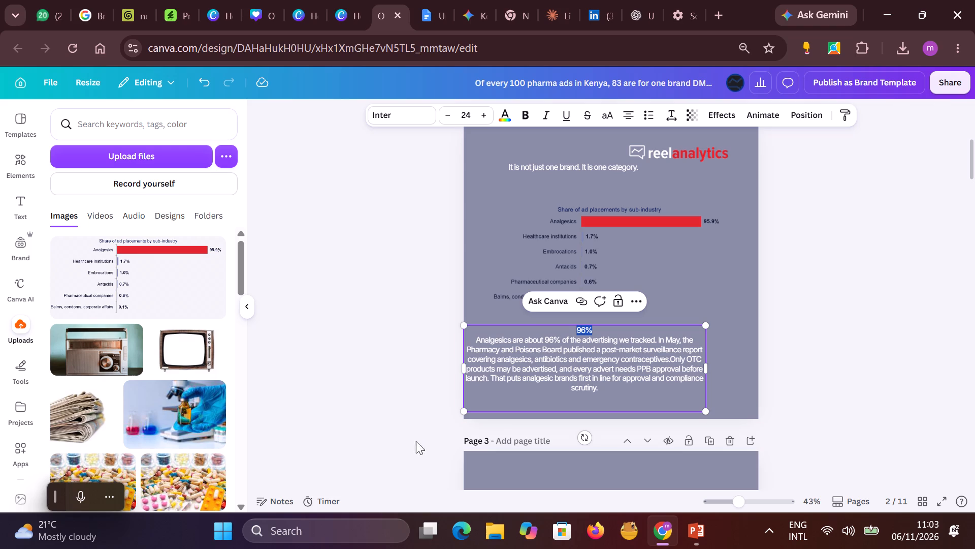
{"action": "left_click", "coordinate": [692, 531]}
{"action": "left_click", "coordinate": [852, 451]}
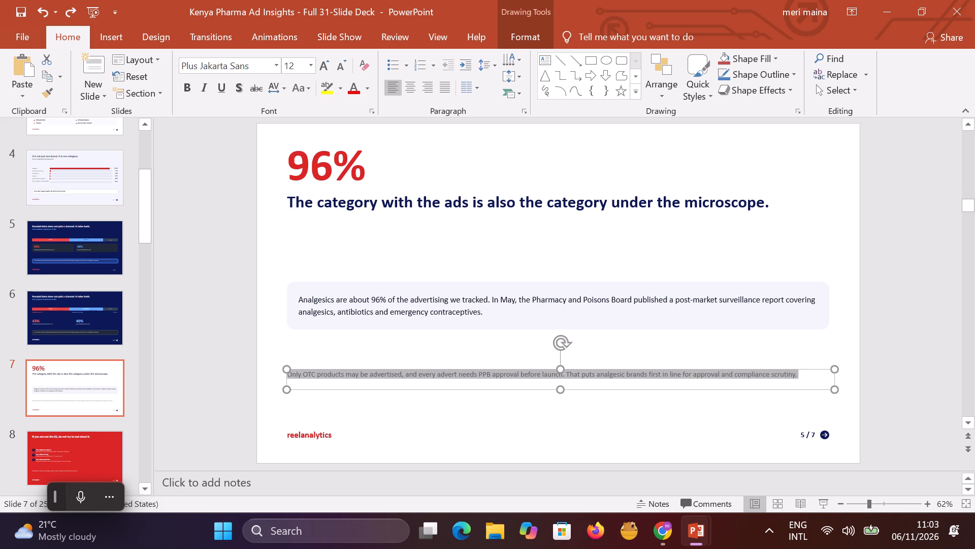
{"action": "scroll", "coordinate": [101, 417], "scroll_direction": "down", "scroll_amount": 1}
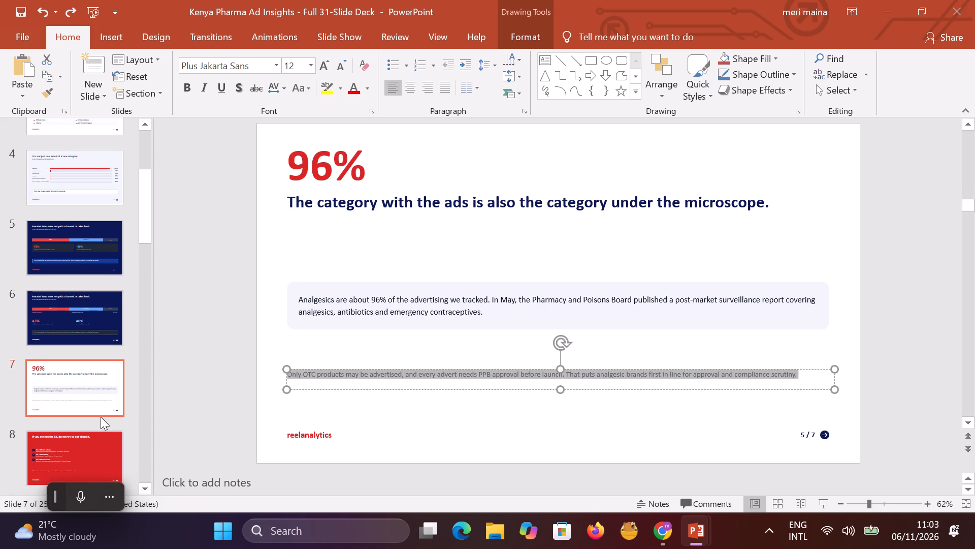
{"action": "scroll", "coordinate": [101, 417], "scroll_direction": "down", "scroll_amount": 1}
{"action": "left_click", "coordinate": [96, 423]}
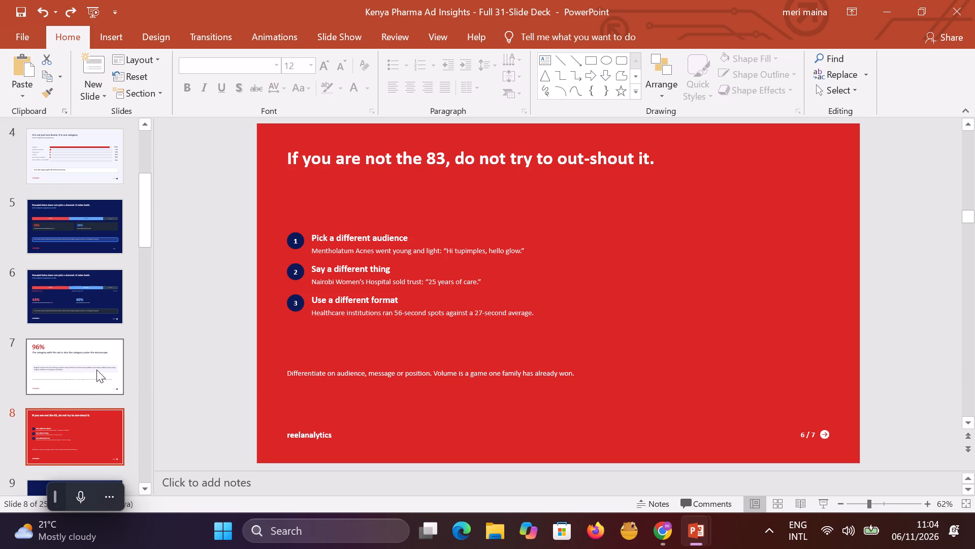
{"action": "left_click", "coordinate": [94, 303]}
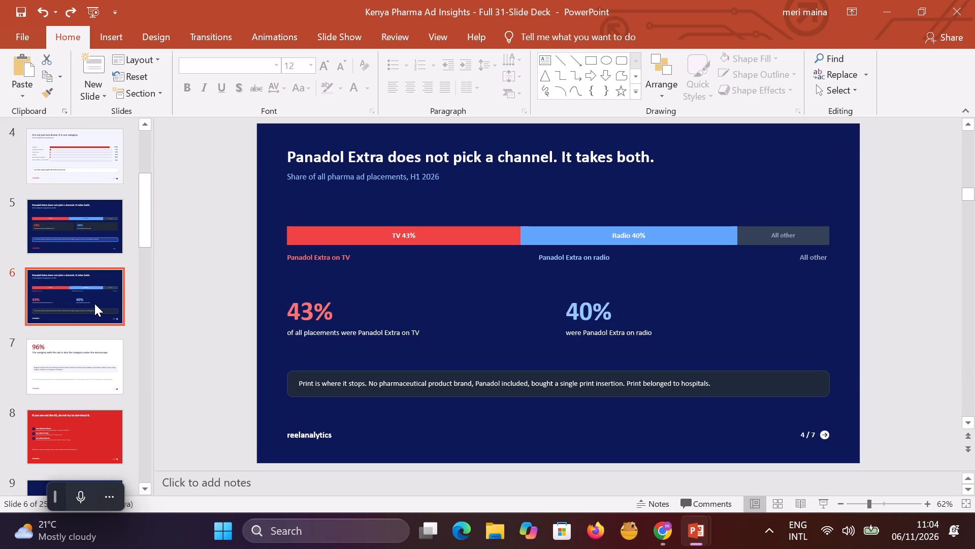
{"action": "scroll", "coordinate": [94, 303], "scroll_direction": "up", "scroll_amount": 2}
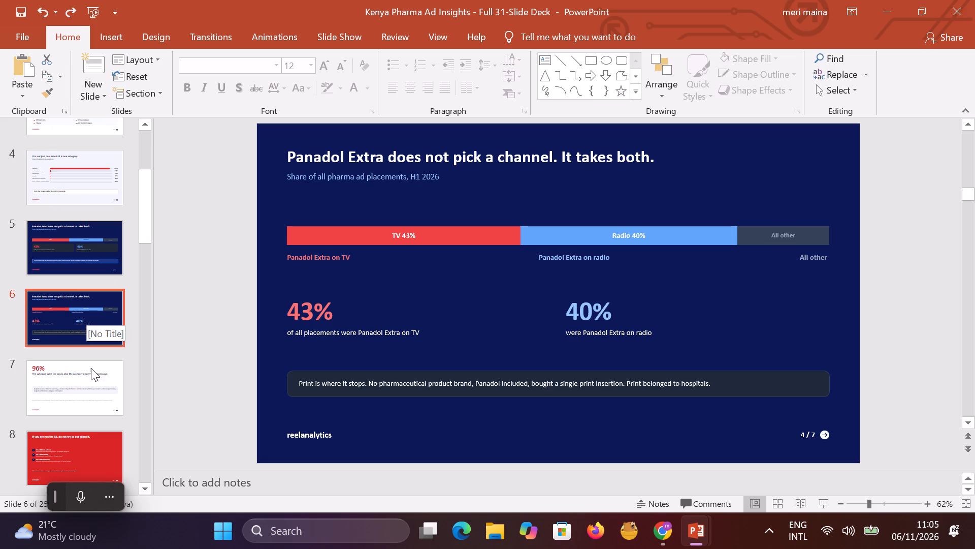
{"action": "scroll", "coordinate": [86, 400], "scroll_direction": "down", "scroll_amount": 7}
{"action": "scroll", "coordinate": [73, 438], "scroll_direction": "down", "scroll_amount": 7}
{"action": "left_click", "coordinate": [80, 378]}
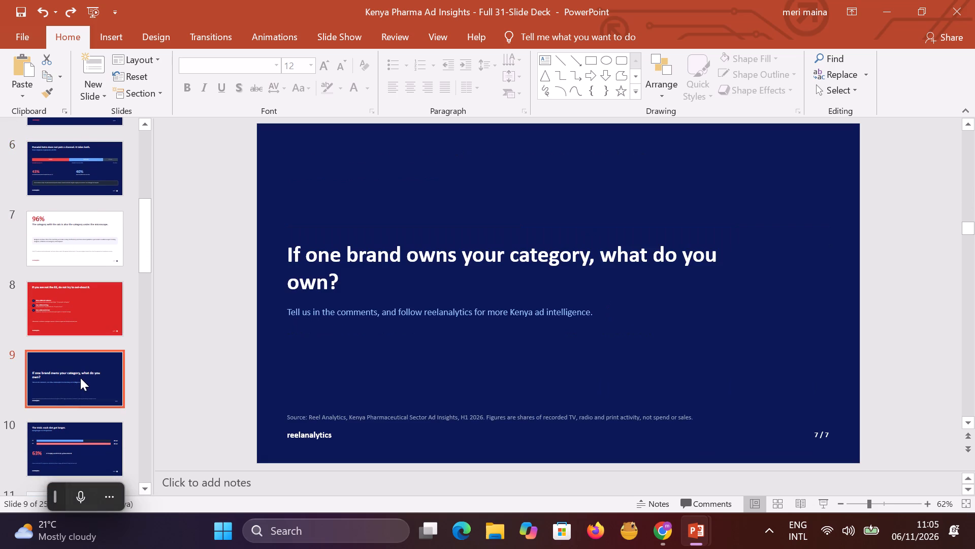
{"action": "scroll", "coordinate": [78, 378], "scroll_direction": "down", "scroll_amount": 2}
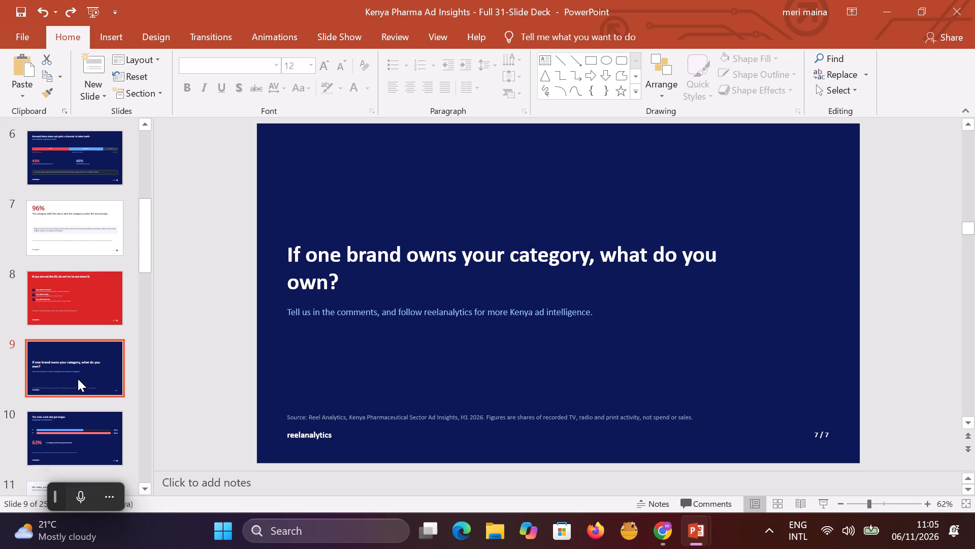
{"action": "scroll", "coordinate": [78, 379], "scroll_direction": "down", "scroll_amount": 3}
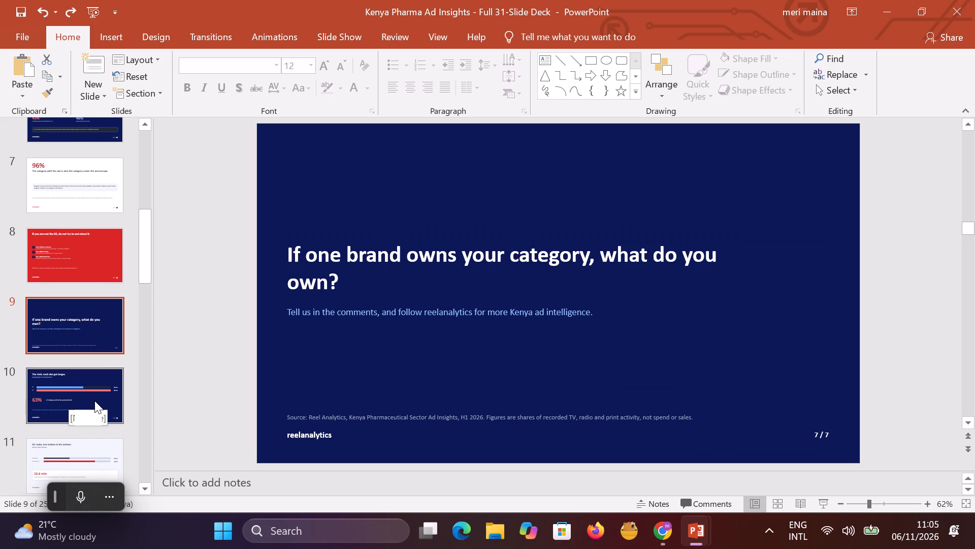
{"action": "left_click", "coordinate": [87, 384]}
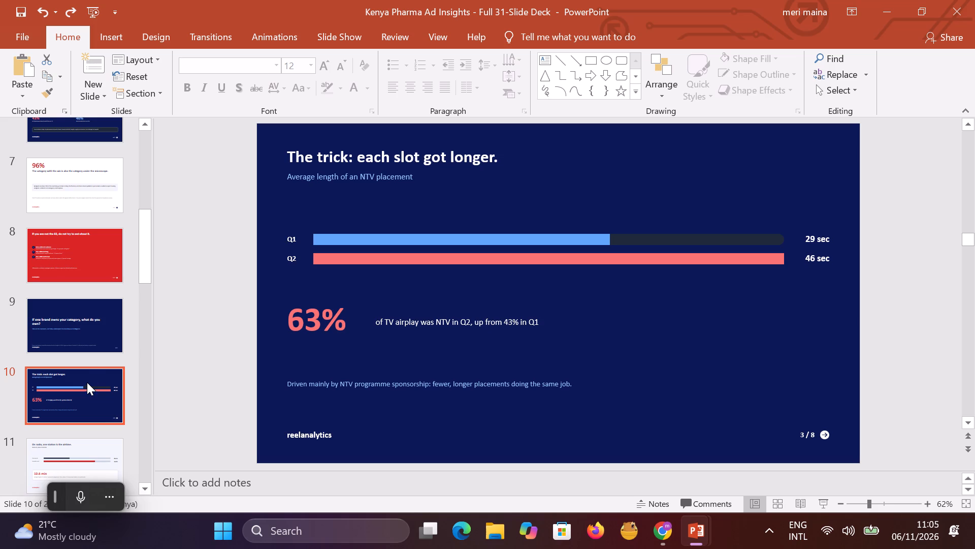
{"action": "scroll", "coordinate": [88, 389], "scroll_direction": "down", "scroll_amount": 2}
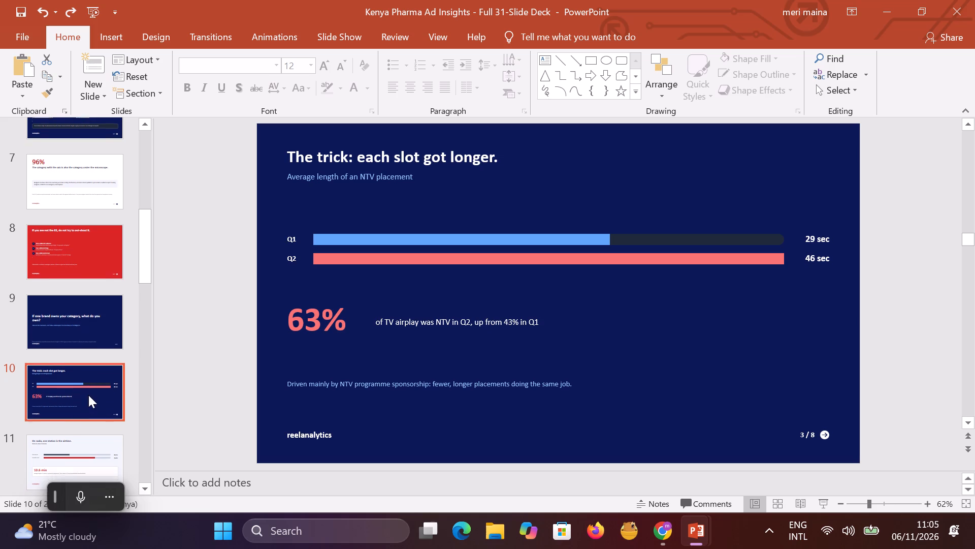
{"action": "scroll", "coordinate": [88, 395], "scroll_direction": "down", "scroll_amount": 3}
{"action": "left_click", "coordinate": [80, 413]}
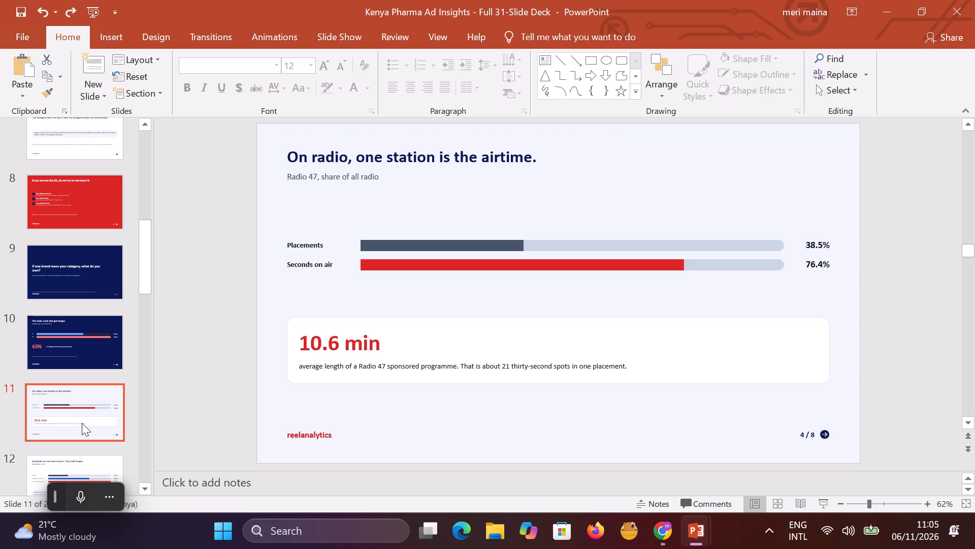
{"action": "scroll", "coordinate": [127, 431], "scroll_direction": "down", "scroll_amount": 4}
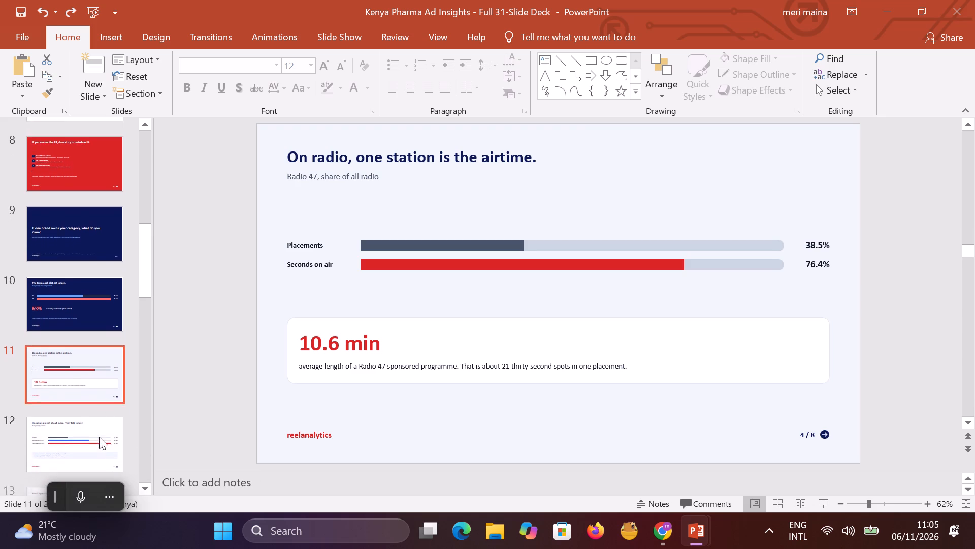
{"action": "left_click", "coordinate": [94, 440]}
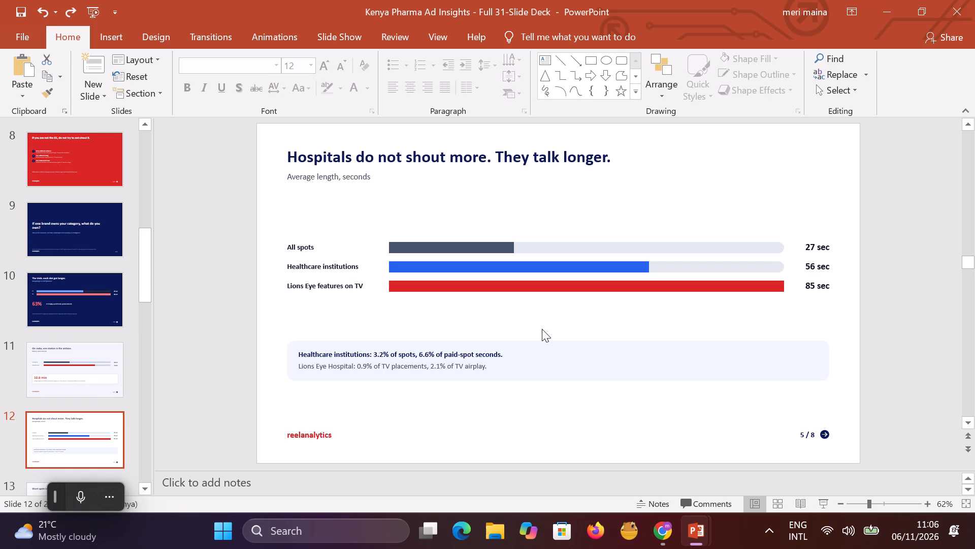
Switch to the Carousel_Build_Guide_Graphs_and_Tables deck and examine the charts on slides 4 to 6, ending at Panadol Extra by channel.
{"action": "left_click", "coordinate": [688, 541]}
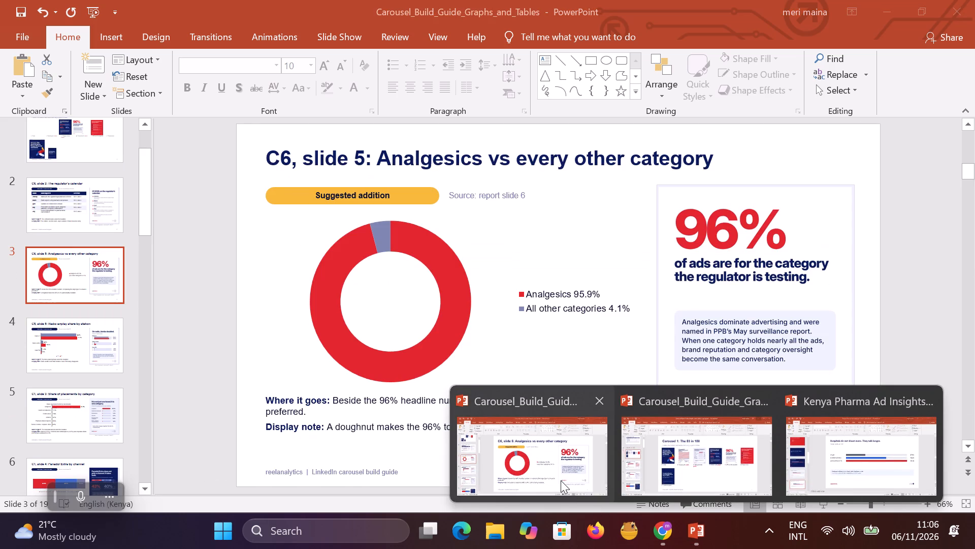
{"action": "left_click", "coordinate": [561, 480]}
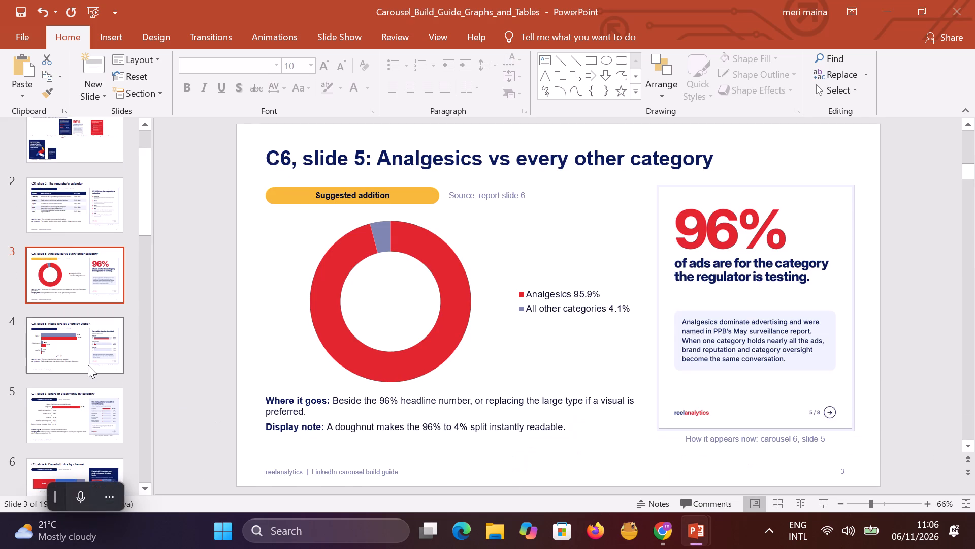
{"action": "left_click", "coordinate": [88, 365]}
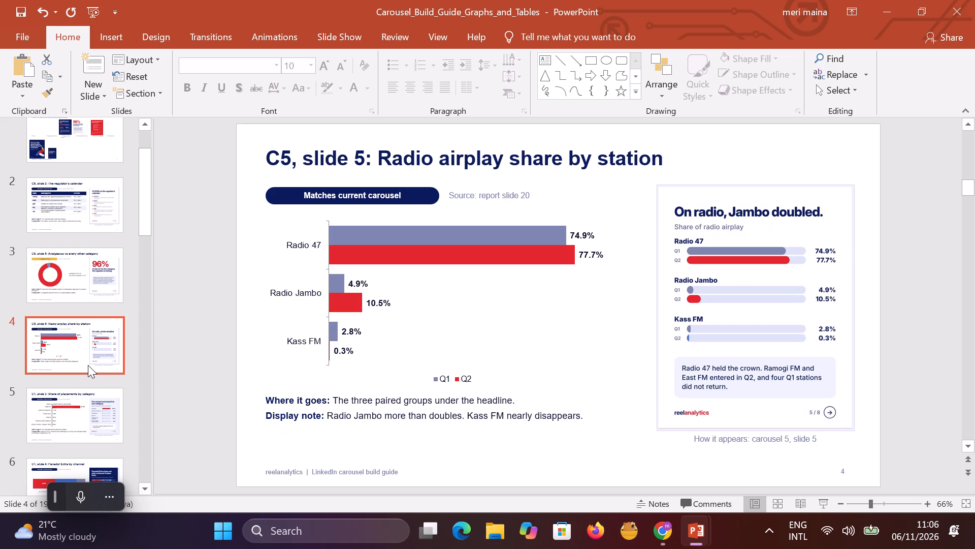
{"action": "left_click", "coordinate": [503, 285]}
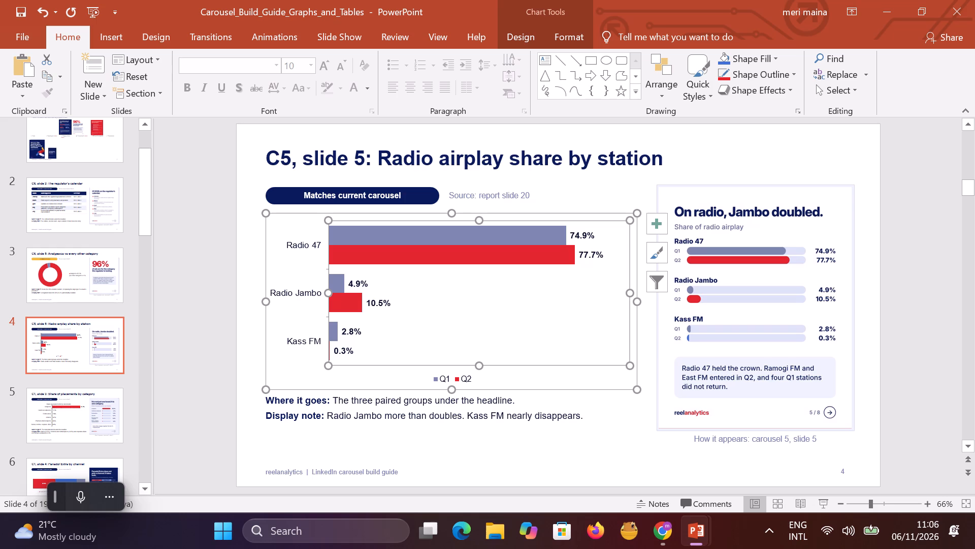
{"action": "left_click", "coordinate": [67, 415]}
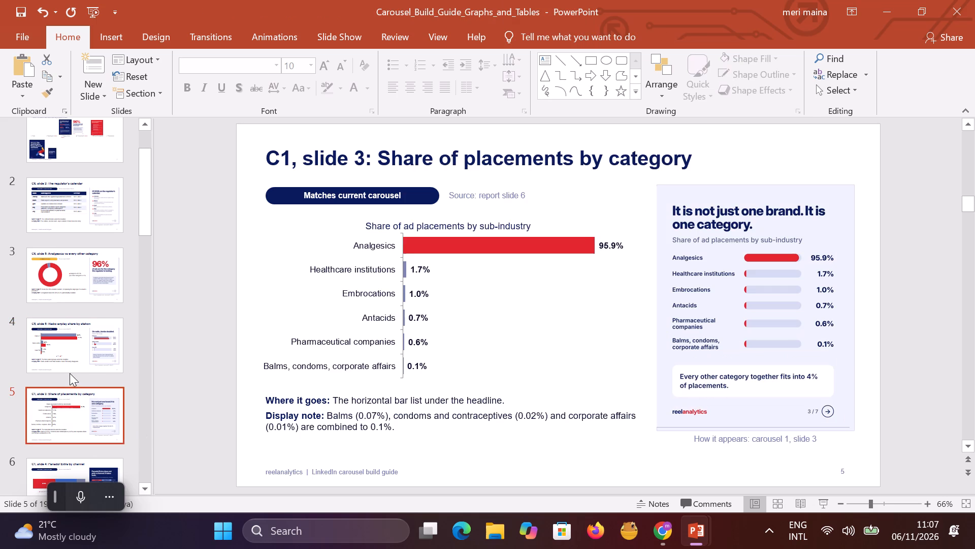
{"action": "scroll", "coordinate": [70, 373], "scroll_direction": "down", "scroll_amount": 2}
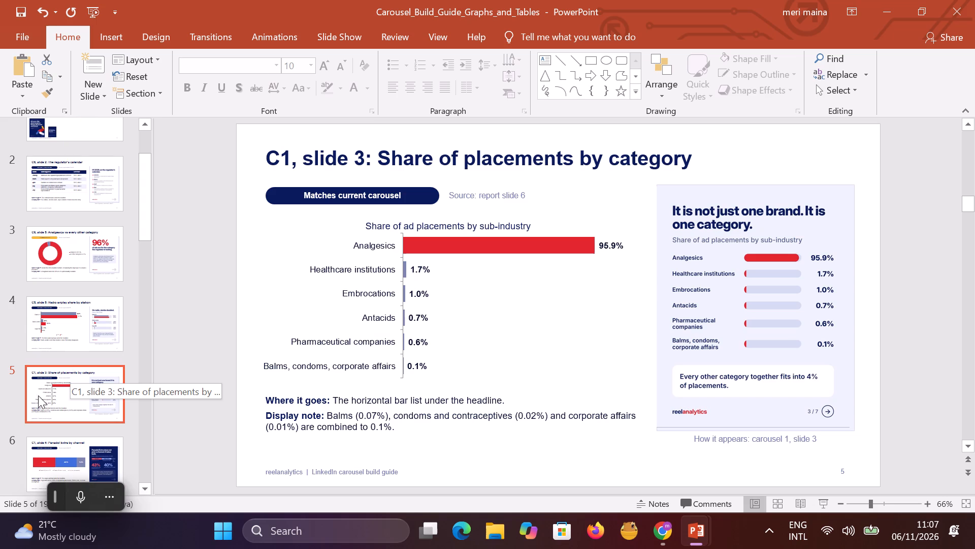
{"action": "scroll", "coordinate": [76, 413], "scroll_direction": "down", "scroll_amount": 3}
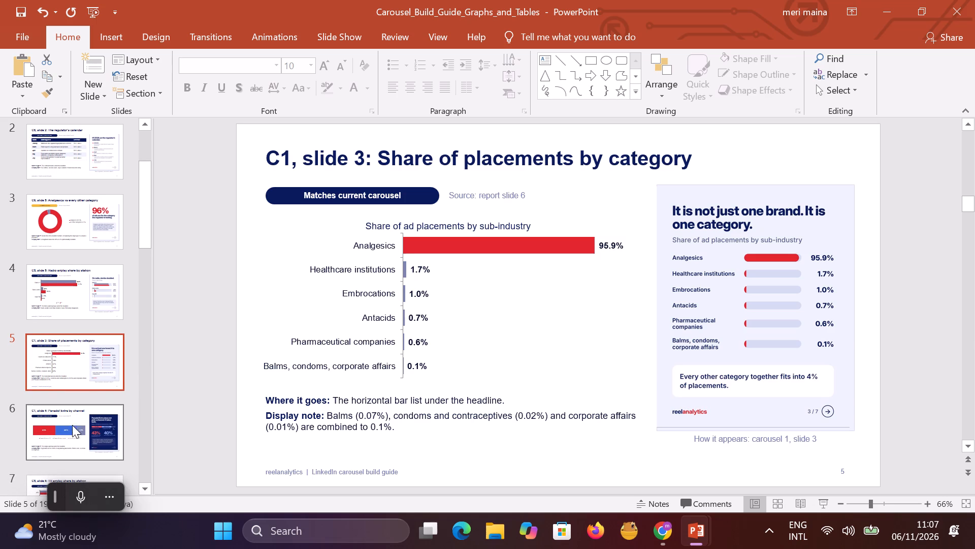
{"action": "left_click", "coordinate": [51, 427]}
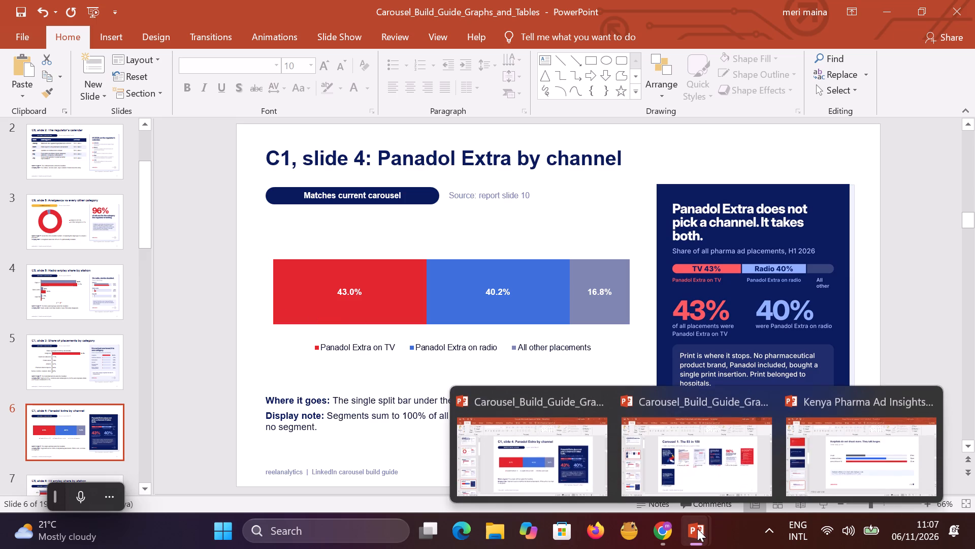
In the Kenya Pharma Ad Insights deck, copy slide 5's 43% TV and 40% radio cards together with their captions.
{"action": "left_click", "coordinate": [834, 478]}
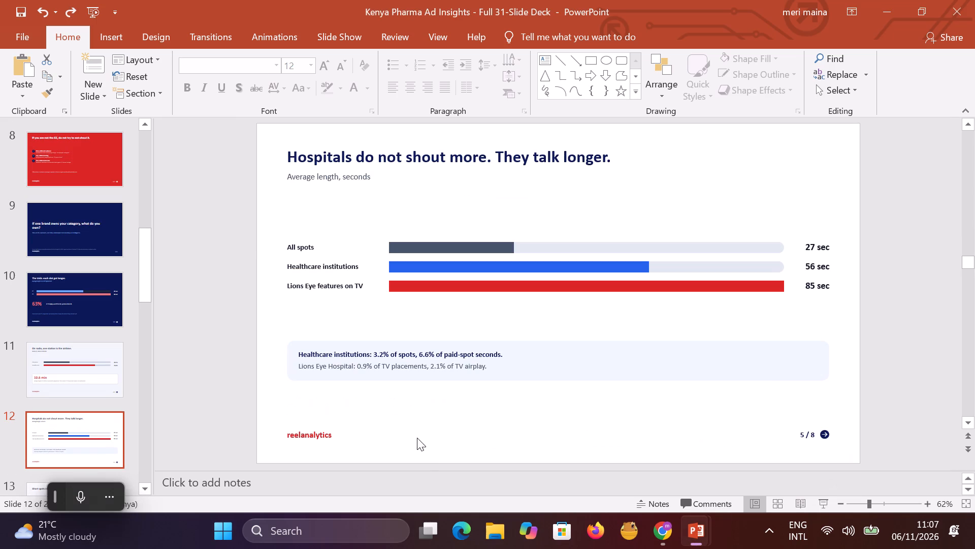
{"action": "left_click_drag", "start_coordinate": [147, 272], "coordinate": [139, 203]}
{"action": "left_click", "coordinate": [78, 308]}
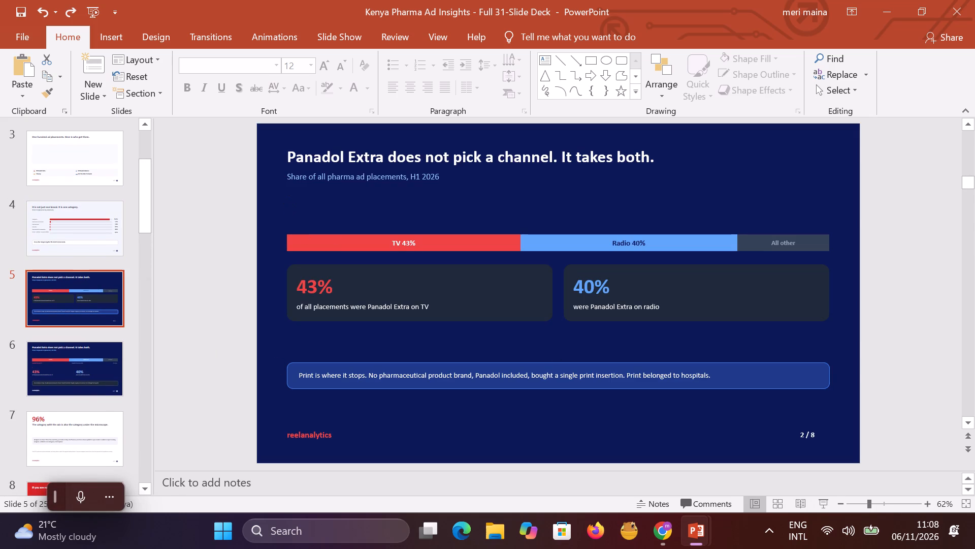
{"action": "left_click_drag", "start_coordinate": [275, 144], "coordinate": [289, 251]}
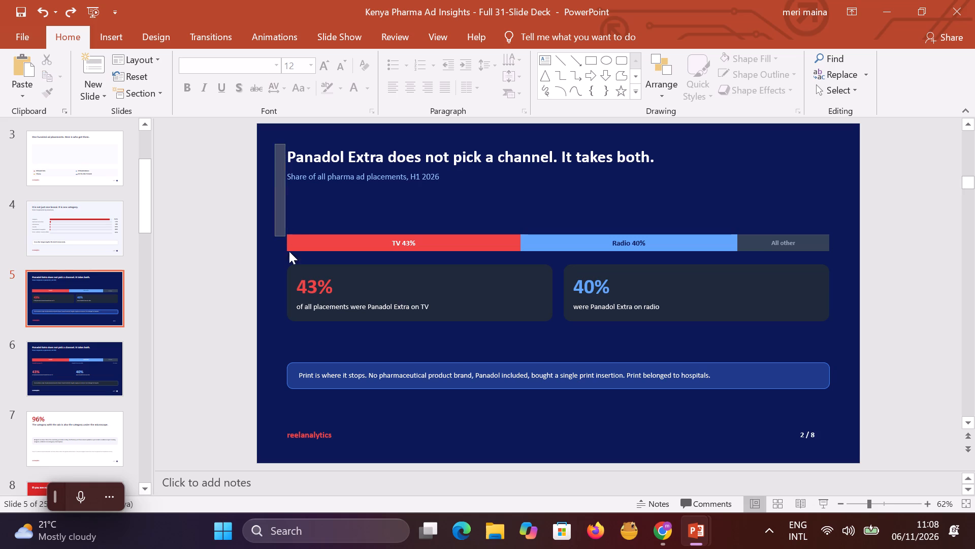
{"action": "left_click_drag", "start_coordinate": [289, 251], "coordinate": [429, 354]}
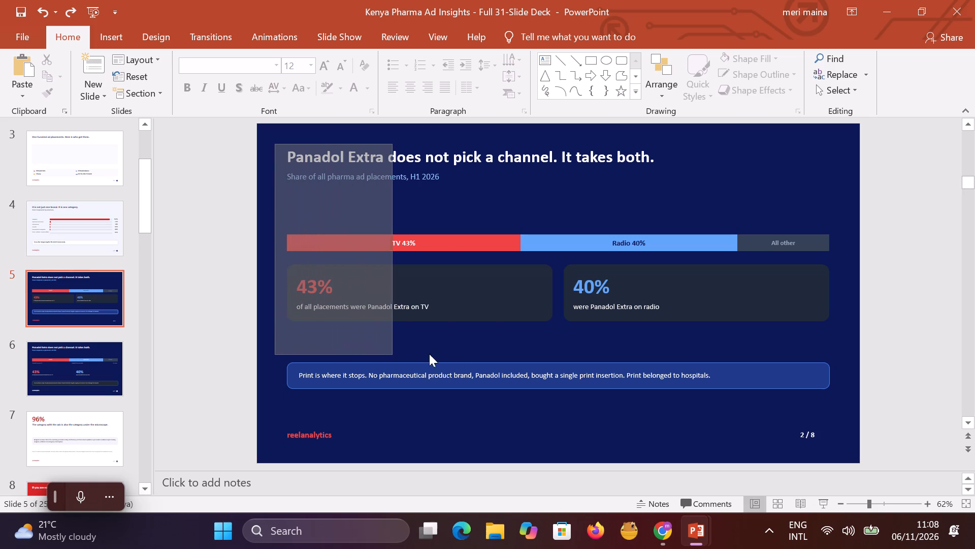
{"action": "left_click_drag", "start_coordinate": [429, 354], "coordinate": [858, 363]}
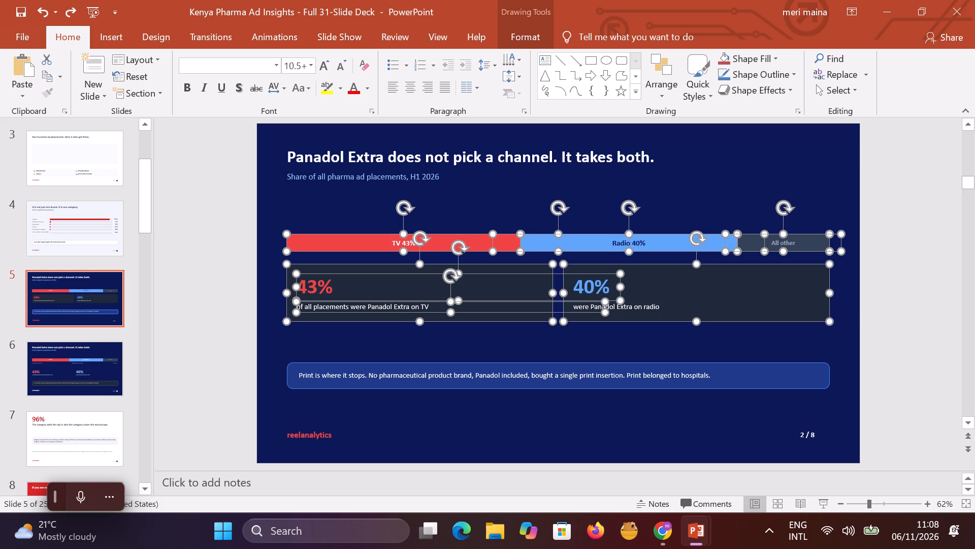
{"action": "left_click", "coordinate": [594, 242]}
{"action": "left_click", "coordinate": [323, 339]}
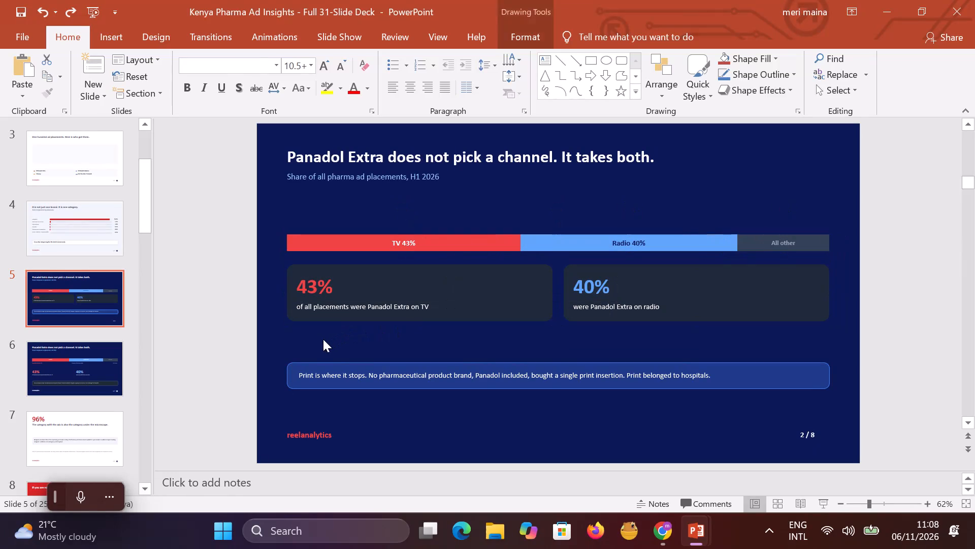
{"action": "left_click_drag", "start_coordinate": [270, 265], "coordinate": [338, 328]}
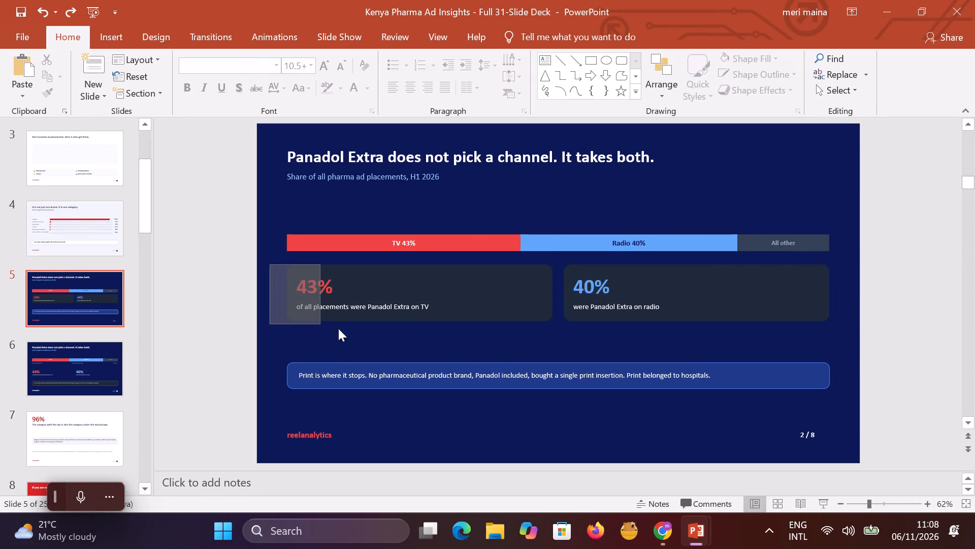
{"action": "left_click_drag", "start_coordinate": [338, 328], "coordinate": [850, 349]}
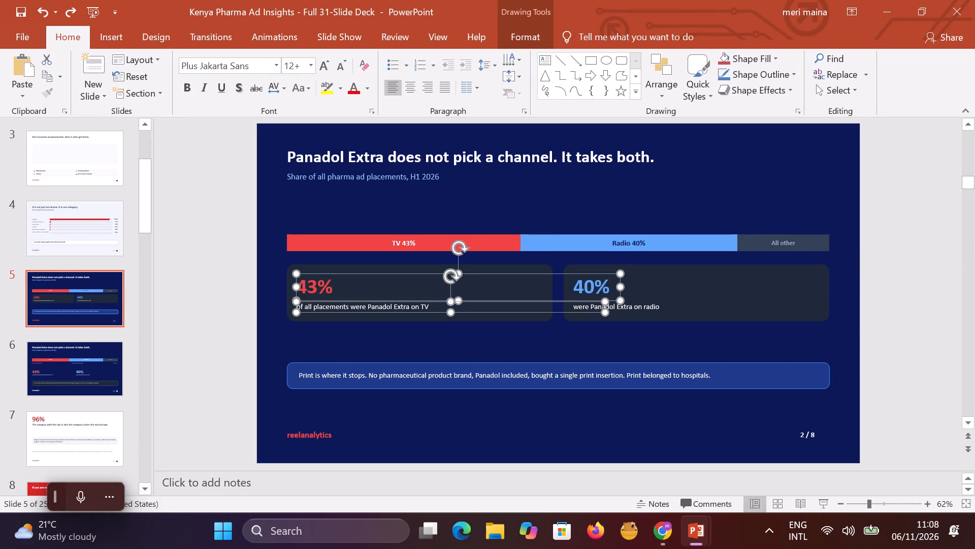
{"action": "left_click_drag", "start_coordinate": [843, 255], "coordinate": [835, 260]}
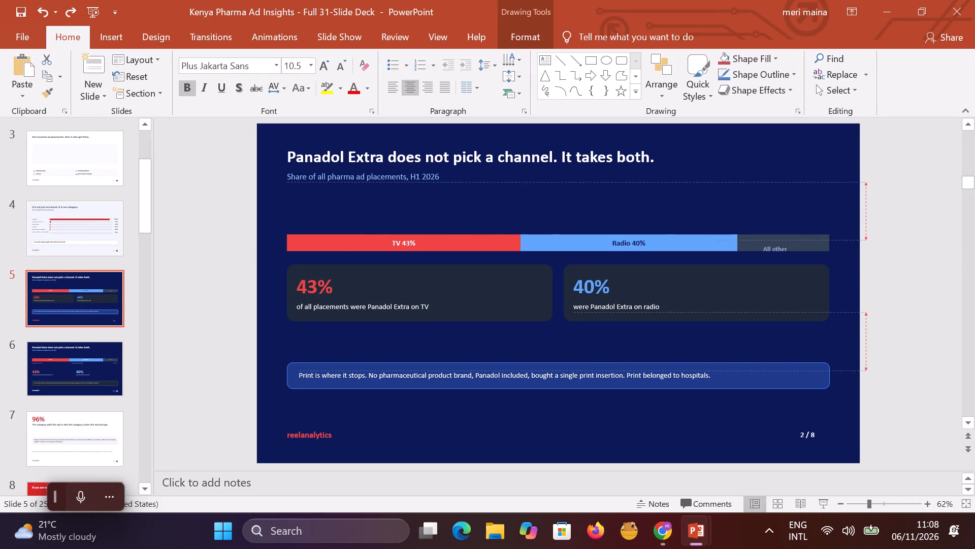
{"action": "left_click_drag", "start_coordinate": [835, 260], "coordinate": [835, 254]}
{"action": "left_click", "coordinate": [960, 251]}
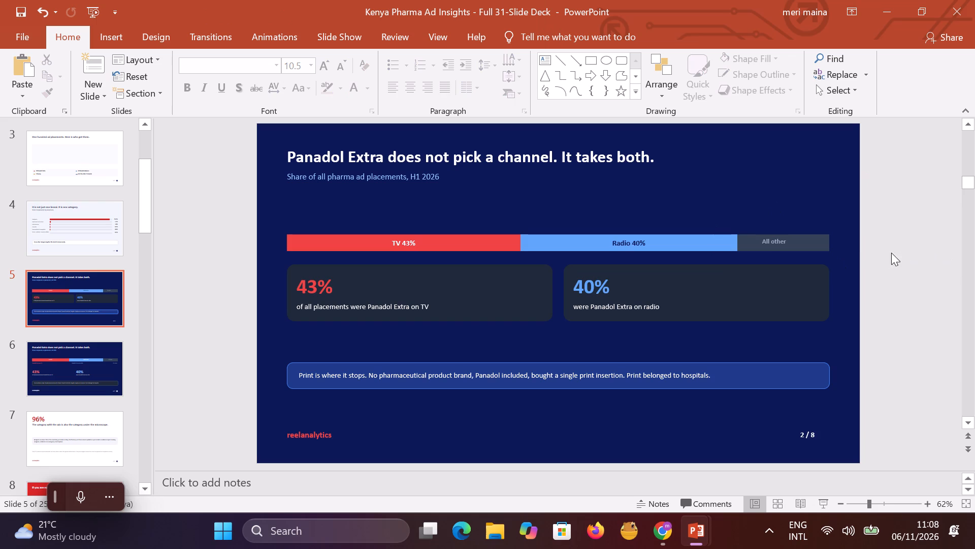
{"action": "left_click_drag", "start_coordinate": [860, 261], "coordinate": [249, 346]}
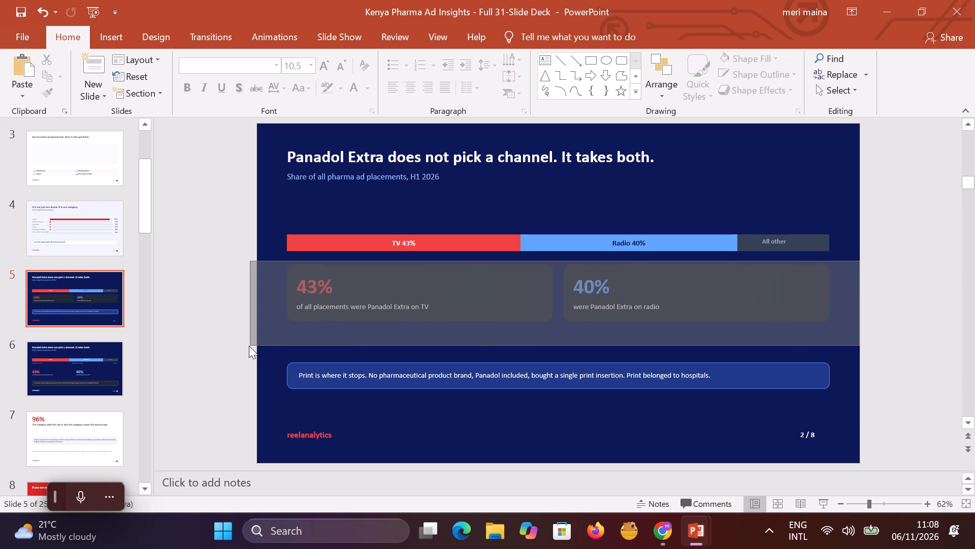
{"action": "left_click_drag", "start_coordinate": [249, 346], "coordinate": [284, 332]}
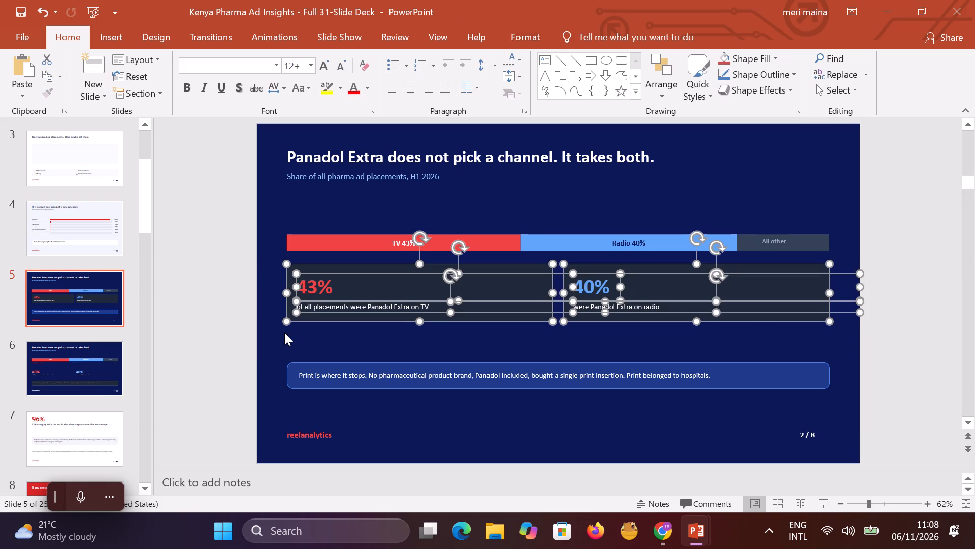
{"action": "key", "text": "ctrl+c"}
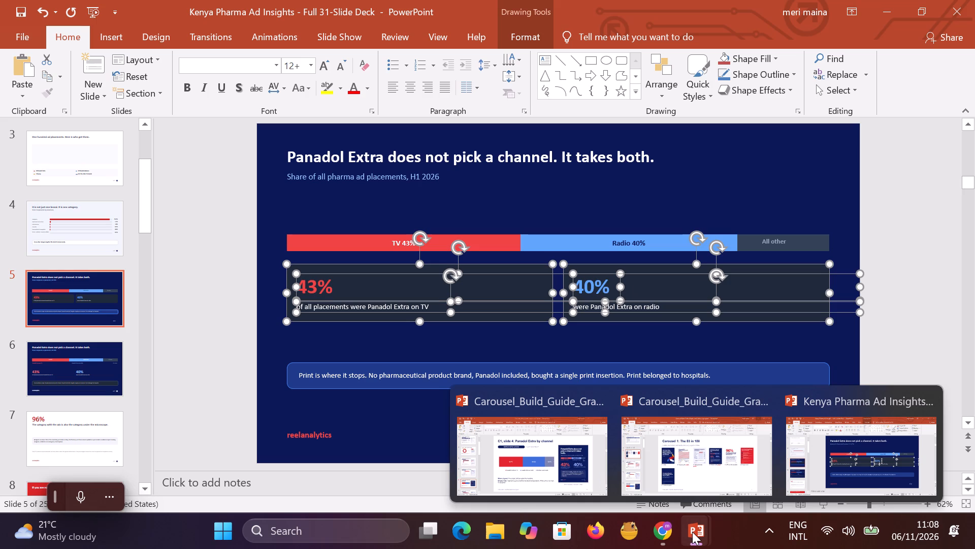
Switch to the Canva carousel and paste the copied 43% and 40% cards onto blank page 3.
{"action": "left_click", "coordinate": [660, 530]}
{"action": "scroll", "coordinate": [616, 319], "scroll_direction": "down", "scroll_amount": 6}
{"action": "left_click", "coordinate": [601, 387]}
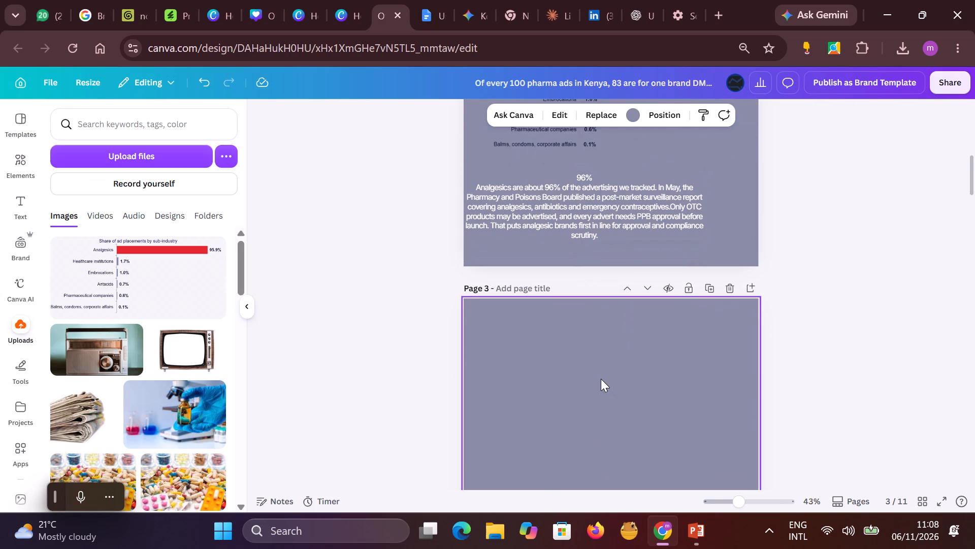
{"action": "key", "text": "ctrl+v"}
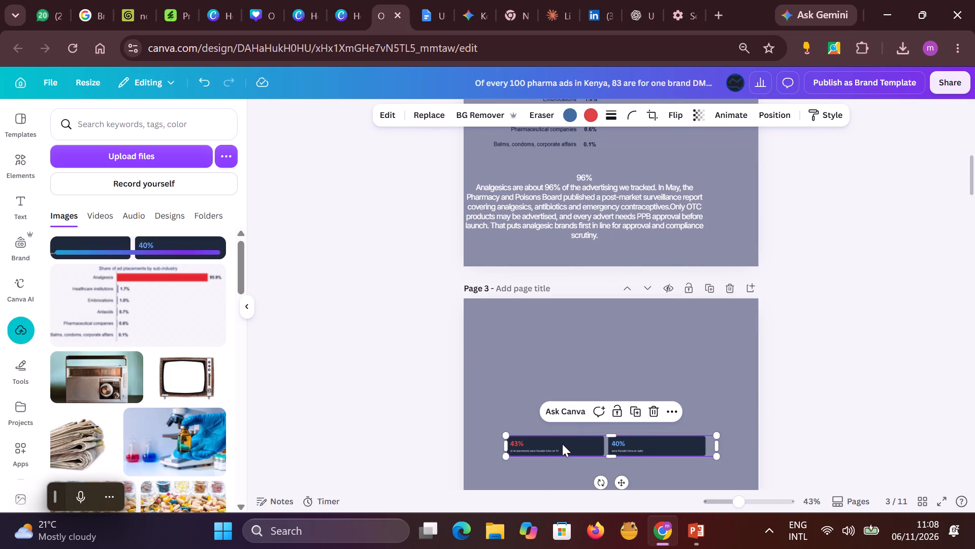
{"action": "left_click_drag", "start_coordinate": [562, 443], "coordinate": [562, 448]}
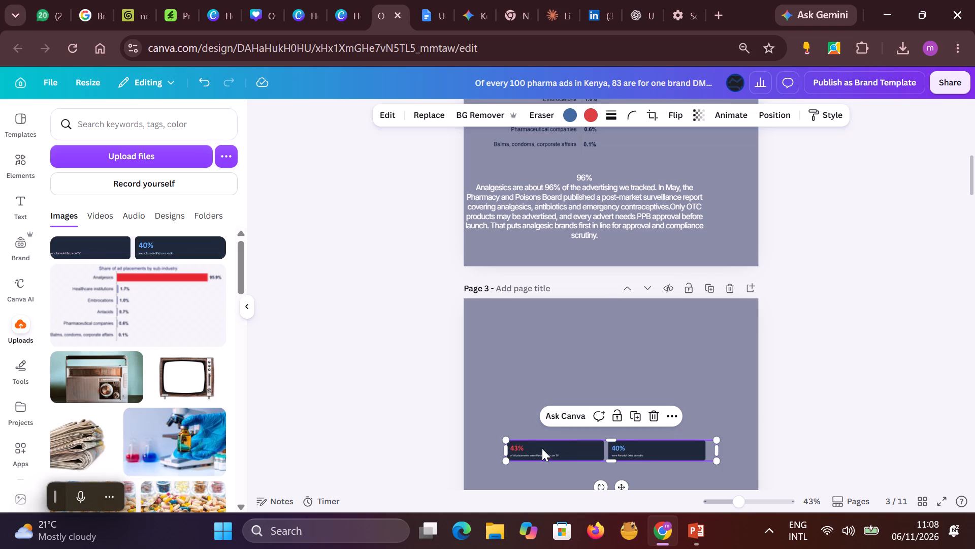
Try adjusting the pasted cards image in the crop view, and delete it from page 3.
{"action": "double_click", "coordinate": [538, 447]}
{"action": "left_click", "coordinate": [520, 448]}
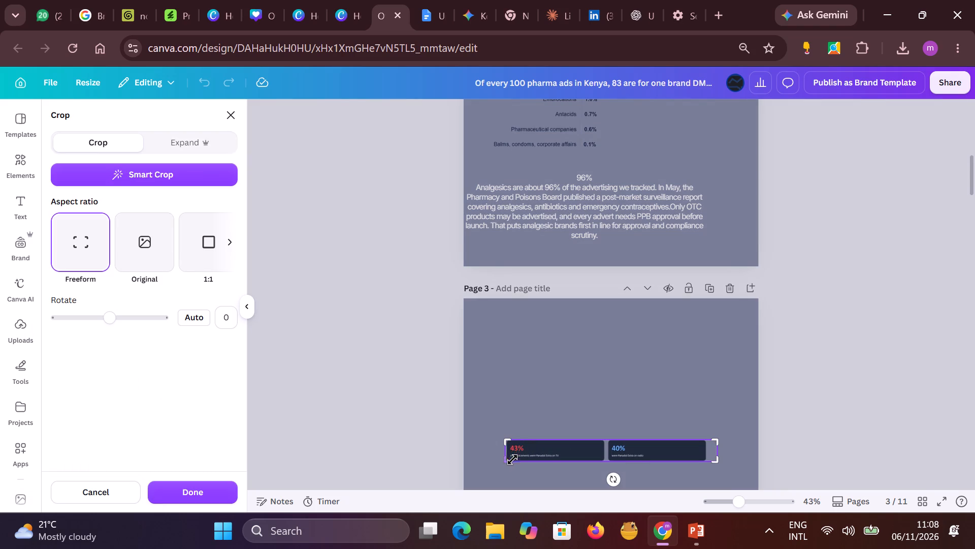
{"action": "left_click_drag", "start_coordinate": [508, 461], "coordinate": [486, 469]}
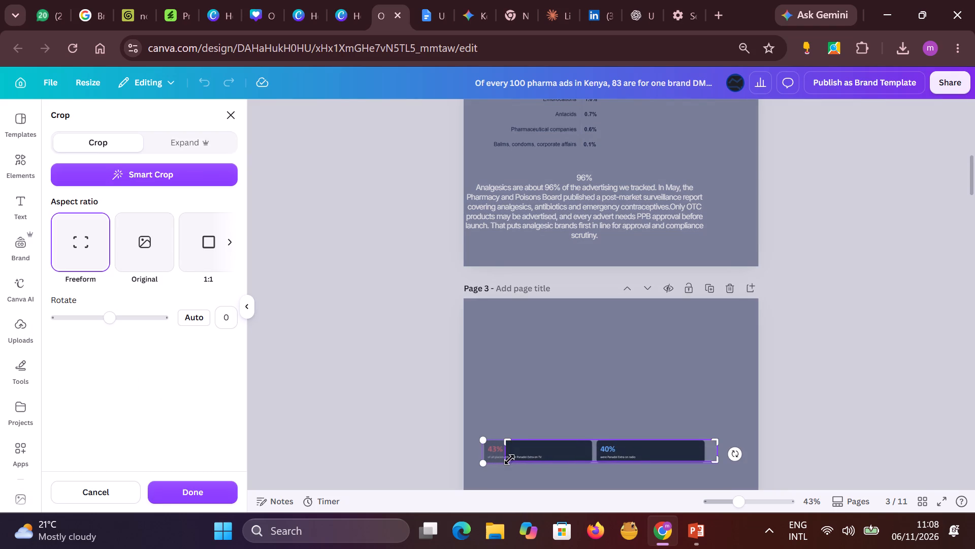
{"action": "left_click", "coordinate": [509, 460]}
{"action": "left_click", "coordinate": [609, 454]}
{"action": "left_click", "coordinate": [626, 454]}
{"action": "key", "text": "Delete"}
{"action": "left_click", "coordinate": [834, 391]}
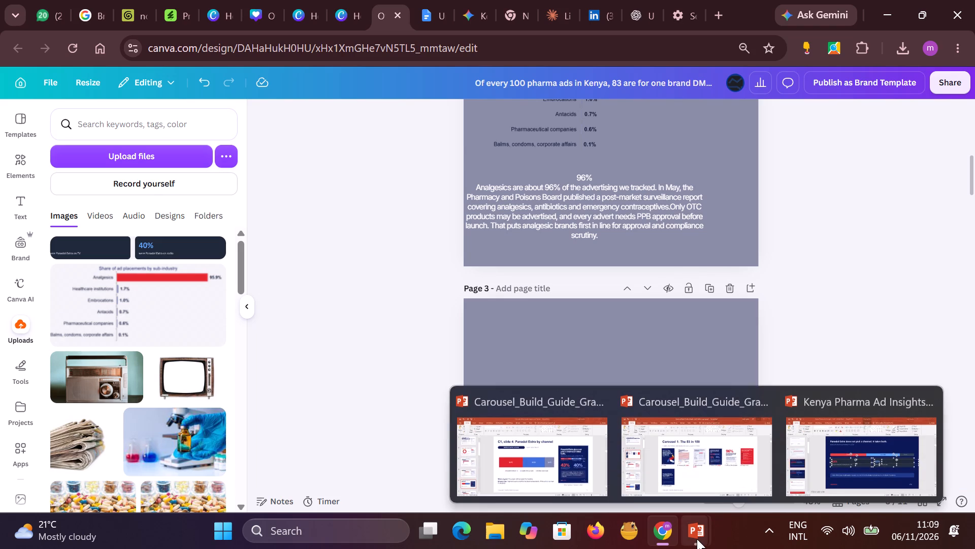
Return to the Kenya Pharma Ad Insights deck and shift the "TV 43%" label on slide 5's split bar slightly left.
{"action": "left_click", "coordinate": [835, 449]}
{"action": "left_click", "coordinate": [477, 343]}
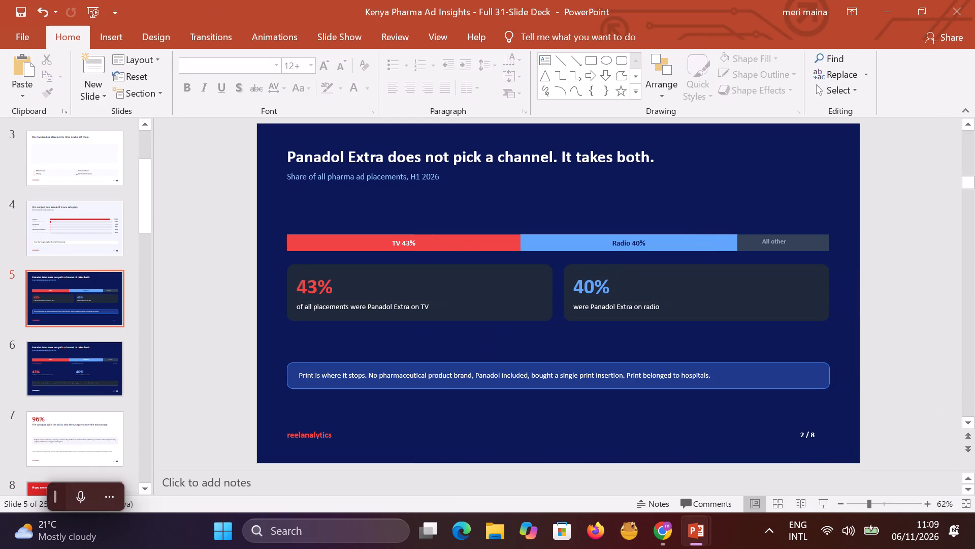
{"action": "left_click", "coordinate": [536, 279]}
{"action": "left_click", "coordinate": [540, 269]}
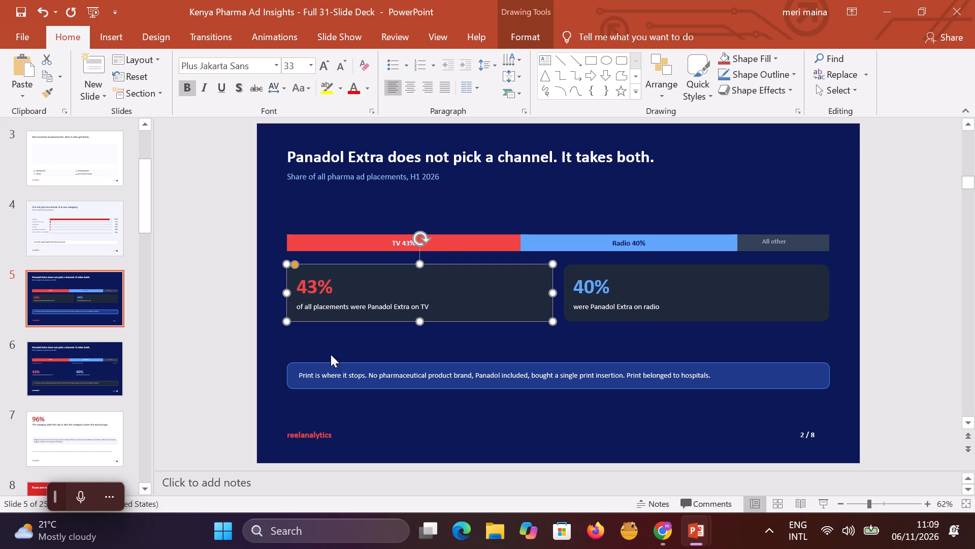
{"action": "left_click", "coordinate": [331, 297]}
{"action": "left_click", "coordinate": [326, 246]}
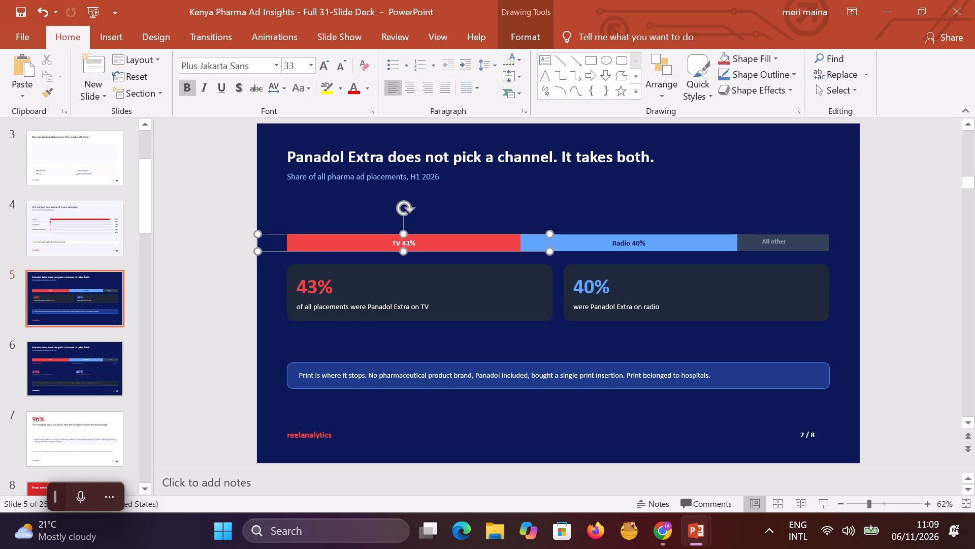
{"action": "left_click_drag", "start_coordinate": [336, 240], "coordinate": [326, 241]}
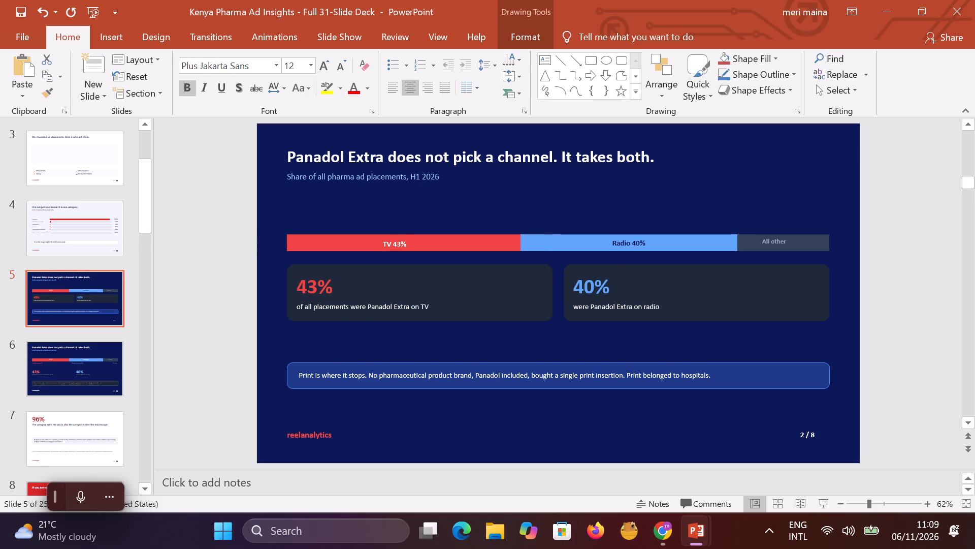
{"action": "left_click_drag", "start_coordinate": [326, 241], "coordinate": [323, 241]}
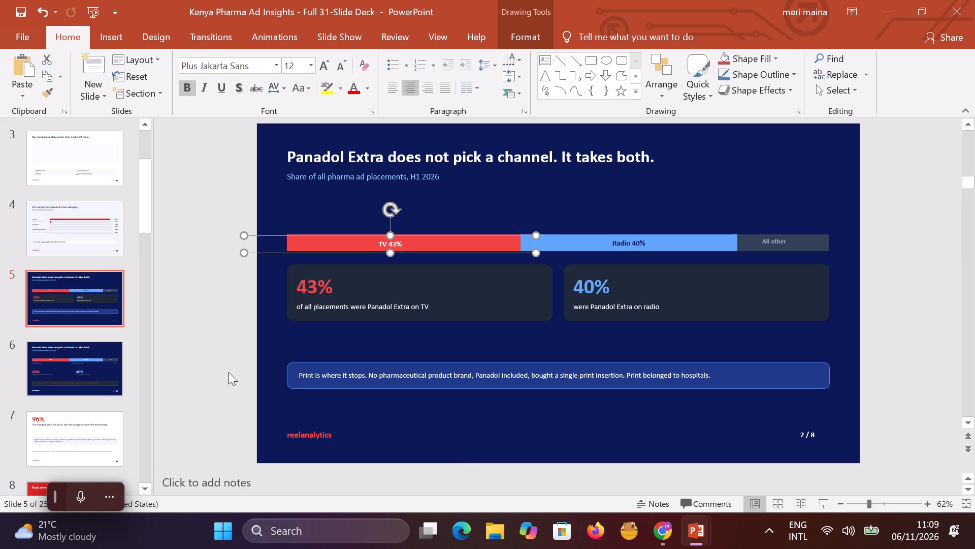
On slide 6, shift the large 43% figure slightly to the right above its caption.
{"action": "left_click", "coordinate": [58, 373]}
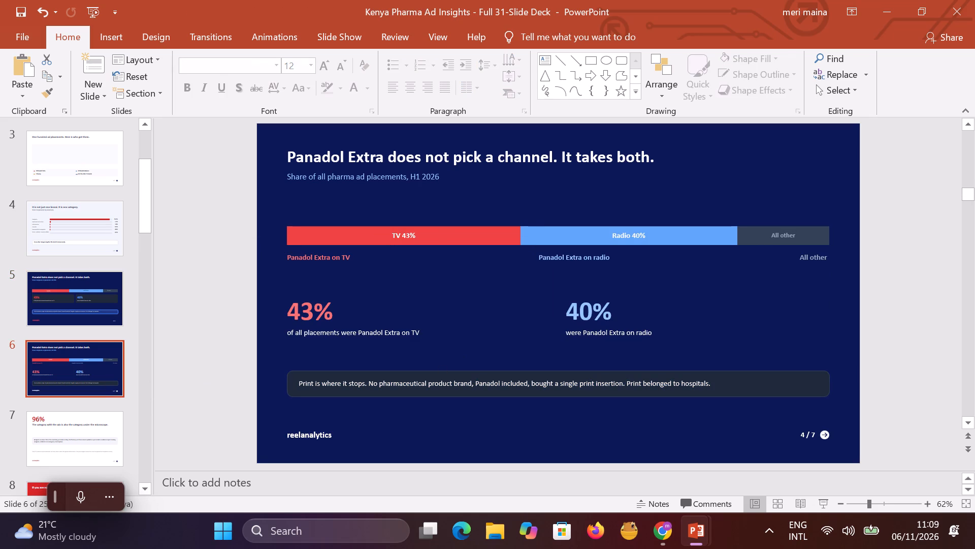
{"action": "left_click", "coordinate": [610, 330]}
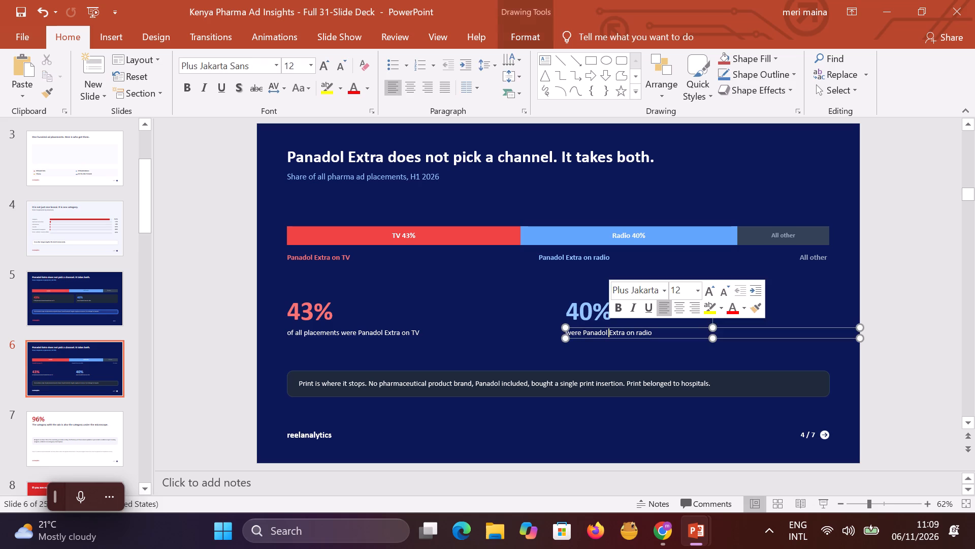
{"action": "left_click", "coordinate": [532, 320]}
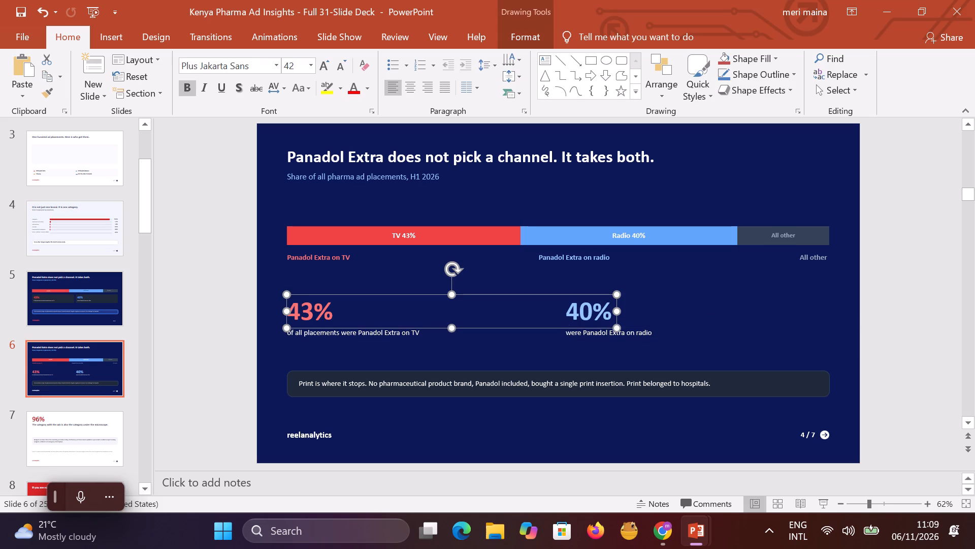
{"action": "left_click_drag", "start_coordinate": [460, 315], "coordinate": [502, 316]}
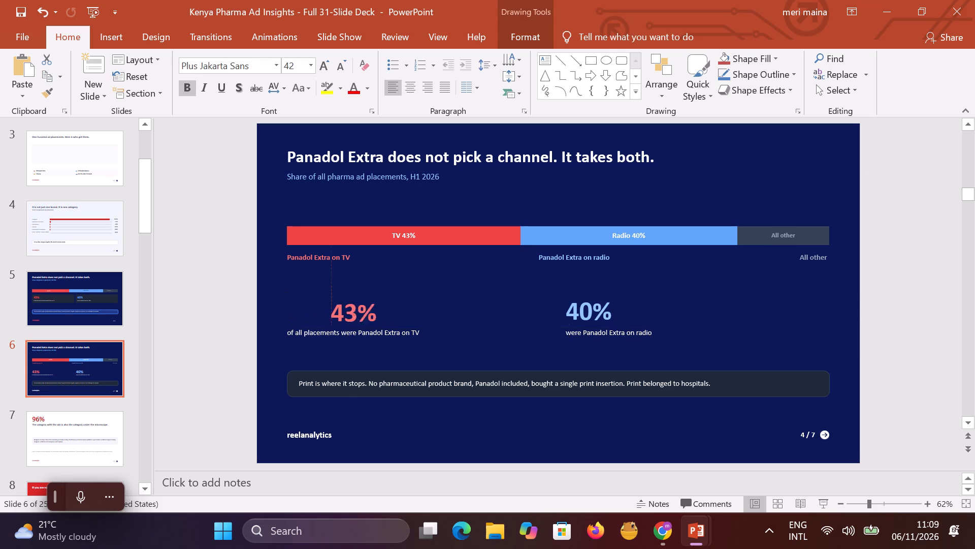
{"action": "left_click_drag", "start_coordinate": [502, 316], "coordinate": [466, 315]}
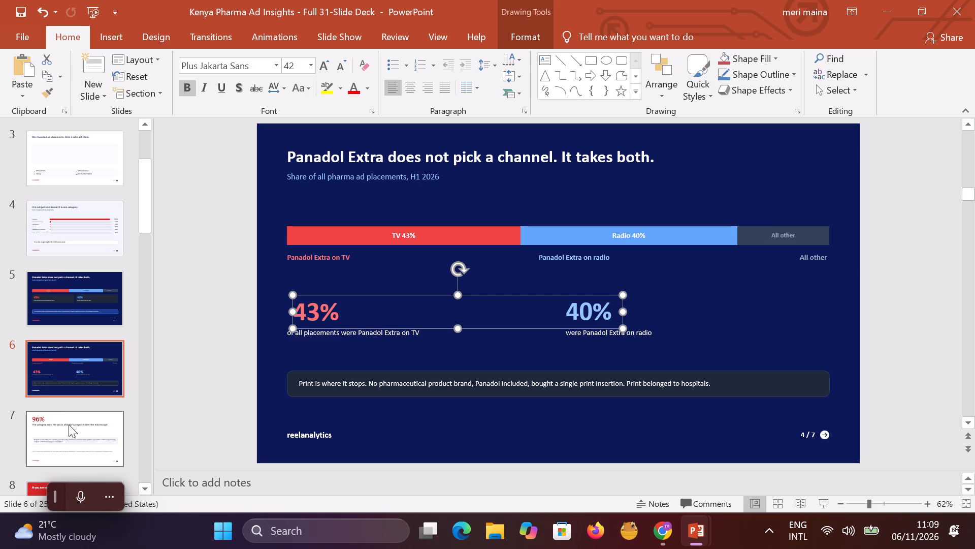
Copy the Panadol Extra by channel chart from slide 6 of Carousel_Build_Guide_Graphs_and_Tables and paste it onto Canva page 3.
{"action": "left_click", "coordinate": [697, 534]}
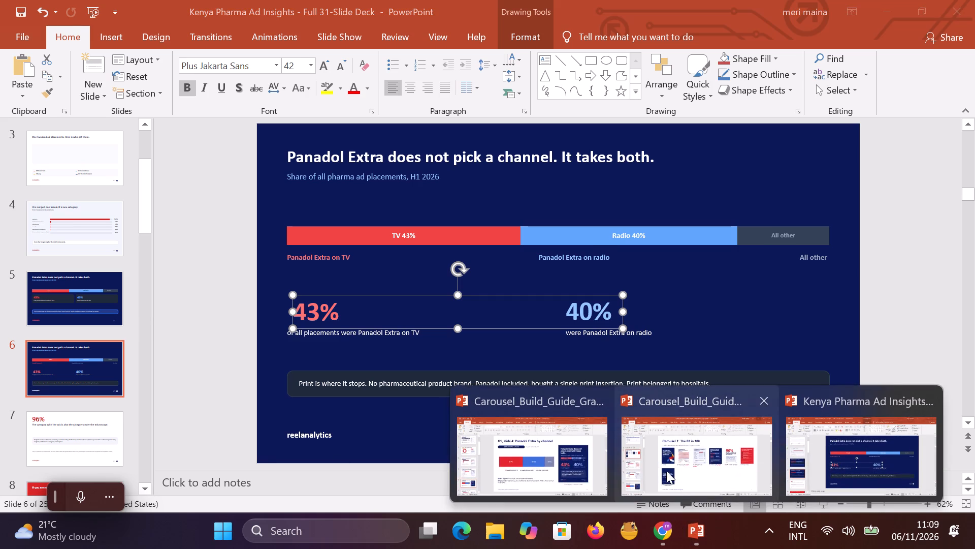
{"action": "left_click", "coordinate": [554, 458]}
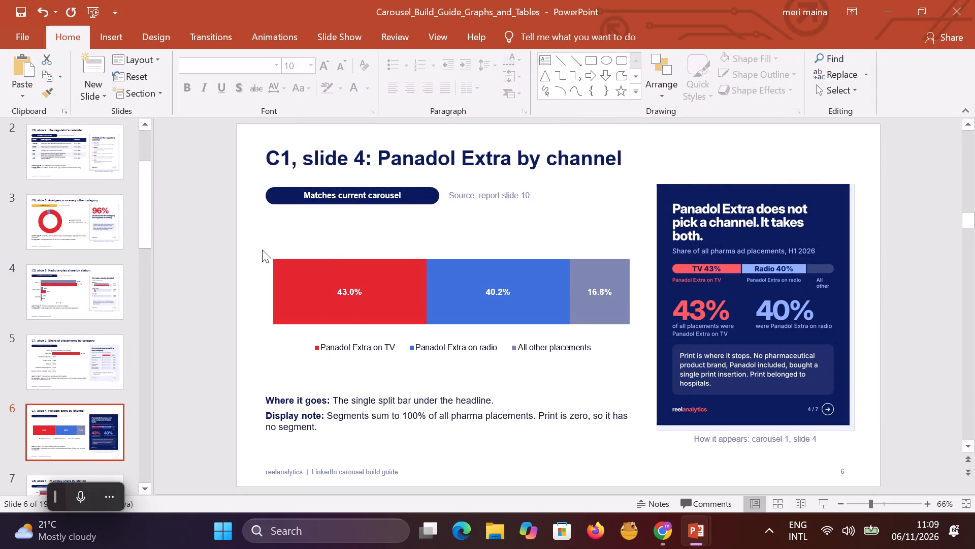
{"action": "left_click", "coordinate": [324, 283]}
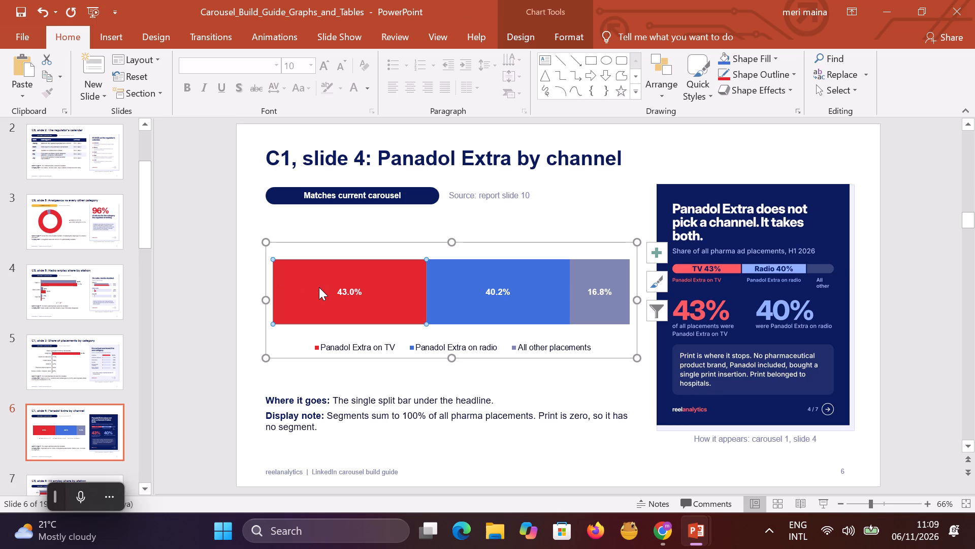
{"action": "key", "text": "ctrl+c"}
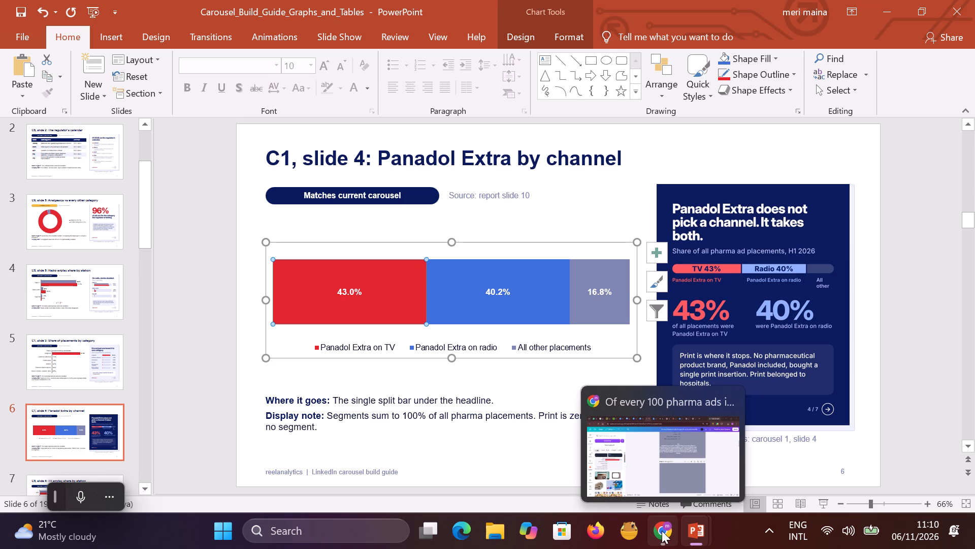
{"action": "key", "text": "ctrl+c"}
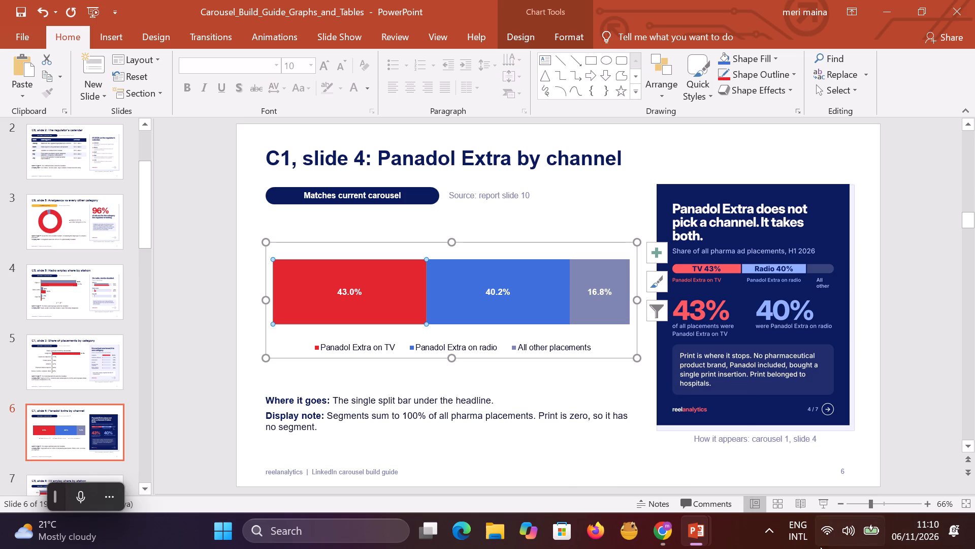
{"action": "left_click", "coordinate": [658, 534]}
{"action": "left_click", "coordinate": [569, 418]}
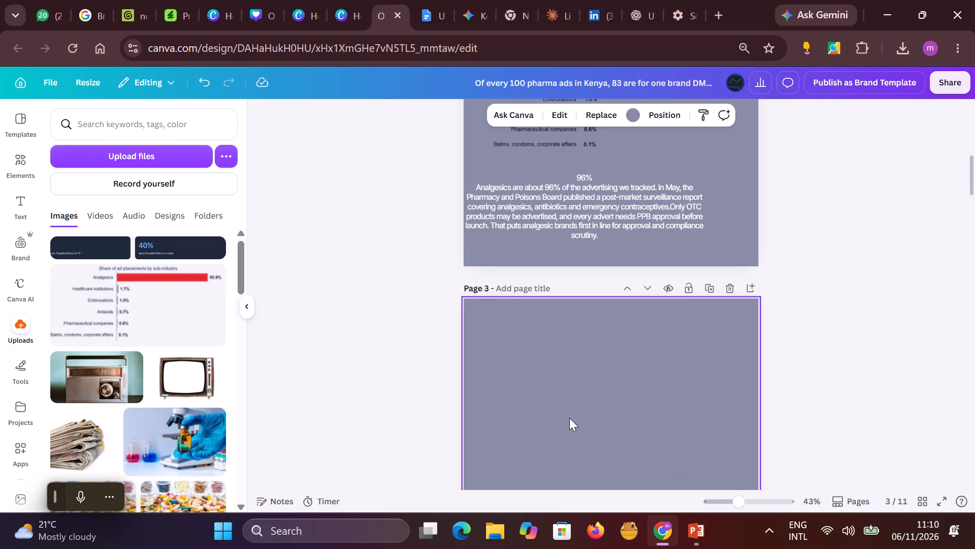
{"action": "key", "text": "ctrl+v"}
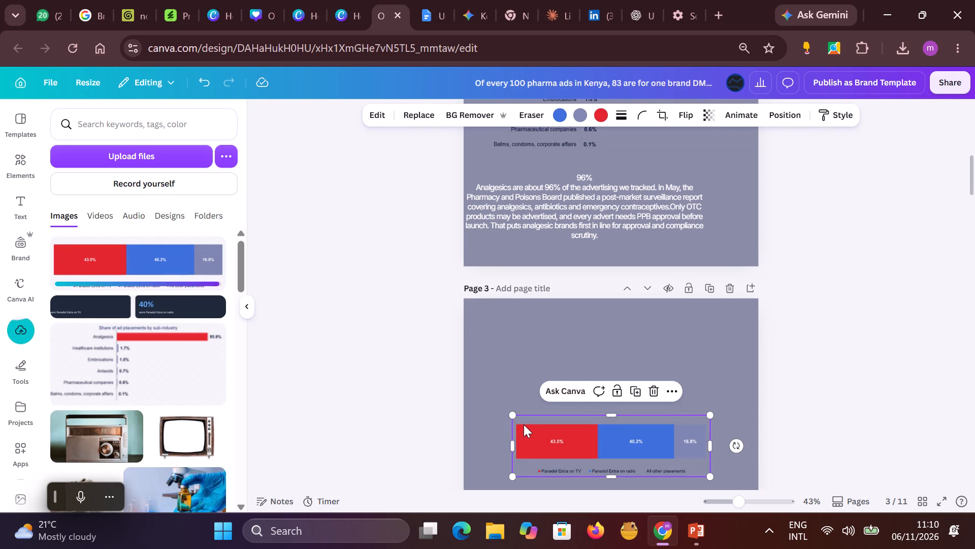
Enlarge the pasted channel chart to about 960 by 298 and centre it horizontally on page 3, leaving space above.
{"action": "left_click_drag", "start_coordinate": [517, 424], "coordinate": [490, 361]}
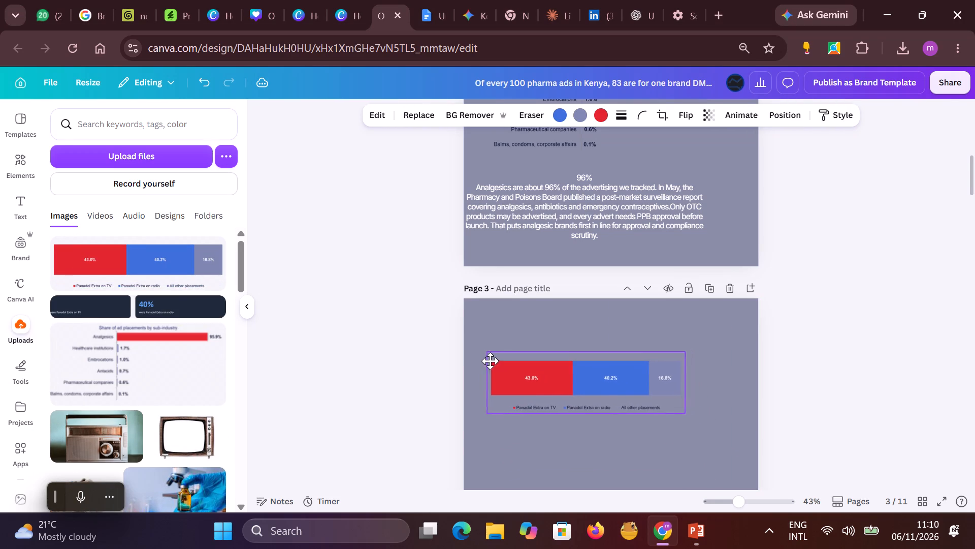
{"action": "left_click_drag", "start_coordinate": [490, 361], "coordinate": [501, 390]}
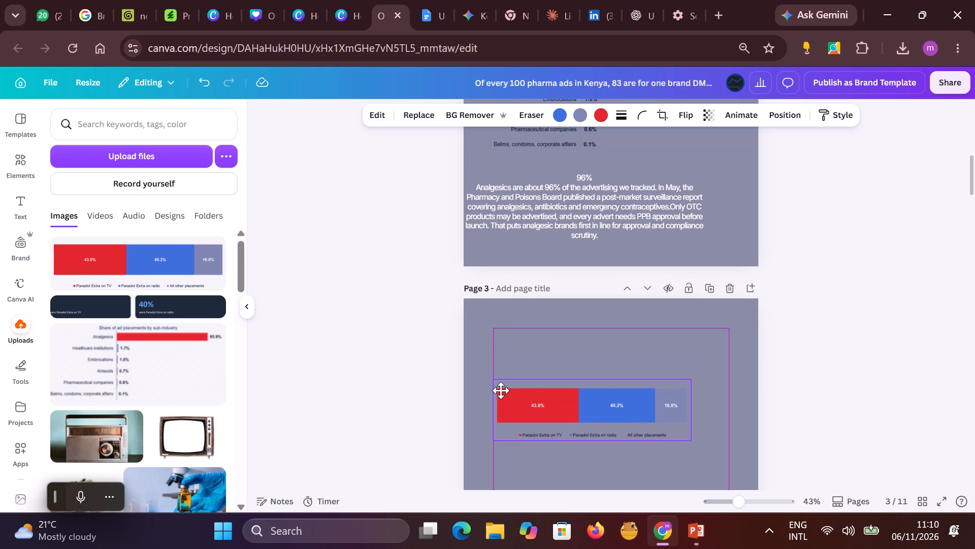
{"action": "left_click_drag", "start_coordinate": [501, 390], "coordinate": [498, 374]}
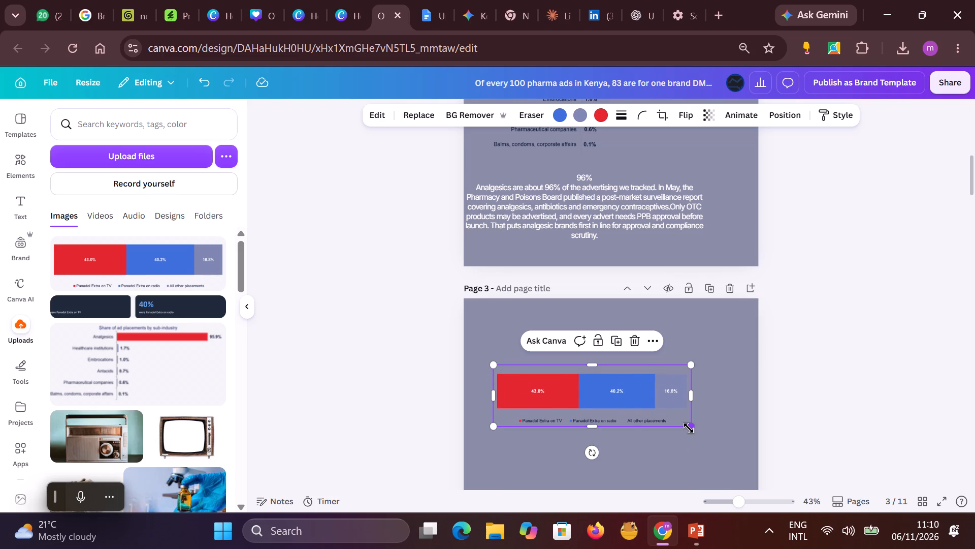
{"action": "left_click_drag", "start_coordinate": [689, 428], "coordinate": [733, 426]}
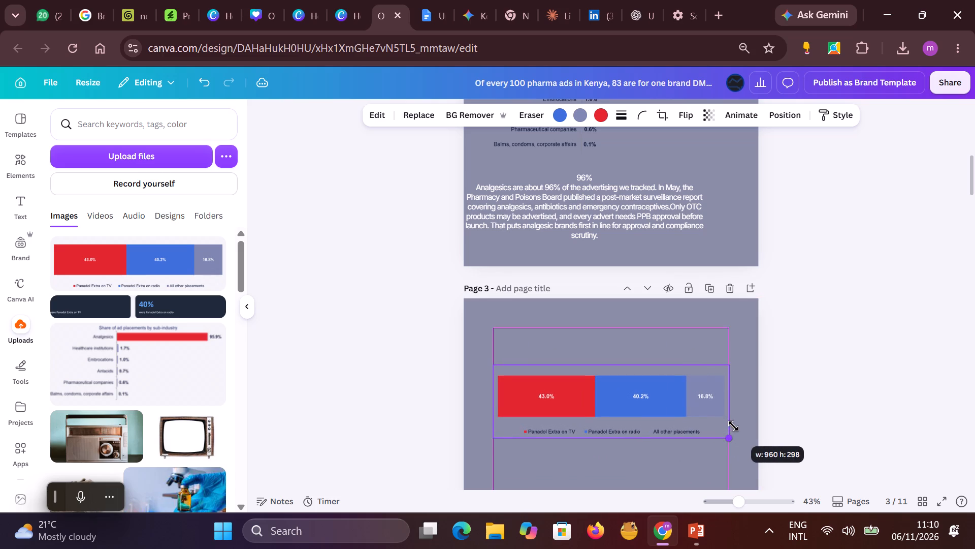
{"action": "left_click_drag", "start_coordinate": [733, 426], "coordinate": [733, 425]}
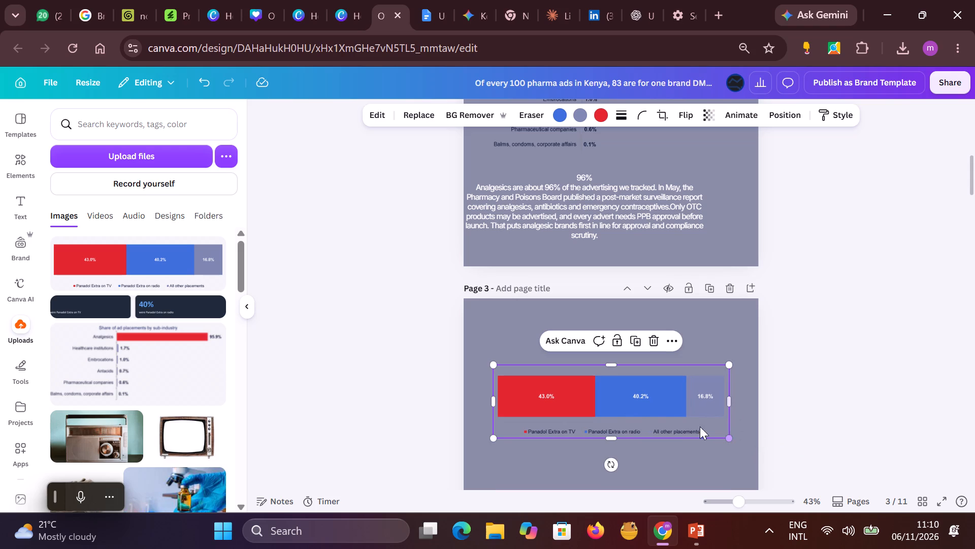
{"action": "left_click_drag", "start_coordinate": [666, 421], "coordinate": [668, 428]}
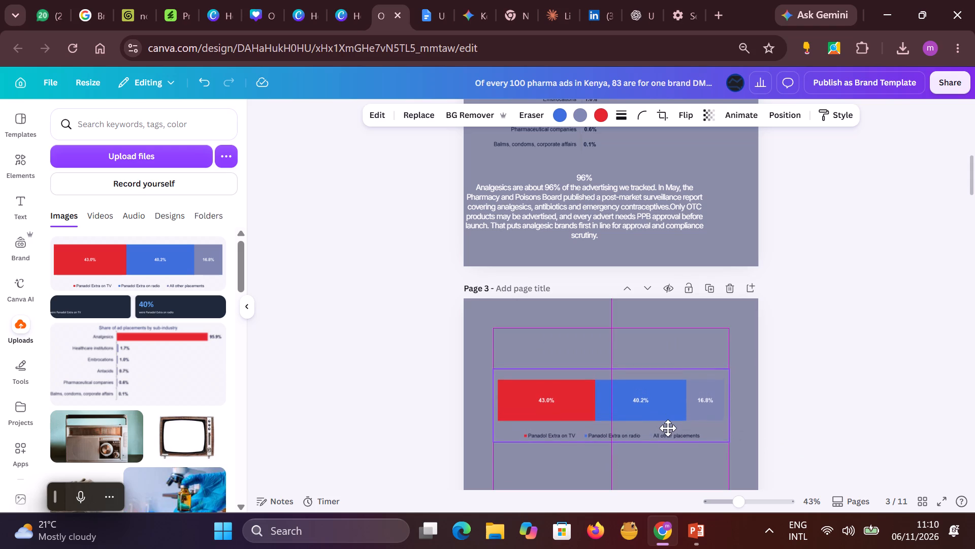
{"action": "left_click_drag", "start_coordinate": [668, 428], "coordinate": [668, 442]}
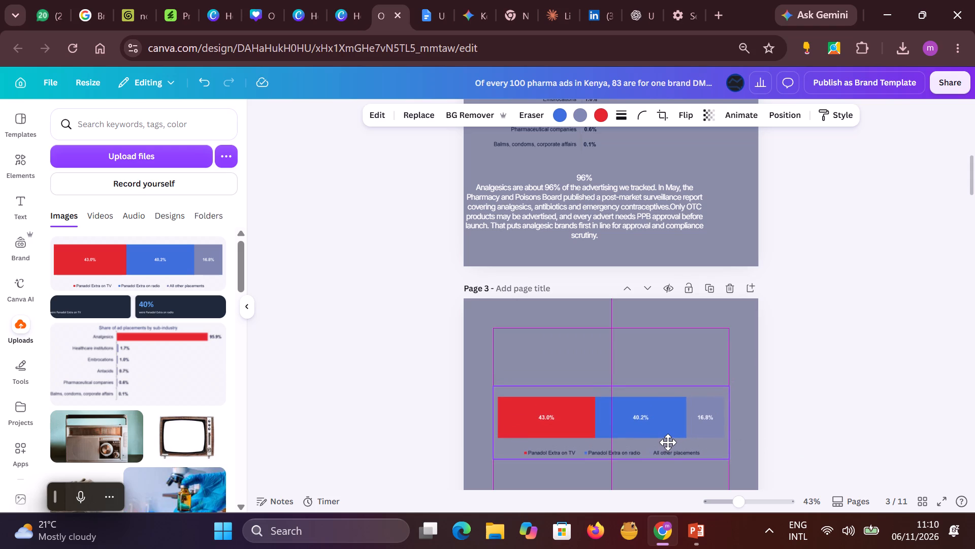
{"action": "left_click_drag", "start_coordinate": [668, 442], "coordinate": [668, 443]}
Copy the headline "Panadol Extra does not pick a channel. It takes both." from Kenya Pharma Ad Insights slide 6 and place it above Canva page 3's chart.
{"action": "left_click", "coordinate": [696, 535]}
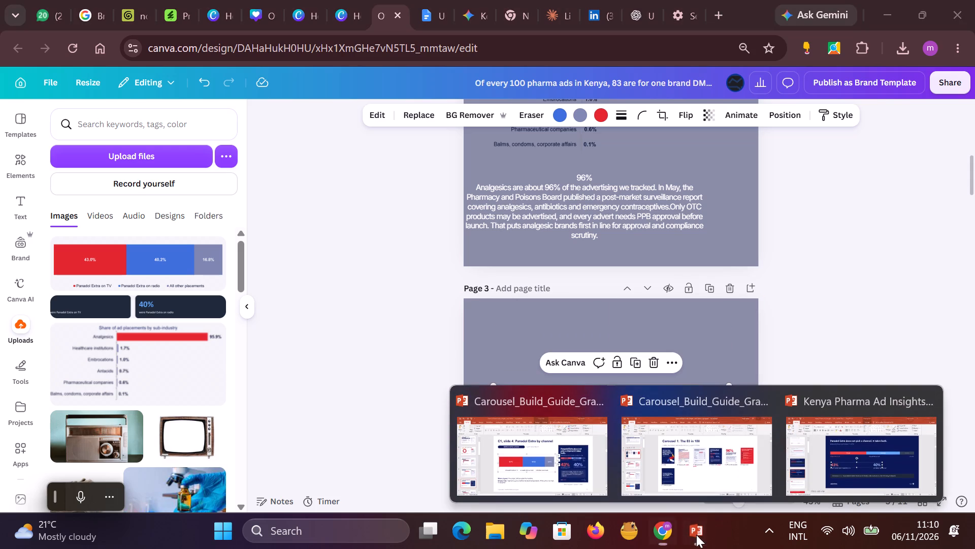
{"action": "left_click", "coordinate": [845, 470]}
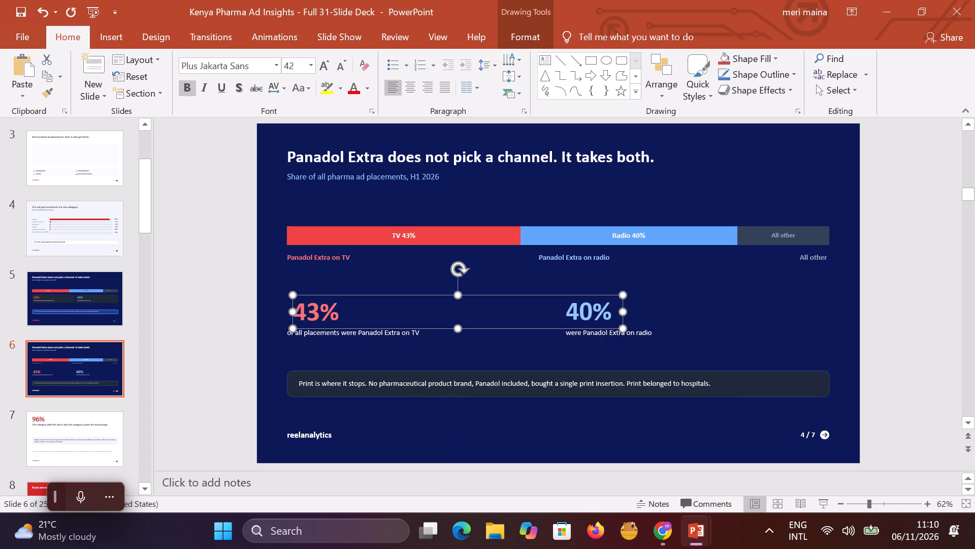
{"action": "left_click_drag", "start_coordinate": [653, 157], "coordinate": [471, 162]}
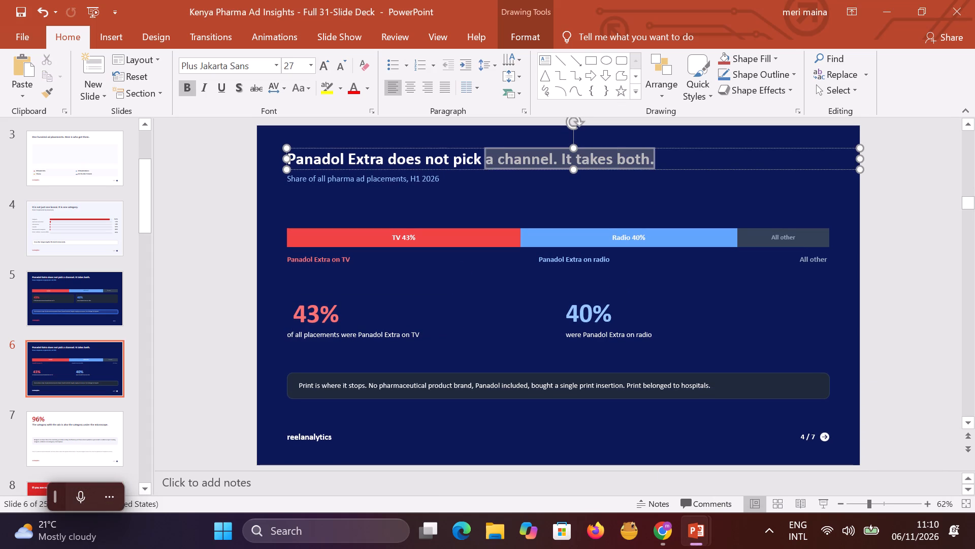
{"action": "left_click_drag", "start_coordinate": [471, 162], "coordinate": [315, 170]}
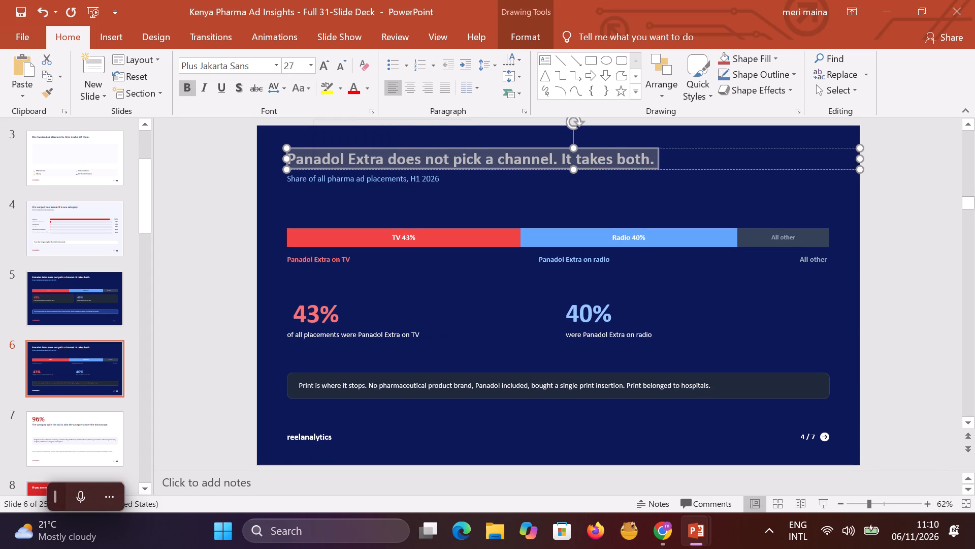
{"action": "key", "text": "ctrl+c"}
{"action": "left_click", "coordinate": [633, 527]}
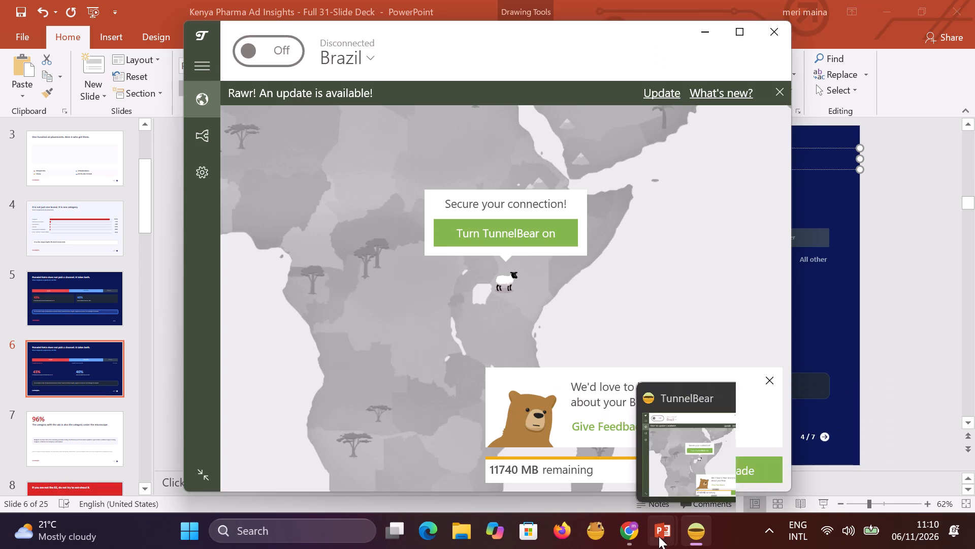
{"action": "left_click", "coordinate": [633, 531]}
{"action": "left_click", "coordinate": [508, 316]}
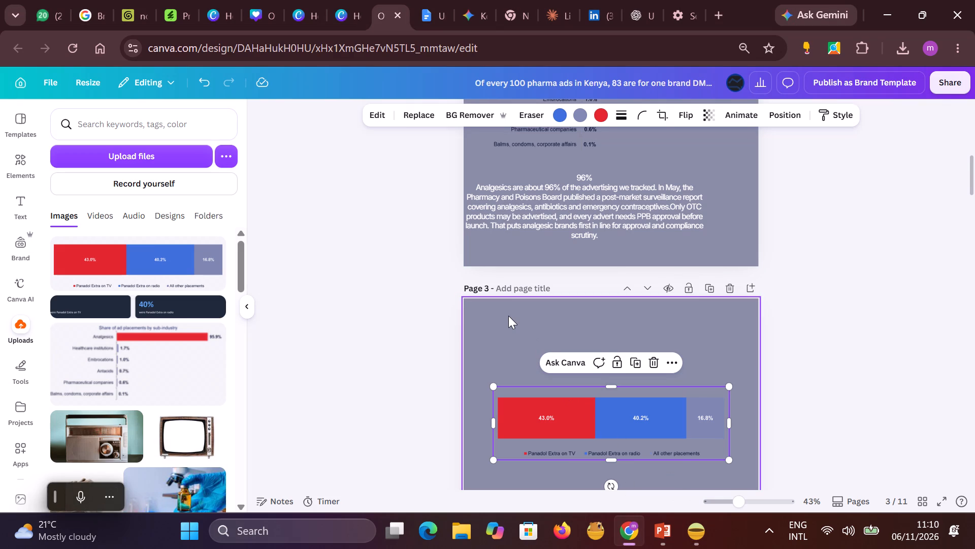
{"action": "key", "text": "ctrl+v"}
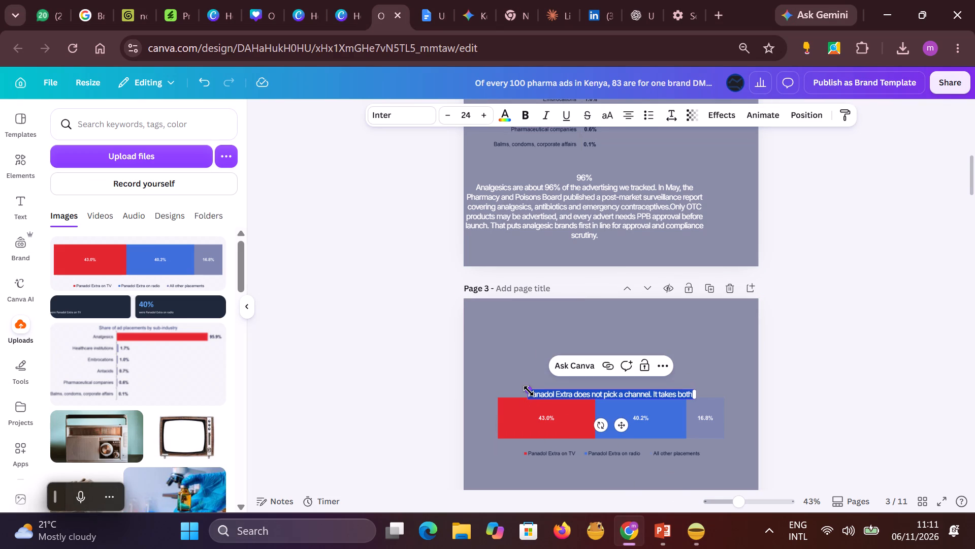
{"action": "left_click", "coordinate": [540, 364]}
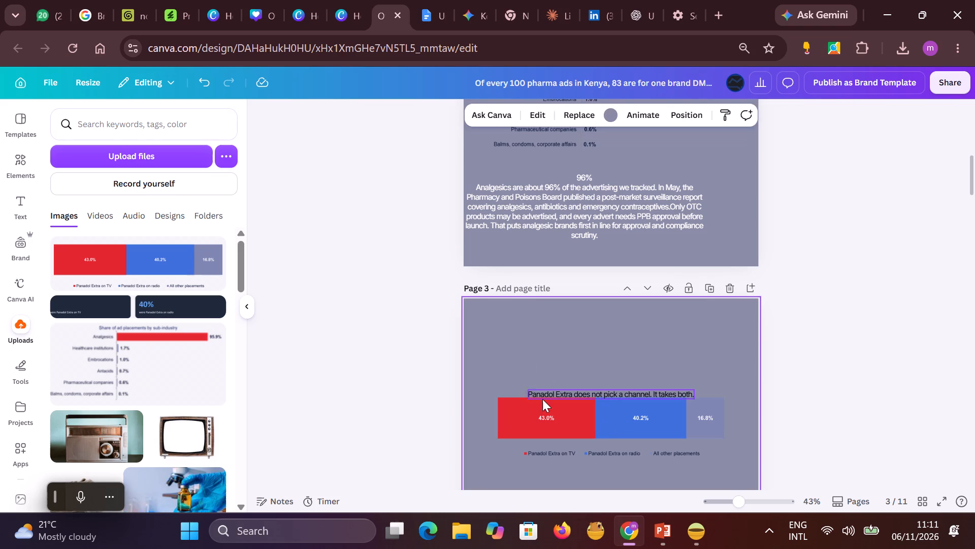
{"action": "left_click_drag", "start_coordinate": [542, 394], "coordinate": [508, 352]}
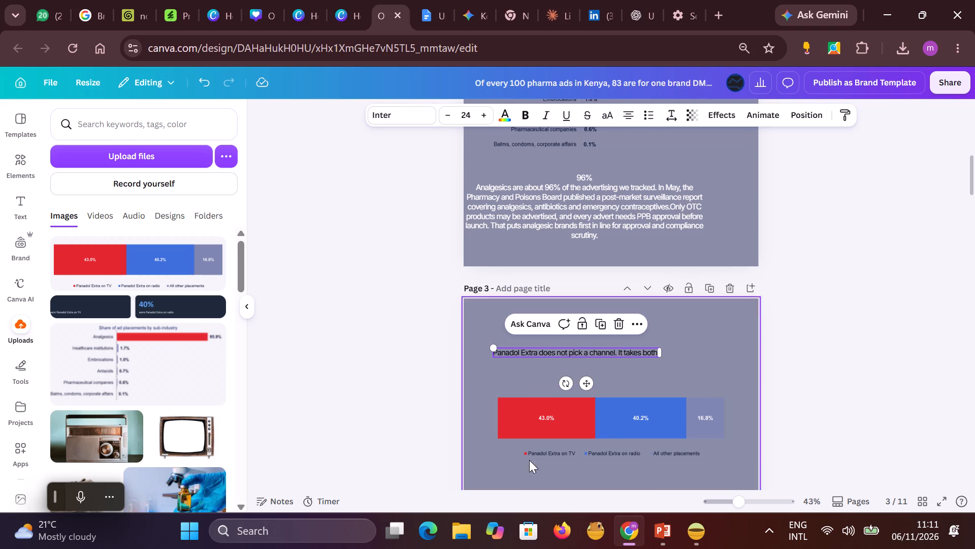
{"action": "left_click", "coordinate": [625, 353]}
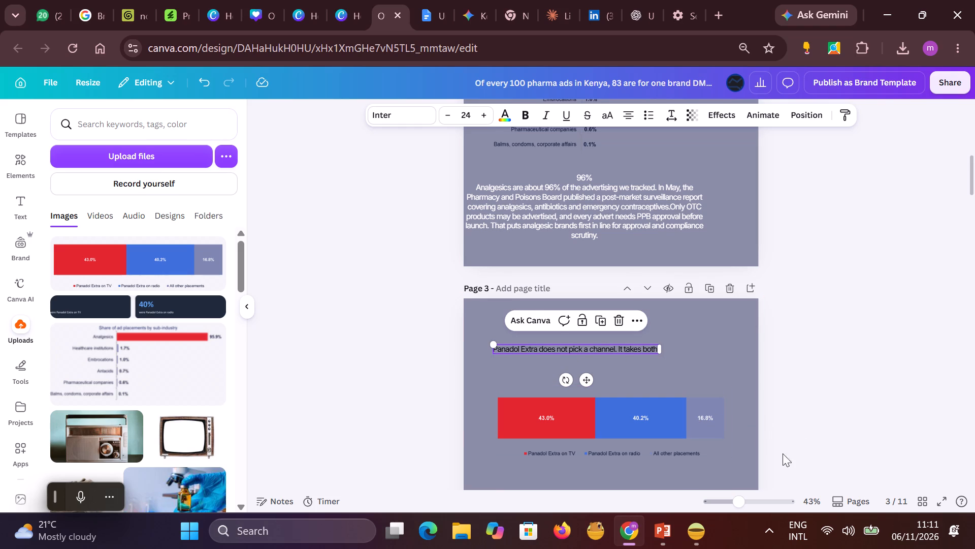
Copy the note beginning "Print is where it stops." from slide 6 of Kenya Pharma Ad Insights and place it below the chart on Canva page 3.
{"action": "scroll", "coordinate": [628, 422], "scroll_direction": "down", "scroll_amount": 5}
{"action": "left_click", "coordinate": [667, 534]}
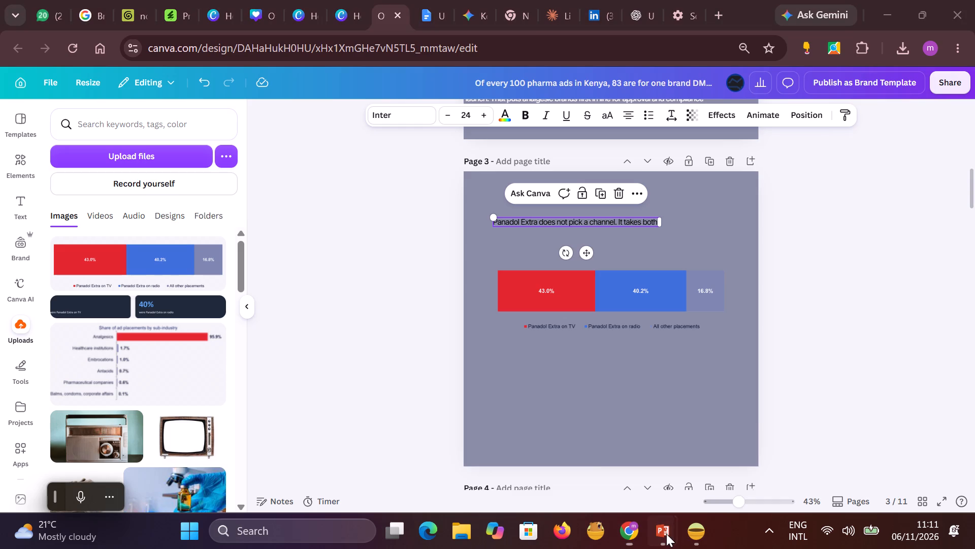
{"action": "left_click", "coordinate": [800, 469]}
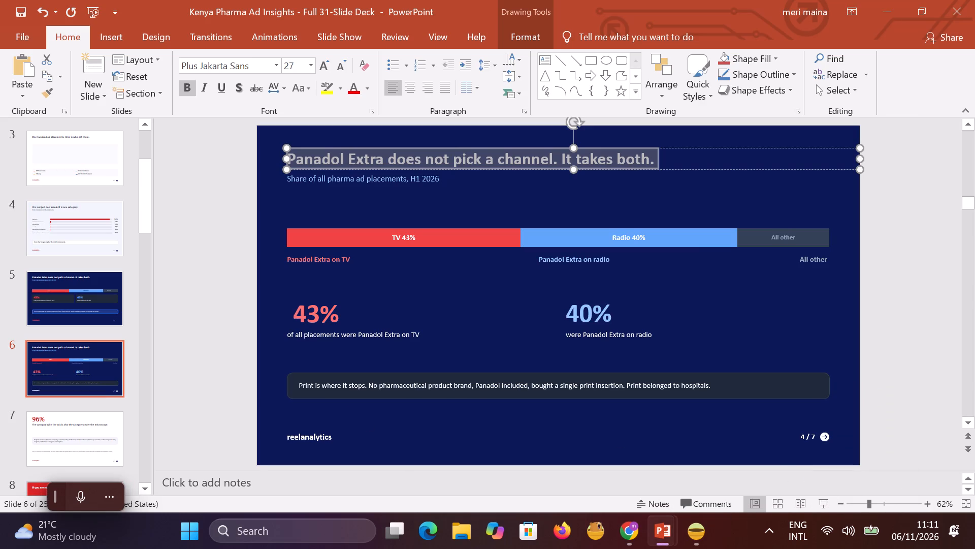
{"action": "left_click_drag", "start_coordinate": [299, 384], "coordinate": [310, 384]}
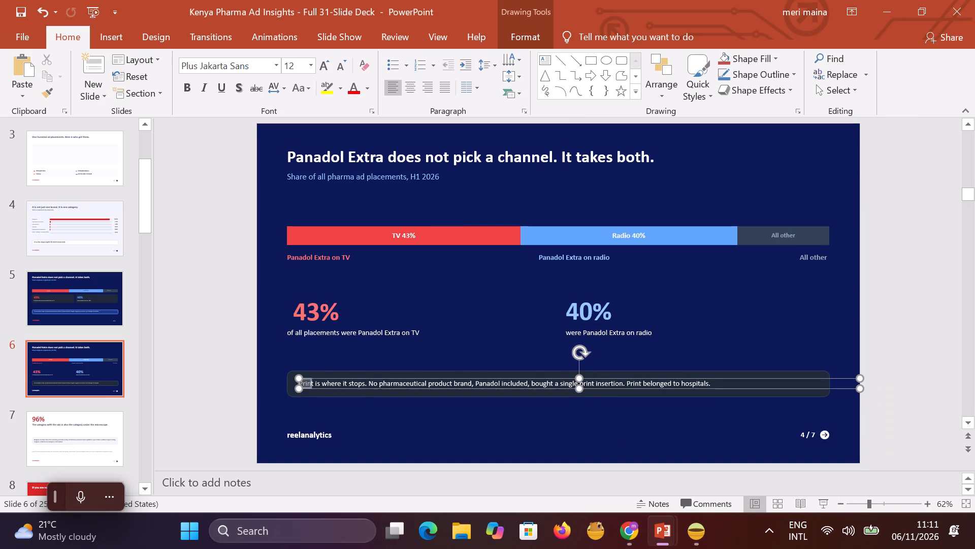
{"action": "left_click_drag", "start_coordinate": [310, 384], "coordinate": [475, 390]}
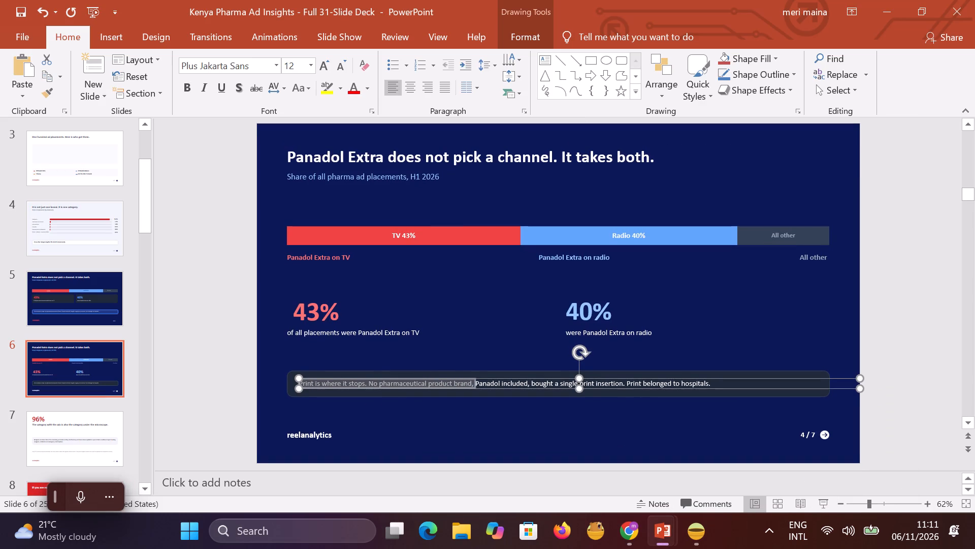
{"action": "left_click_drag", "start_coordinate": [475, 390], "coordinate": [734, 390]}
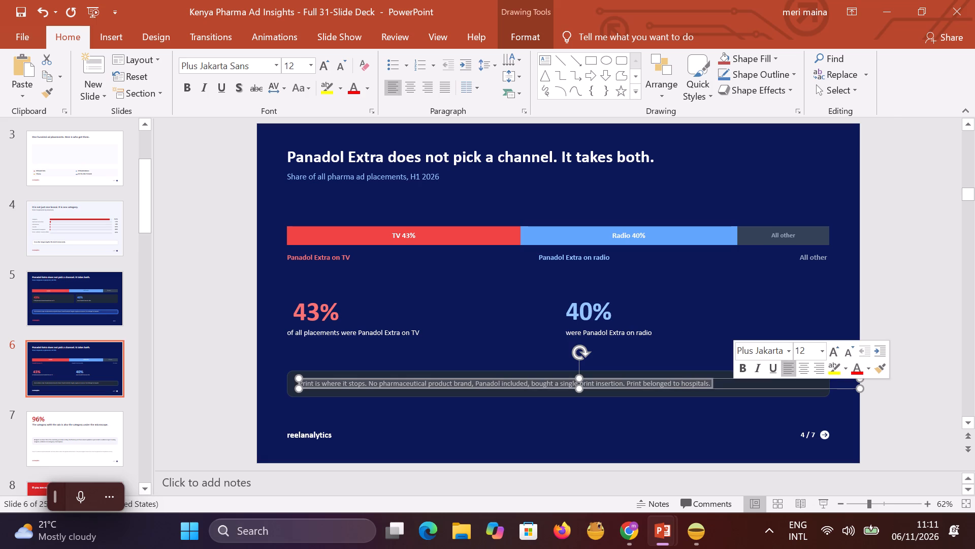
{"action": "key", "text": "ctrl+c"}
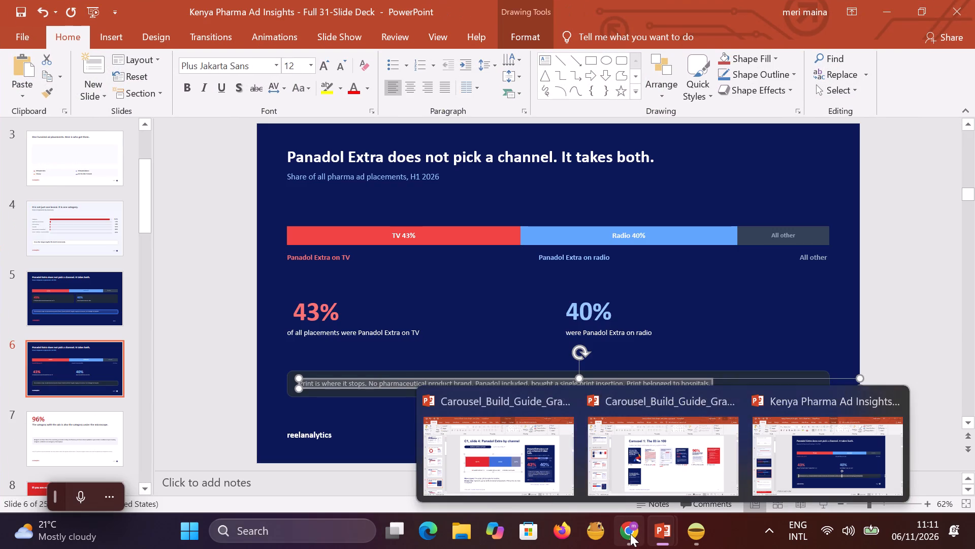
{"action": "left_click", "coordinate": [609, 484]}
{"action": "left_click", "coordinate": [588, 420]}
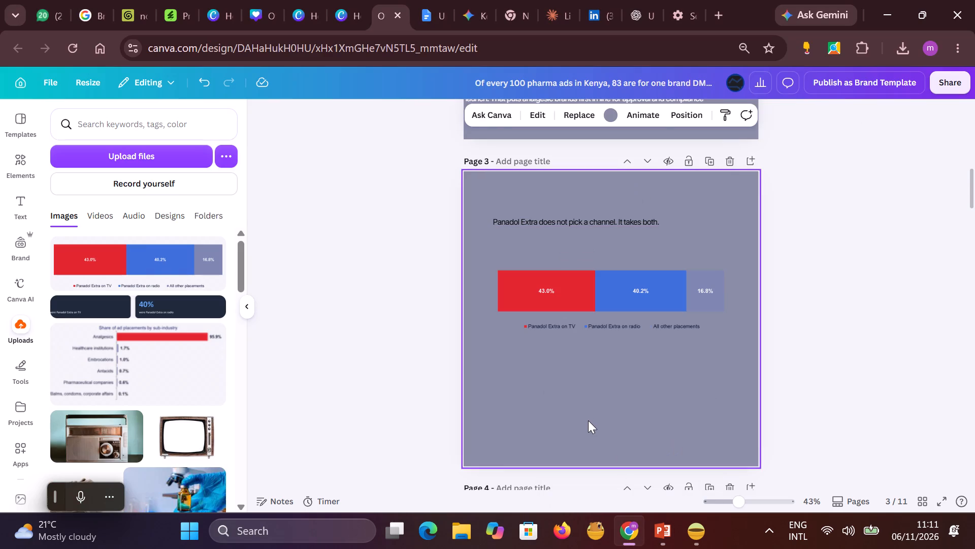
{"action": "key", "text": "ctrl+v"}
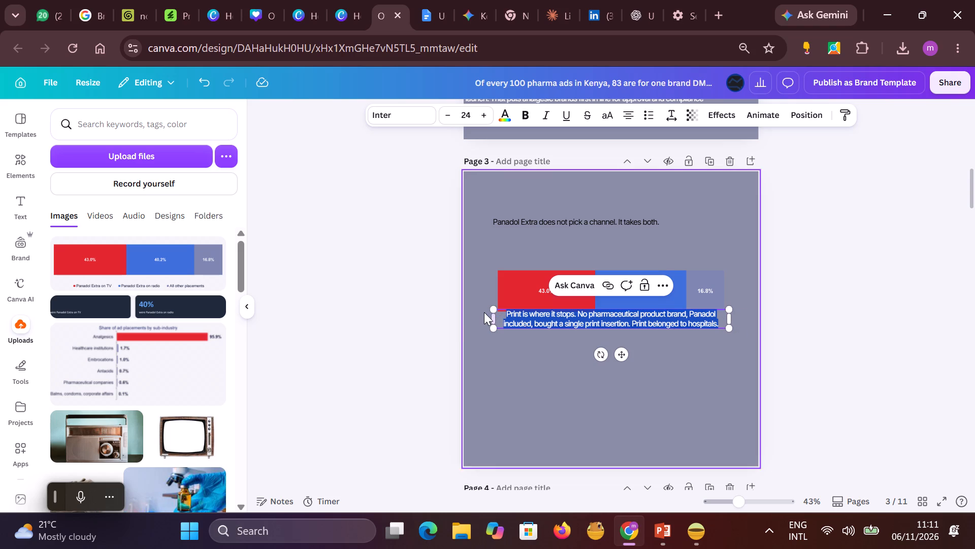
{"action": "left_click_drag", "start_coordinate": [502, 331], "coordinate": [503, 343]}
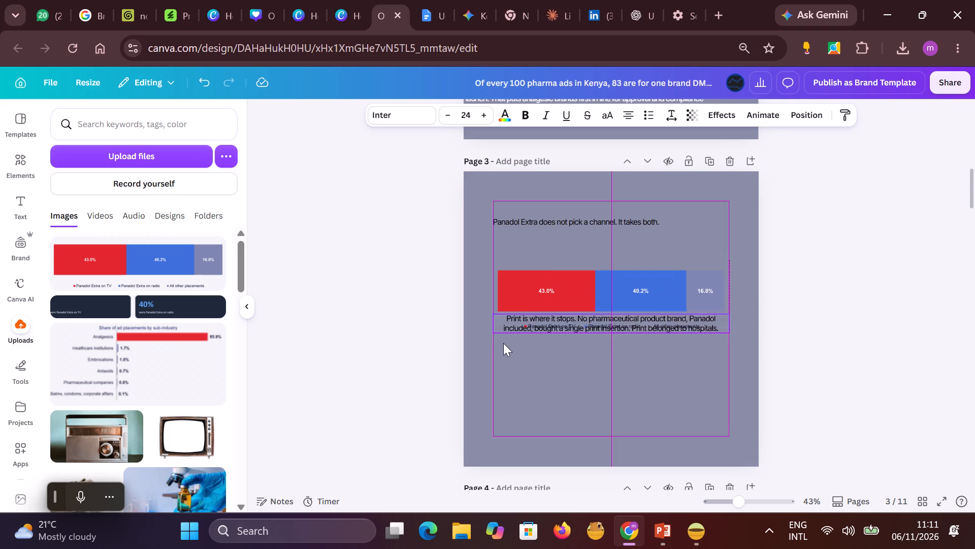
{"action": "left_click_drag", "start_coordinate": [503, 343], "coordinate": [507, 378]}
{"action": "left_click", "coordinate": [802, 337]}
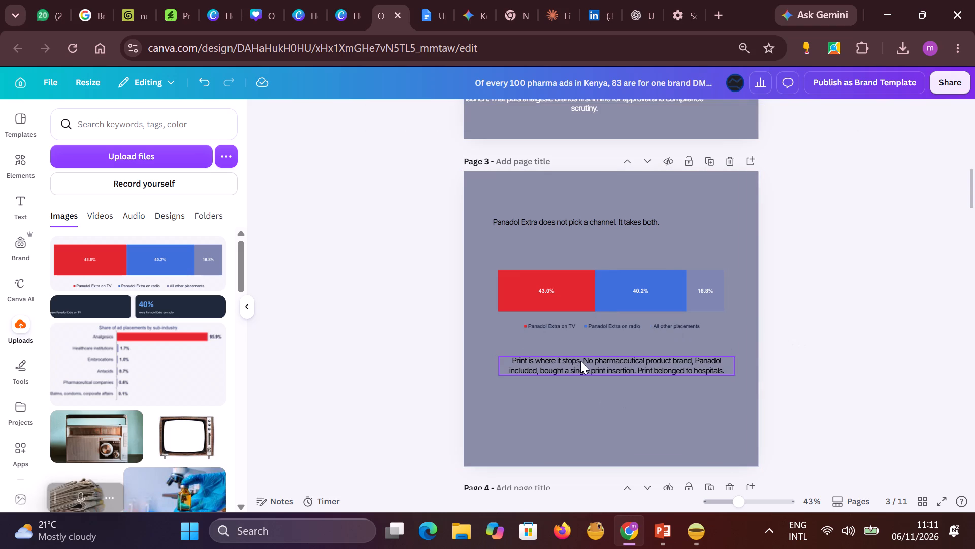
Widen the note's text box on page 3 and delete its opening sentence, "Print is where it stops.".
{"action": "double_click", "coordinate": [580, 361]}
{"action": "left_click_drag", "start_coordinate": [552, 360], "coordinate": [477, 360]}
{"action": "left_click", "coordinate": [551, 362]}
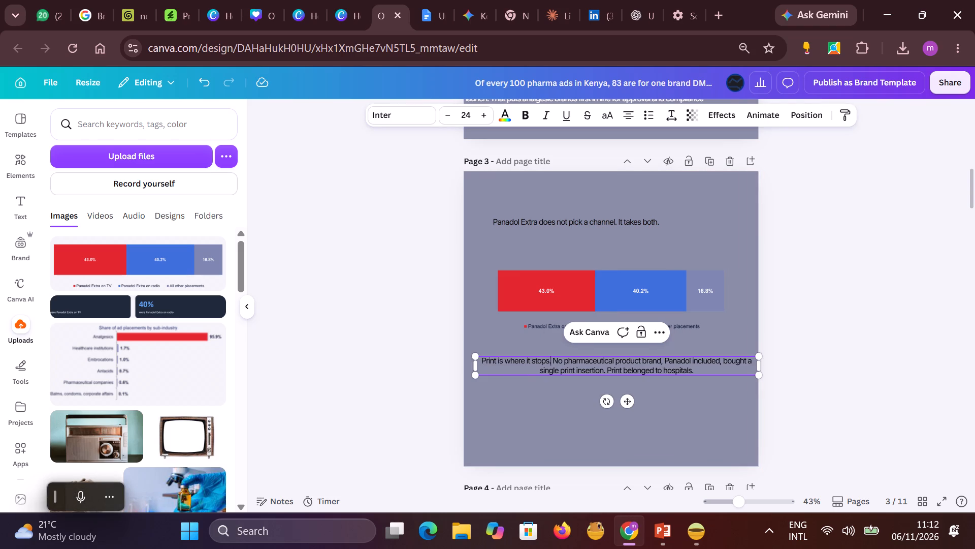
{"action": "left_click_drag", "start_coordinate": [551, 360], "coordinate": [473, 359]}
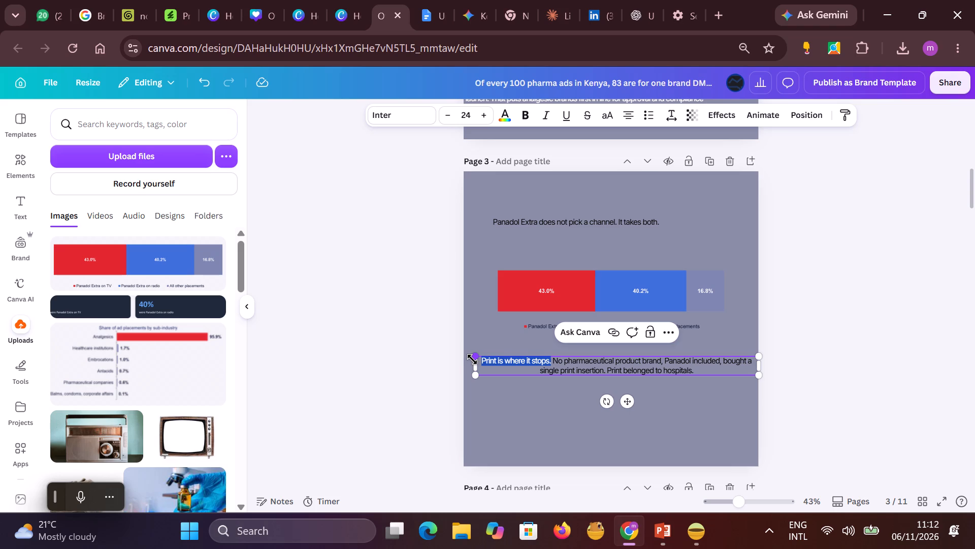
{"action": "key", "text": "BackSpace"}
{"action": "left_click", "coordinate": [509, 382]}
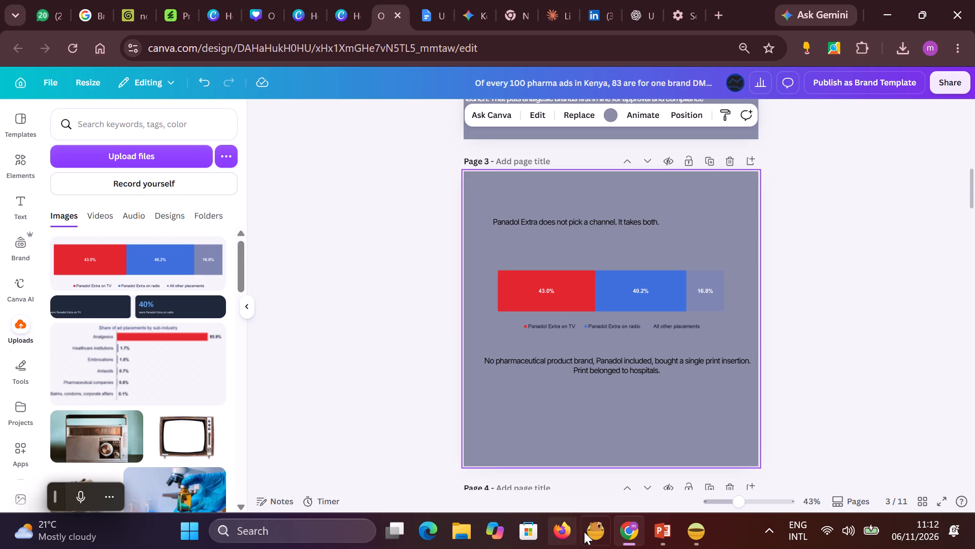
Move the uploaded 40% figure image, the sub-industry share chart and the Panadol Extra channel chart to Trash.
{"action": "left_click", "coordinate": [216, 303]}
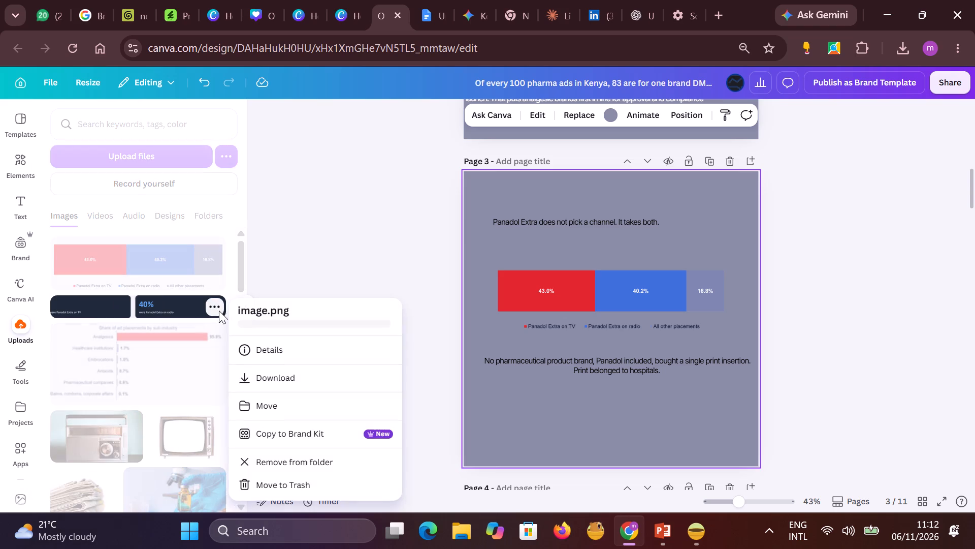
{"action": "left_click", "coordinate": [273, 487]}
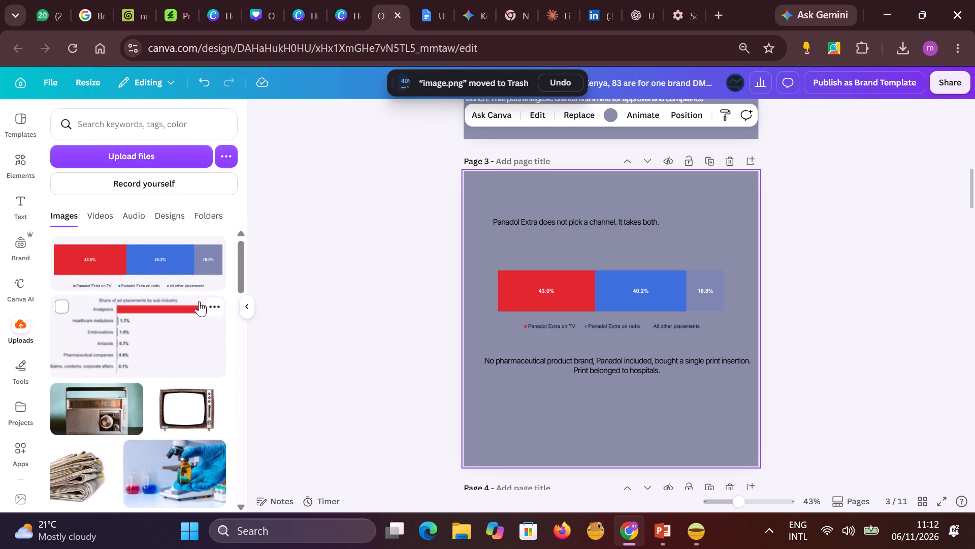
{"action": "left_click", "coordinate": [218, 304]}
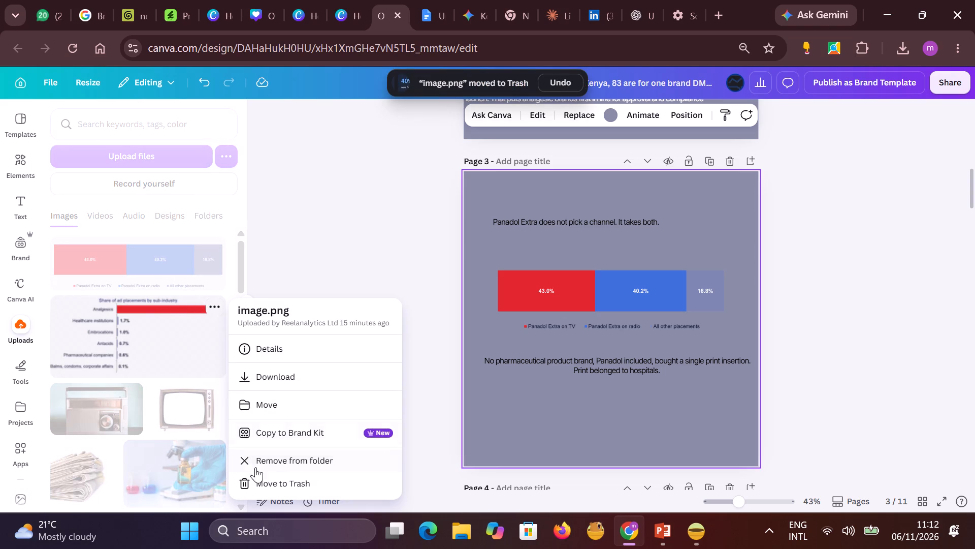
{"action": "left_click", "coordinate": [261, 482]}
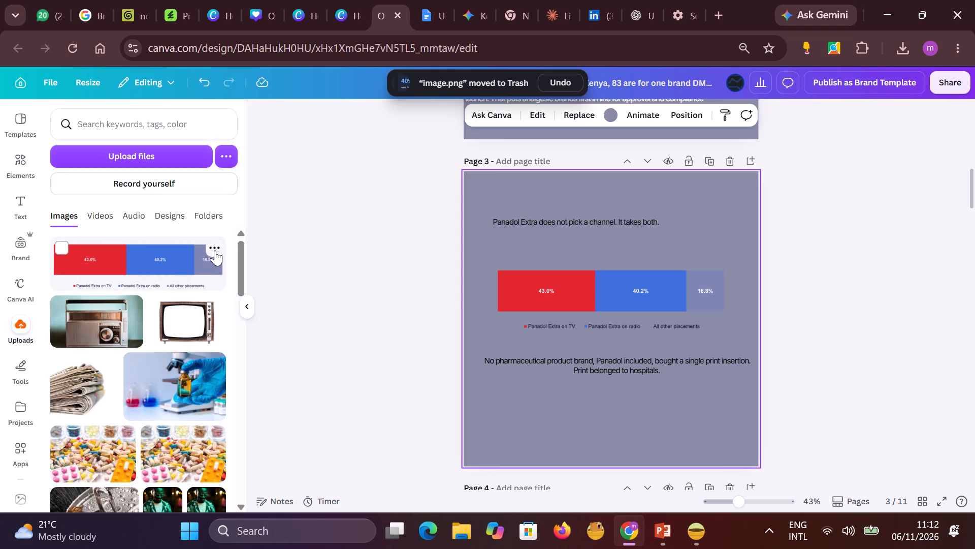
{"action": "left_click", "coordinate": [215, 250]}
{"action": "left_click", "coordinate": [267, 436]}
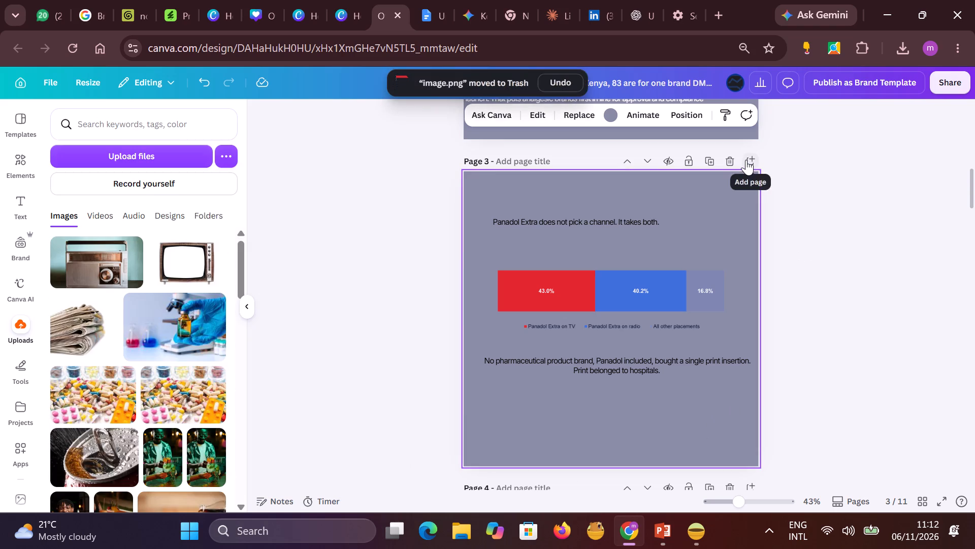
Add a blank page after page 3.
{"action": "left_click", "coordinate": [746, 160]}
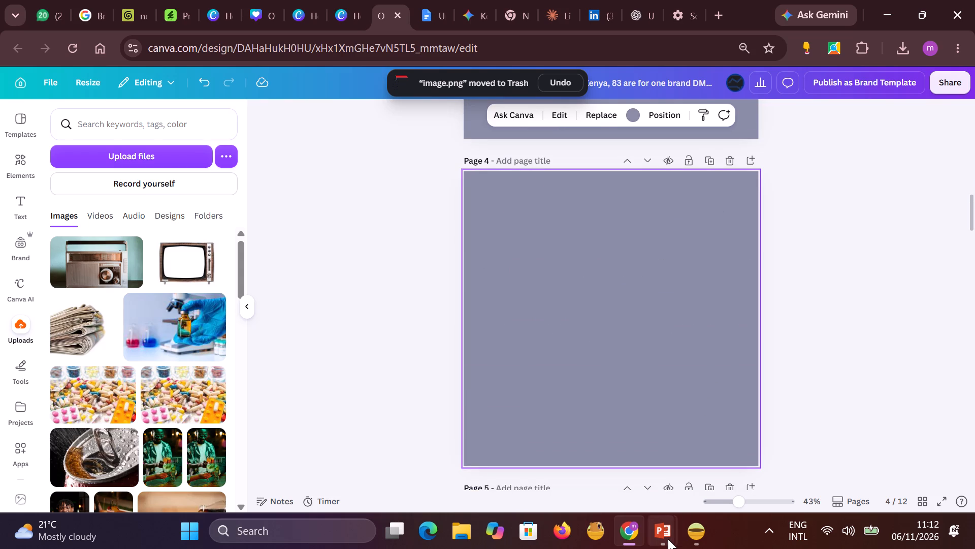
Copy the subtitle "Share of all pharma ad placements, H1 2026" from slide 6 of the Kenya Pharma Ad Insights deck.
{"action": "left_click", "coordinate": [668, 539]}
{"action": "left_click", "coordinate": [519, 473]}
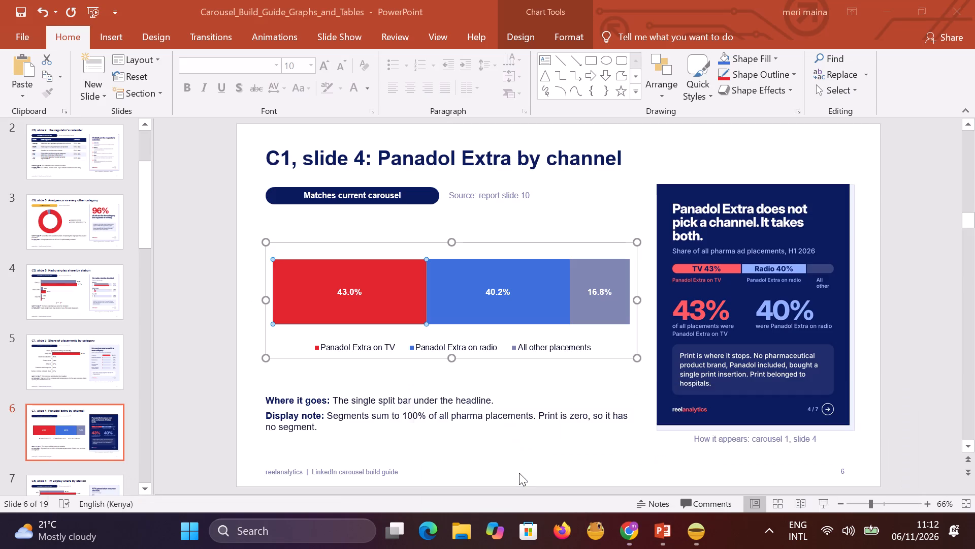
{"action": "scroll", "coordinate": [61, 409], "scroll_direction": "down", "scroll_amount": 3}
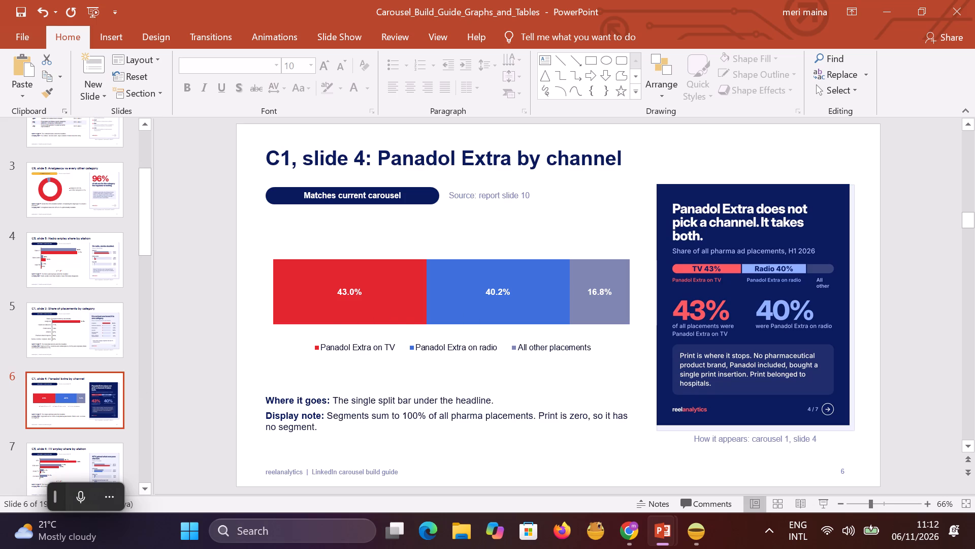
{"action": "left_click", "coordinate": [793, 252]}
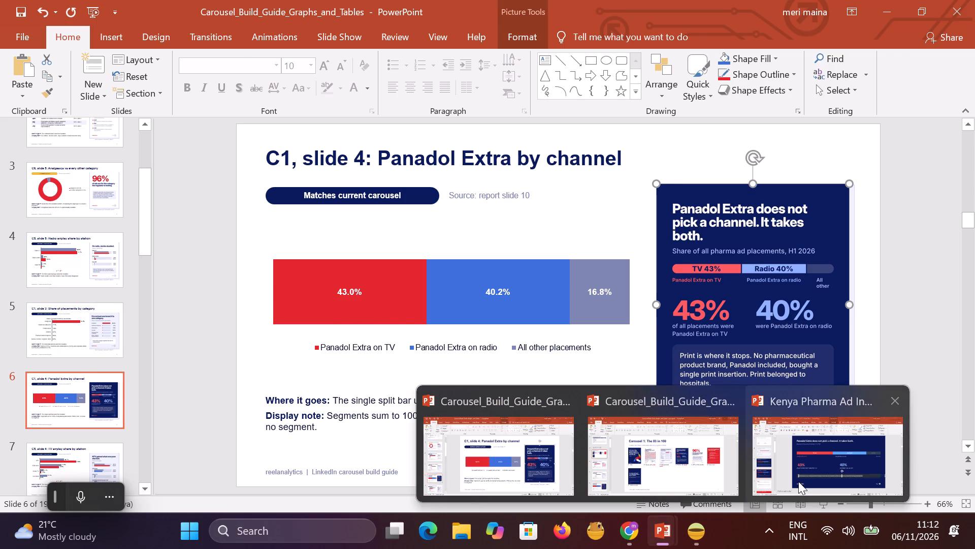
{"action": "left_click", "coordinate": [798, 480]}
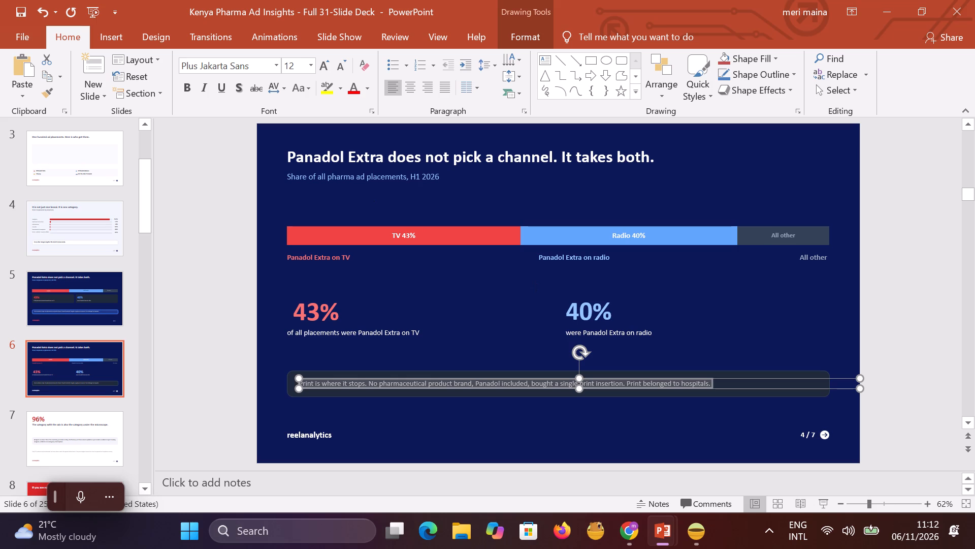
{"action": "left_click_drag", "start_coordinate": [437, 176], "coordinate": [375, 177]}
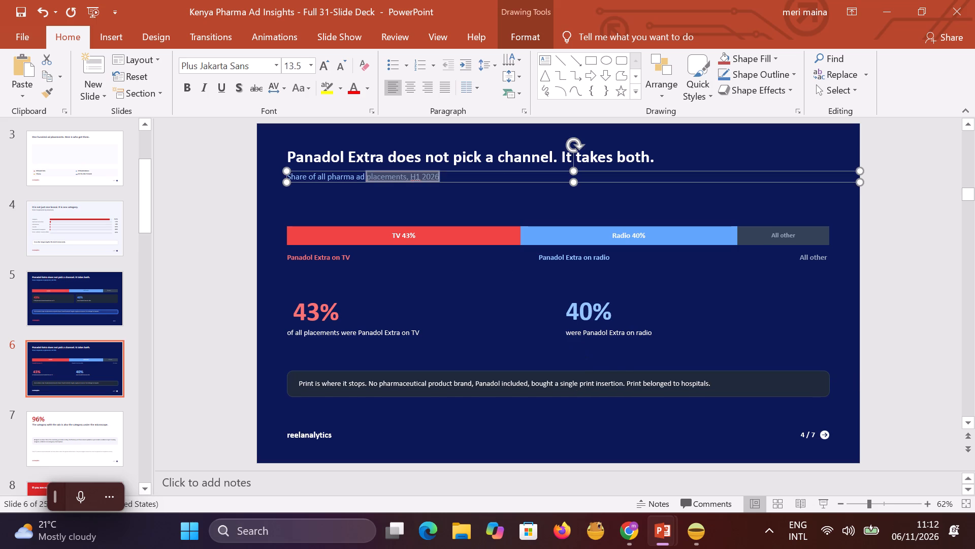
{"action": "left_click_drag", "start_coordinate": [375, 177], "coordinate": [290, 179]}
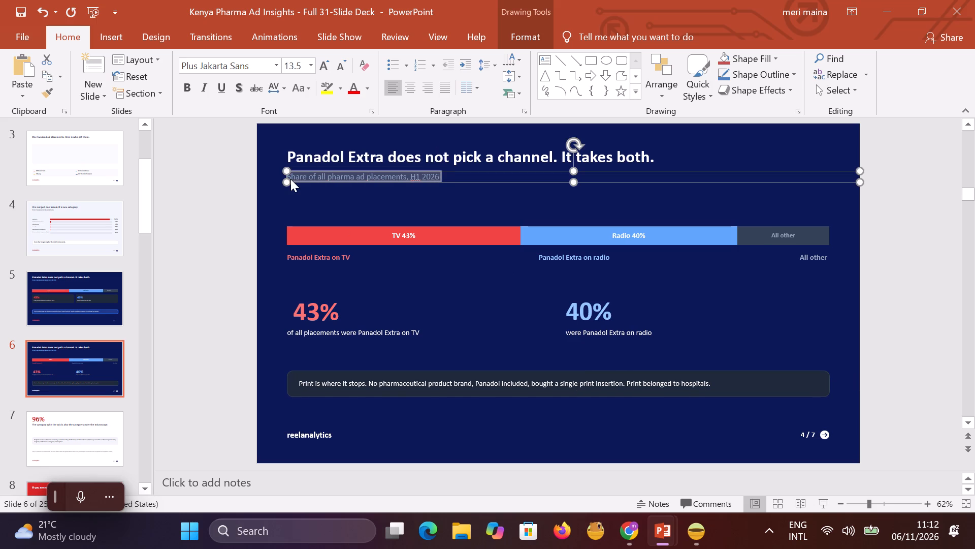
{"action": "key", "text": "ctrl+c"}
Paste the subtitle onto Canva page 3 and place it directly above the bar chart, aligned with the chart's left edge.
{"action": "left_click", "coordinate": [623, 531]}
{"action": "scroll", "coordinate": [549, 218], "scroll_direction": "up", "scroll_amount": 6}
{"action": "scroll", "coordinate": [566, 219], "scroll_direction": "down", "scroll_amount": 3}
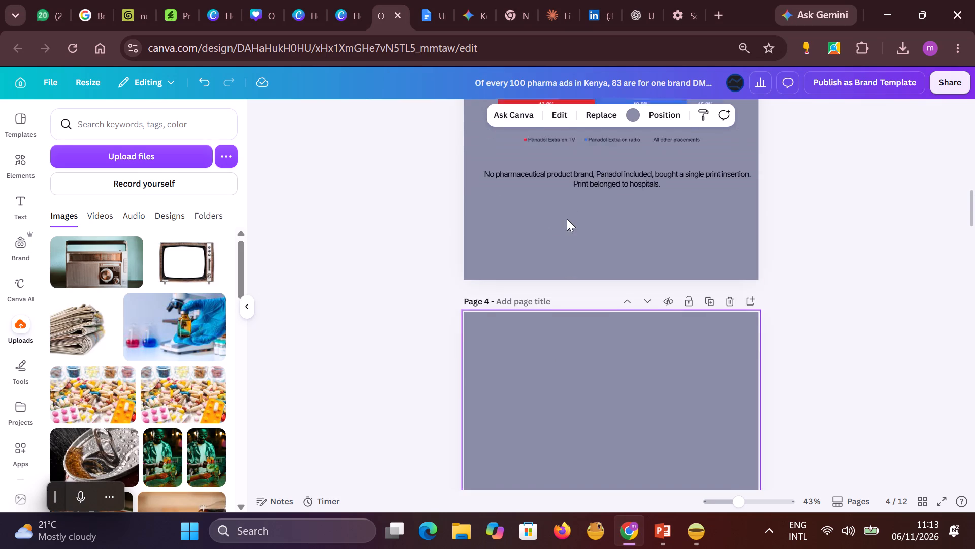
{"action": "scroll", "coordinate": [567, 219], "scroll_direction": "up", "scroll_amount": 10}
{"action": "left_click", "coordinate": [582, 354]}
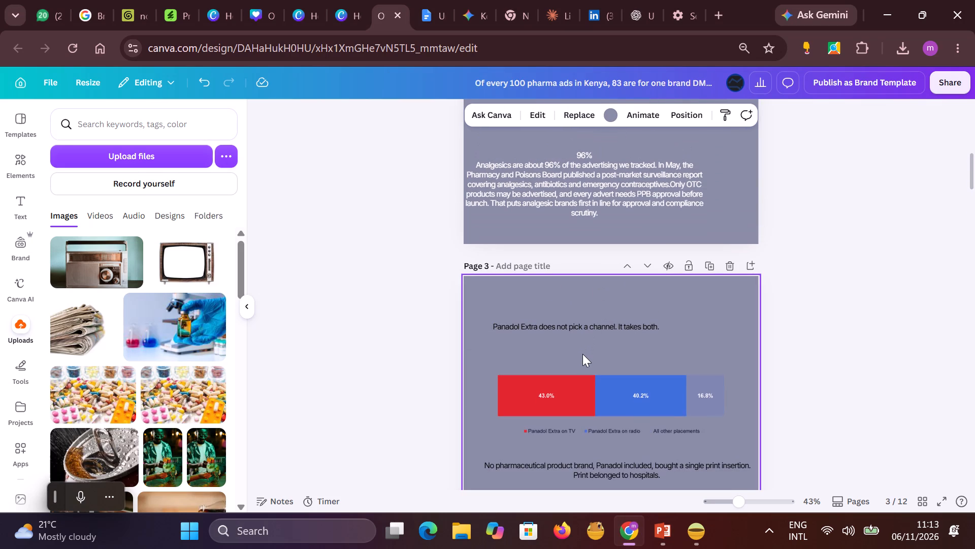
{"action": "key", "text": "ctrl+v"}
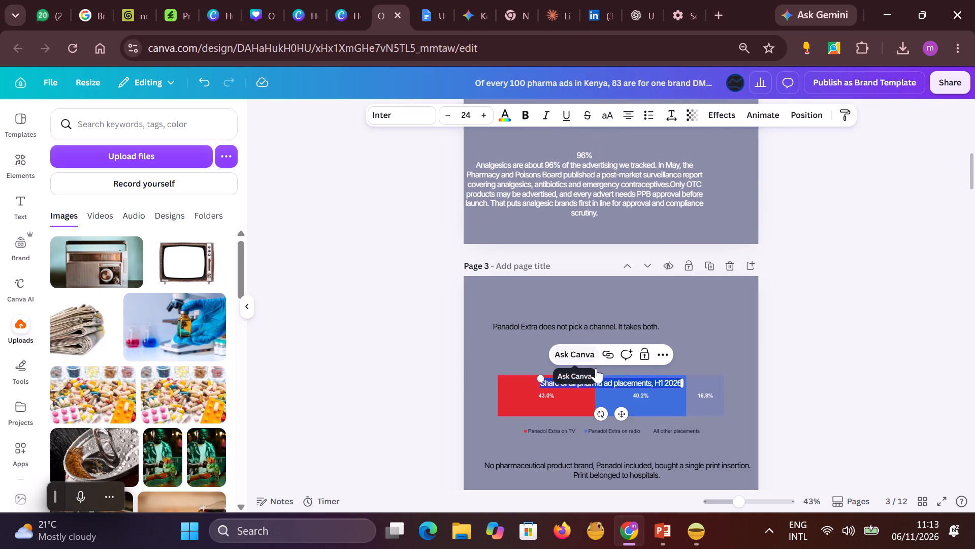
{"action": "left_click_drag", "start_coordinate": [553, 378], "coordinate": [547, 364]}
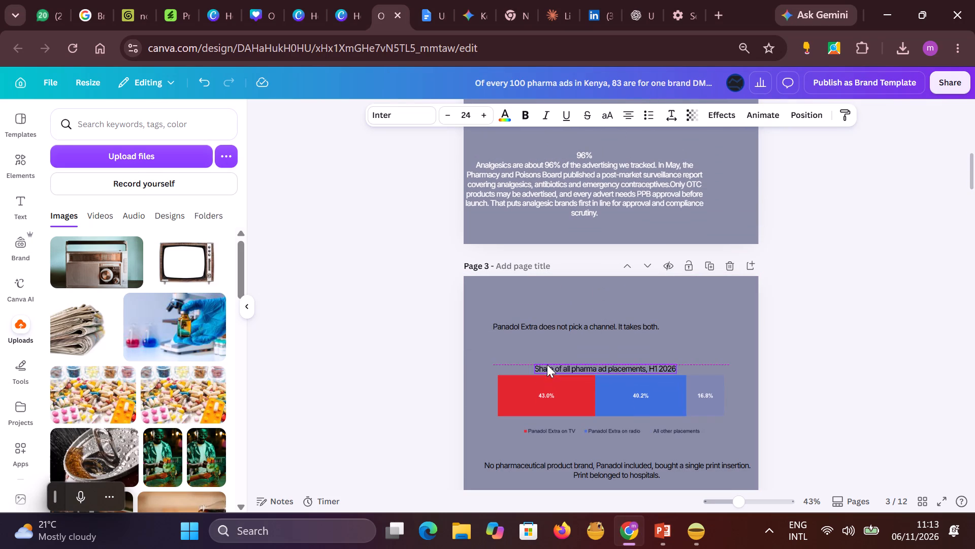
{"action": "left_click_drag", "start_coordinate": [547, 364], "coordinate": [510, 360]}
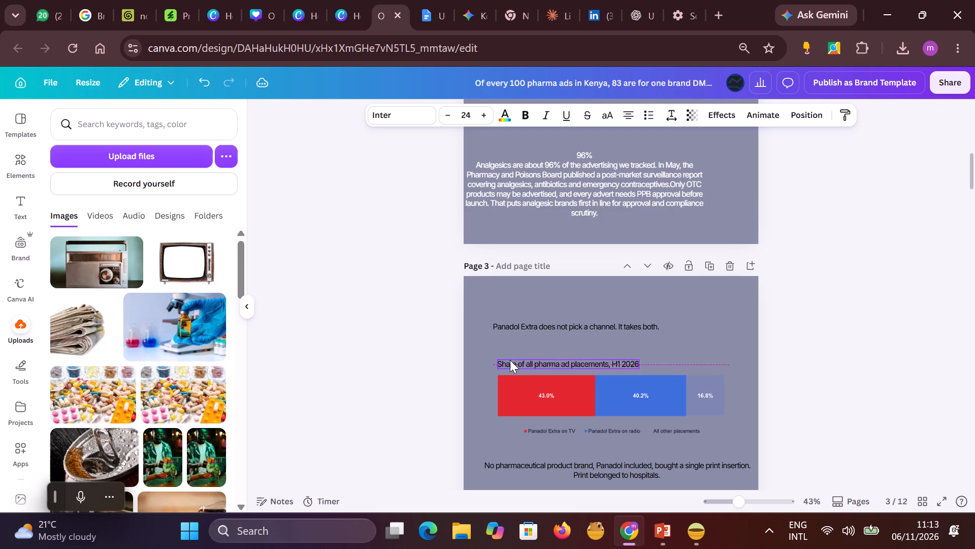
{"action": "left_click_drag", "start_coordinate": [510, 360], "coordinate": [511, 360]}
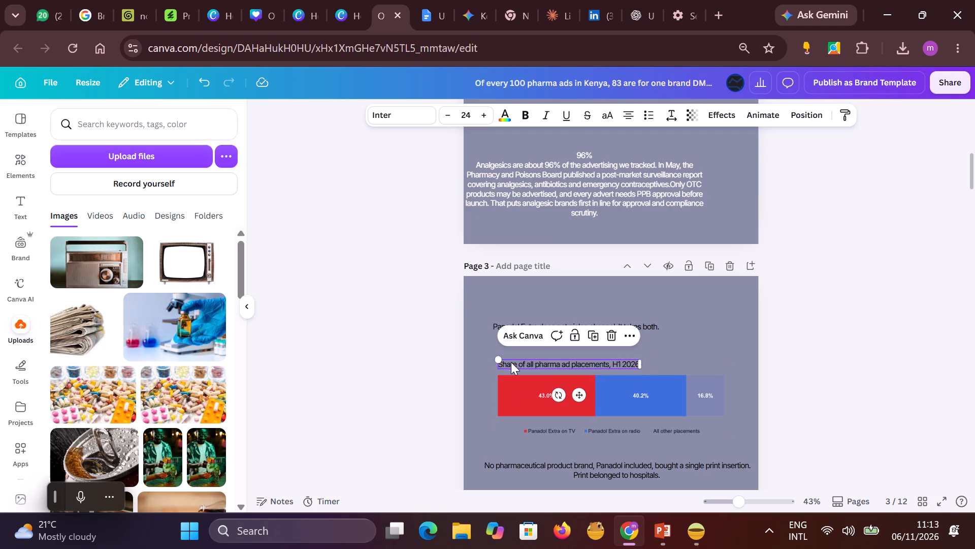
{"action": "left_click", "coordinate": [813, 353]}
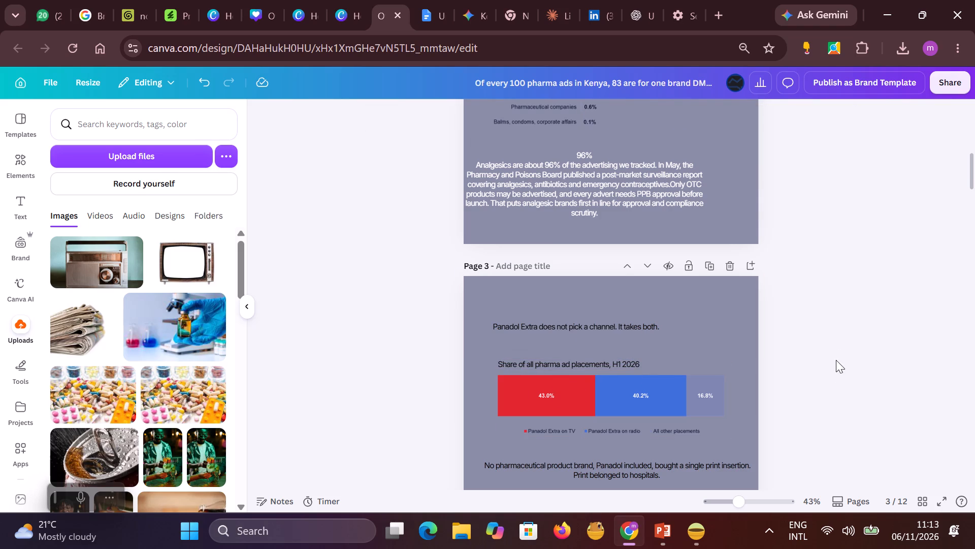
Return to the Carousel_Build_Guide_Graphs_and_Tables deck and look through the slides after slide 6 for the next chart.
{"action": "scroll", "coordinate": [837, 377], "scroll_direction": "down", "scroll_amount": 7}
{"action": "scroll", "coordinate": [873, 423], "scroll_direction": "down", "scroll_amount": 2}
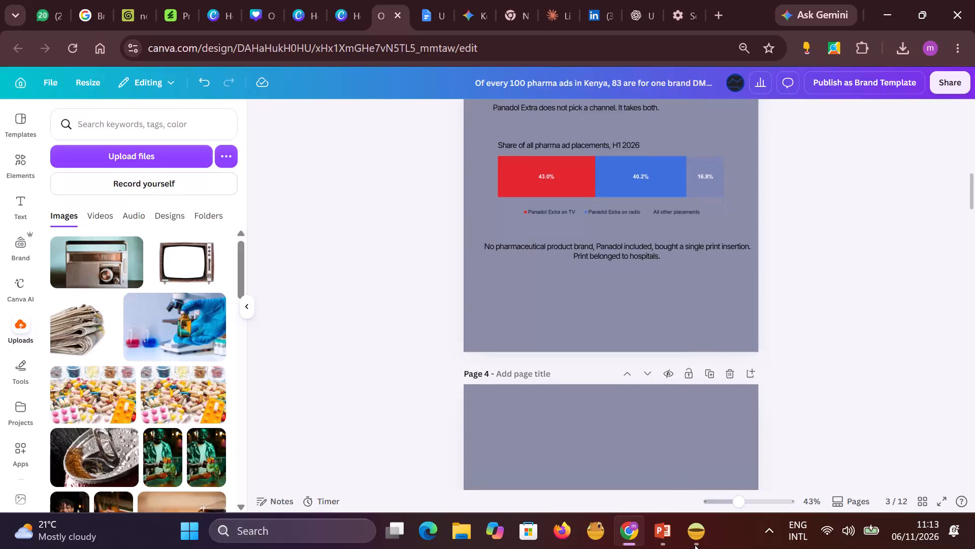
{"action": "left_click", "coordinate": [664, 537]}
{"action": "left_click", "coordinate": [524, 491]}
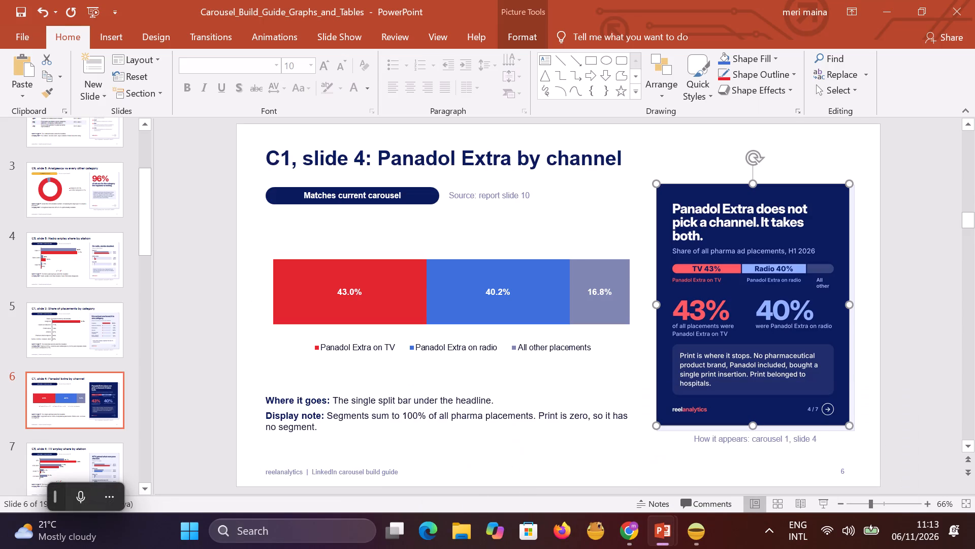
{"action": "scroll", "coordinate": [99, 420], "scroll_direction": "down", "scroll_amount": 3}
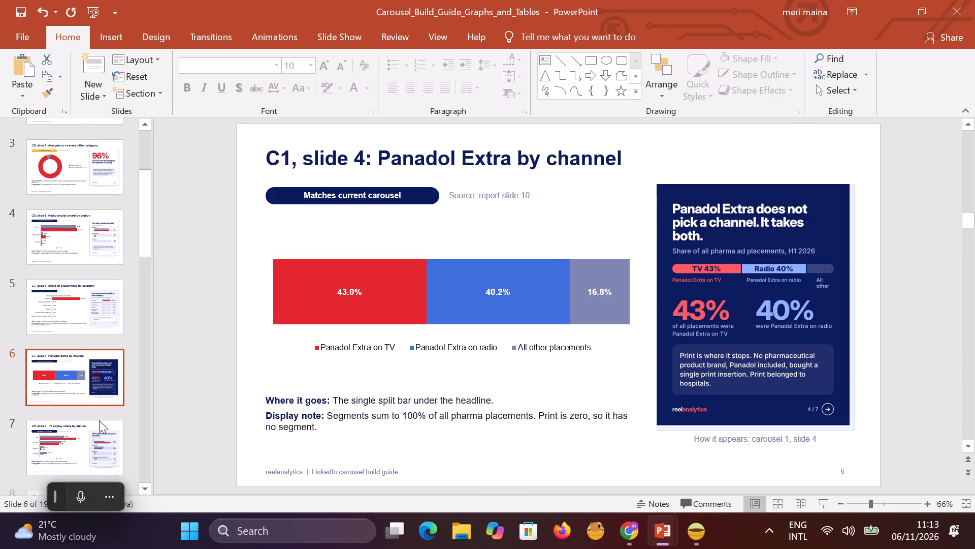
{"action": "scroll", "coordinate": [97, 426], "scroll_direction": "down", "scroll_amount": 2}
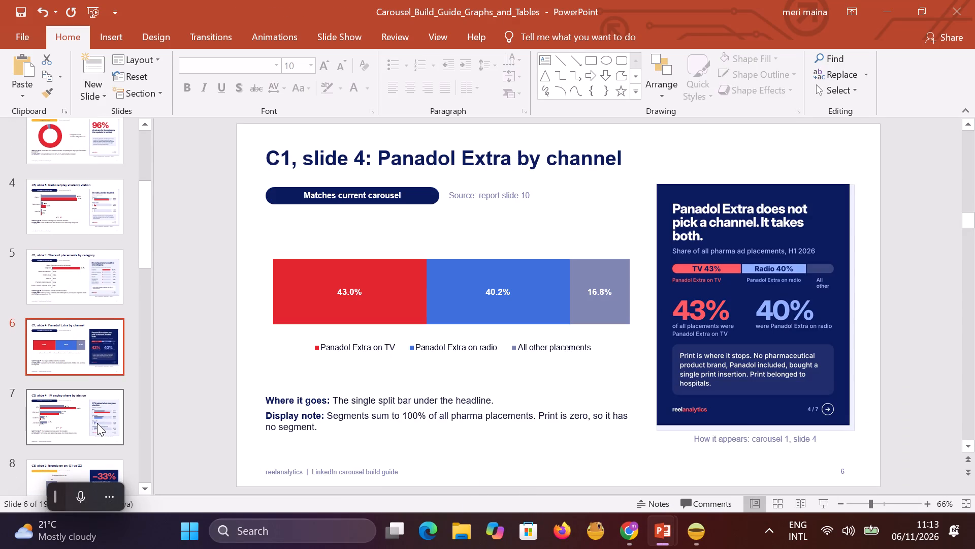
Review the TV airplay share by station chart on slide 7 of the build guide and return to the Canva design.
{"action": "left_click", "coordinate": [97, 422]}
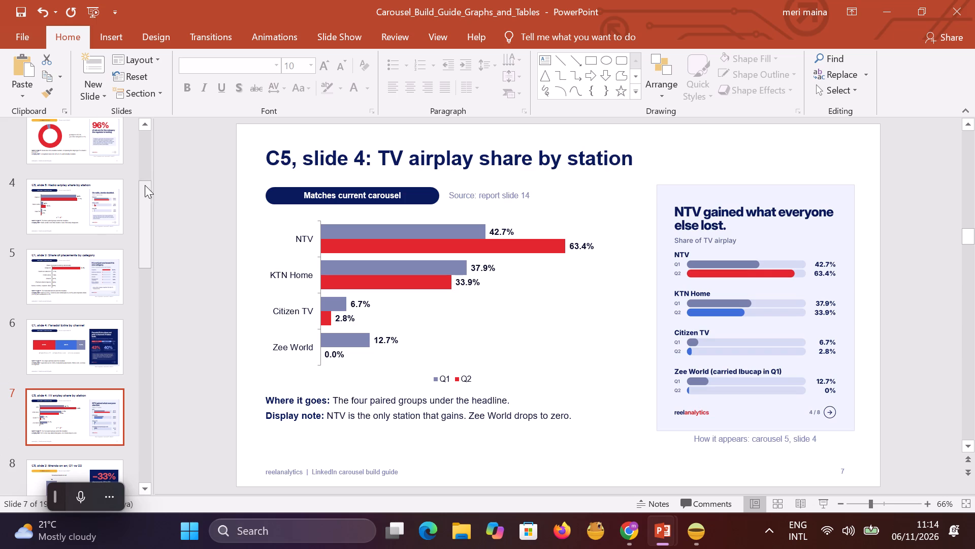
{"action": "left_click", "coordinate": [887, 9]}
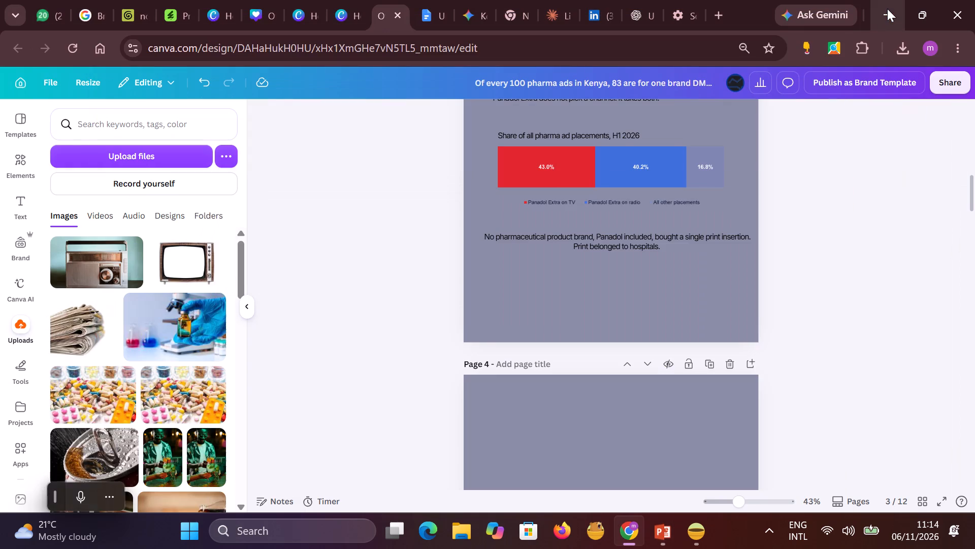